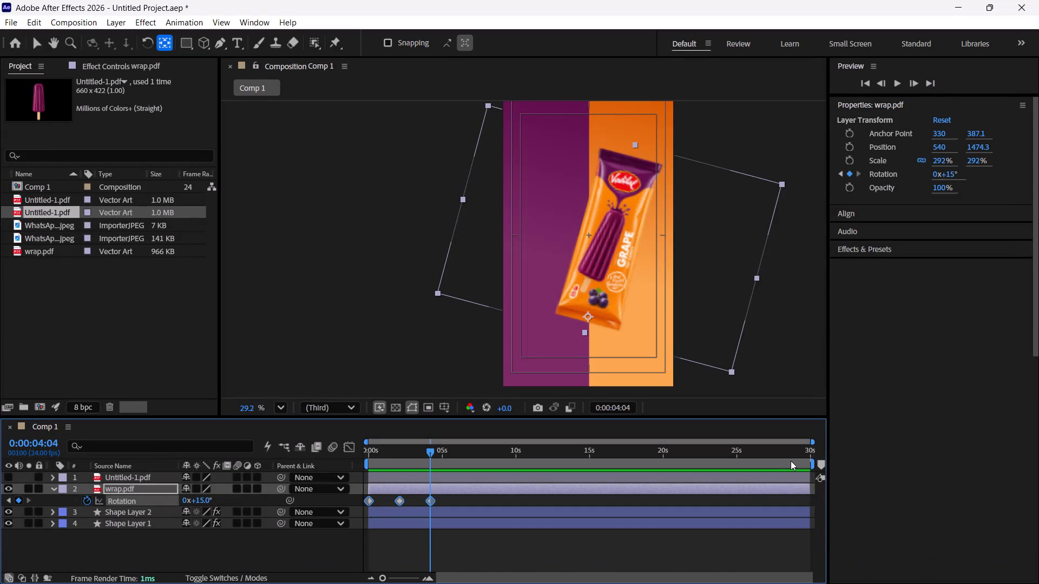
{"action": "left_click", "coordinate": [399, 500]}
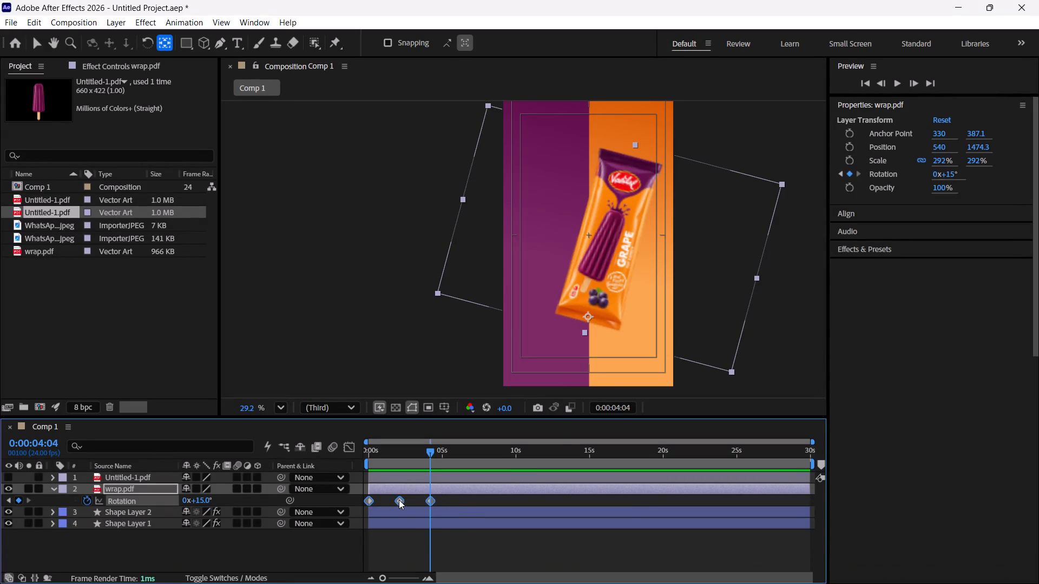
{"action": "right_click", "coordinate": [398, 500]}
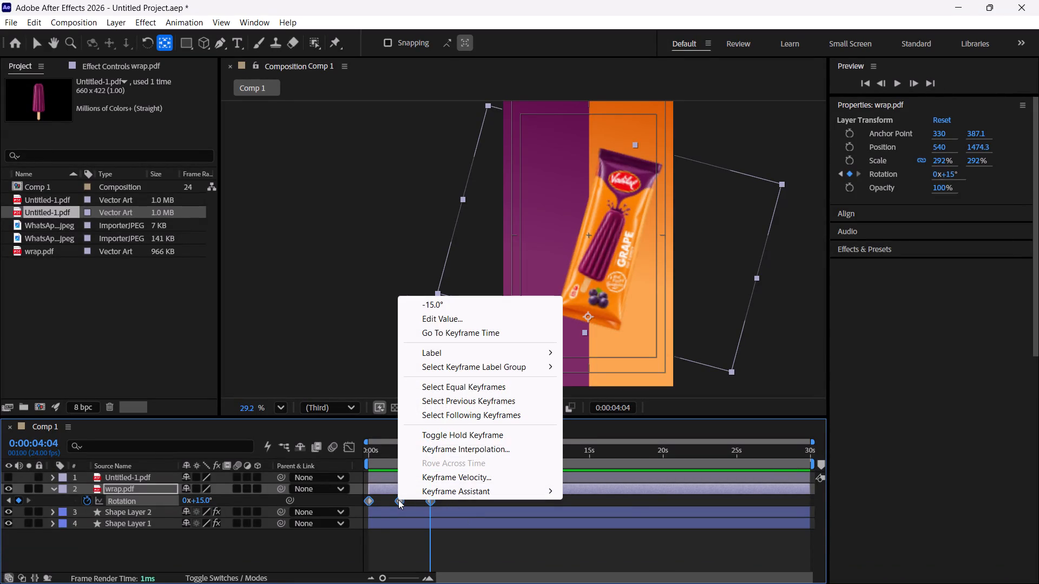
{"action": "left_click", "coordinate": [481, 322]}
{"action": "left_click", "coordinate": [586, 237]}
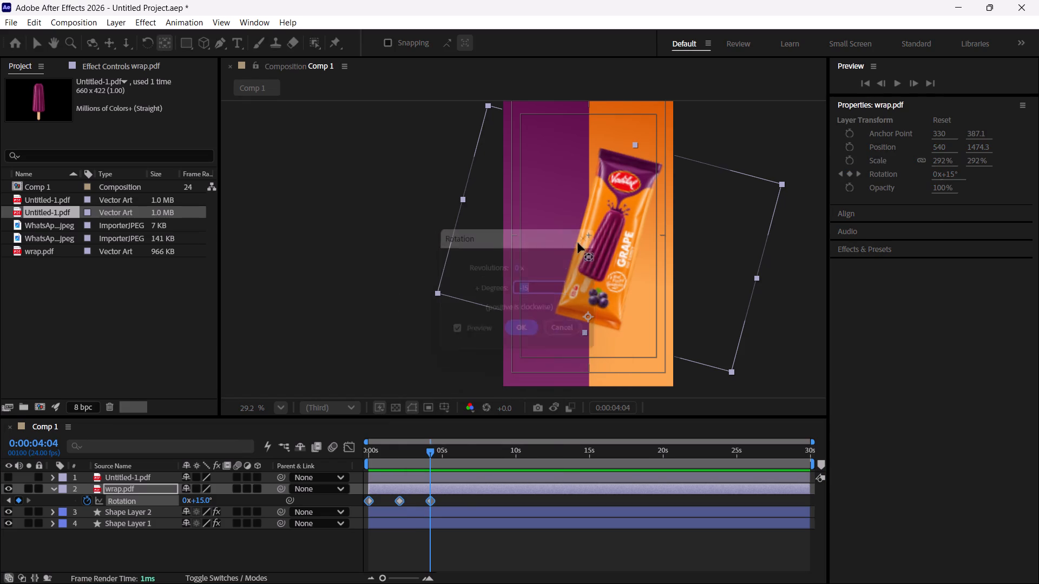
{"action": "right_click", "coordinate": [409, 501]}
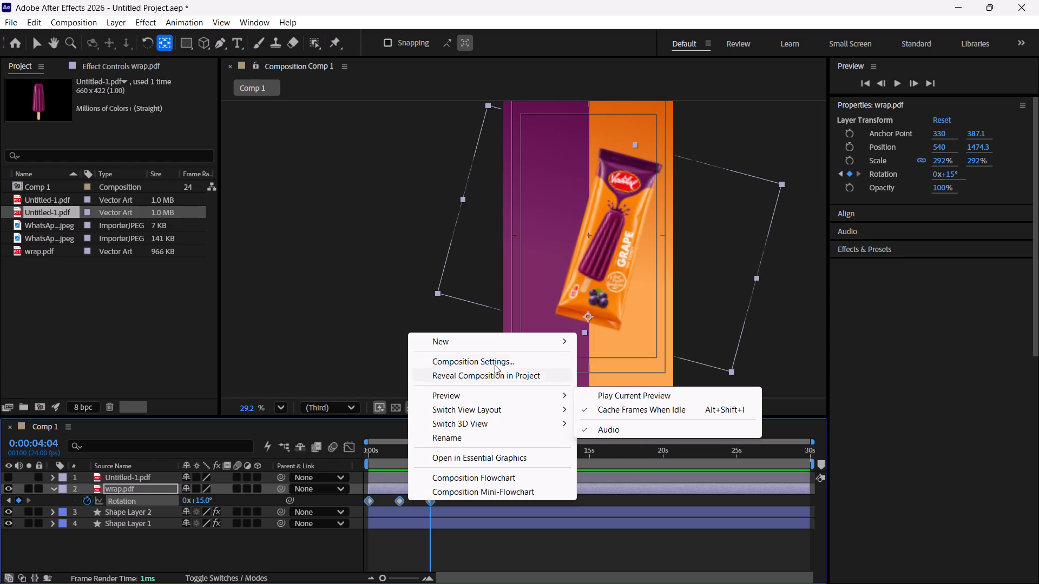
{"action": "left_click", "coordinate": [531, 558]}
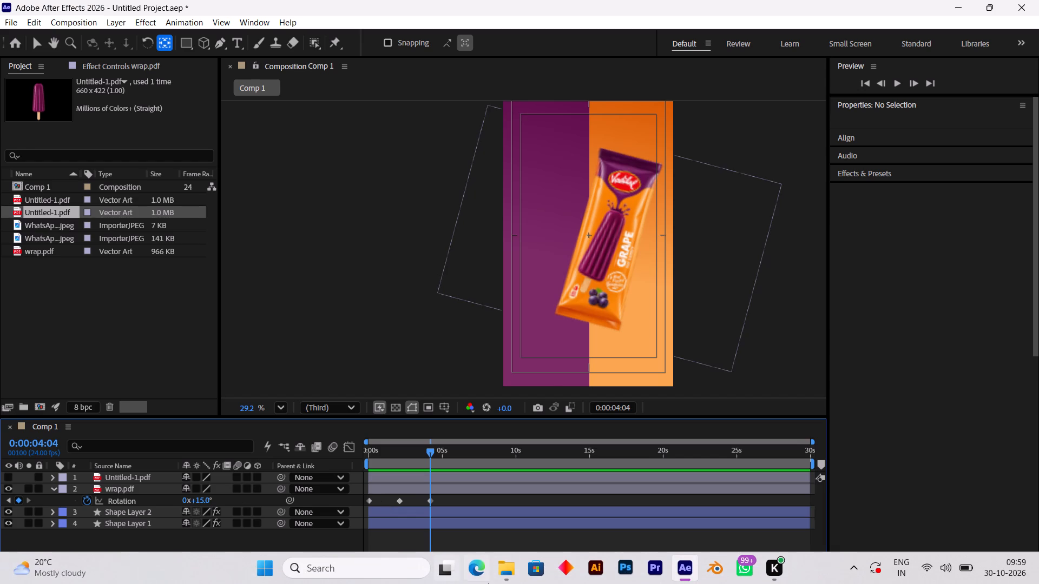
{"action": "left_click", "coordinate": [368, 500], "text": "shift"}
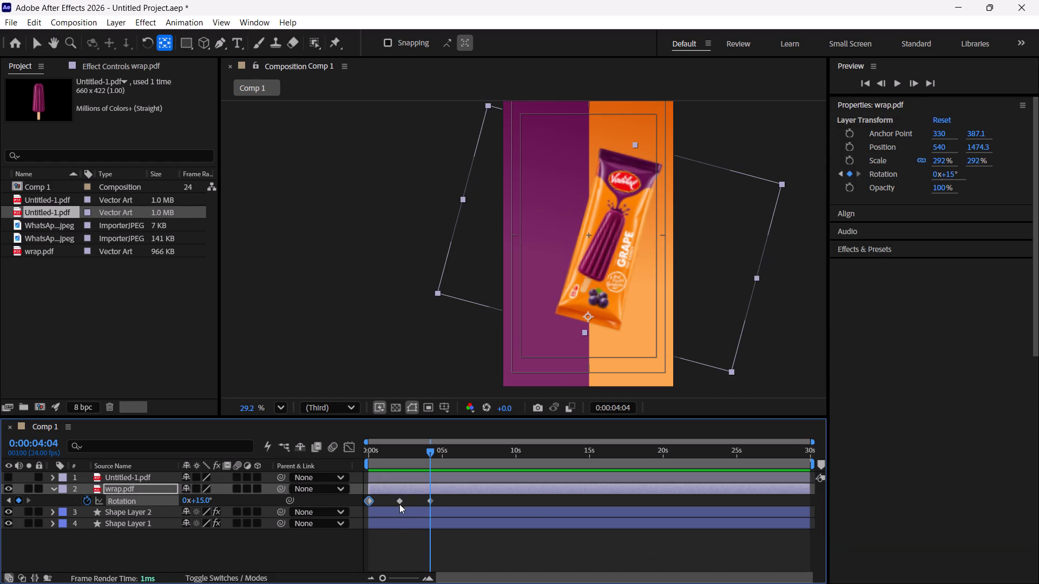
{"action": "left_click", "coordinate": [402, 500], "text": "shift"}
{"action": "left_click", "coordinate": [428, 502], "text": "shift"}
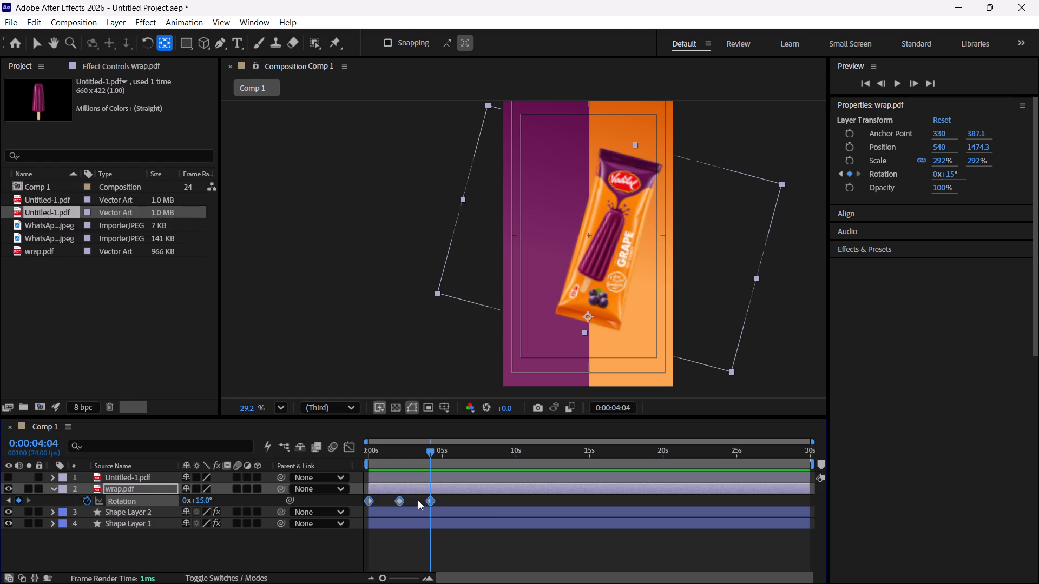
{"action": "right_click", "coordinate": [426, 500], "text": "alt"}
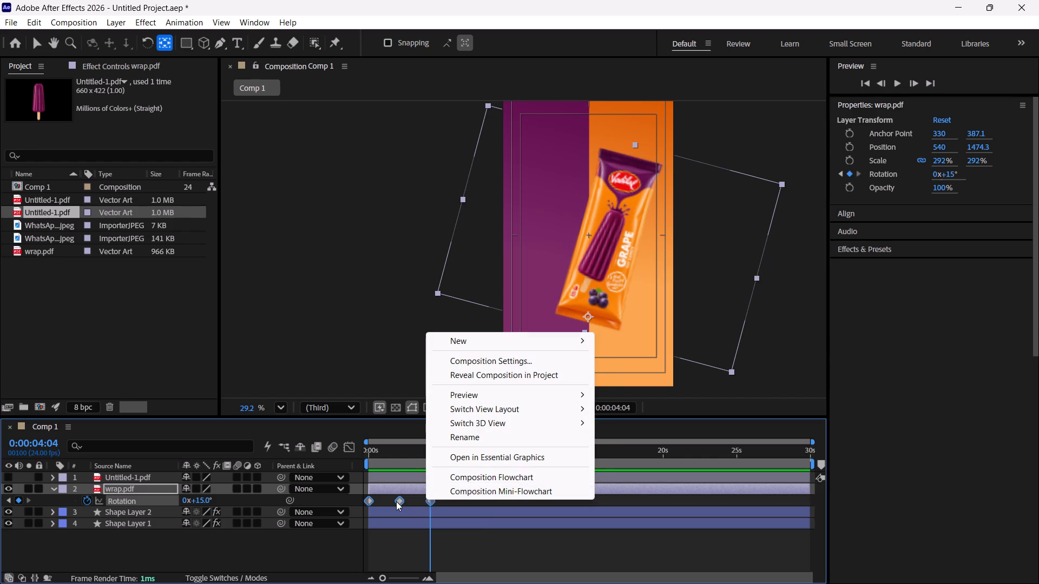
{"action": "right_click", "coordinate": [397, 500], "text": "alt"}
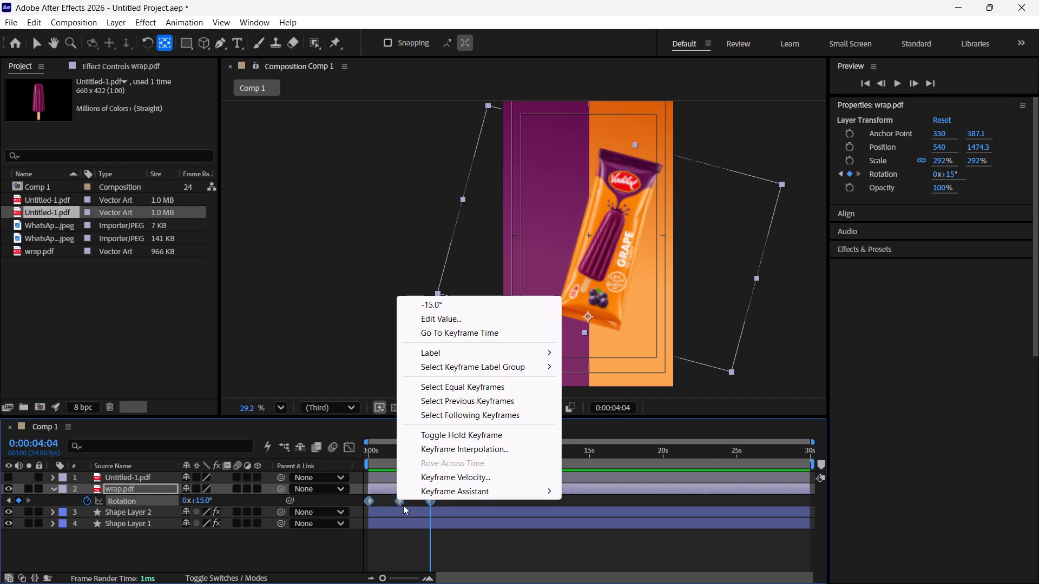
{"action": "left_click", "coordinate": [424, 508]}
Select all three Rotation keyframes of the wrap.pdf layer and open the keyframe options on the one at 0:00:02:02.
{"action": "left_click", "coordinate": [371, 500]}
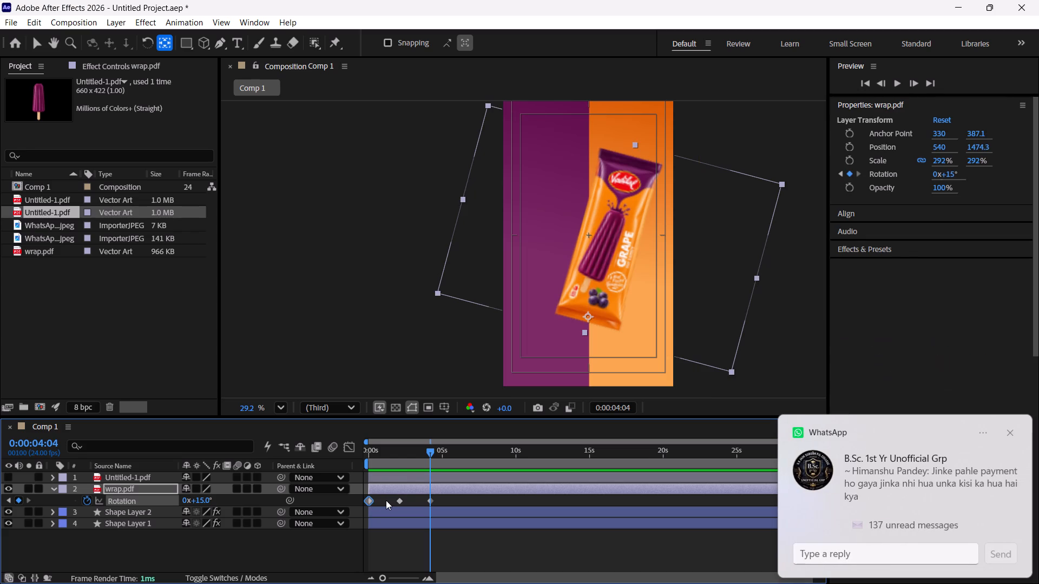
{"action": "left_click", "coordinate": [397, 500], "text": "shift"}
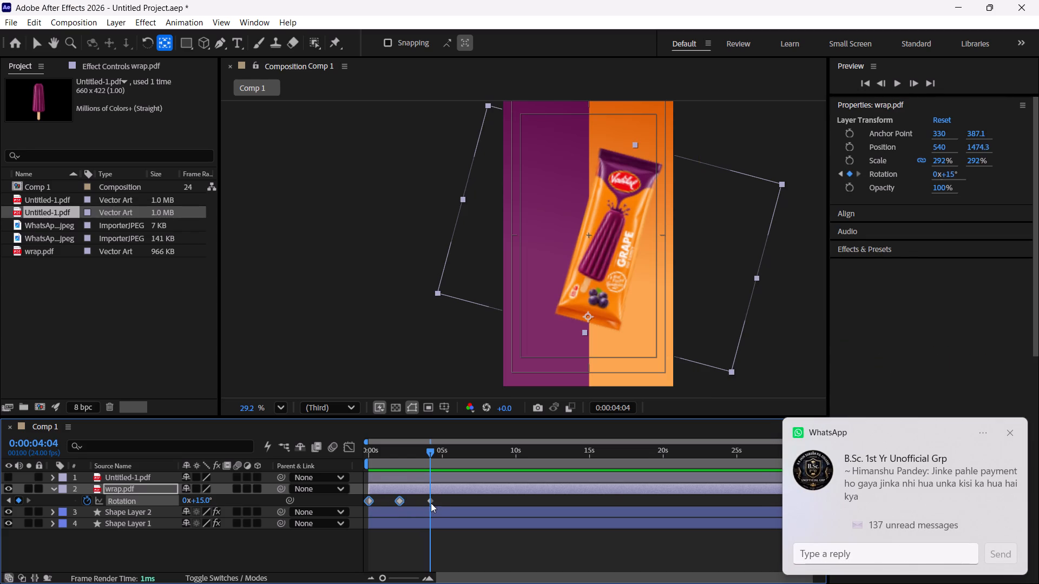
{"action": "left_click", "coordinate": [430, 502], "text": "shift"}
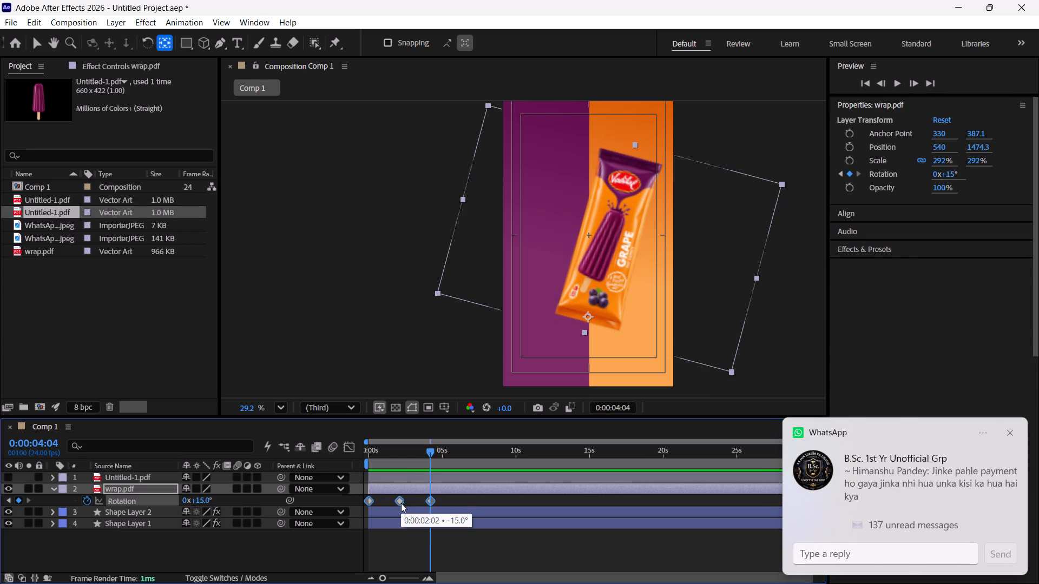
{"action": "left_click", "coordinate": [402, 503], "text": "alt"}
{"action": "left_click", "coordinate": [398, 500], "text": "alt"}
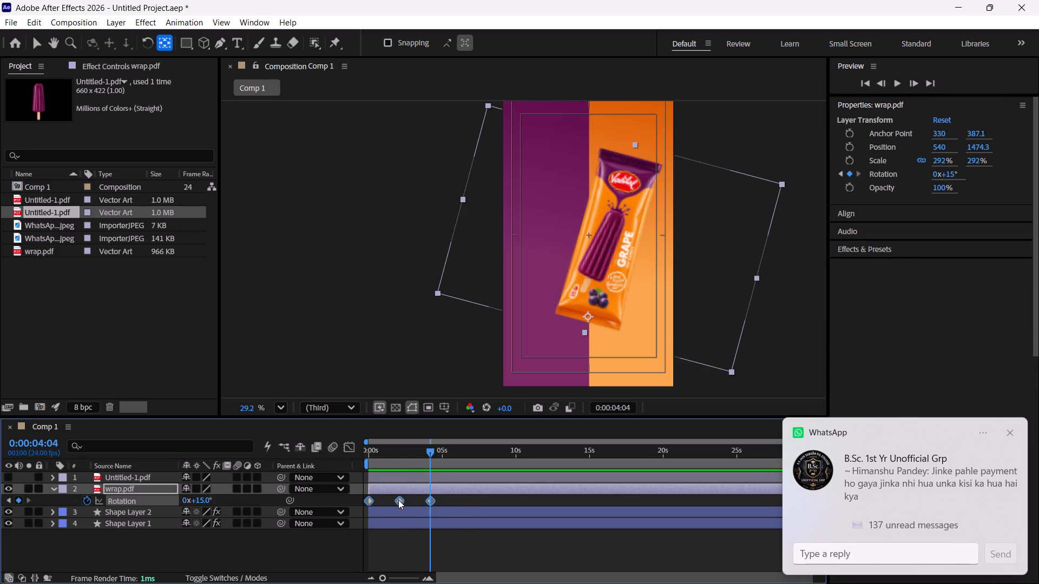
{"action": "left_click", "coordinate": [398, 500], "text": "alt"}
{"action": "right_click", "coordinate": [398, 500], "text": "alt"}
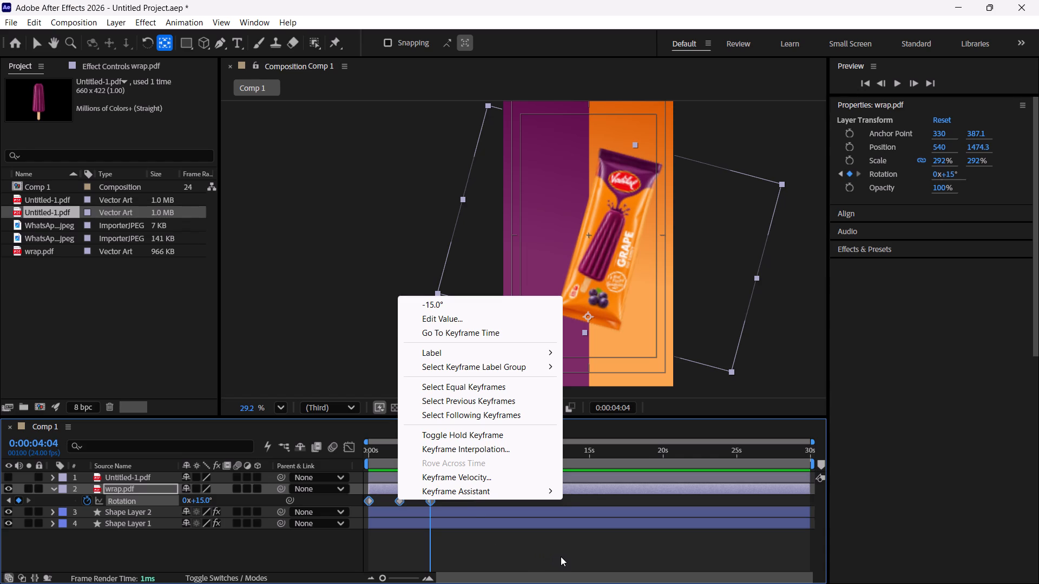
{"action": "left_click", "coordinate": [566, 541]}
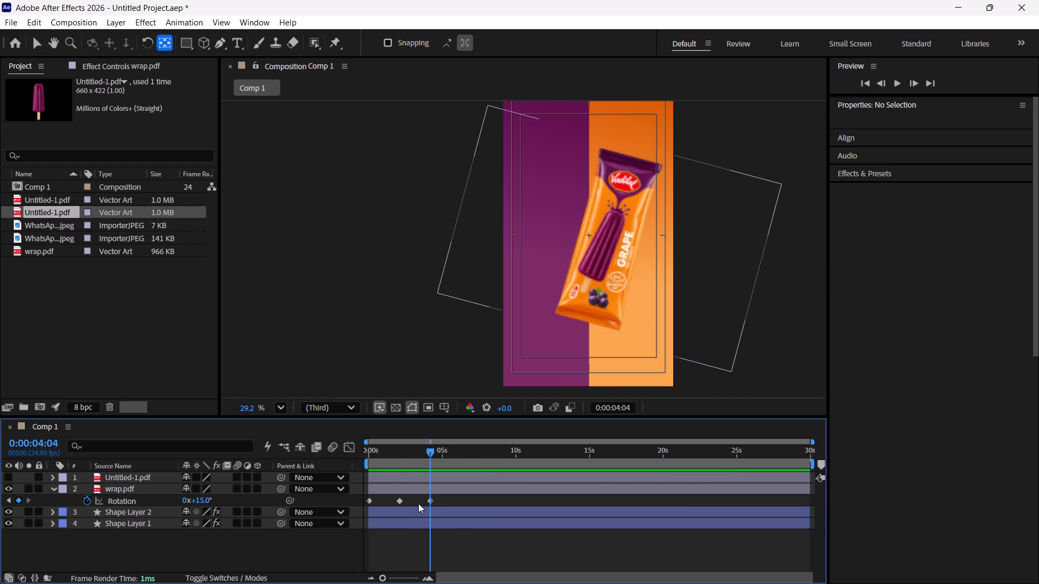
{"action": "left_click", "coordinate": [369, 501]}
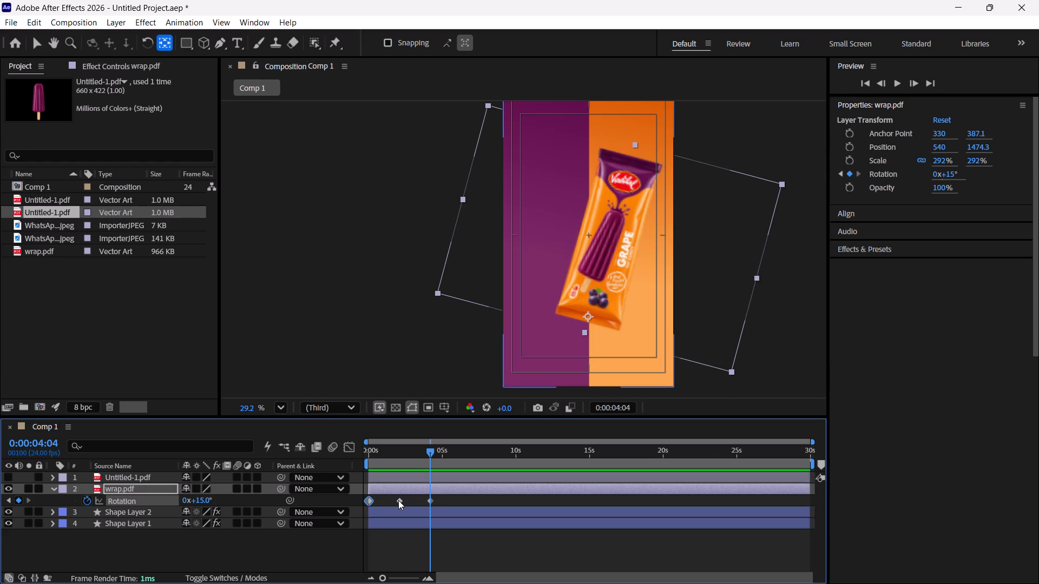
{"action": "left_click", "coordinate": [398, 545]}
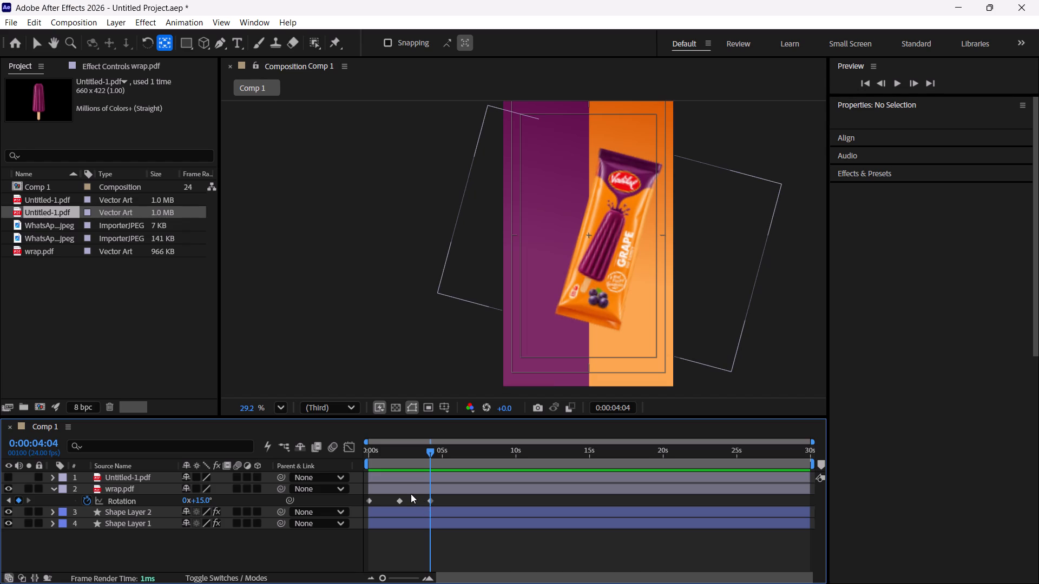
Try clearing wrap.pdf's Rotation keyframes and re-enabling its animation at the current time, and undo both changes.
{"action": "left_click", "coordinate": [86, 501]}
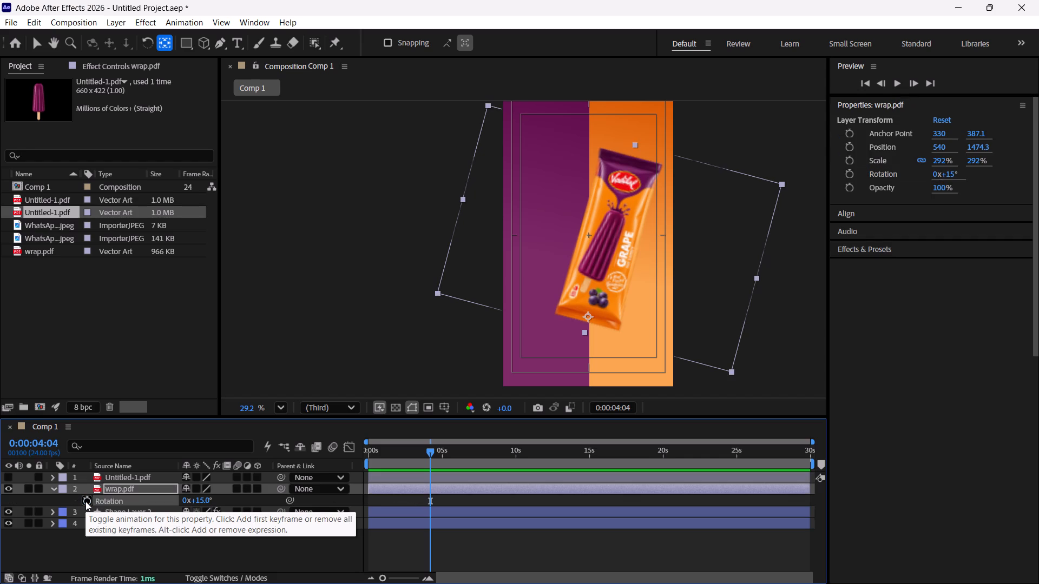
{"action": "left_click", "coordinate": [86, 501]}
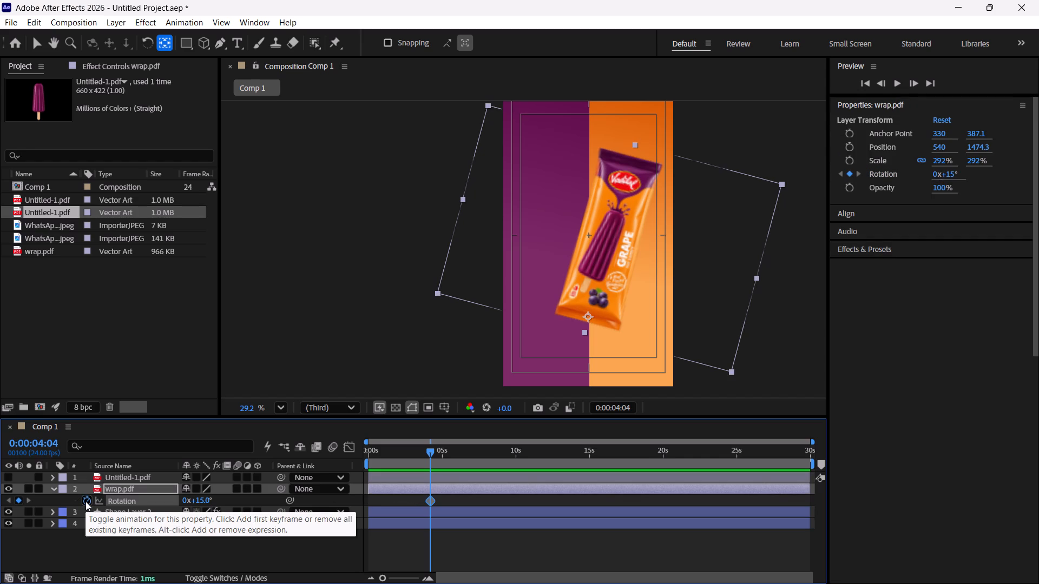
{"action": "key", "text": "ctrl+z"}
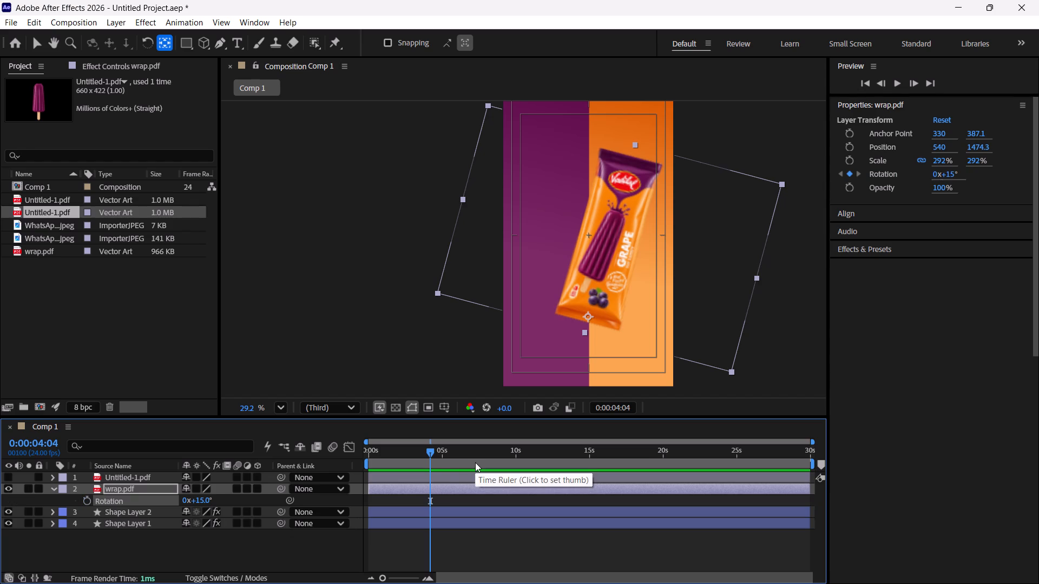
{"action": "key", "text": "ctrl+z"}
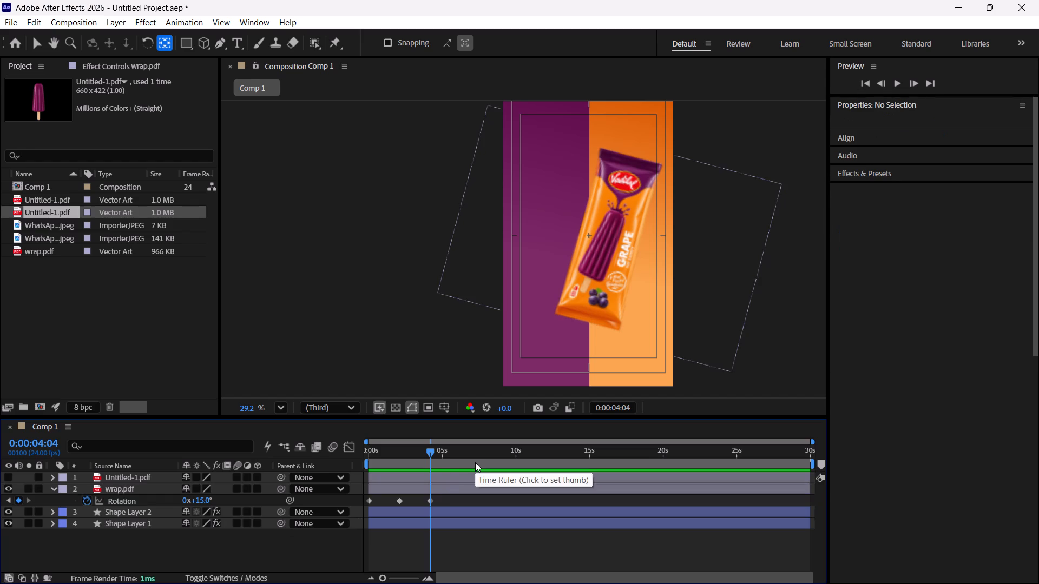
Step back and forth through wrap.pdf's Rotation keyframes to examine the wrapper's tilt at each one.
{"action": "left_click", "coordinate": [28, 501]}
{"action": "double_click", "coordinate": [28, 501]}
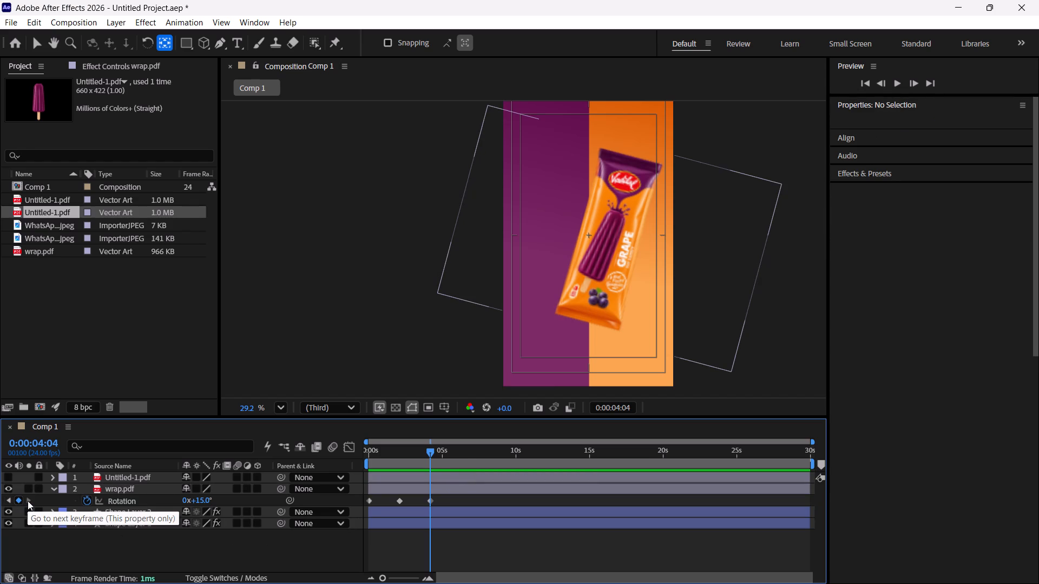
{"action": "left_click", "coordinate": [28, 501]}
{"action": "left_click", "coordinate": [8, 501]}
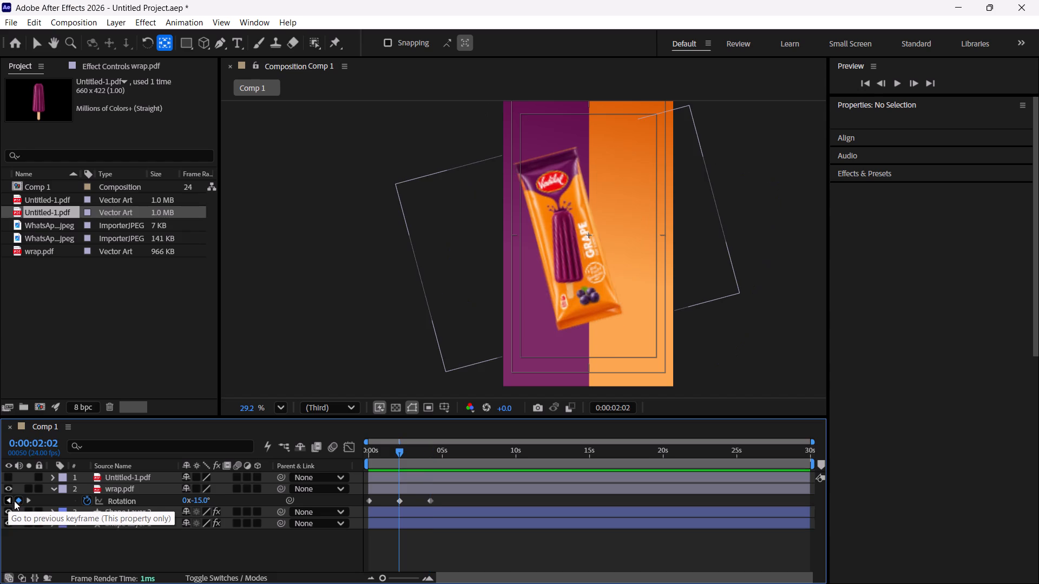
{"action": "left_click", "coordinate": [27, 503]}
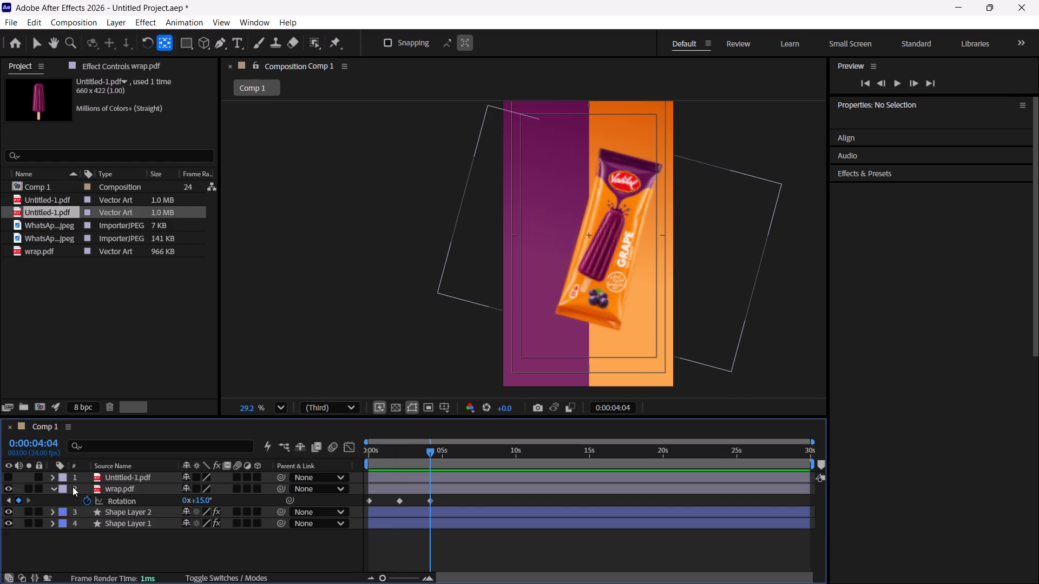
{"action": "left_click", "coordinate": [5, 499]}
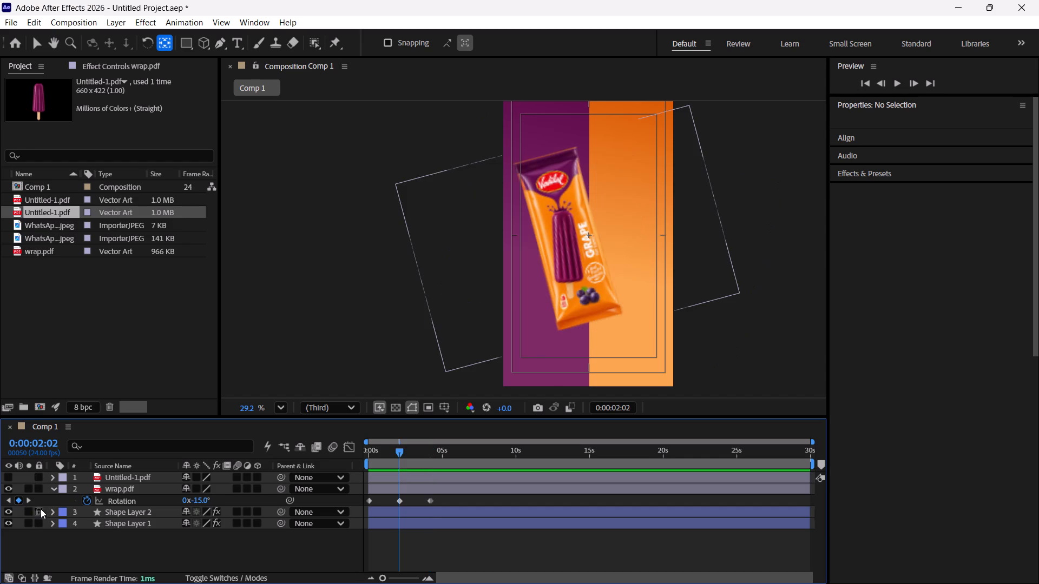
{"action": "left_click", "coordinate": [29, 500]}
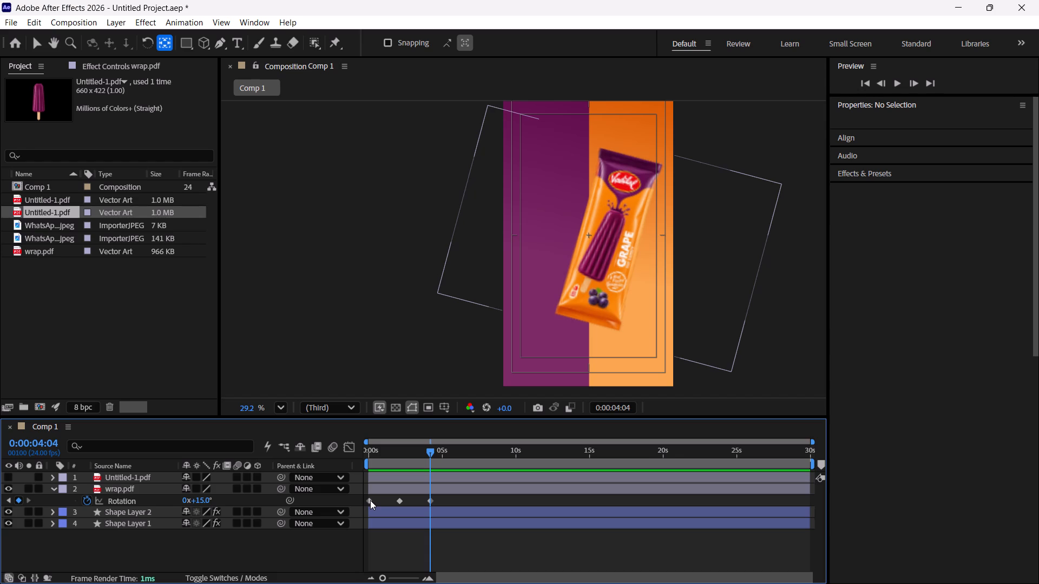
{"action": "left_click", "coordinate": [370, 500]}
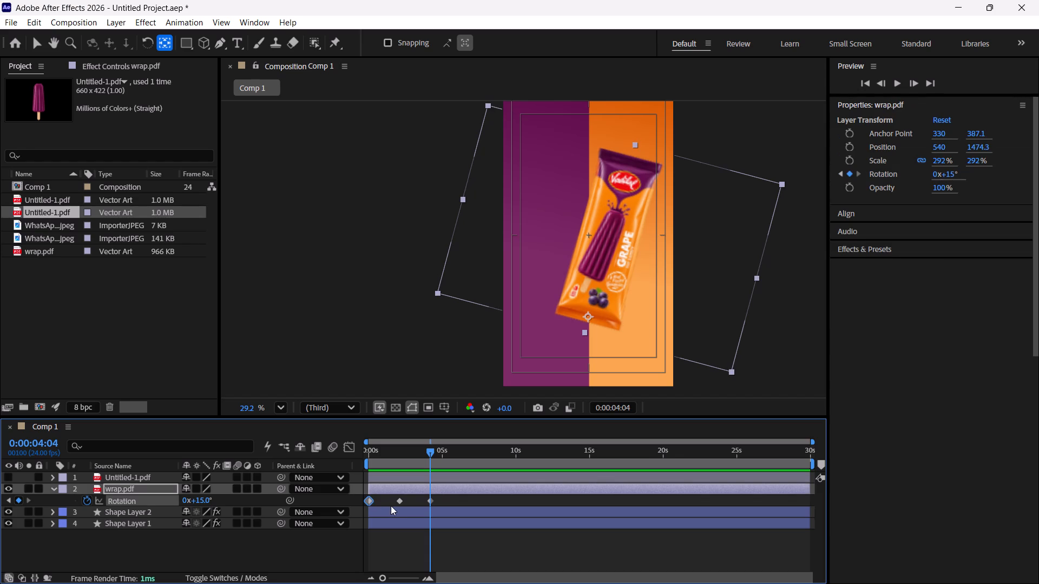
{"action": "left_click", "coordinate": [486, 496]}
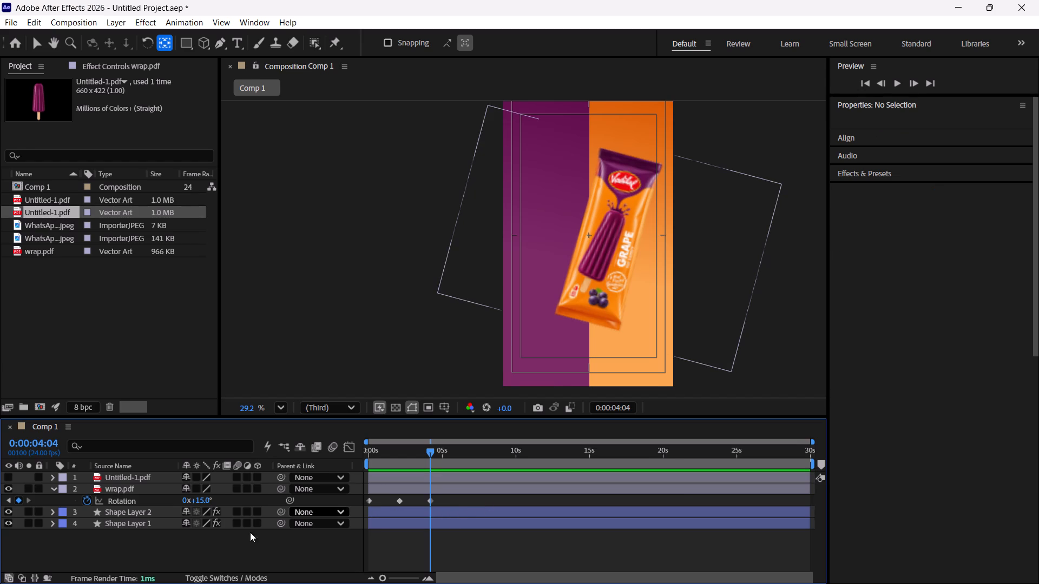
Add the expression loopOut() to the Rotation property of the wrap.pdf layer.
{"action": "left_click", "coordinate": [83, 500], "text": "alt"}
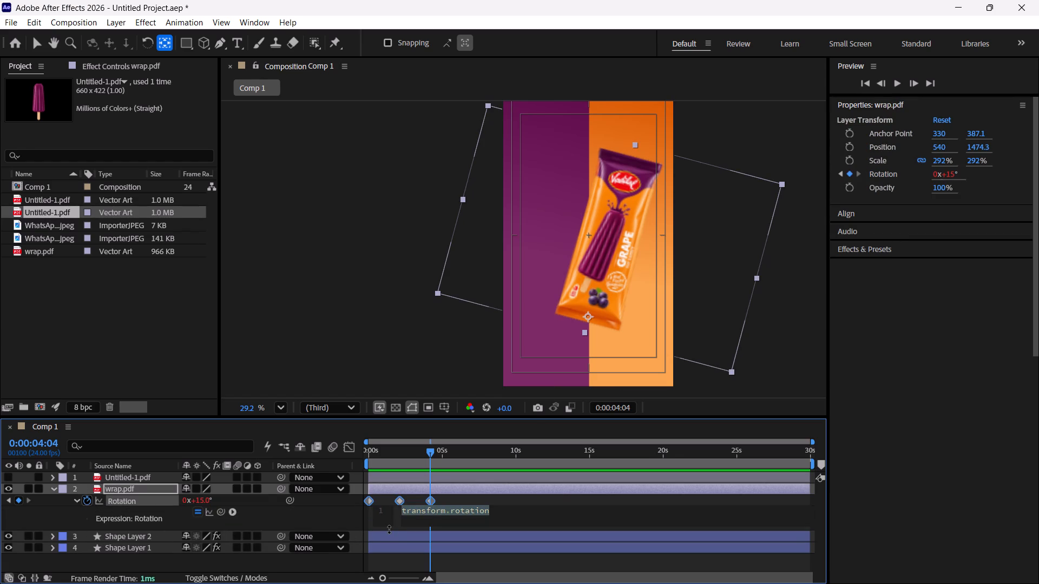
{"action": "type", "text": "loop"}
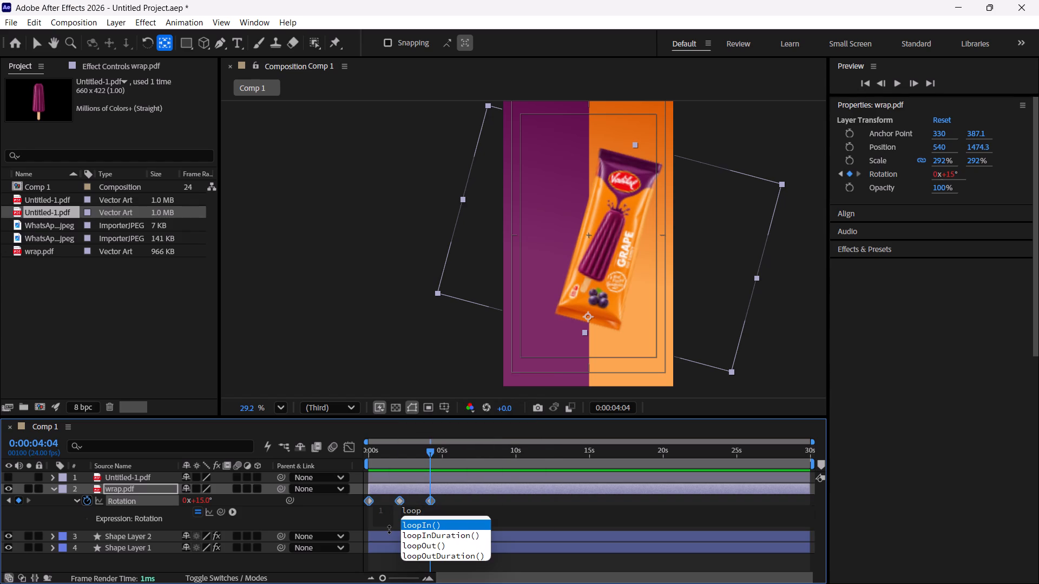
{"action": "type", "text": "Out"}
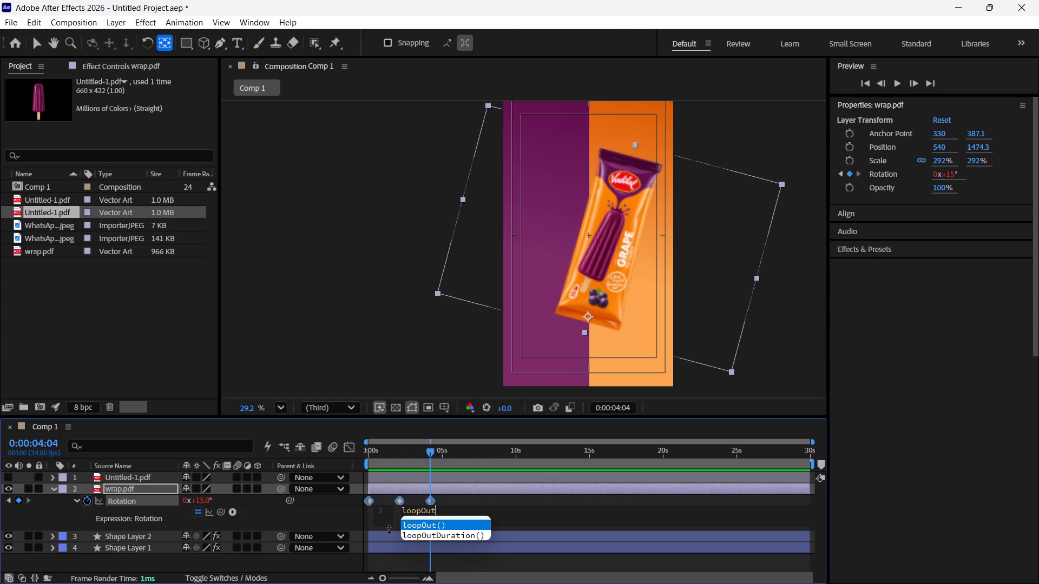
{"action": "type", "text": "()"}
{"action": "key", "text": "Return"}
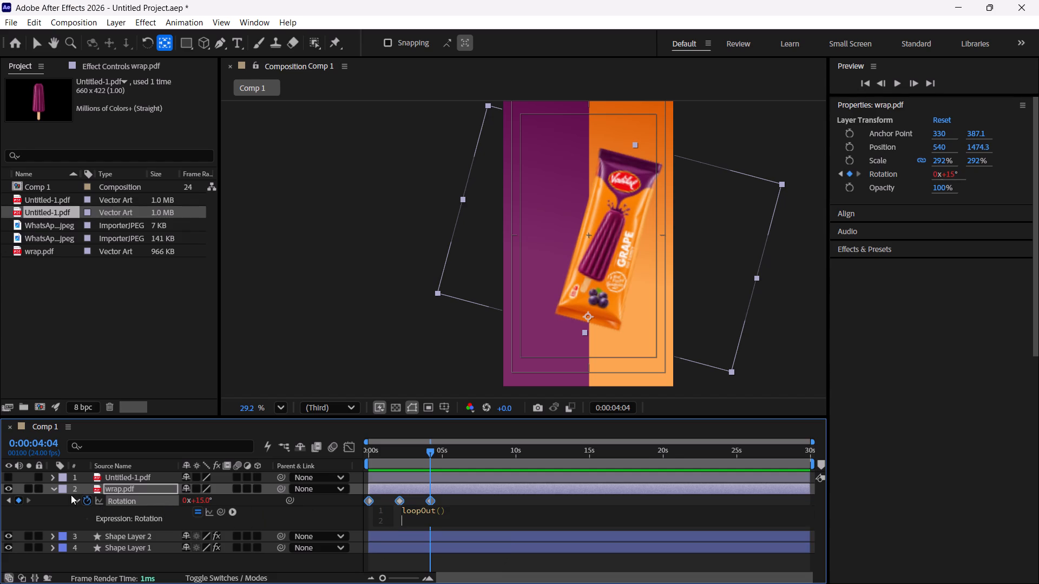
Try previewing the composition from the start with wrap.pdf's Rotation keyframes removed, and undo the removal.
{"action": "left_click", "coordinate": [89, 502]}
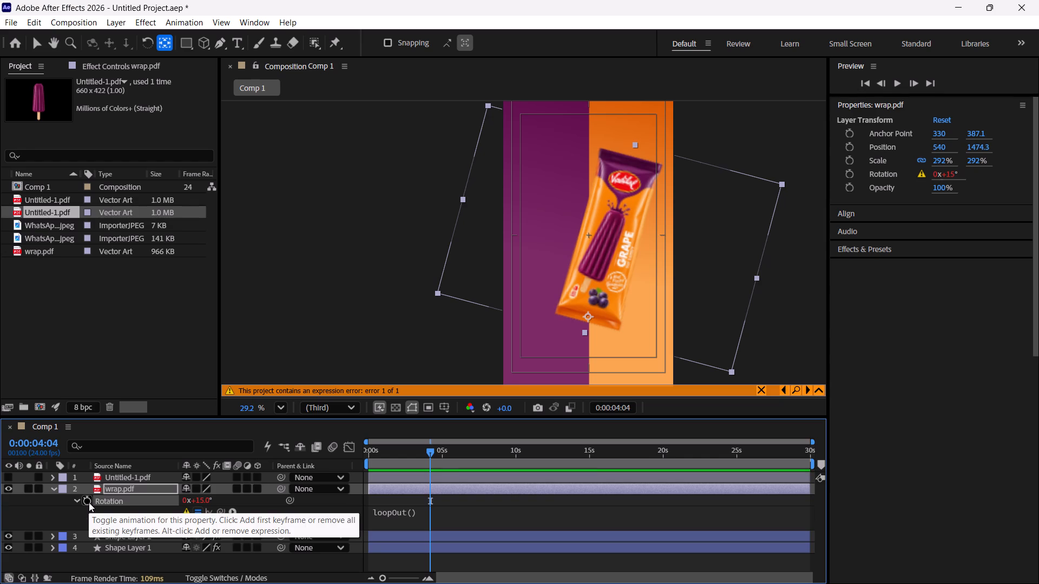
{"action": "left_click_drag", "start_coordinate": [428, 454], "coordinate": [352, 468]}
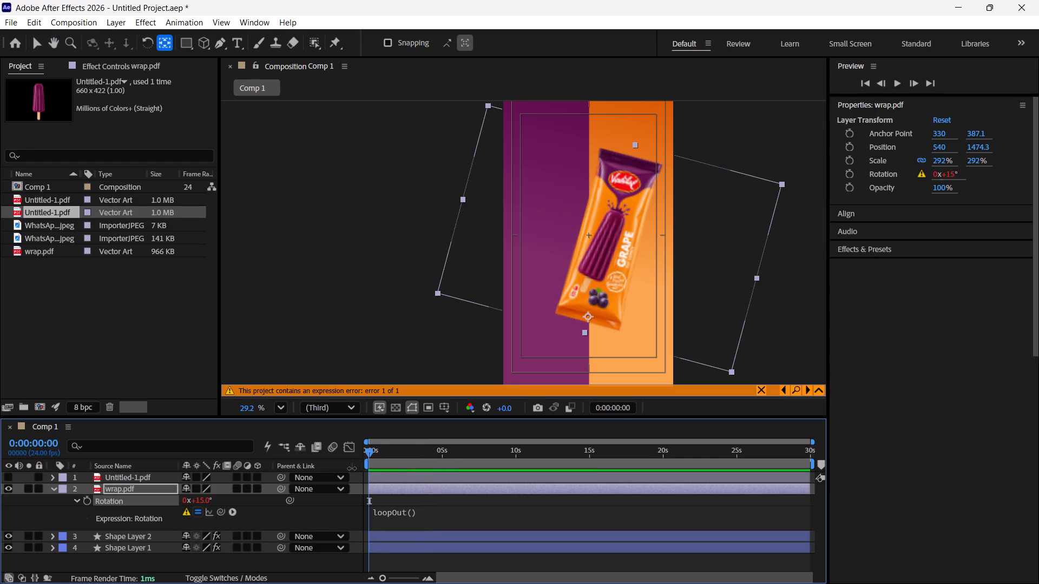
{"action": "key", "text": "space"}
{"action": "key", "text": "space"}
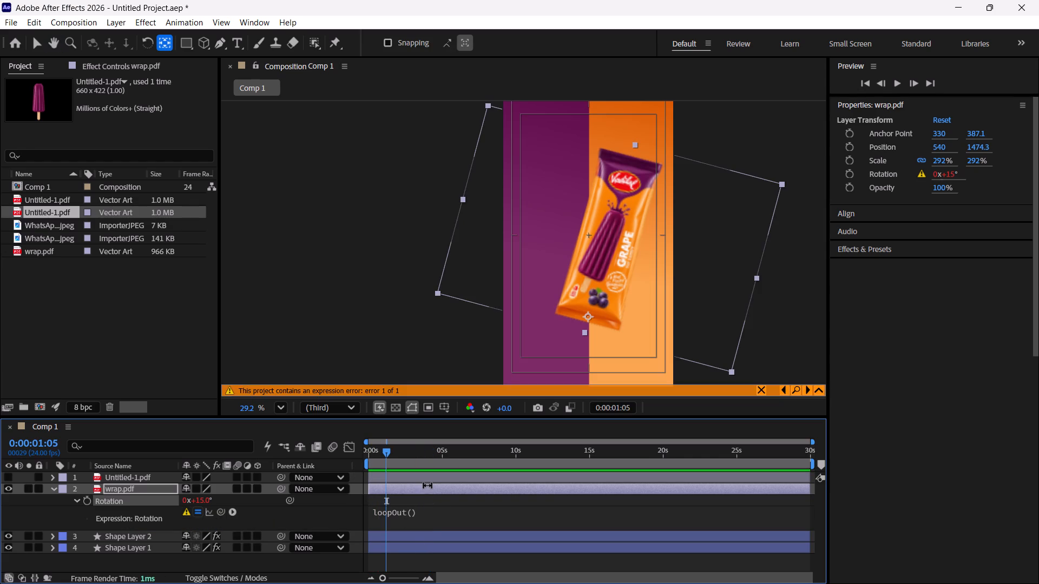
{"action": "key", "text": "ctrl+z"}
Preview the looping rotation of the wrapper, including a replay from the start of the composition.
{"action": "key", "text": "space"}
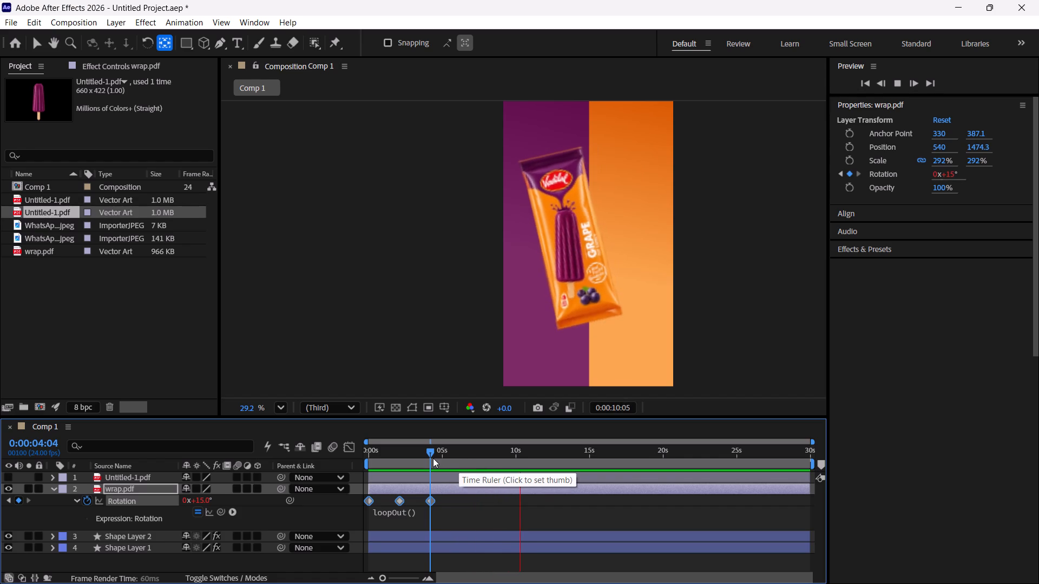
{"action": "key", "text": "space"}
{"action": "left_click_drag", "start_coordinate": [519, 451], "coordinate": [467, 463]}
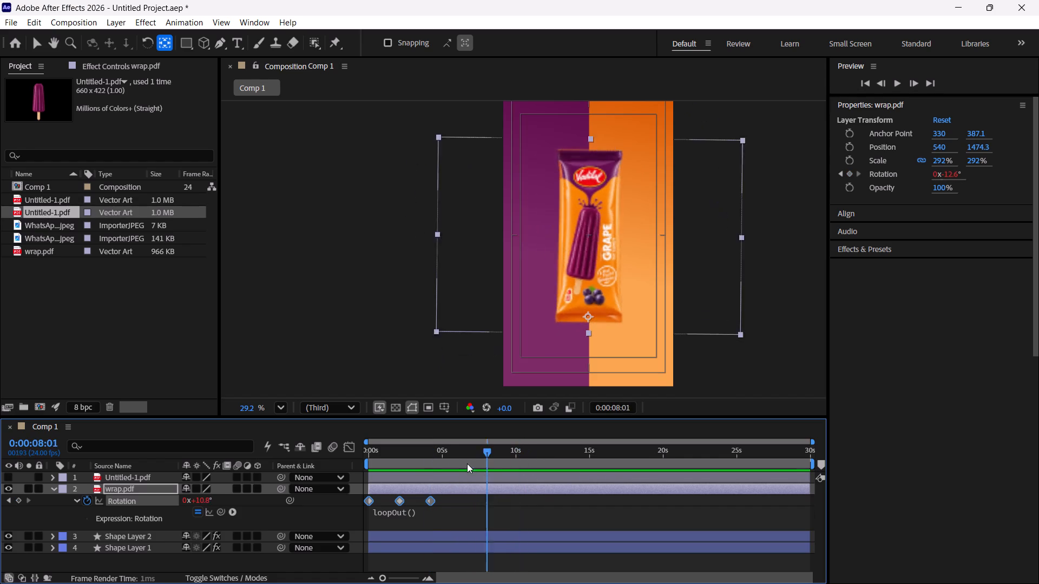
{"action": "left_click_drag", "start_coordinate": [467, 463], "coordinate": [301, 483]}
{"action": "key", "text": "space"}
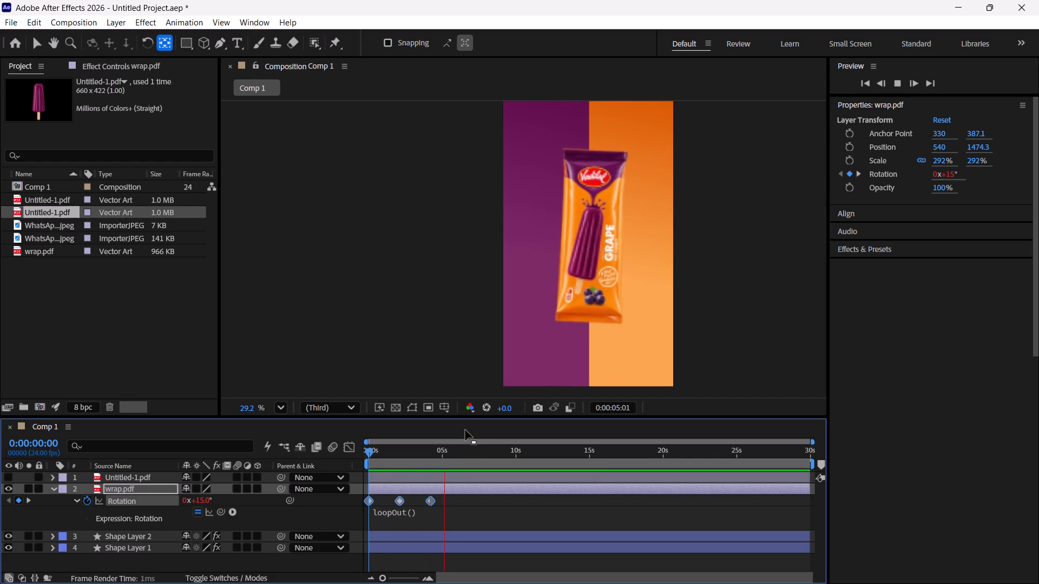
{"action": "key", "text": "space"}
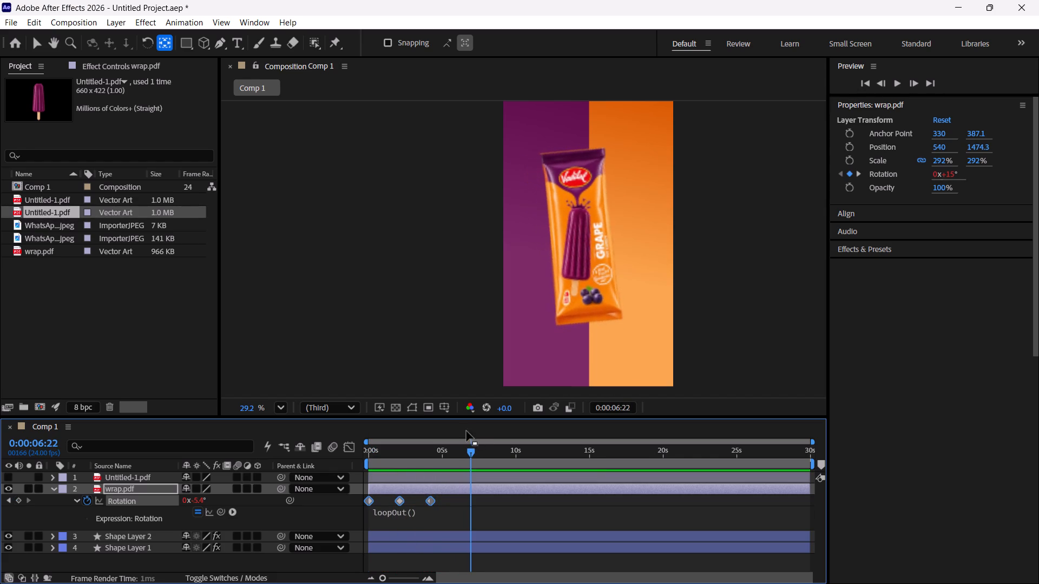
Apply Easy Ease to all three Rotation keyframes of wrap.pdf and preview the swing from the start.
{"action": "left_click_drag", "start_coordinate": [471, 450], "coordinate": [360, 484]}
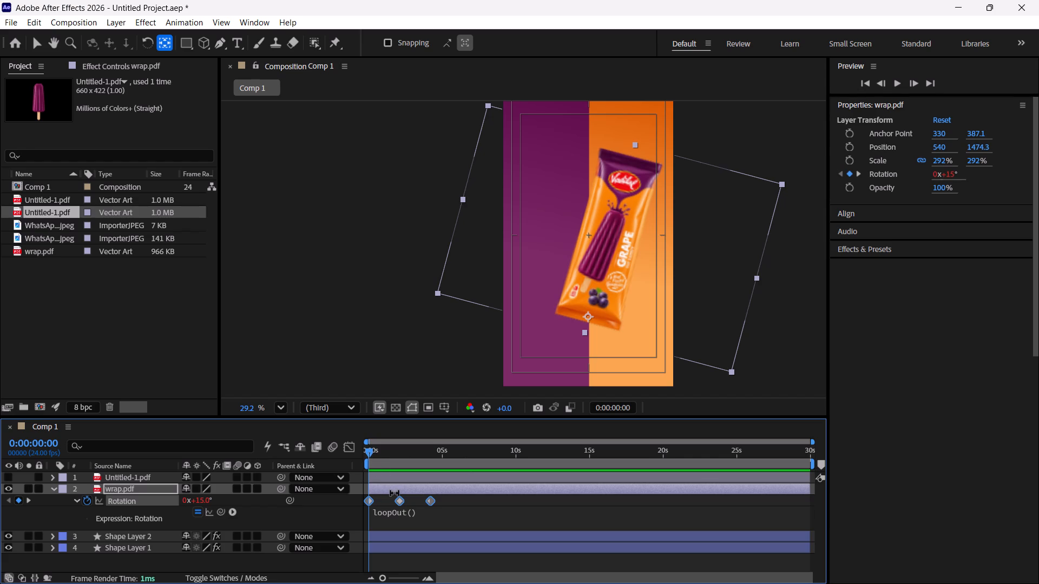
{"action": "key", "text": "F9"}
{"action": "key", "text": "space"}
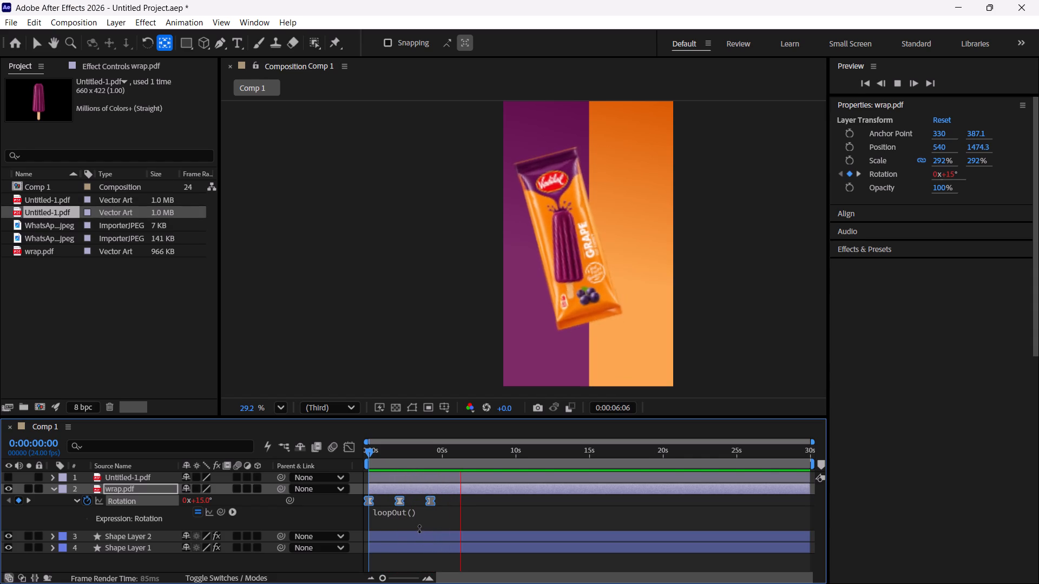
Stop the preview, return to the start of the composition and make the Untitled-1.pdf layer visible.
{"action": "key", "text": "space"}
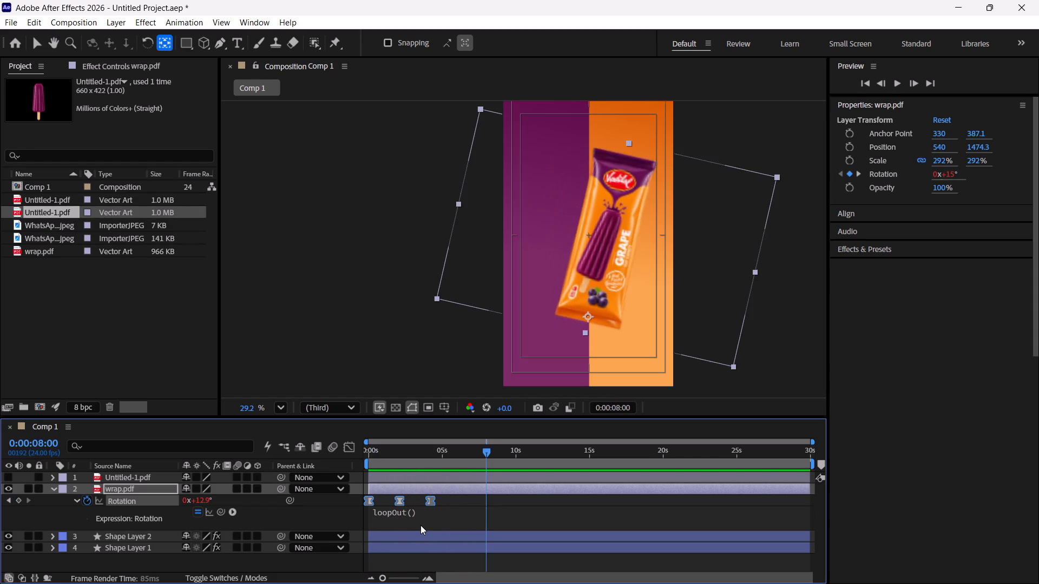
{"action": "left_click_drag", "start_coordinate": [489, 451], "coordinate": [339, 475]}
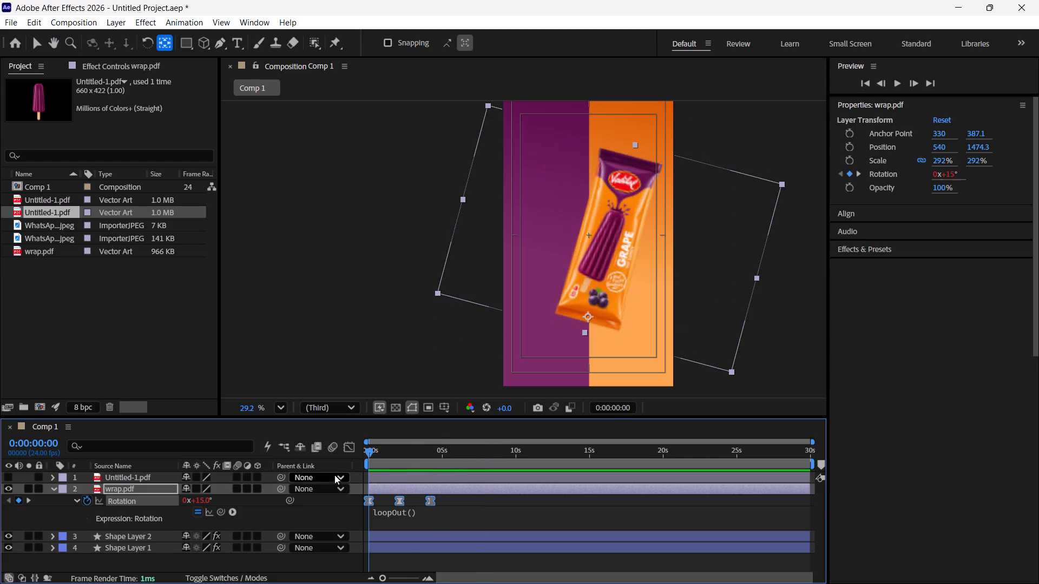
{"action": "left_click", "coordinate": [84, 475]}
{"action": "left_click", "coordinate": [9, 476]}
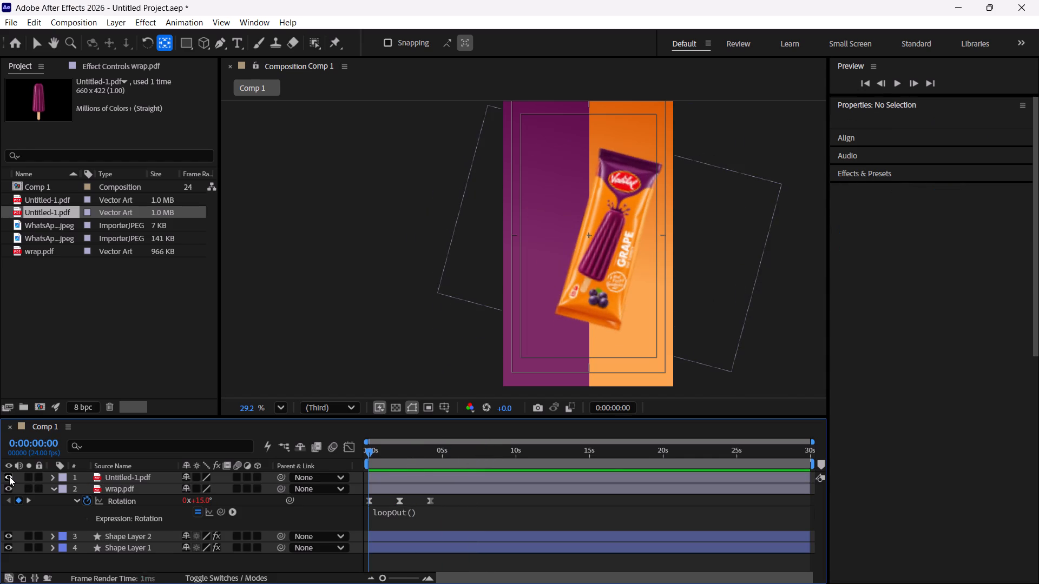
Preview the composition from the start with the Untitled-1.pdf popsicle over the swinging wrapper, and return to the first frame.
{"action": "left_click_drag", "start_coordinate": [368, 453], "coordinate": [367, 453]}
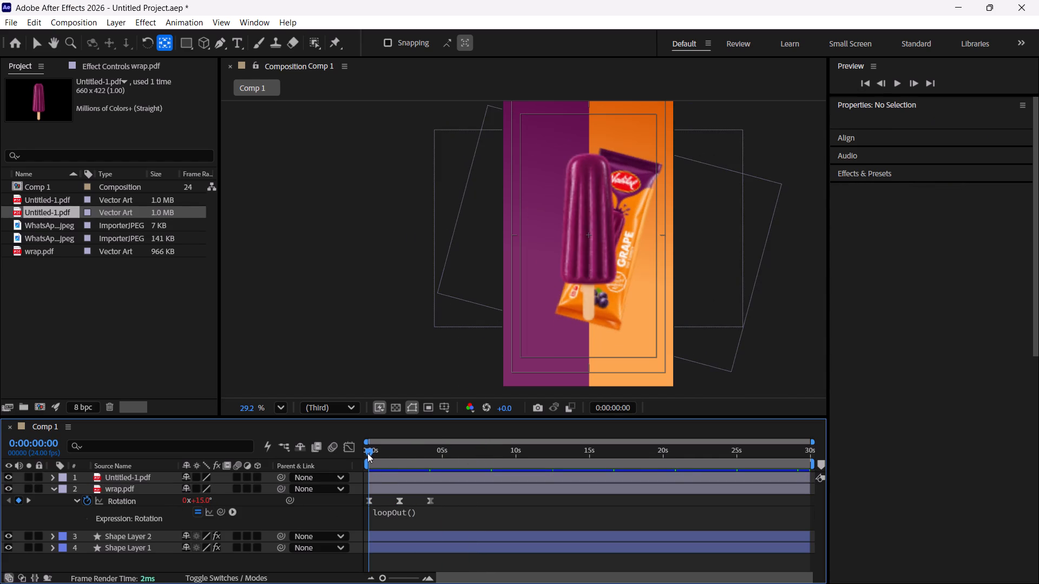
{"action": "left_click_drag", "start_coordinate": [367, 453], "coordinate": [357, 456]}
{"action": "left_click", "coordinate": [122, 474]}
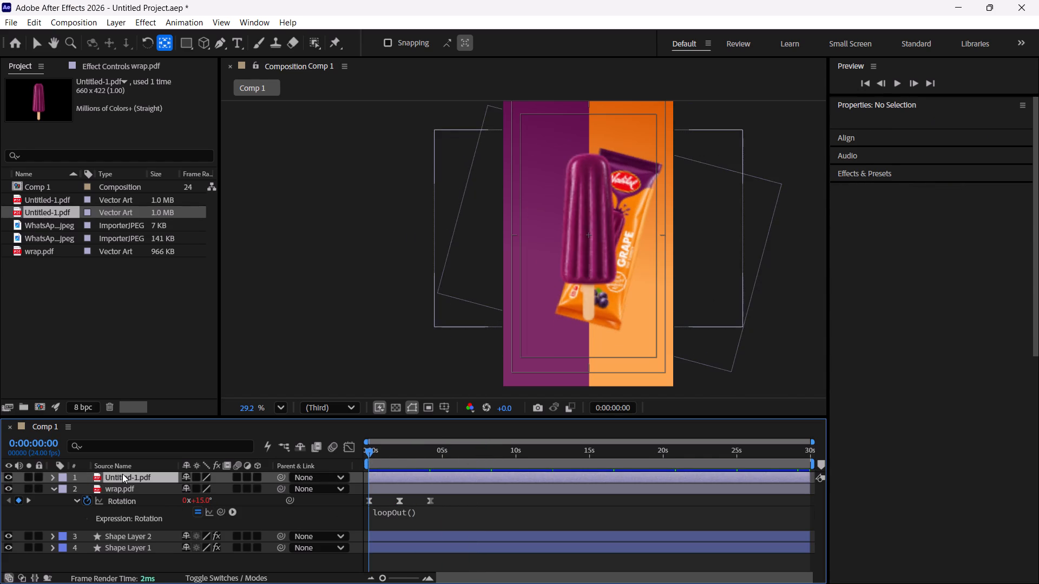
{"action": "key", "text": "space"}
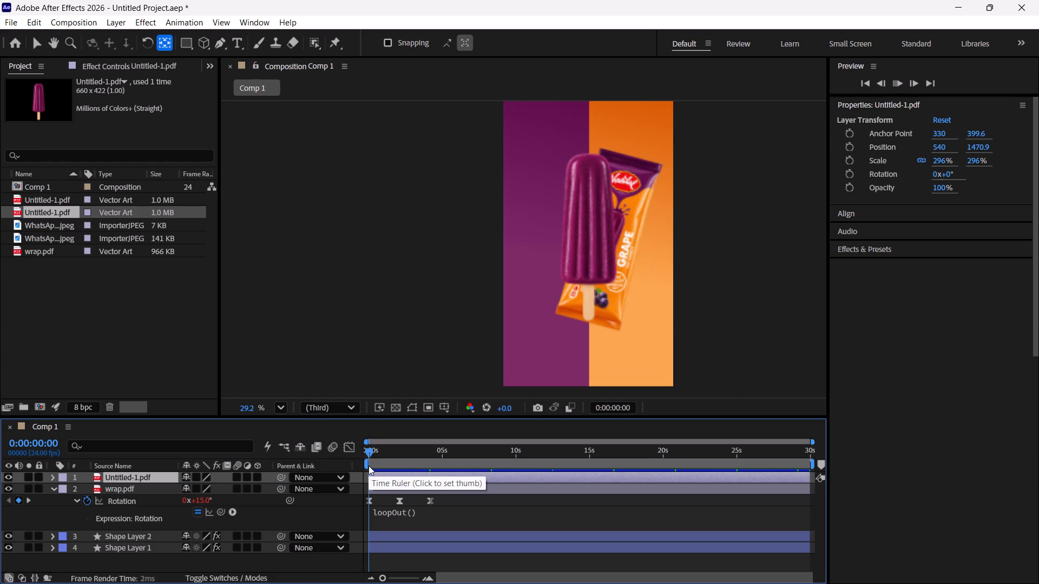
{"action": "key", "text": "space"}
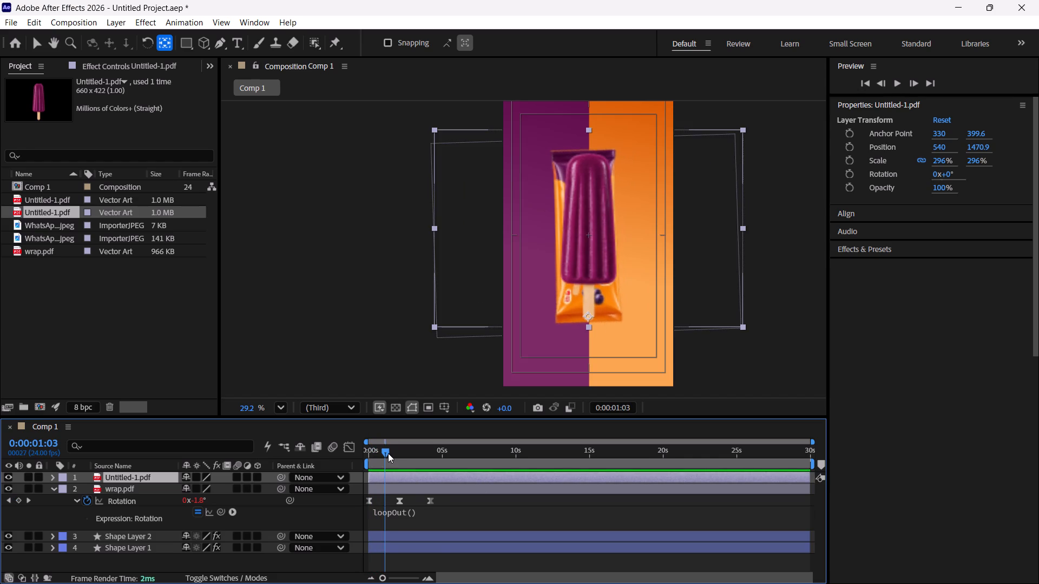
{"action": "left_click_drag", "start_coordinate": [385, 451], "coordinate": [329, 465]}
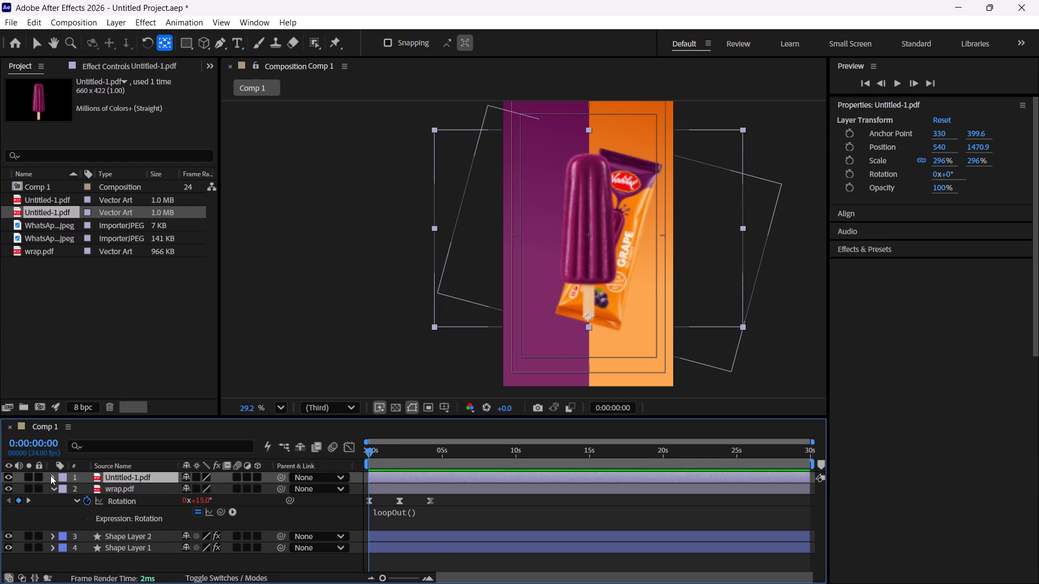
Collapse the wrap.pdf layer, expand Untitled-1.pdf and set its Rotation to 15°.
{"action": "left_click", "coordinate": [53, 486]}
{"action": "left_click", "coordinate": [53, 478]}
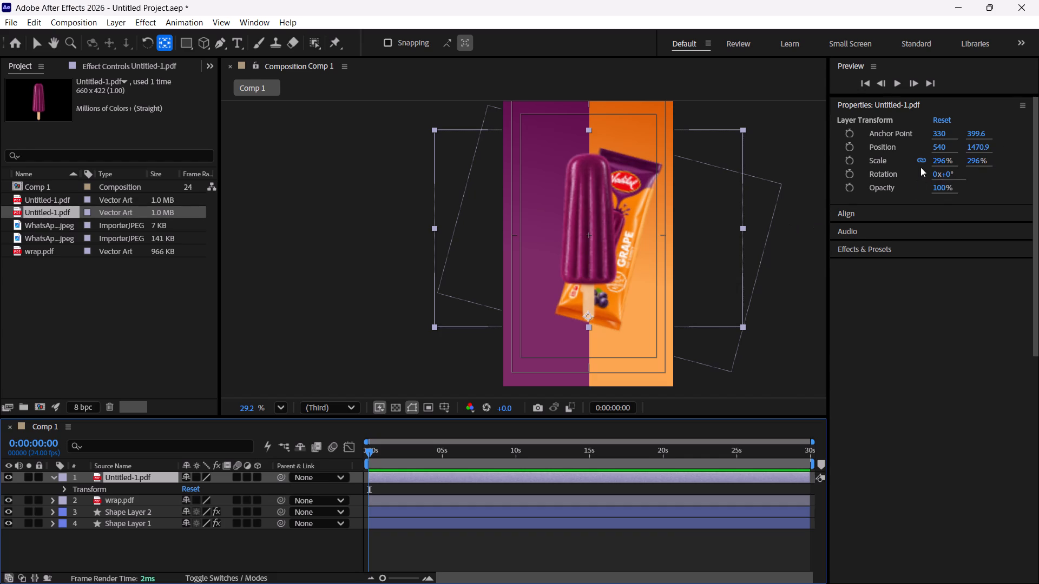
{"action": "left_click", "coordinate": [949, 172]}
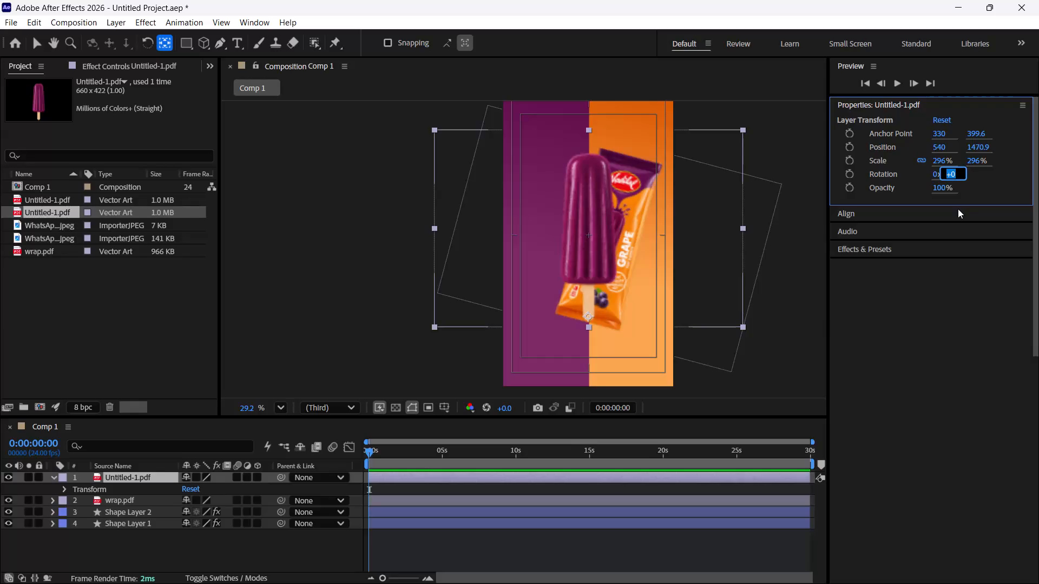
{"action": "type", "text": "15"}
{"action": "key", "text": "Return"}
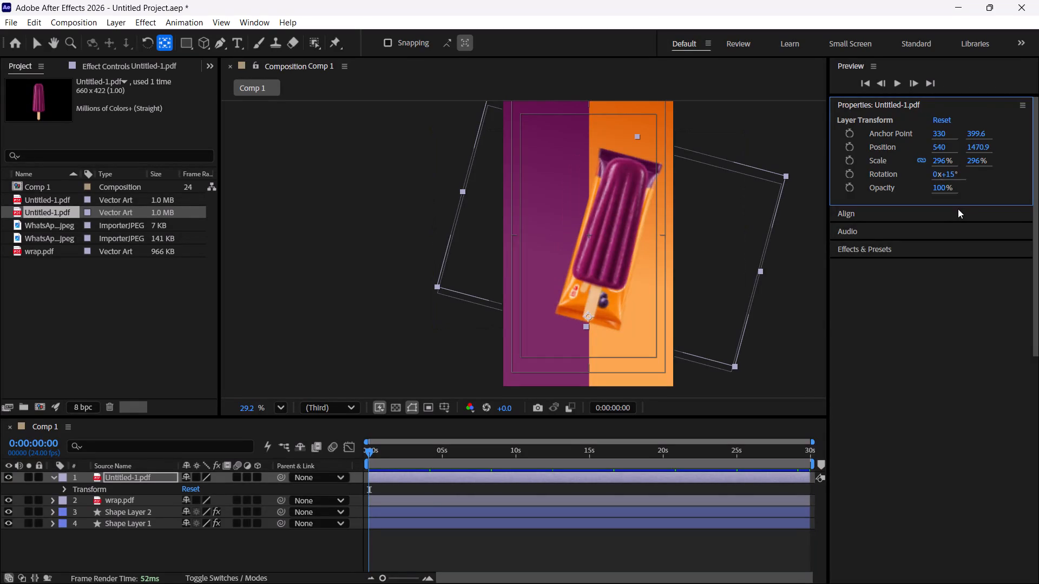
Check the wrapper's swing against the popsicle in ten-frame jumps up to 0:00:02:02, and return to 0:00:00:00.
{"action": "key", "text": "ctrl+shift+Right"}
{"action": "key", "text": "ctrl+shift+Right"}
{"action": "key", "text": "ctrl+shift+Right"}
{"action": "key", "text": "ctrl+shift+Right"}
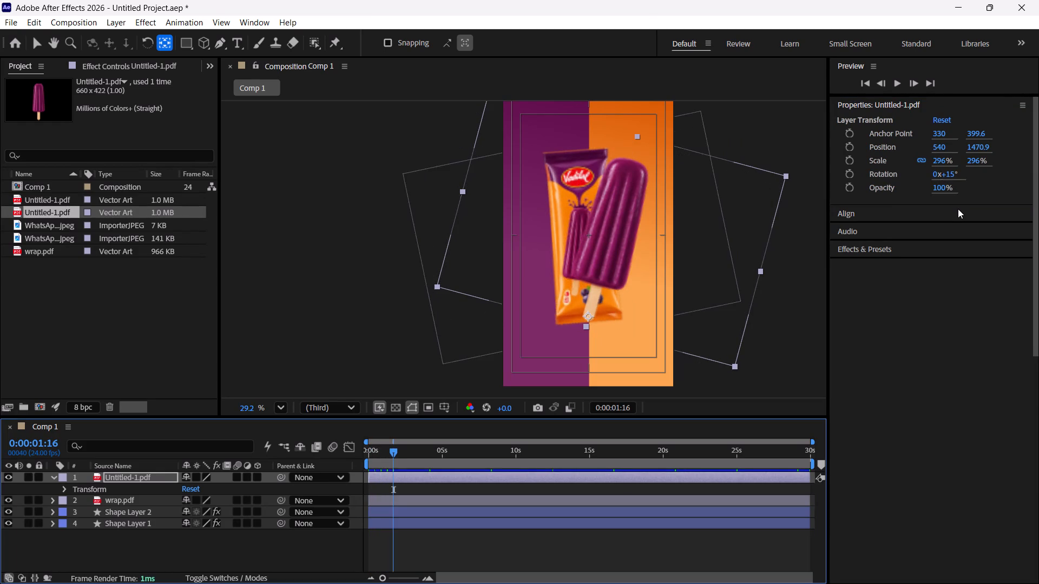
{"action": "key", "text": "ctrl+shift+Right"}
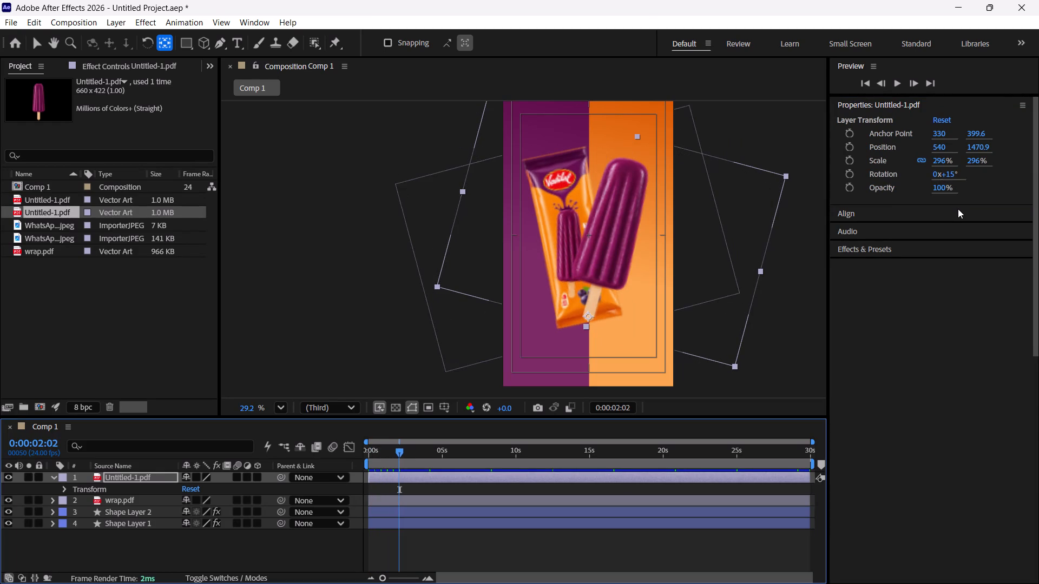
{"action": "key", "text": "ctrl+shift+Left"}
{"action": "key", "text": "ctrl+shift+Left"}
{"action": "key", "text": "ctrl+shift+Left"}
{"action": "key", "text": "ctrl+shift+Left"}
{"action": "key", "text": "ctrl+shift+Left"}
{"action": "key", "text": "ctrl+shift+Left"}
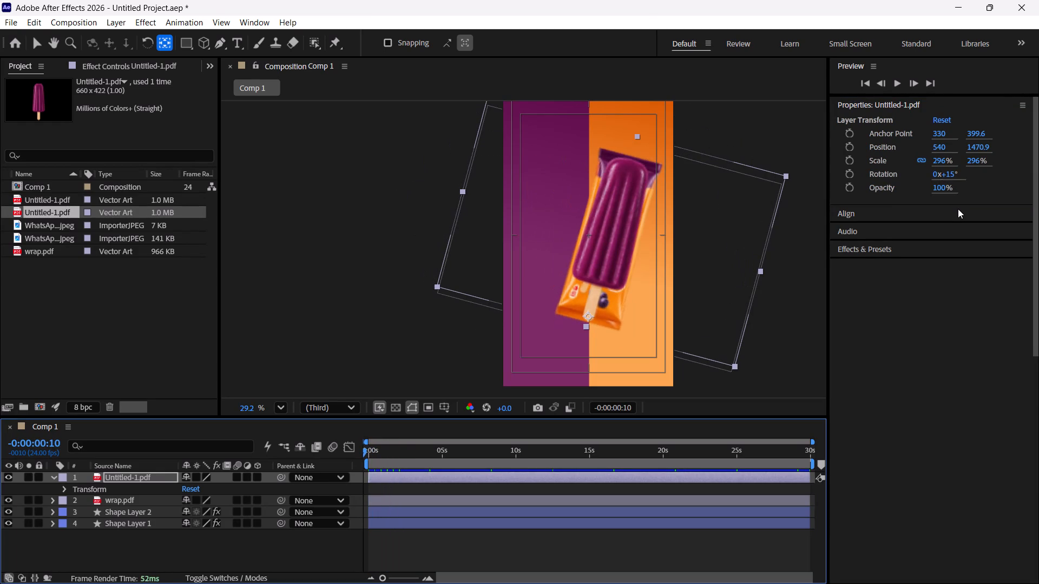
{"action": "key", "text": "ctrl+shift+Right"}
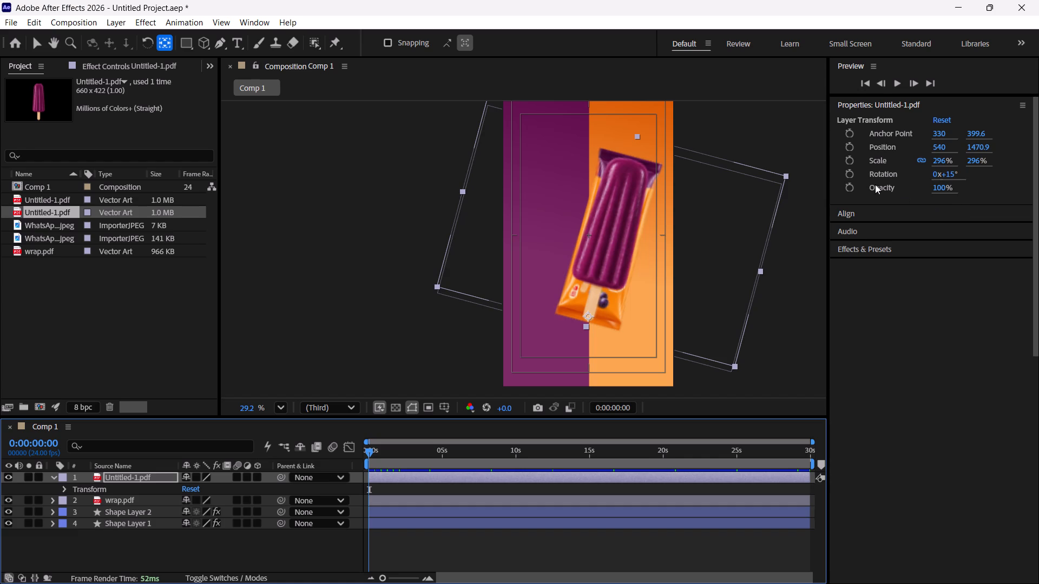
Keyframe the Rotation of Untitled-1.pdf at 15° on 0:00:00:00 and at -15° on 0:00:02:02.
{"action": "left_click", "coordinate": [851, 173]}
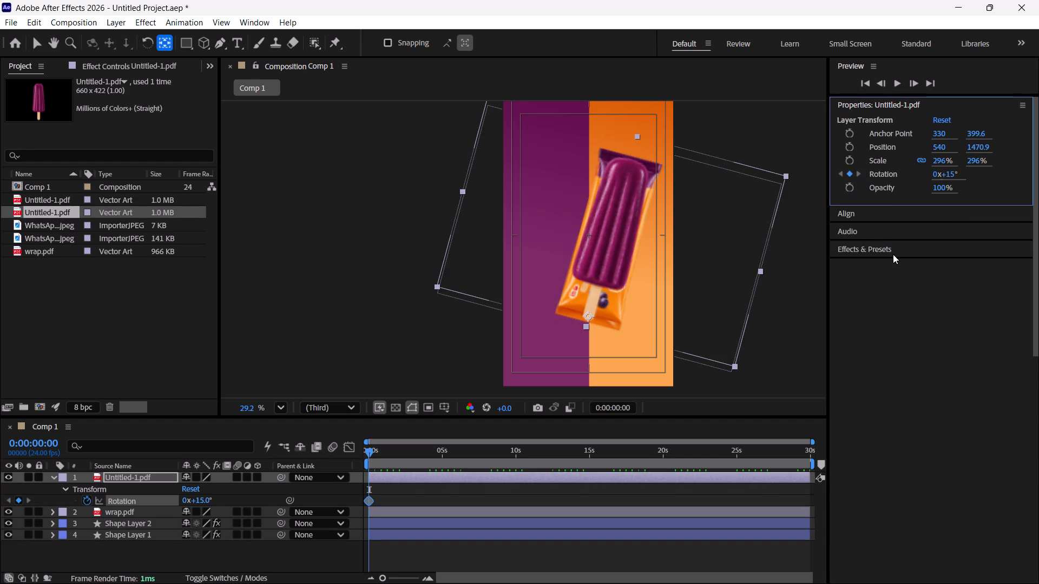
{"action": "key", "text": "ctrl+shift+Right"}
{"action": "key", "text": "ctrl+shift+Right"}
{"action": "key", "text": "ctrl+shift+Right"}
{"action": "key", "text": "ctrl+shift+Right"}
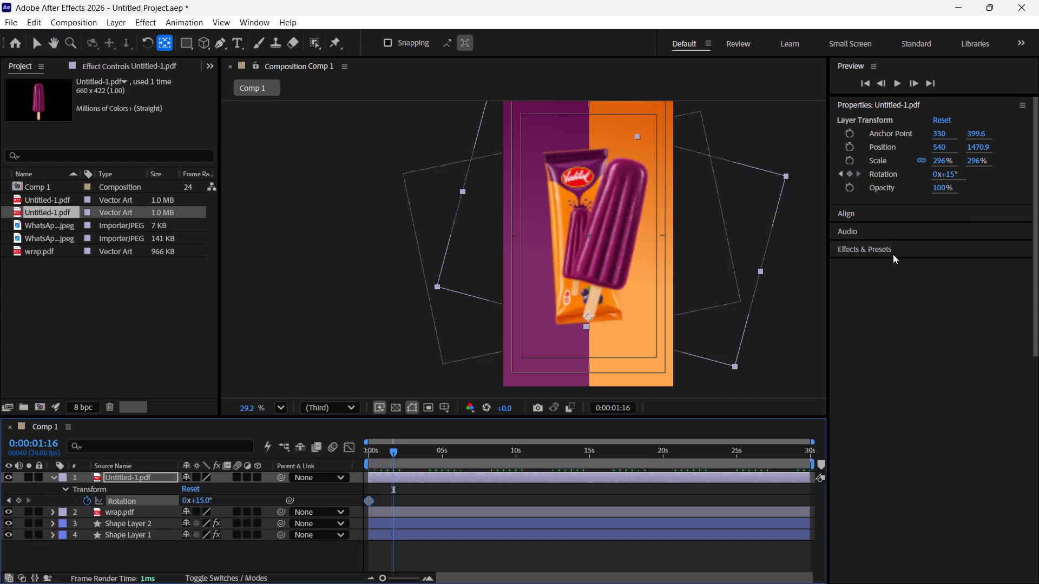
{"action": "key", "text": "ctrl+shift+Right"}
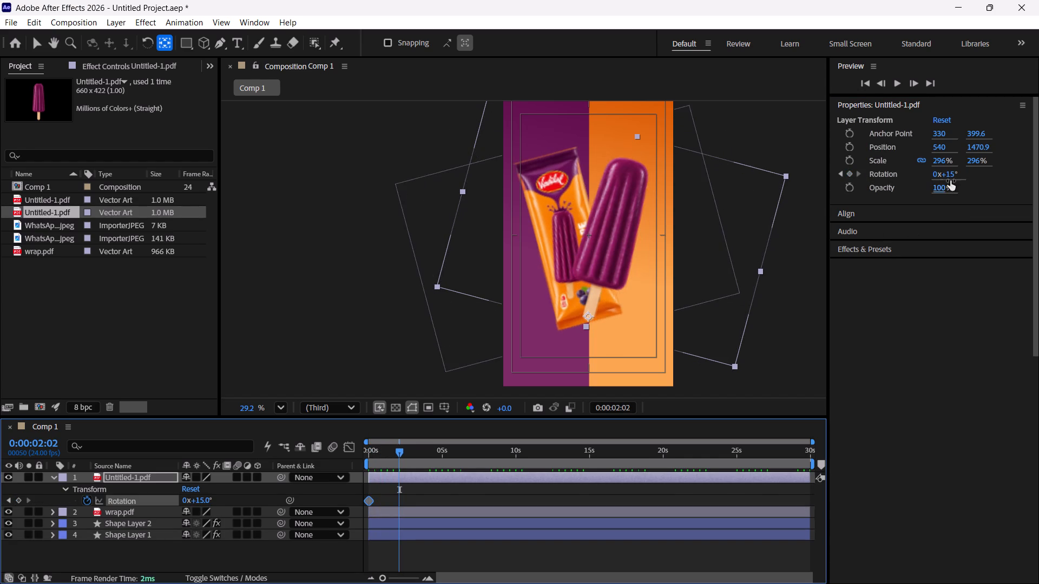
{"action": "left_click", "coordinate": [949, 176]}
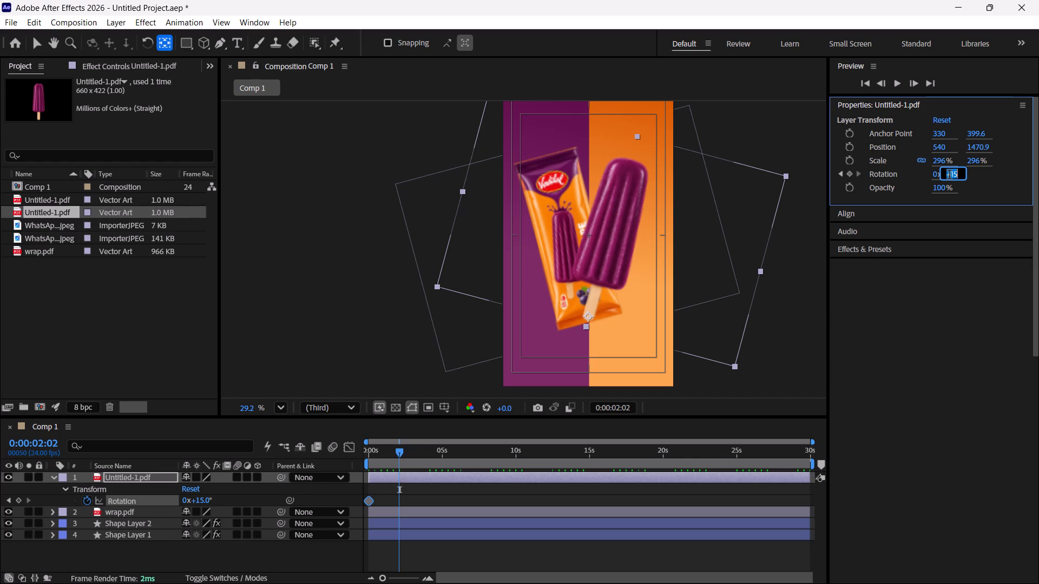
{"action": "type", "text": "-15"}
{"action": "key", "text": "Return"}
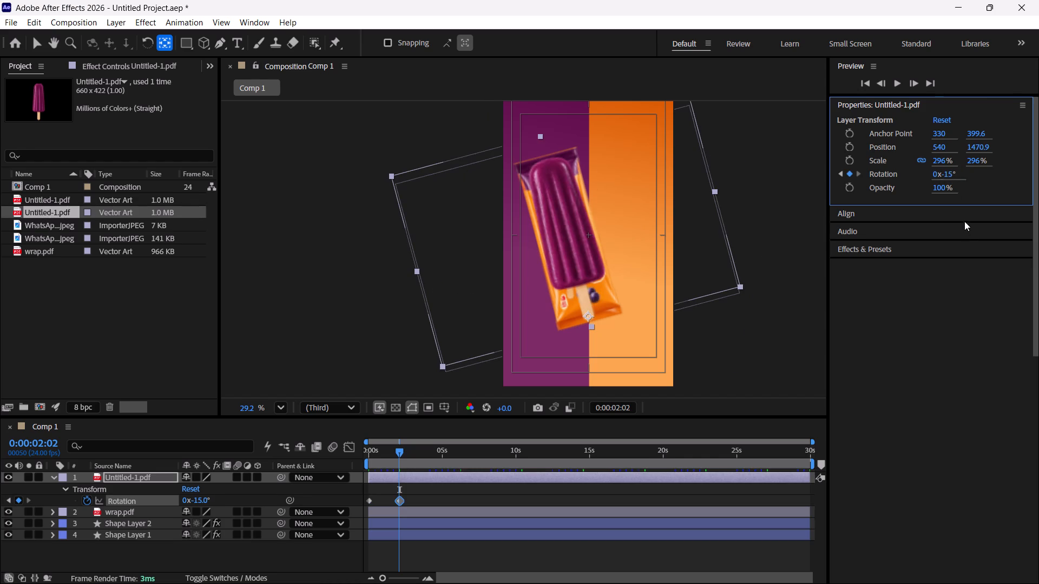
Add a third Rotation keyframe of 15° to Untitled-1.pdf at 0:00:04:04.
{"action": "key", "text": "ctrl+shift+Right"}
{"action": "key", "text": "ctrl+shift+Right"}
{"action": "key", "text": "ctrl+shift+Right"}
{"action": "key", "text": "ctrl+shift+Right"}
{"action": "key", "text": "ctrl+shift+Right"}
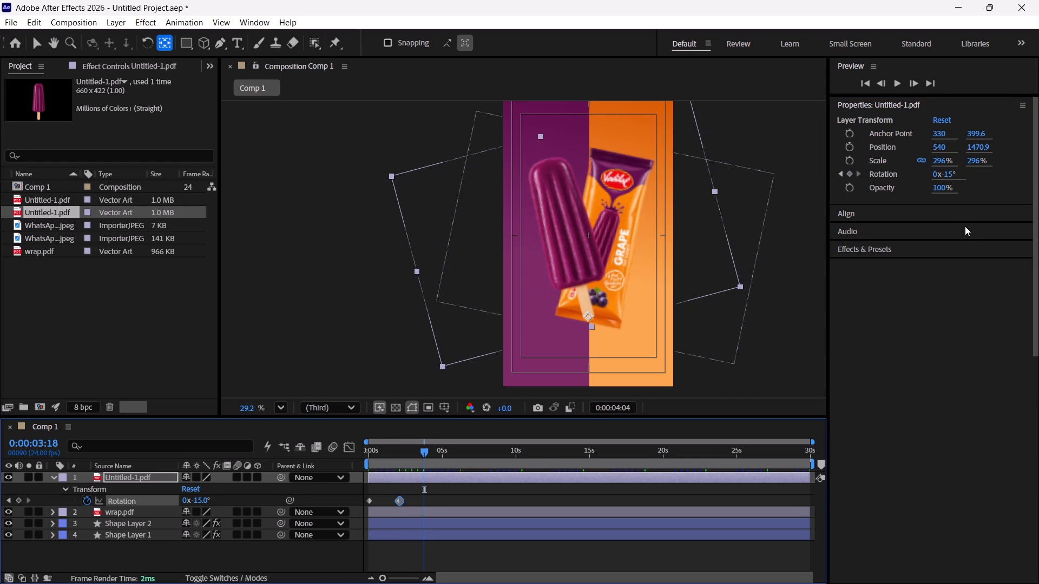
{"action": "left_click", "coordinate": [944, 174]}
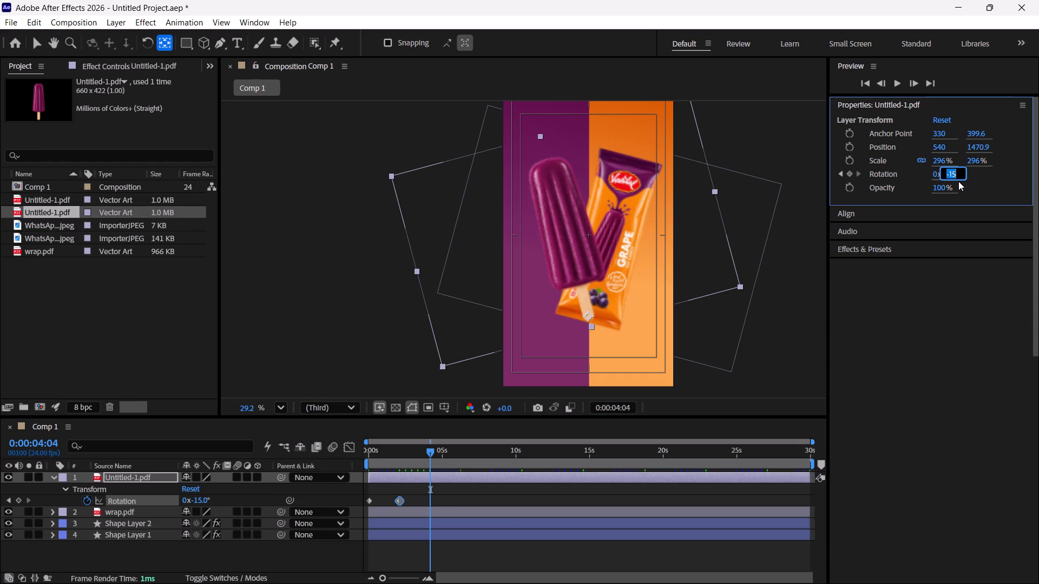
{"action": "type", "text": "15"}
{"action": "key", "text": "Return"}
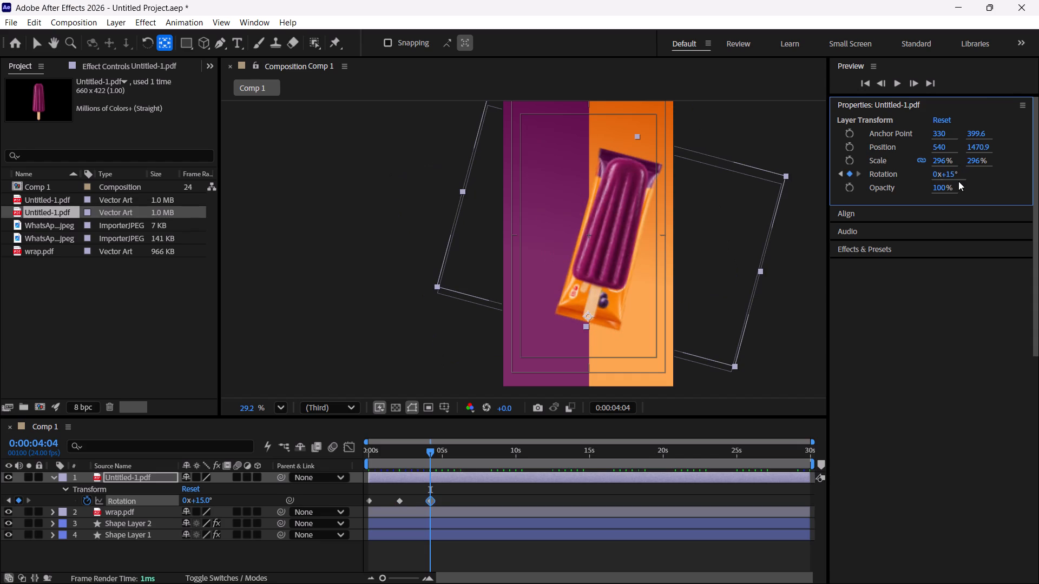
Select the three Rotation keyframes of Untitled-1.pdf and add the expression loopOut() to its Rotation property.
{"action": "left_click", "coordinate": [398, 500]}
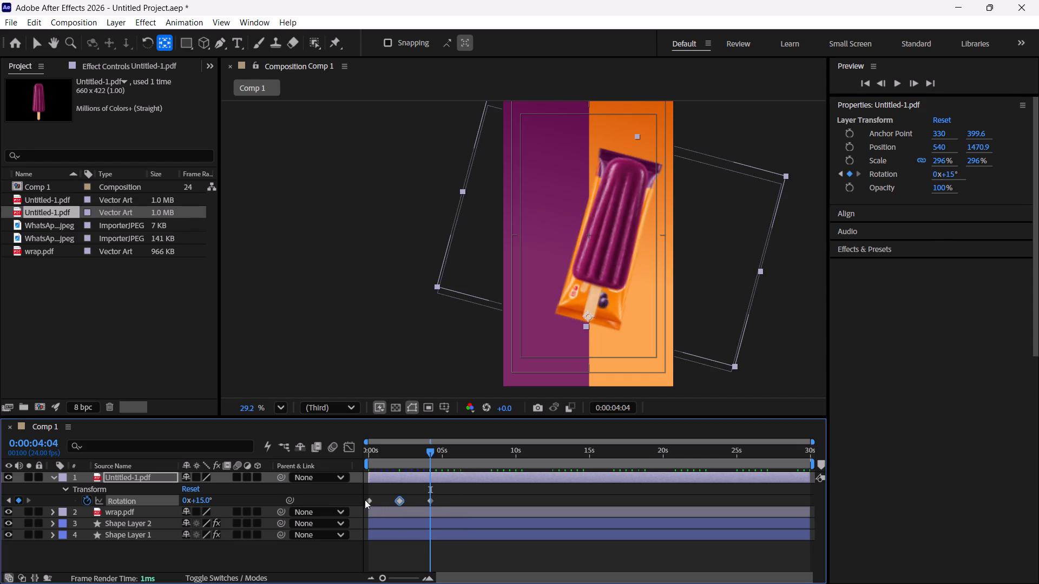
{"action": "left_click", "coordinate": [368, 500]}
{"action": "left_click", "coordinate": [400, 500], "text": "shift"}
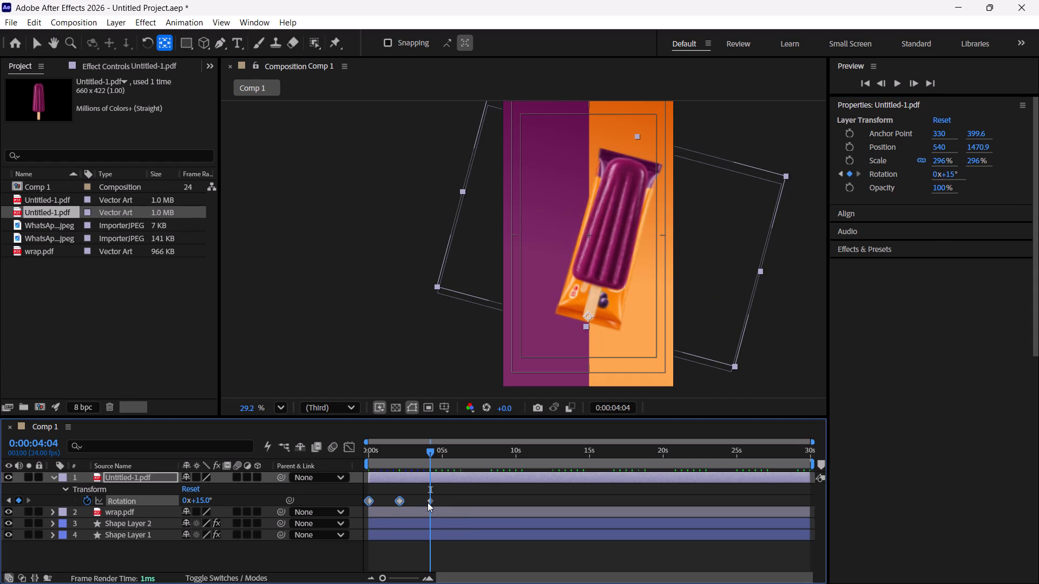
{"action": "left_click", "coordinate": [428, 502], "text": "shift"}
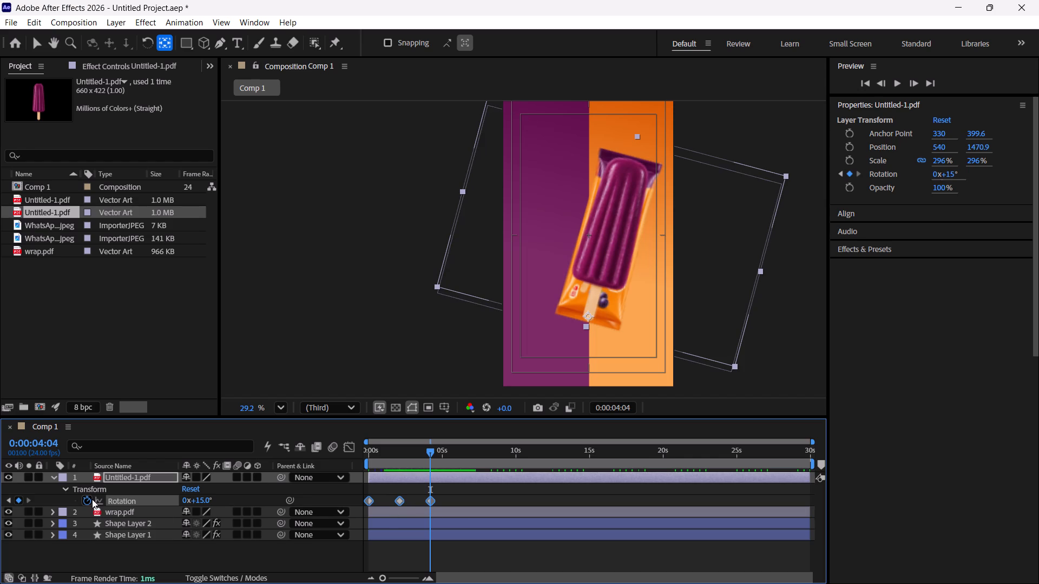
{"action": "left_click", "coordinate": [88, 499], "text": "alt"}
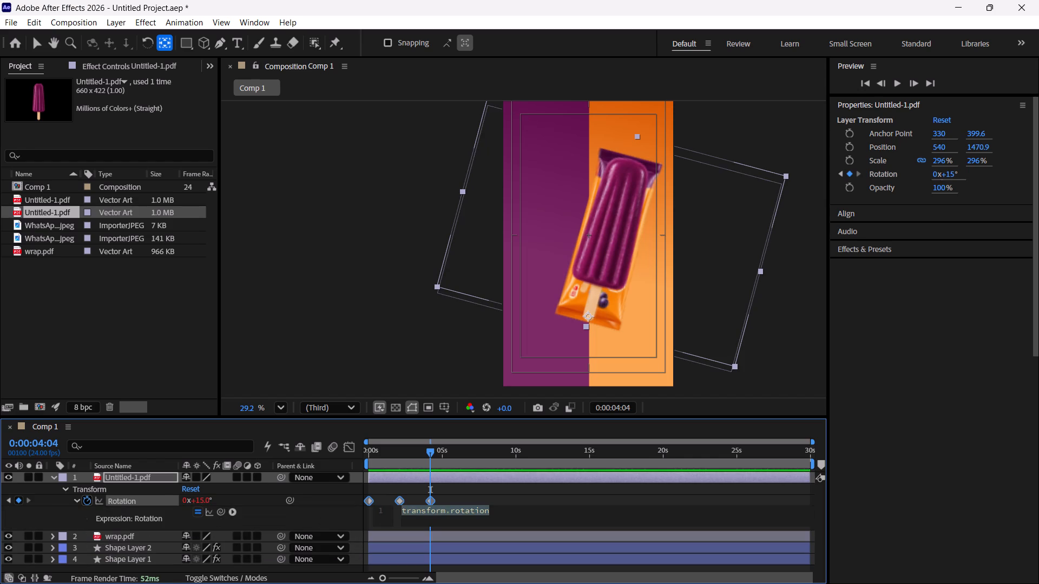
{"action": "type", "text": "loop"}
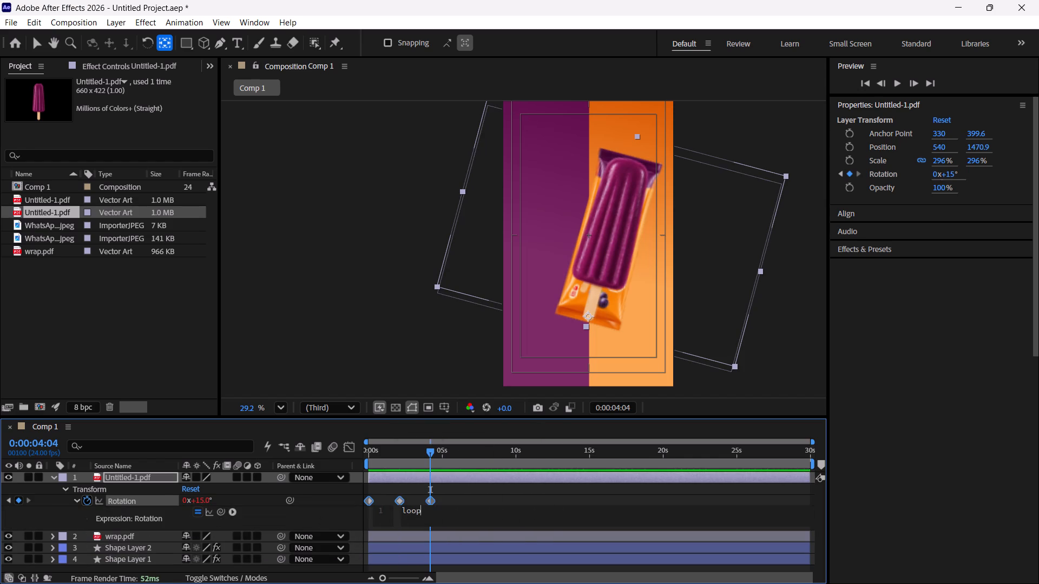
{"action": "type", "text": "Out"}
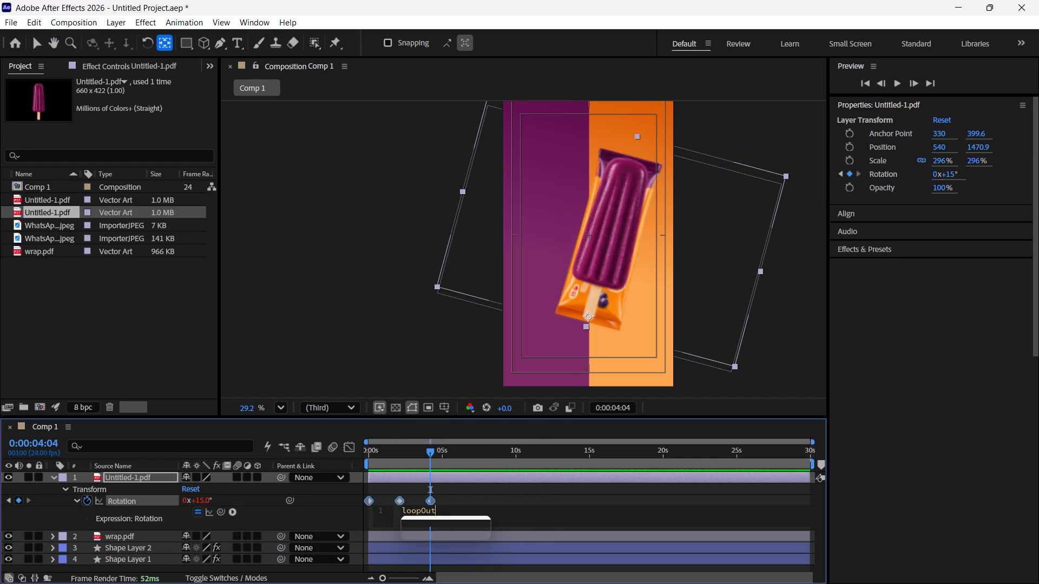
{"action": "type", "text": "()"}
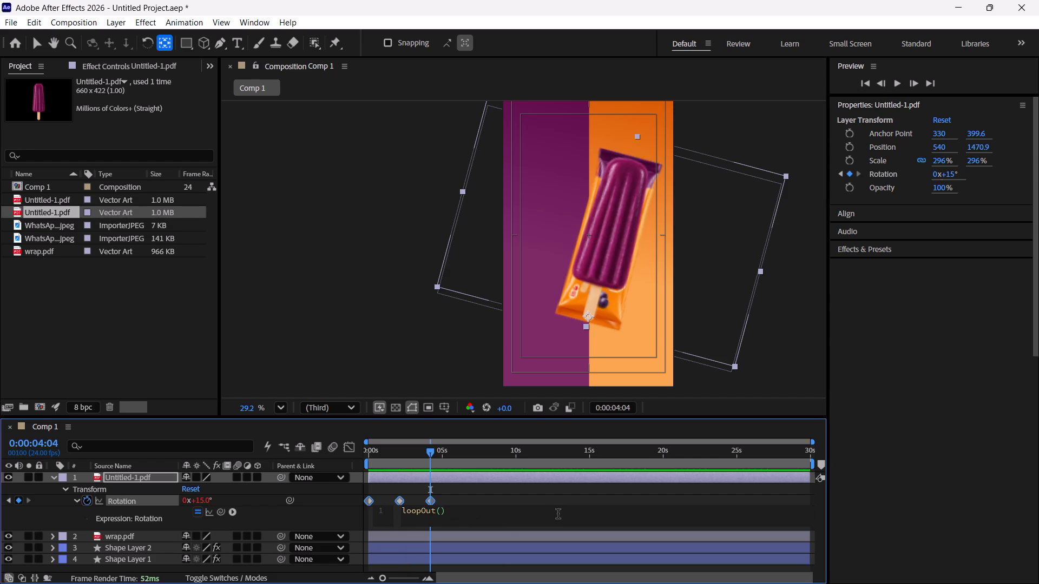
{"action": "key", "text": "Return"}
{"action": "left_click", "coordinate": [470, 474]}
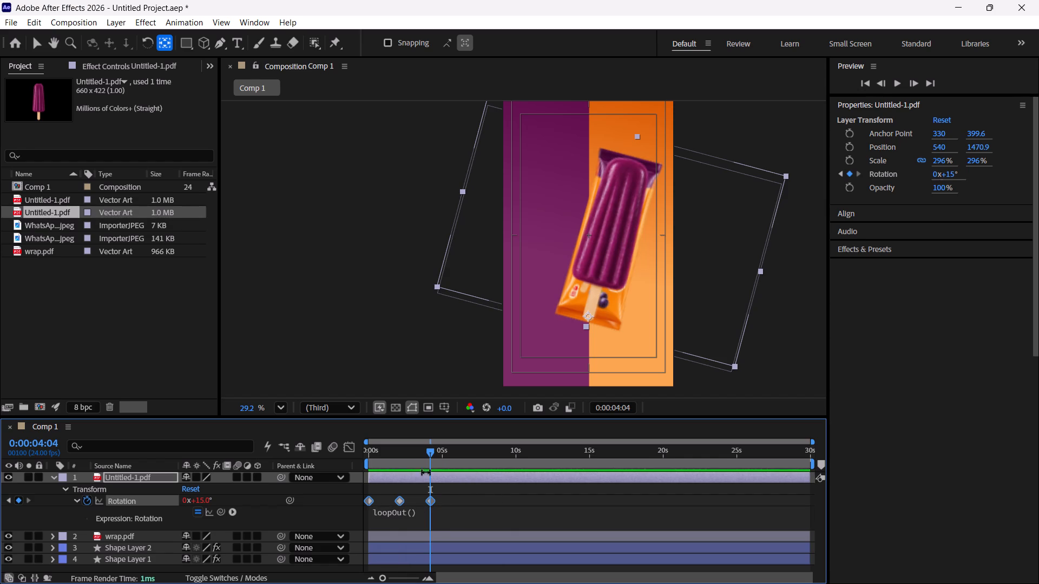
Apply Easy Ease to the three Rotation keyframes of Untitled-1.pdf, with the current time at 0:00:00:00, and collapse the layer's properties.
{"action": "left_click_drag", "start_coordinate": [433, 450], "coordinate": [340, 470]}
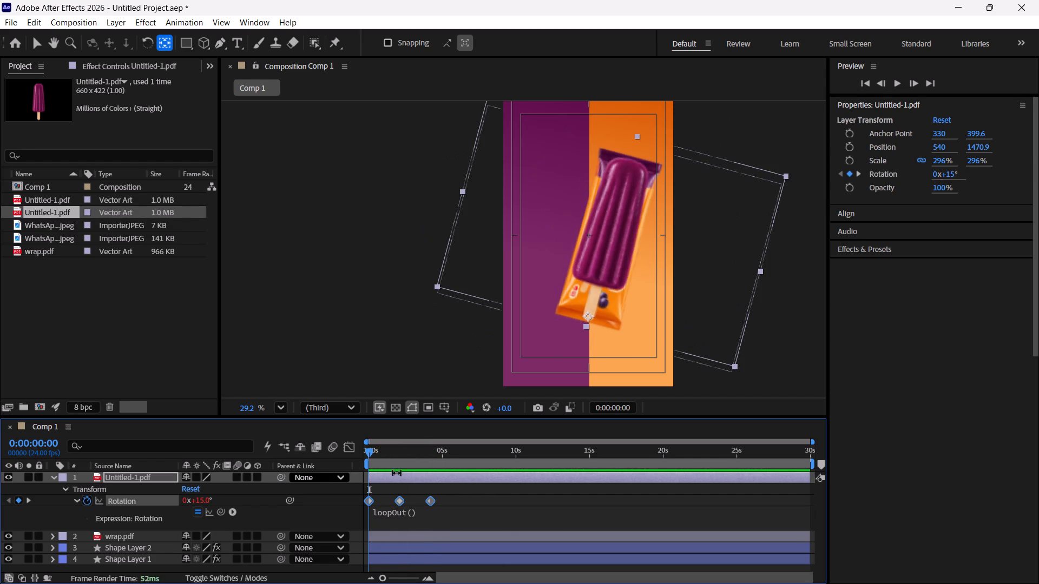
{"action": "key", "text": "F9"}
{"action": "left_click", "coordinate": [537, 512]}
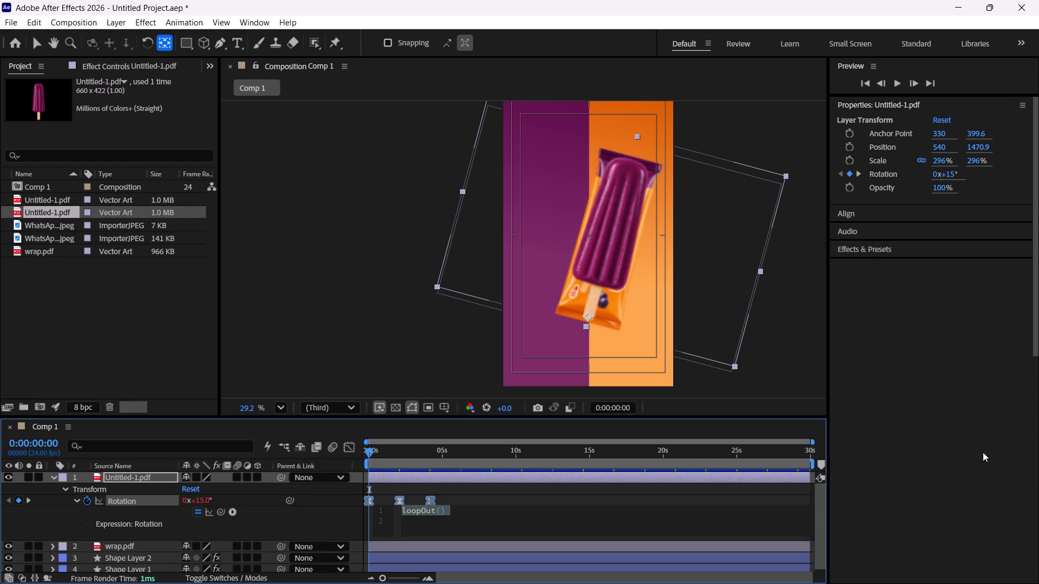
{"action": "left_click", "coordinate": [983, 452]}
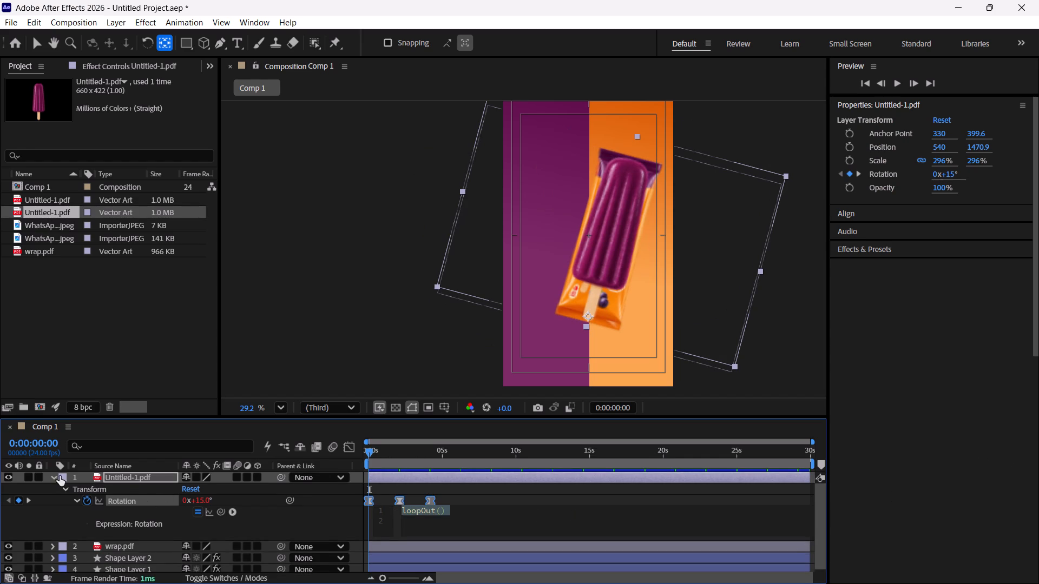
{"action": "left_click", "coordinate": [60, 475]}
{"action": "left_click", "coordinate": [52, 480]}
{"action": "left_click", "coordinate": [163, 552]}
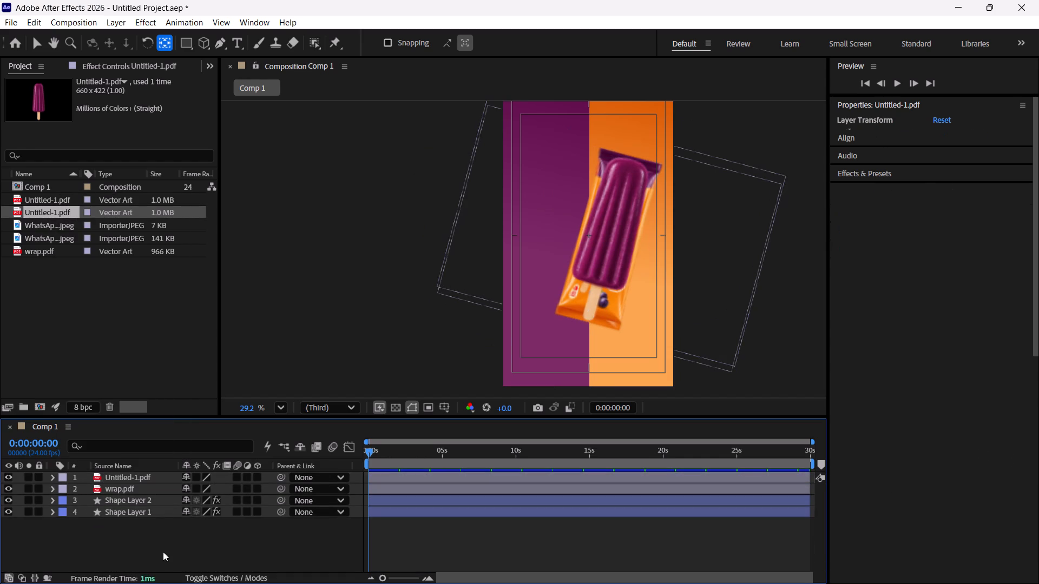
Play back Comp 1 to check the popsicle and wrapper swinging together, and return to 0:00:00:00.
{"action": "key", "text": "space"}
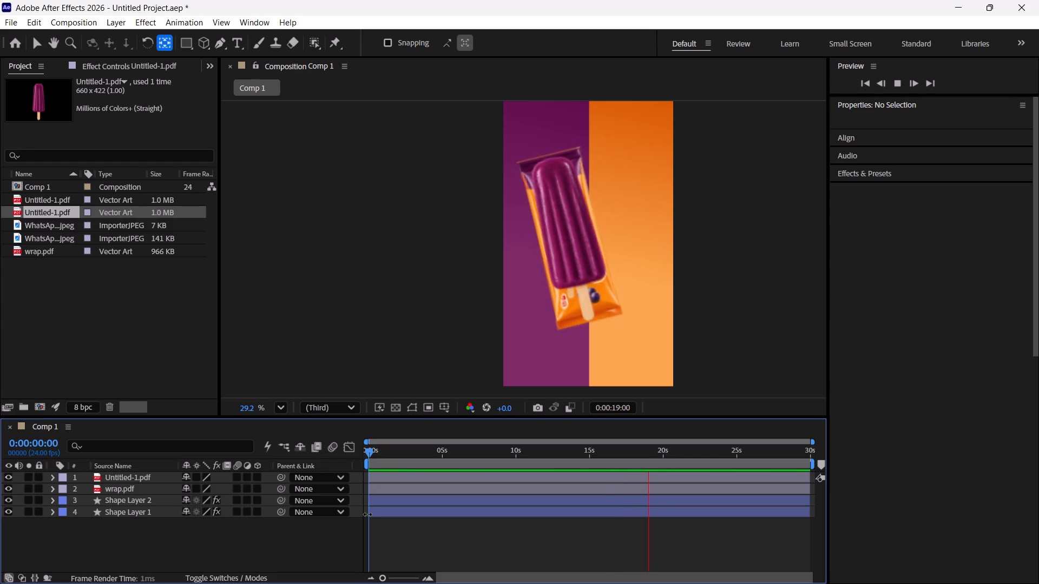
{"action": "key", "text": "space"}
{"action": "left_click_drag", "start_coordinate": [657, 450], "coordinate": [560, 450]}
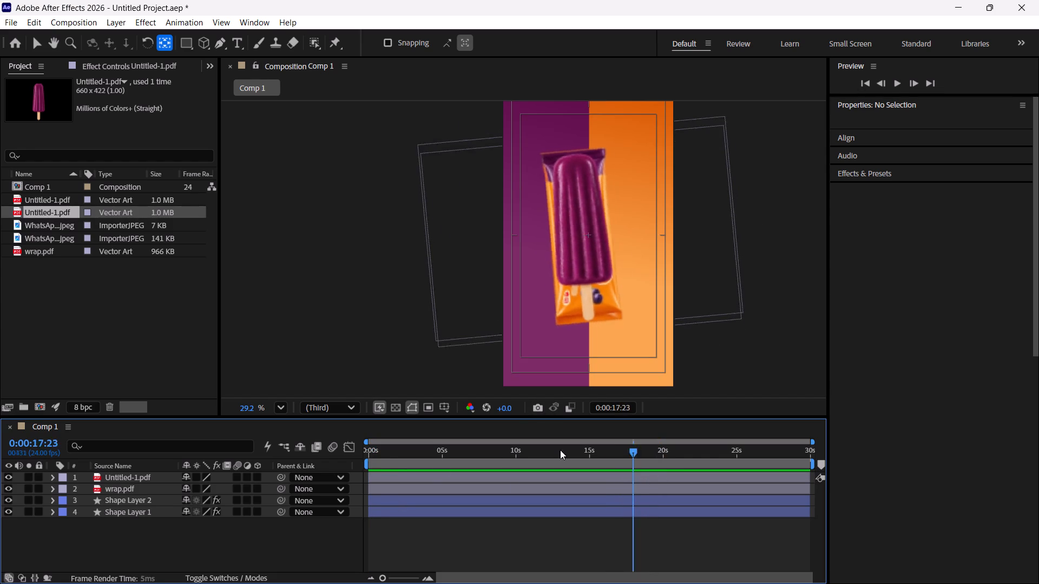
{"action": "left_click_drag", "start_coordinate": [560, 450], "coordinate": [323, 479]}
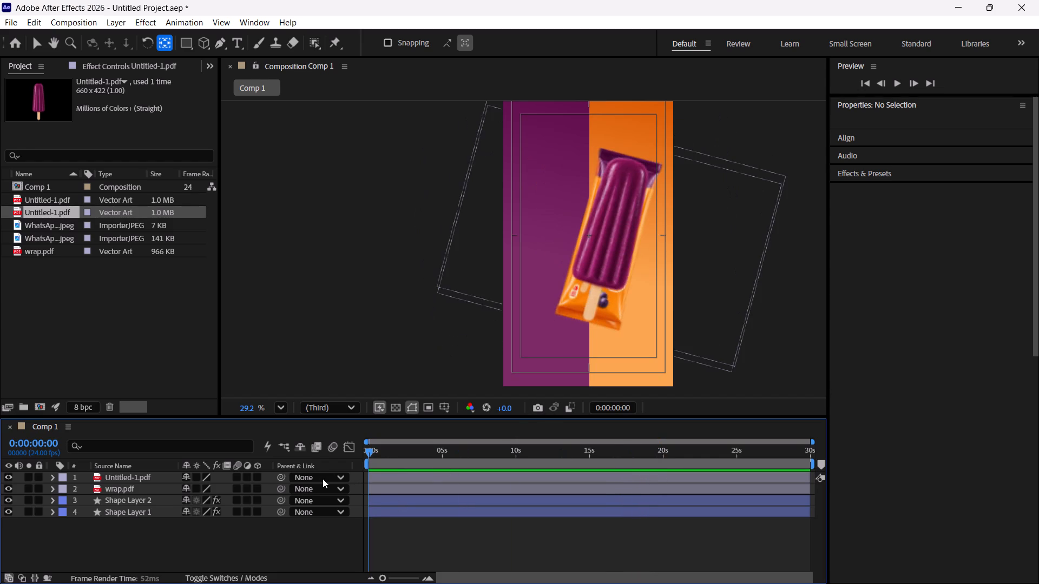
Move the current time to 0:00:01:01, the frame where the popsicle and wrapper stand upright.
{"action": "left_click_drag", "start_coordinate": [323, 479], "coordinate": [387, 473]}
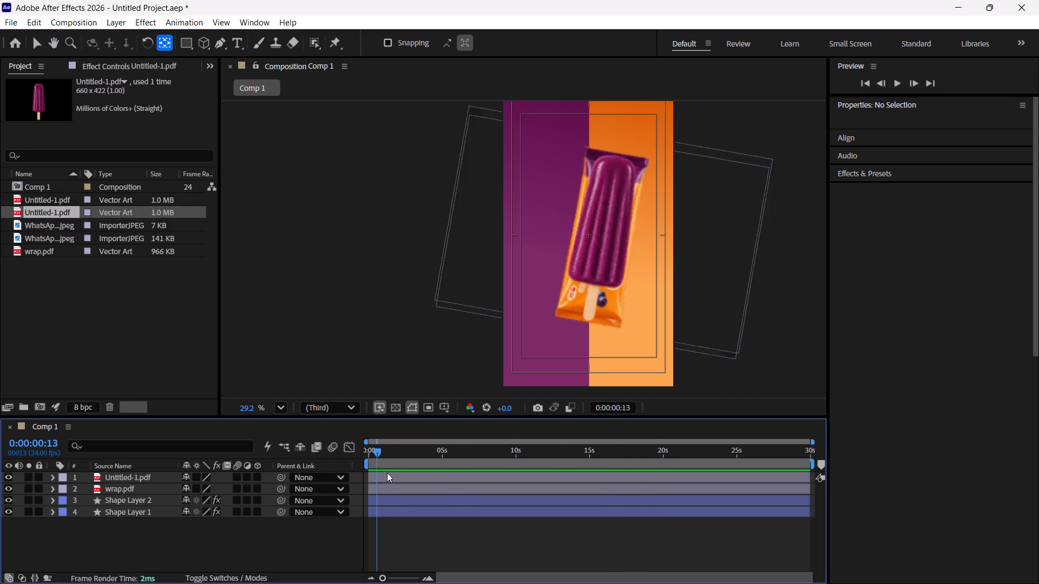
{"action": "left_click_drag", "start_coordinate": [387, 473], "coordinate": [386, 475]}
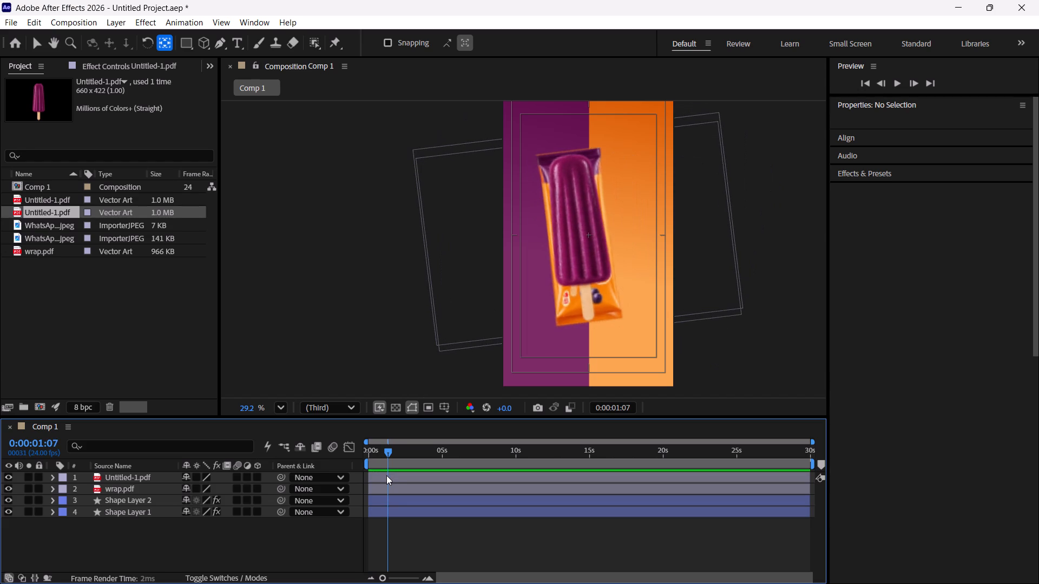
{"action": "left_click_drag", "start_coordinate": [386, 475], "coordinate": [385, 477]}
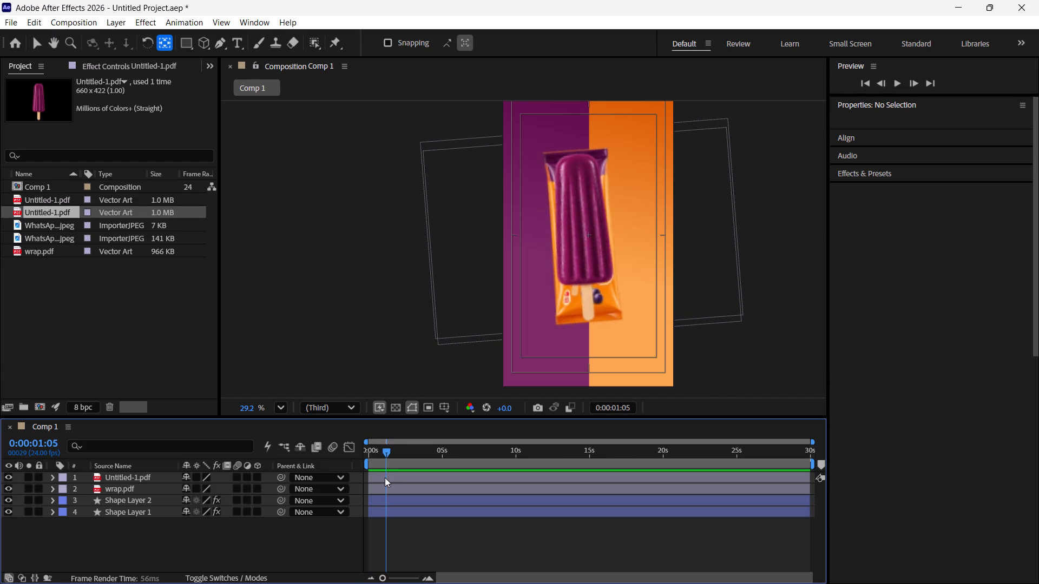
{"action": "left_click_drag", "start_coordinate": [385, 477], "coordinate": [384, 479]}
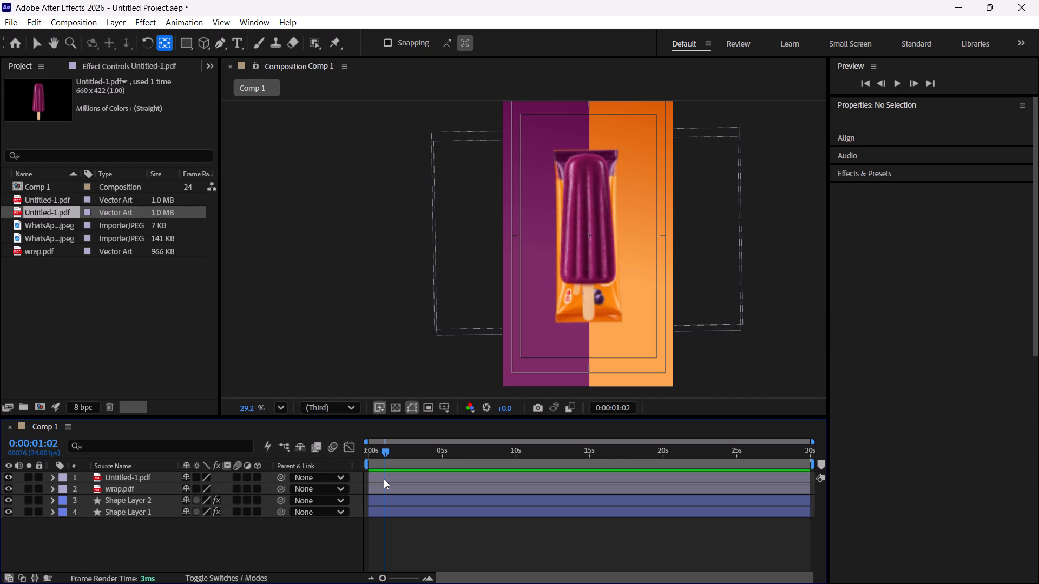
{"action": "key", "text": "ctrl+Left"}
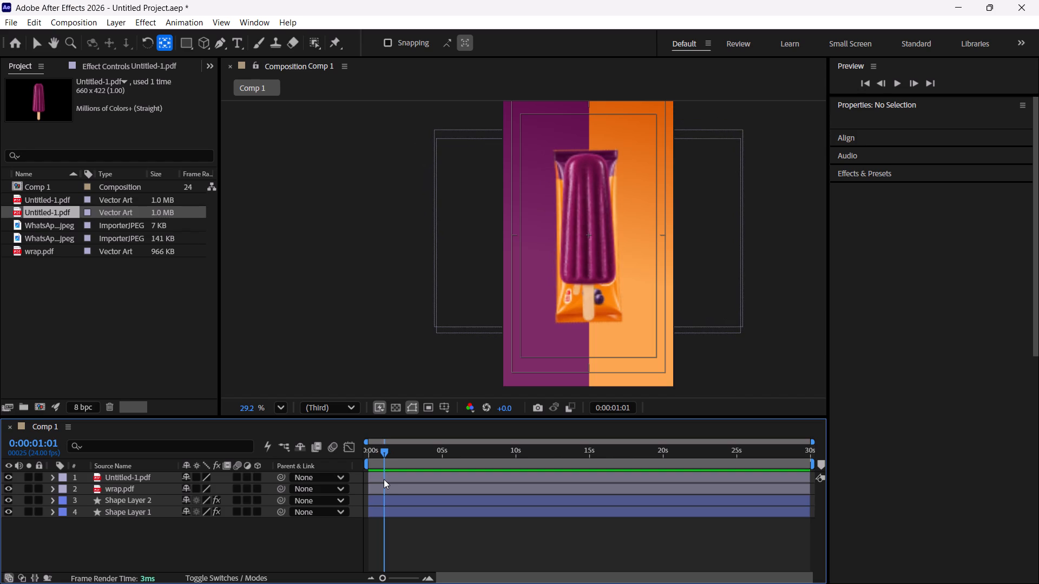
{"action": "key", "text": "ctrl+Left"}
{"action": "key", "text": "ctrl+Right"}
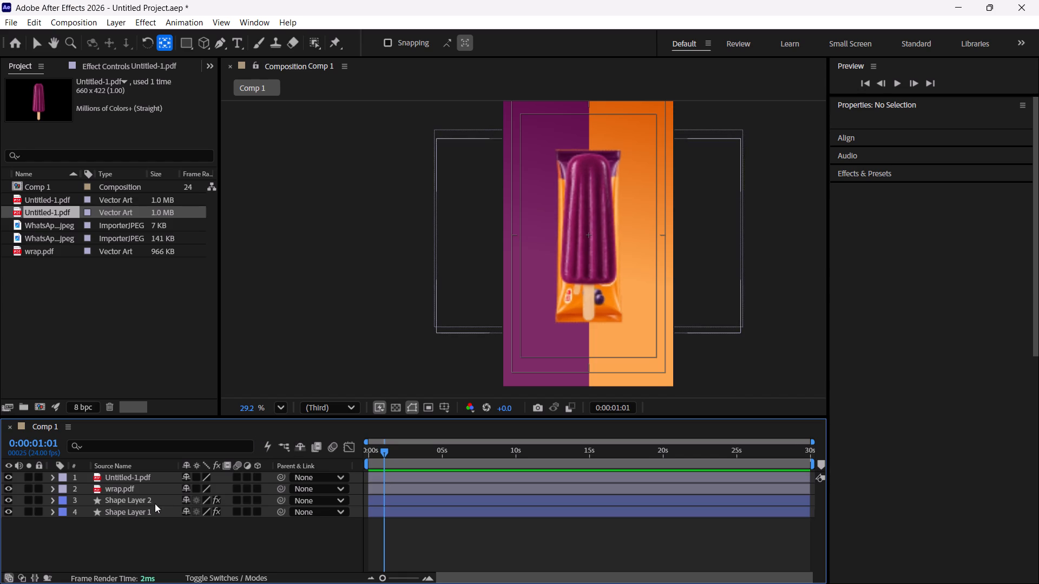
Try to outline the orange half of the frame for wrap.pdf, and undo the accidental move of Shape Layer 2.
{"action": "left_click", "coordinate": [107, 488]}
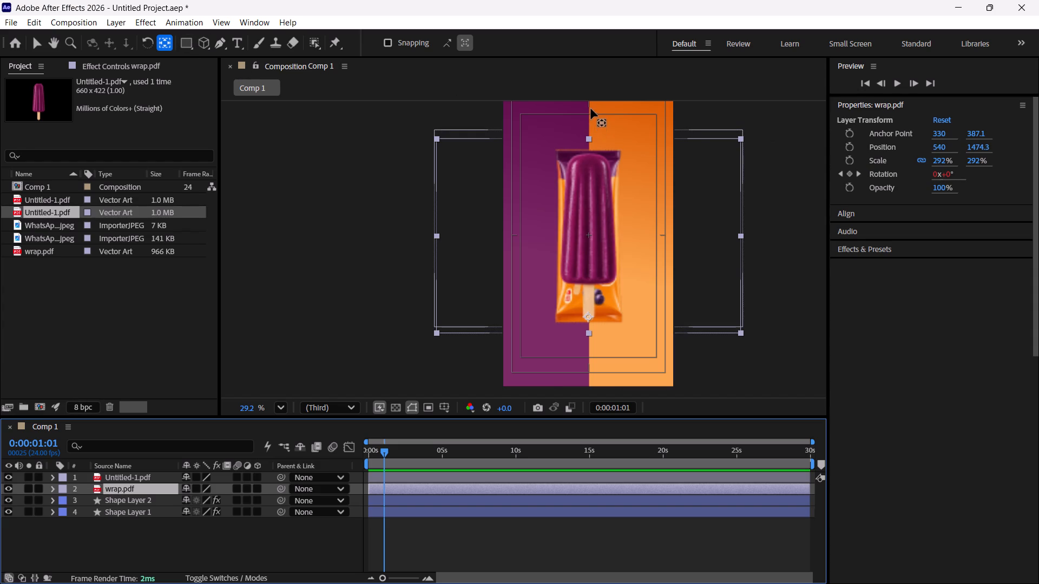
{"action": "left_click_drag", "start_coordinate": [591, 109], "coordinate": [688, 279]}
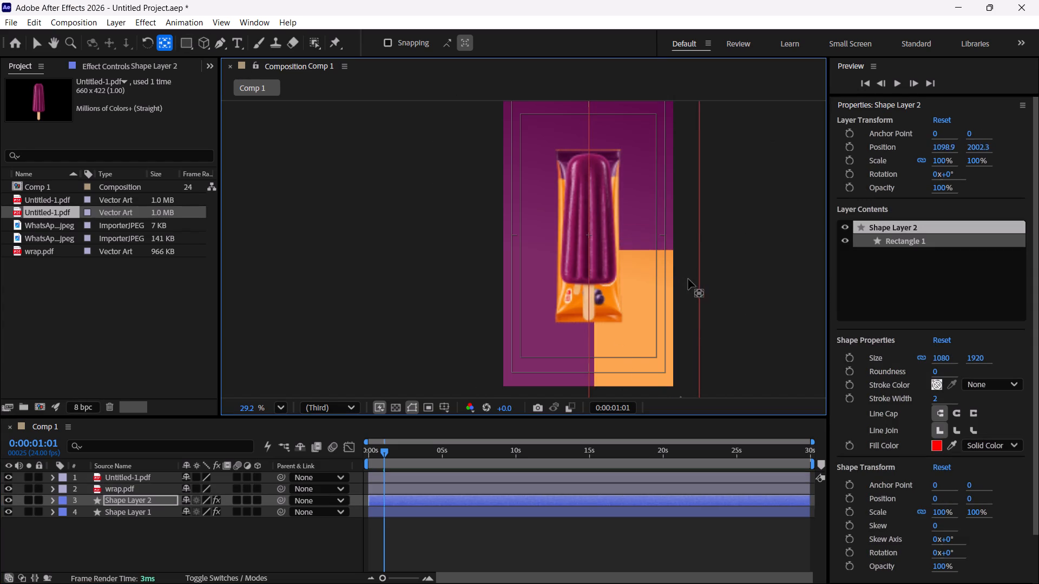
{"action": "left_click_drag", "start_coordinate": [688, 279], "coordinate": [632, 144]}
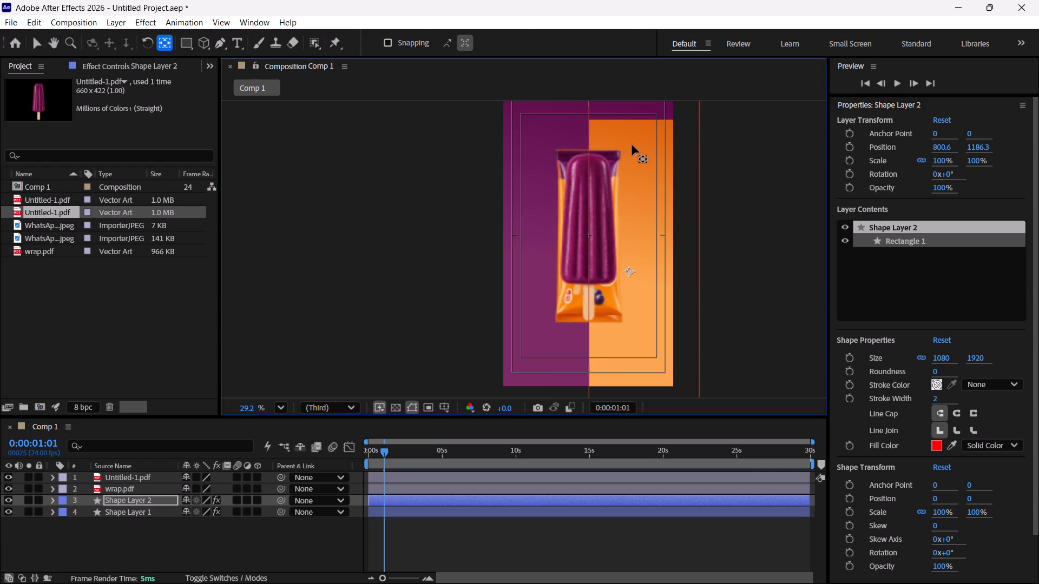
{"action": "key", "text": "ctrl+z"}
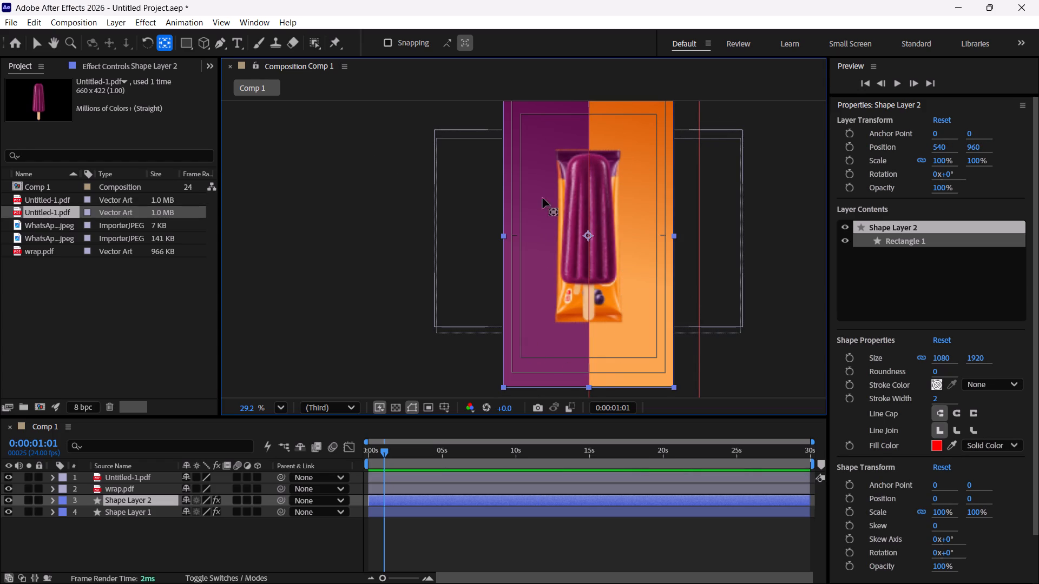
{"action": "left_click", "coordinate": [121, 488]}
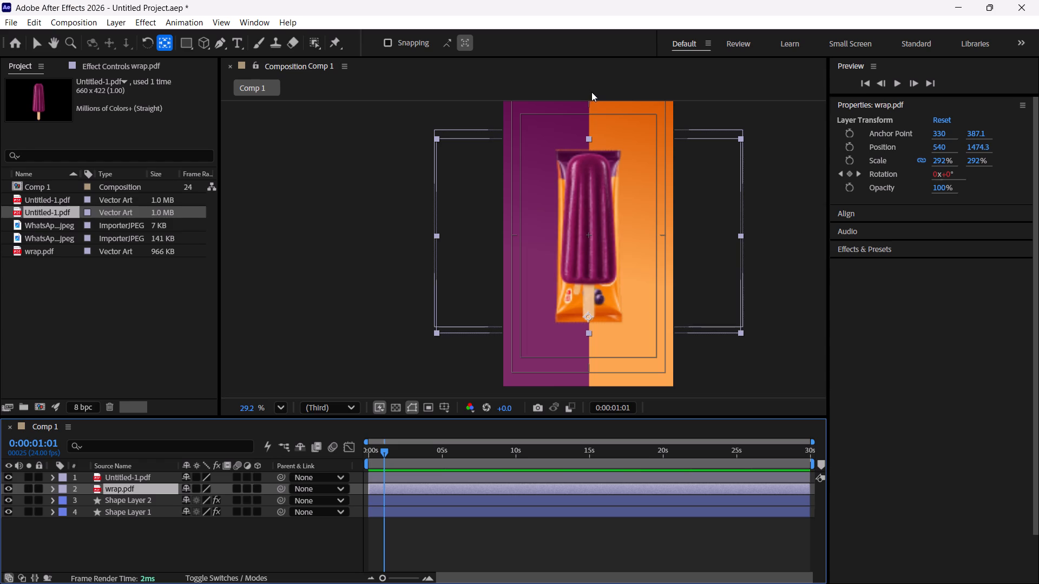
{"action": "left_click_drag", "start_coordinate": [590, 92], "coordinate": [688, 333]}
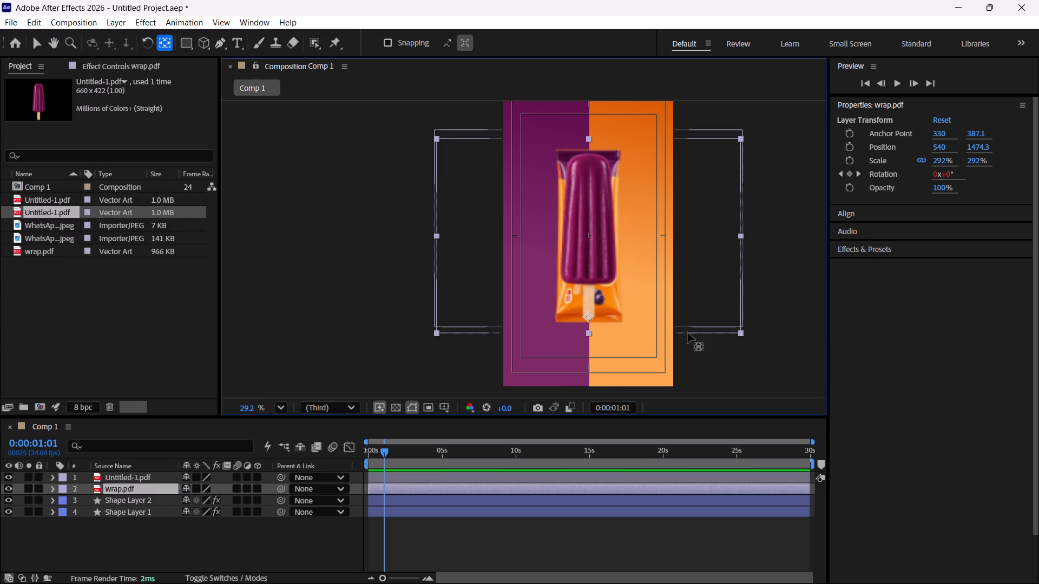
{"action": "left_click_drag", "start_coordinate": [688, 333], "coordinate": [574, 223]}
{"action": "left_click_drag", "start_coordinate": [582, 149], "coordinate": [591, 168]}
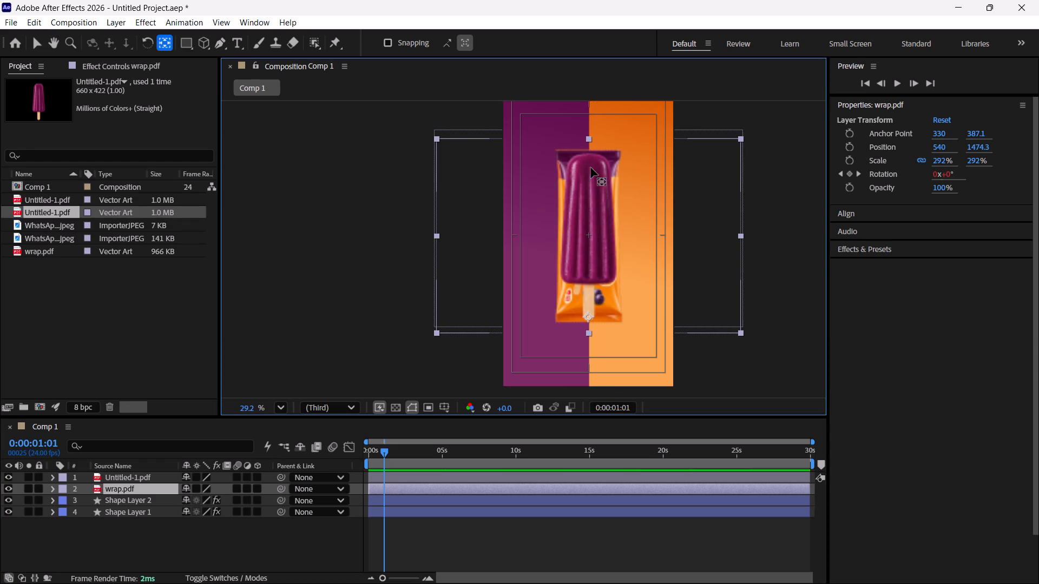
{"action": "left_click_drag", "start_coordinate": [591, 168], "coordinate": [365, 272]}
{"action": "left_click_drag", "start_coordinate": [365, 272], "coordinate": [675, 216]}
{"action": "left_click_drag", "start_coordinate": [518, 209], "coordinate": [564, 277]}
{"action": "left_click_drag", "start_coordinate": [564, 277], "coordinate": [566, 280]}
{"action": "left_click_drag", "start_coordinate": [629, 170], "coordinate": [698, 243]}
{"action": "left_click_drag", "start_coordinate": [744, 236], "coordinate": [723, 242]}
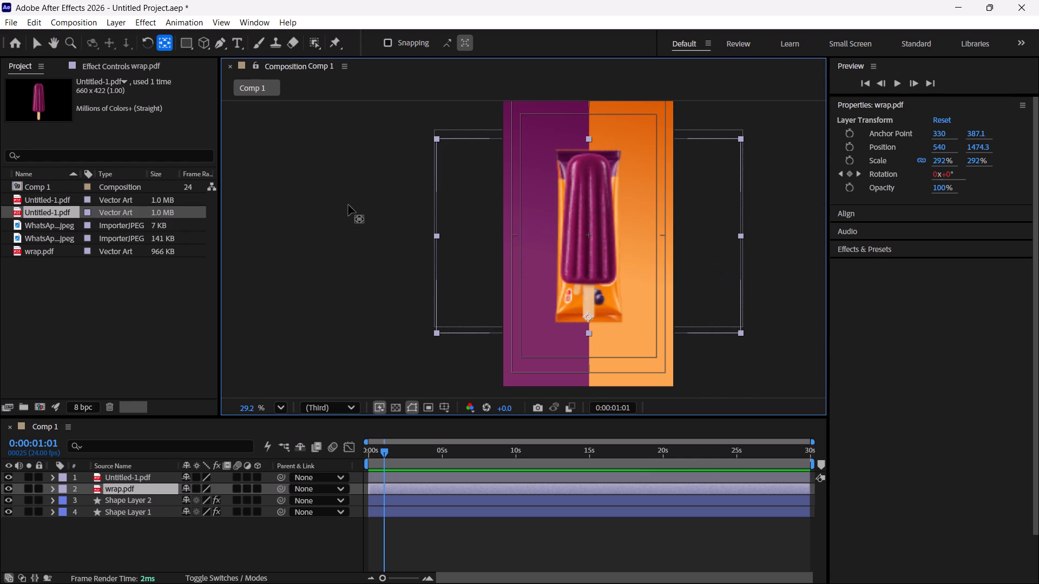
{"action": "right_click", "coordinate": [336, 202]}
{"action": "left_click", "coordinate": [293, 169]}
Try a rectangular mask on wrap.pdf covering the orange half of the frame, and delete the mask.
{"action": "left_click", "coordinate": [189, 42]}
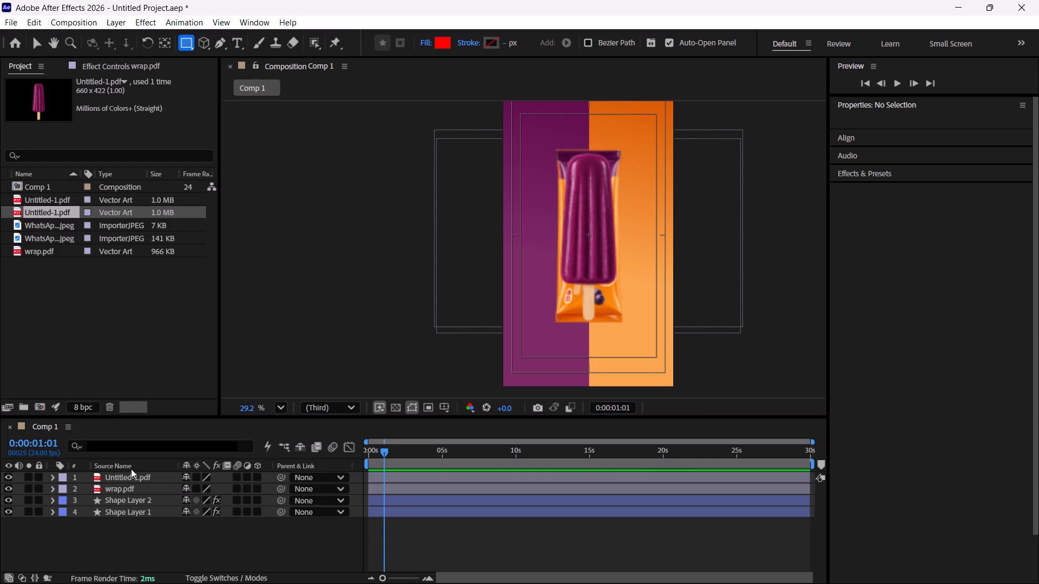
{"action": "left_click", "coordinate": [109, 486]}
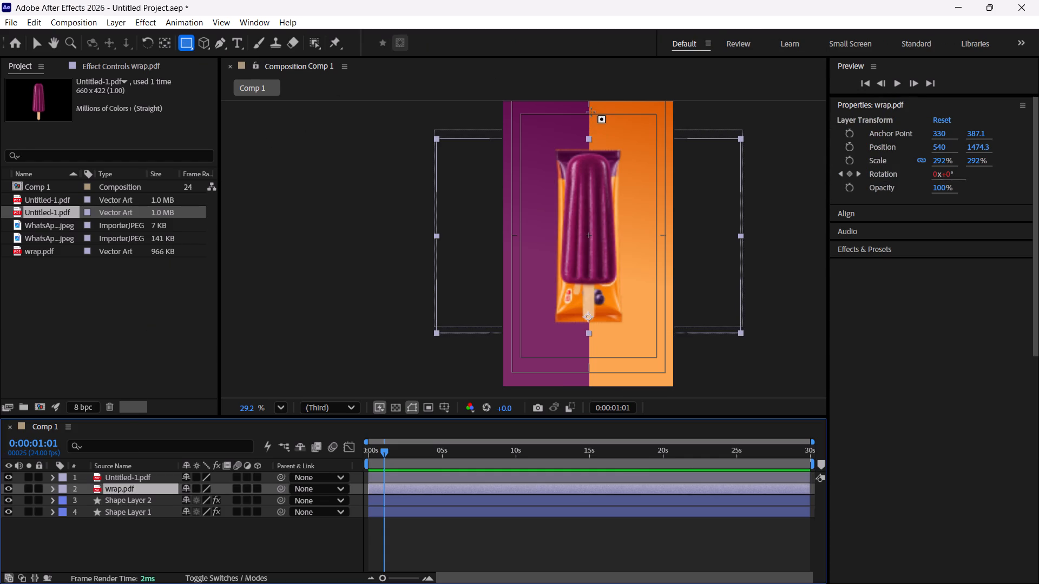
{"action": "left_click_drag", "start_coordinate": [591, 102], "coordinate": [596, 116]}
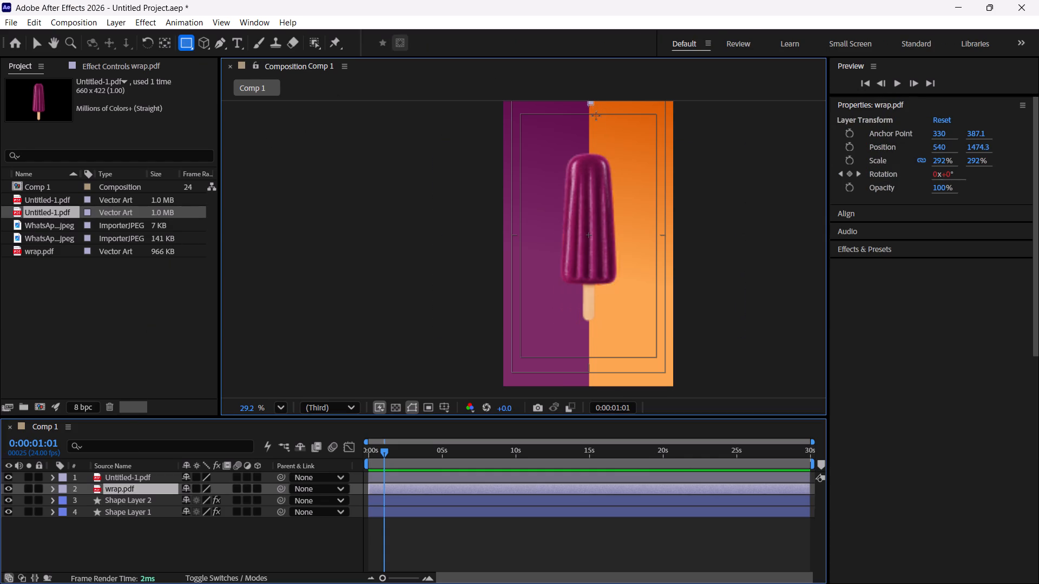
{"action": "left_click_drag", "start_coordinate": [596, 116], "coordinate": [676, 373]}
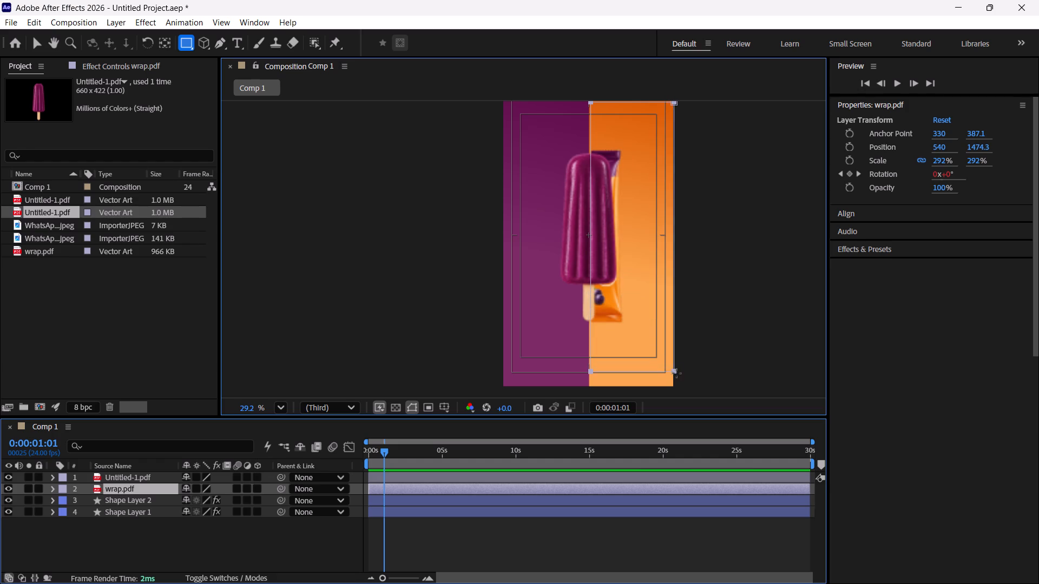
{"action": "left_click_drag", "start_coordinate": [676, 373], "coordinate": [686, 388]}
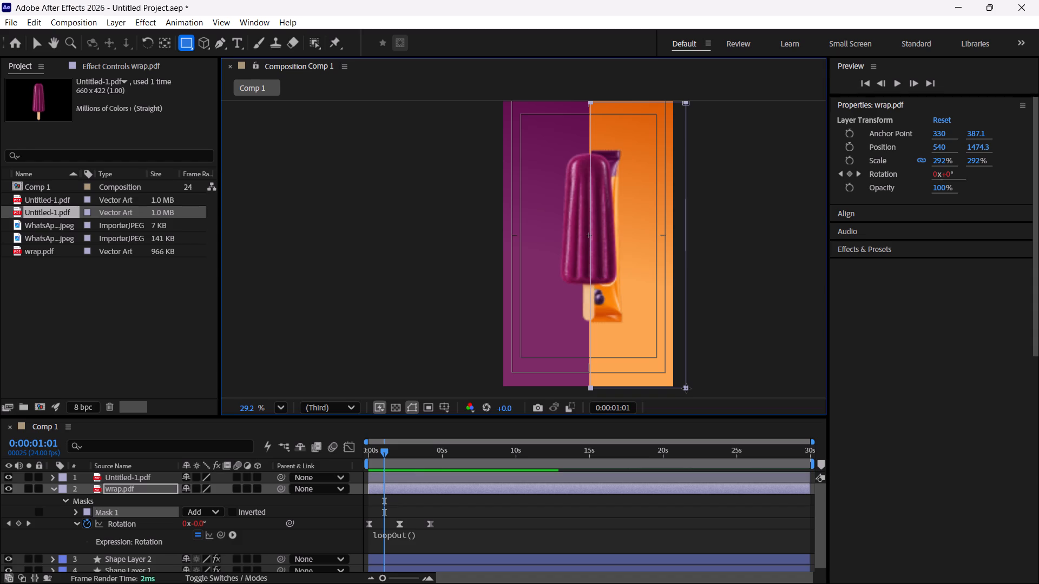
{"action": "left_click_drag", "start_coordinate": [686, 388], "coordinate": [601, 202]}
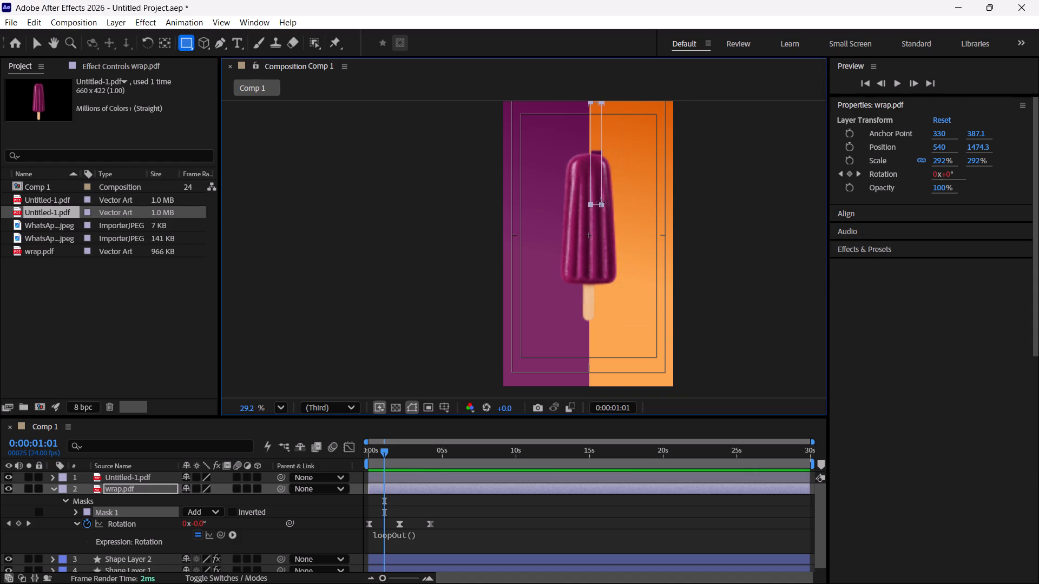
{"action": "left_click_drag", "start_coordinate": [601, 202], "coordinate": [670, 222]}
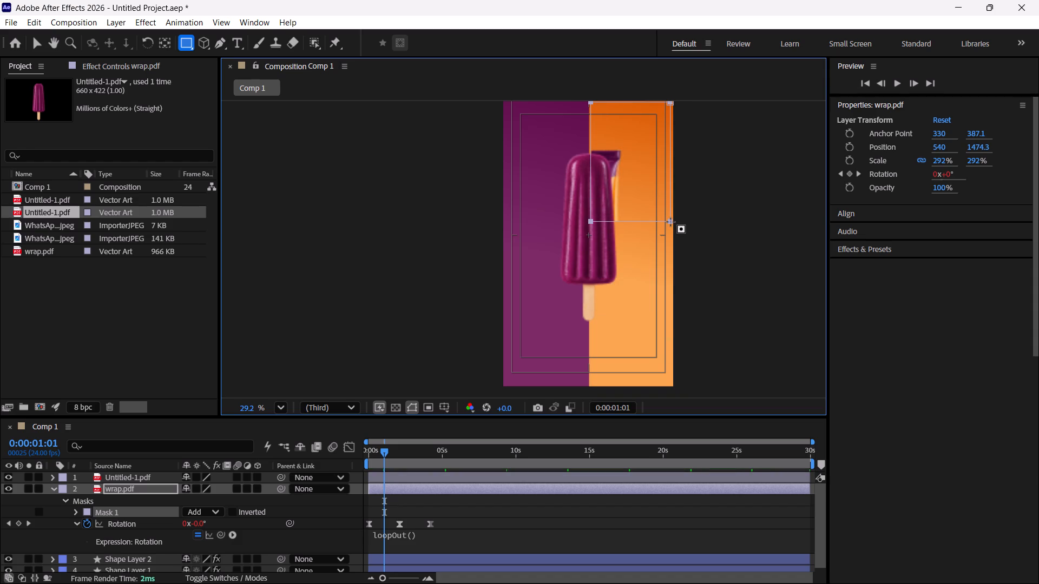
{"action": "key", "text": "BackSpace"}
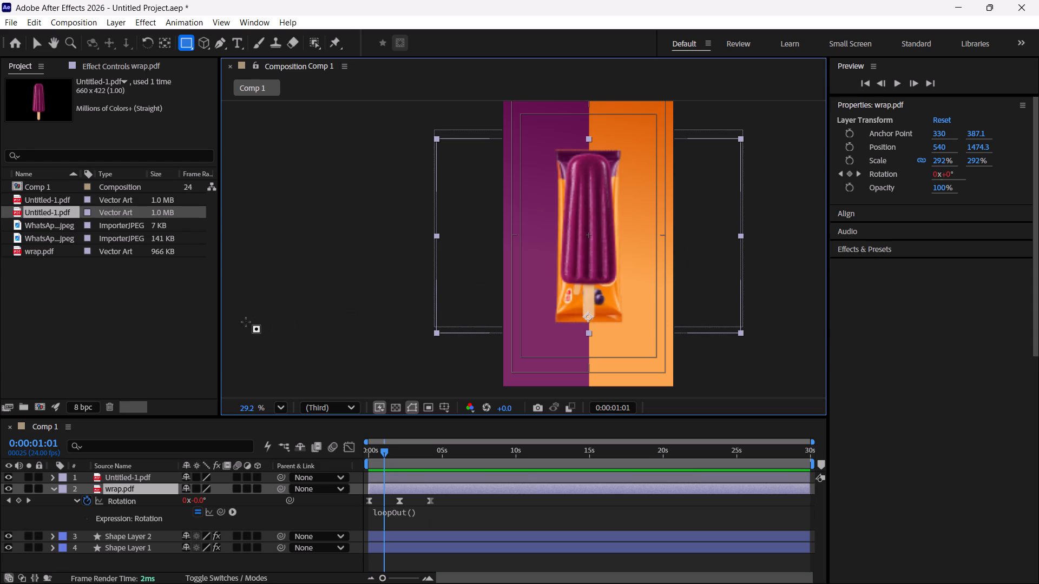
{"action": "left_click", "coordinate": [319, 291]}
Pre-compose the Untitled-1.pdf popsicle layer, leaving all attributes in Comp 1.
{"action": "left_click", "coordinate": [51, 487]}
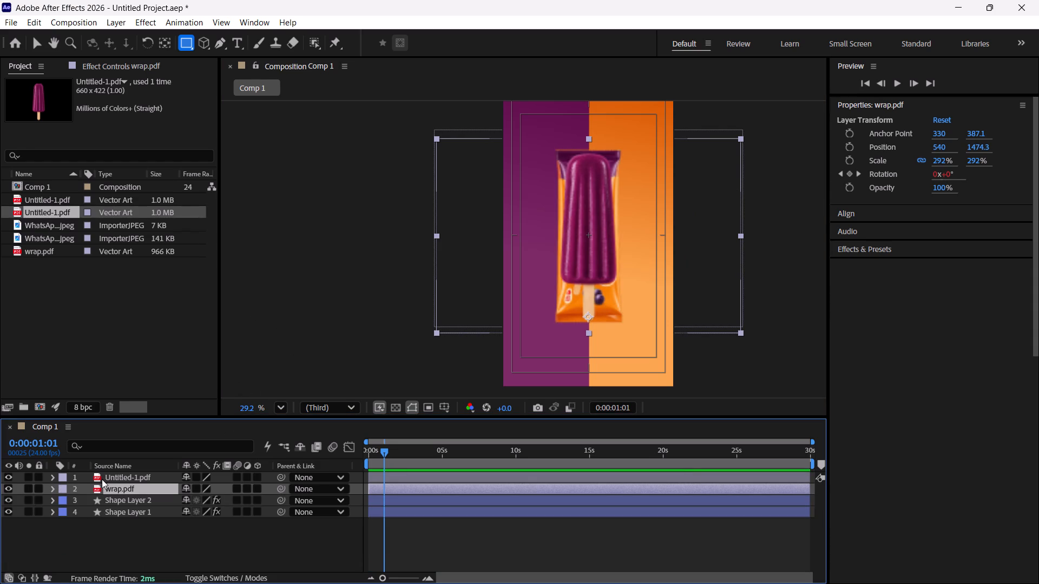
{"action": "left_click", "coordinate": [113, 473]}
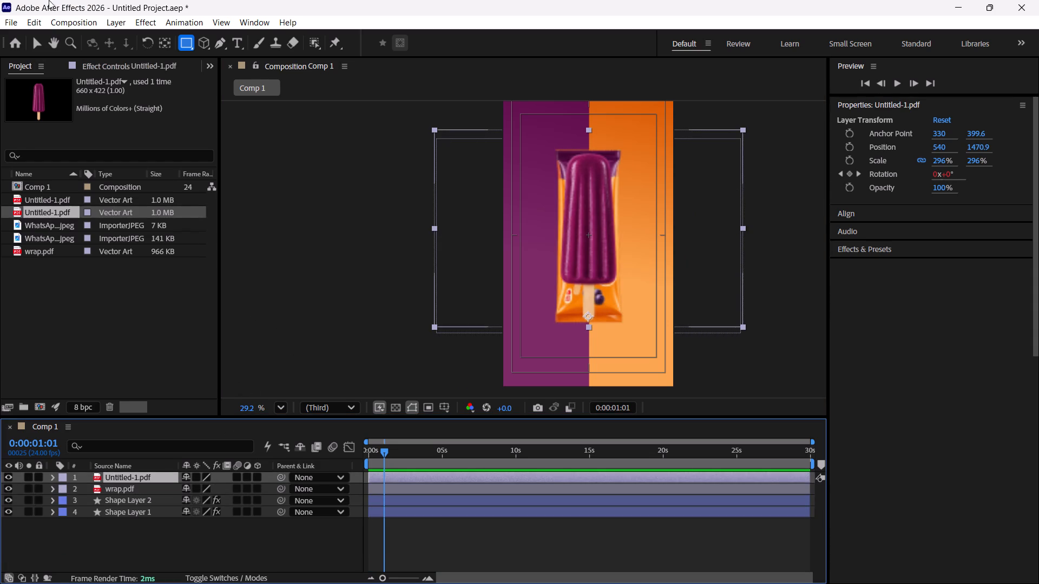
{"action": "left_click", "coordinate": [27, 23]}
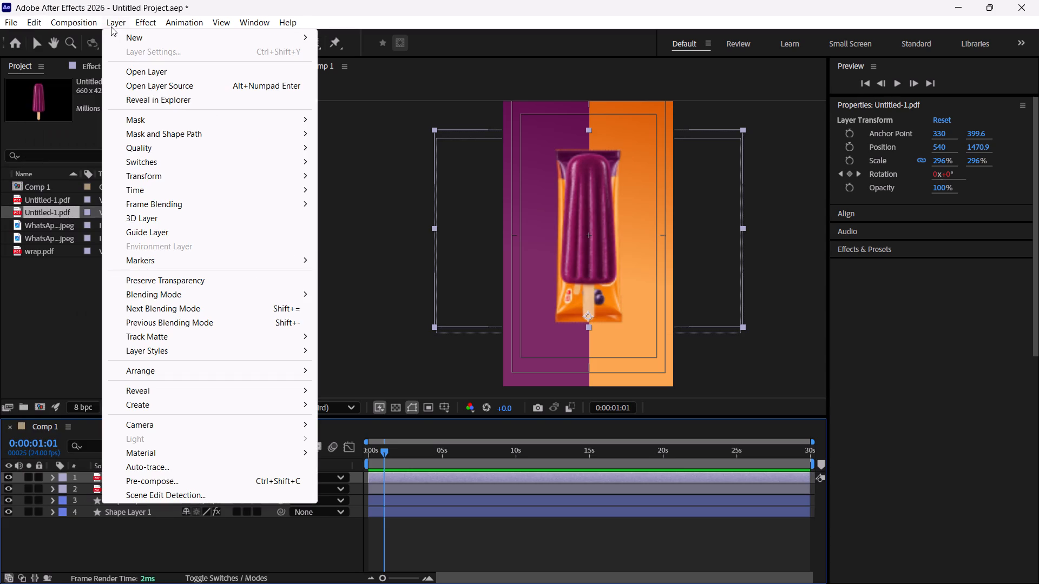
{"action": "left_click", "coordinate": [165, 482]}
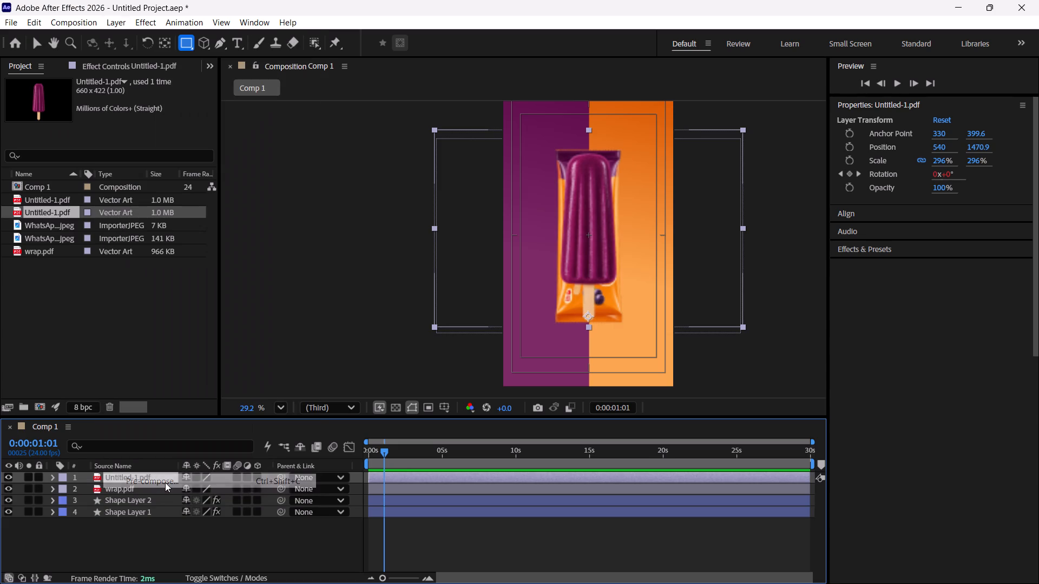
{"action": "left_click", "coordinate": [583, 396]}
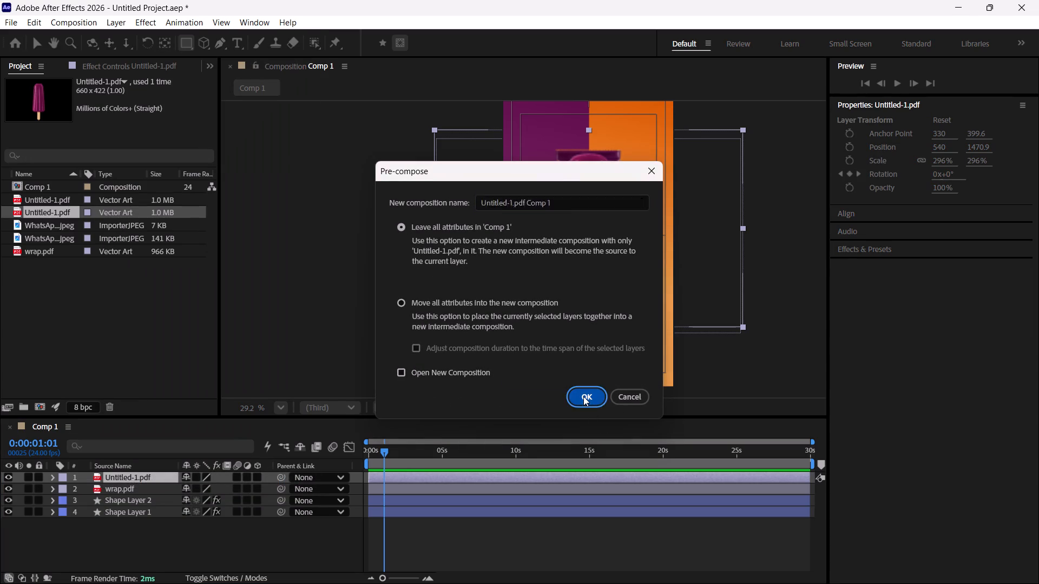
Pre-compose the wrap.pdf layer, leaving all attributes in Comp 1.
{"action": "left_click", "coordinate": [127, 488]}
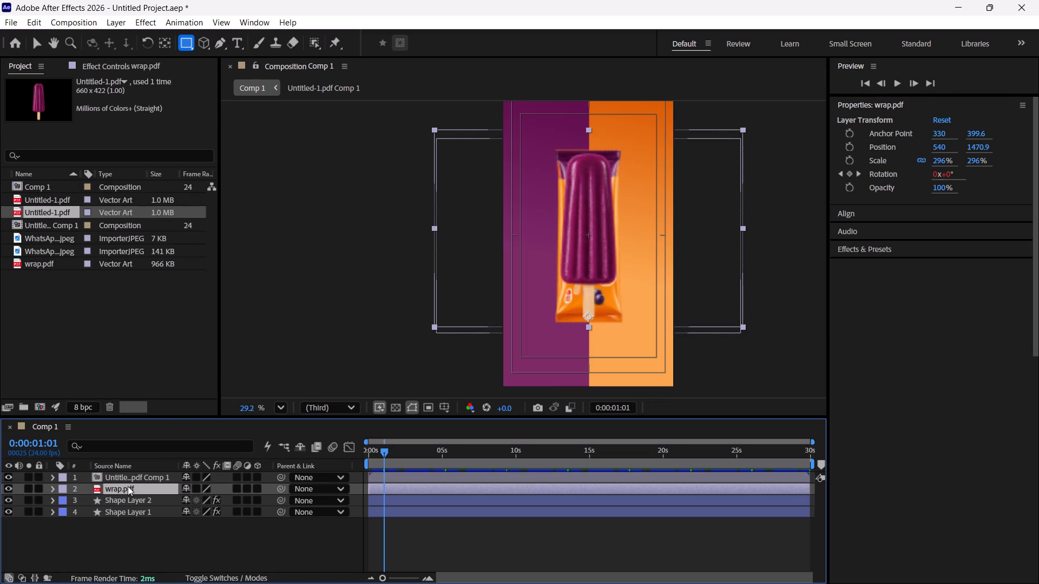
{"action": "left_click", "coordinate": [114, 23]}
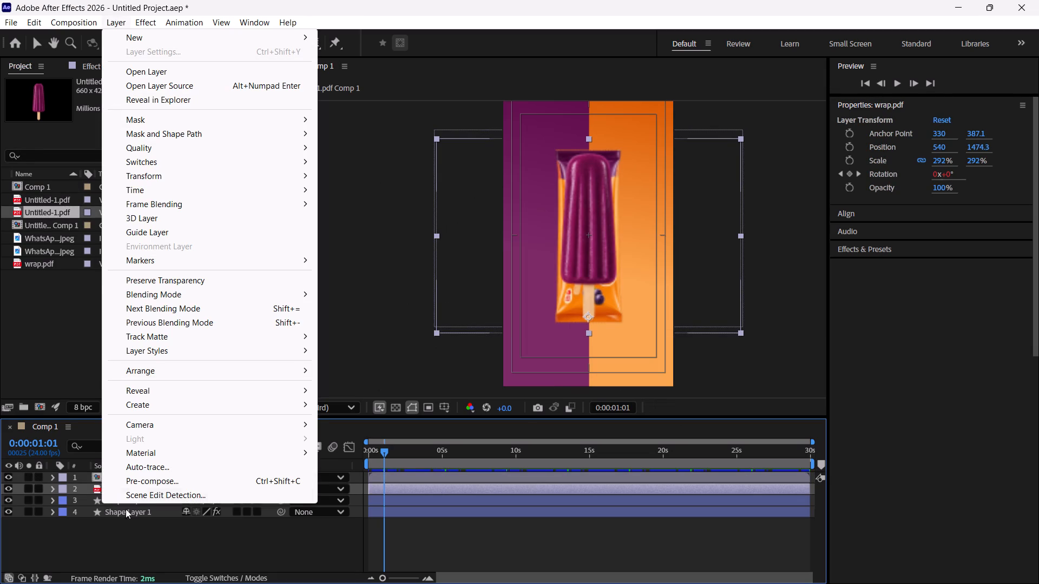
{"action": "left_click", "coordinate": [151, 476]}
{"action": "left_click", "coordinate": [587, 398]}
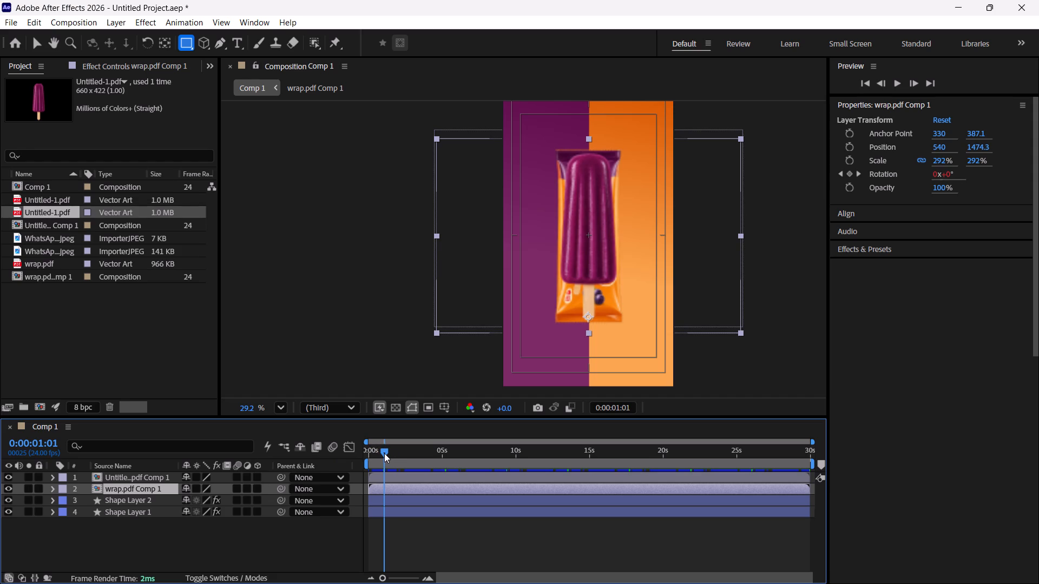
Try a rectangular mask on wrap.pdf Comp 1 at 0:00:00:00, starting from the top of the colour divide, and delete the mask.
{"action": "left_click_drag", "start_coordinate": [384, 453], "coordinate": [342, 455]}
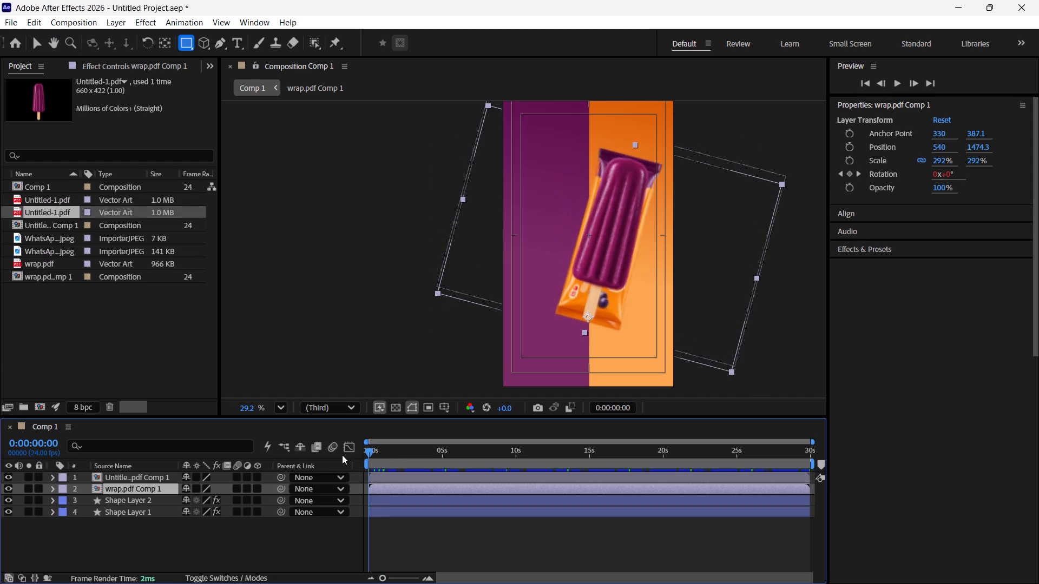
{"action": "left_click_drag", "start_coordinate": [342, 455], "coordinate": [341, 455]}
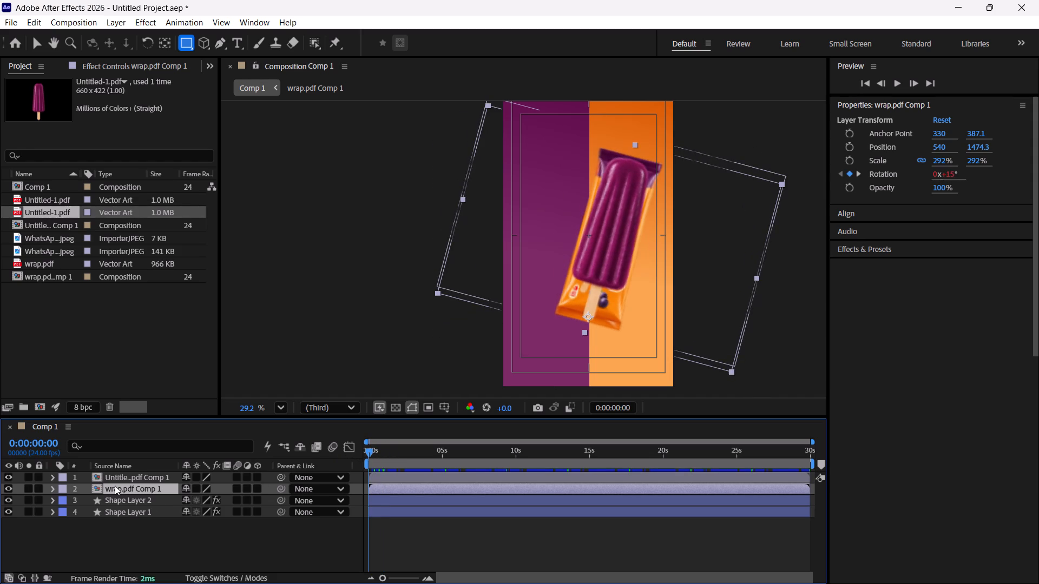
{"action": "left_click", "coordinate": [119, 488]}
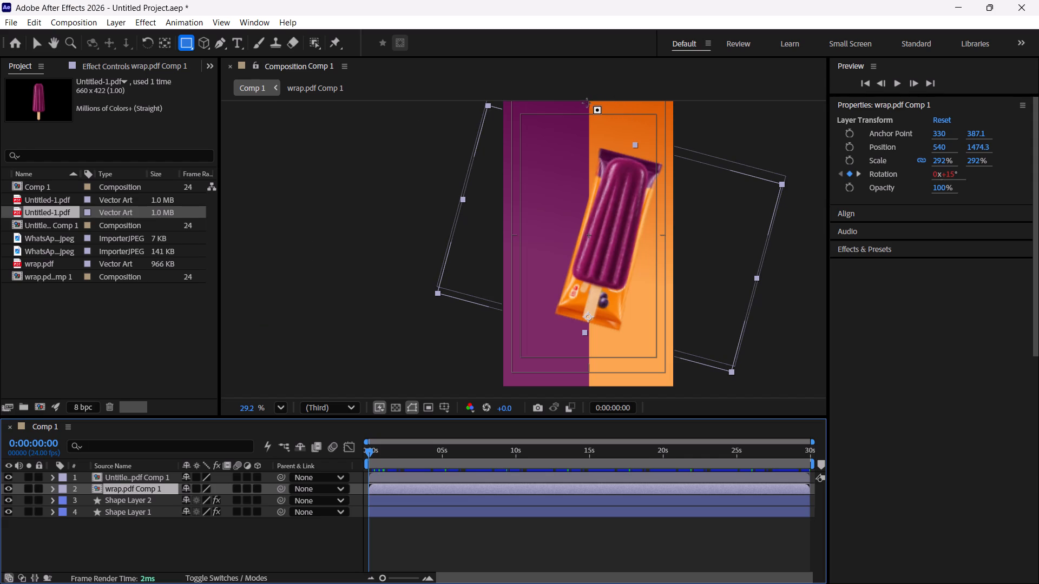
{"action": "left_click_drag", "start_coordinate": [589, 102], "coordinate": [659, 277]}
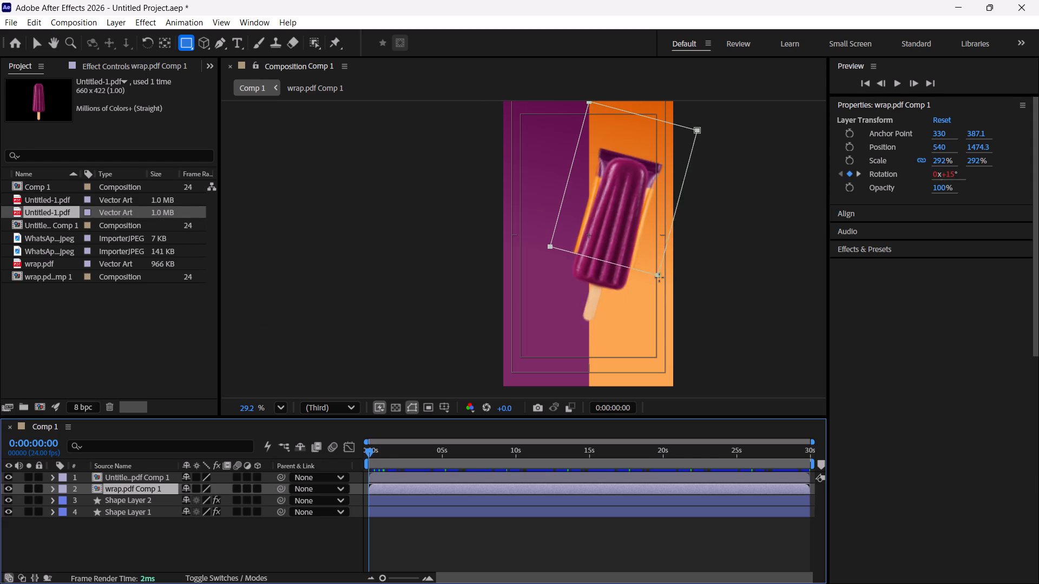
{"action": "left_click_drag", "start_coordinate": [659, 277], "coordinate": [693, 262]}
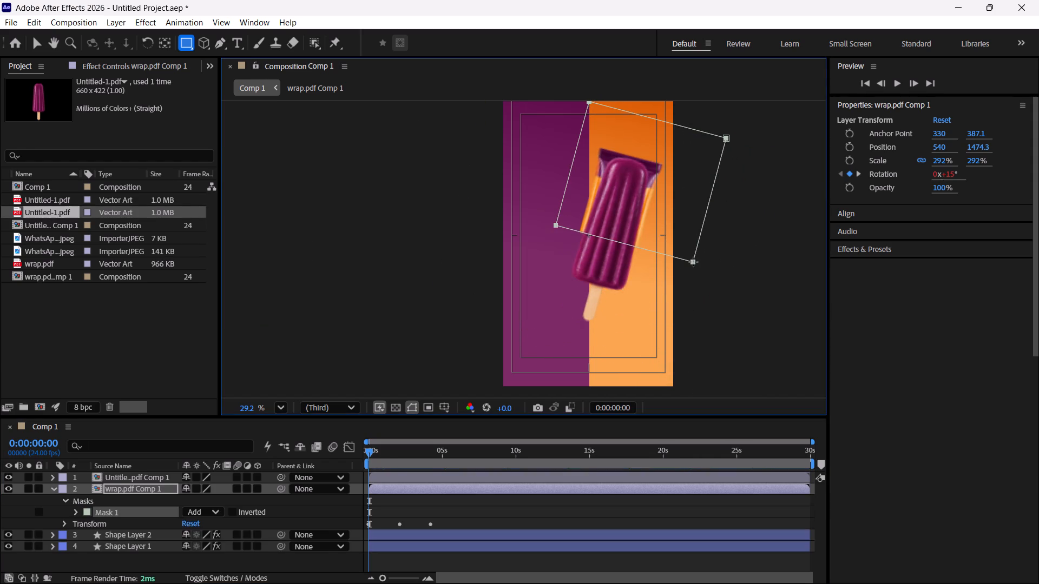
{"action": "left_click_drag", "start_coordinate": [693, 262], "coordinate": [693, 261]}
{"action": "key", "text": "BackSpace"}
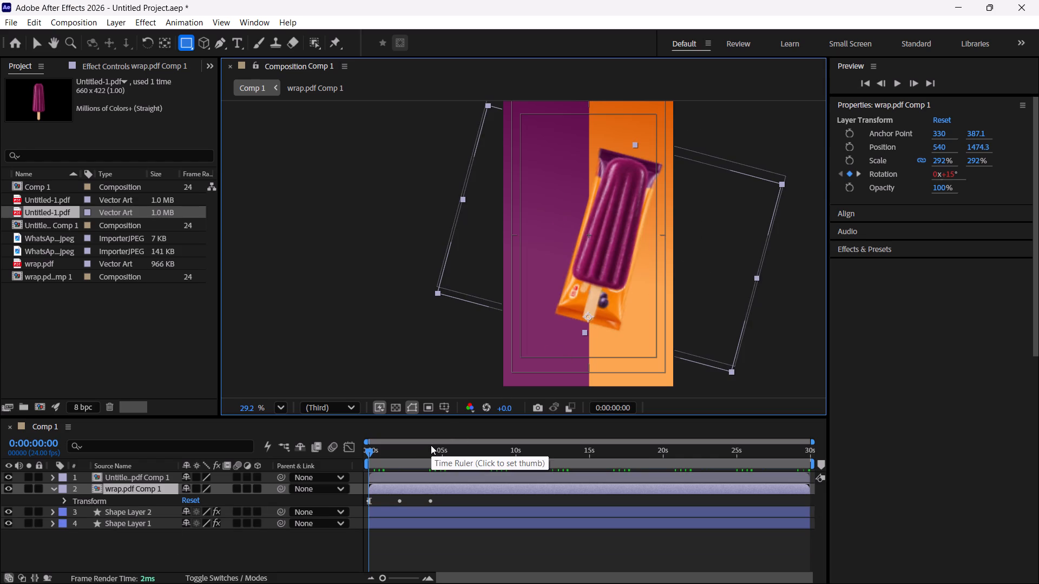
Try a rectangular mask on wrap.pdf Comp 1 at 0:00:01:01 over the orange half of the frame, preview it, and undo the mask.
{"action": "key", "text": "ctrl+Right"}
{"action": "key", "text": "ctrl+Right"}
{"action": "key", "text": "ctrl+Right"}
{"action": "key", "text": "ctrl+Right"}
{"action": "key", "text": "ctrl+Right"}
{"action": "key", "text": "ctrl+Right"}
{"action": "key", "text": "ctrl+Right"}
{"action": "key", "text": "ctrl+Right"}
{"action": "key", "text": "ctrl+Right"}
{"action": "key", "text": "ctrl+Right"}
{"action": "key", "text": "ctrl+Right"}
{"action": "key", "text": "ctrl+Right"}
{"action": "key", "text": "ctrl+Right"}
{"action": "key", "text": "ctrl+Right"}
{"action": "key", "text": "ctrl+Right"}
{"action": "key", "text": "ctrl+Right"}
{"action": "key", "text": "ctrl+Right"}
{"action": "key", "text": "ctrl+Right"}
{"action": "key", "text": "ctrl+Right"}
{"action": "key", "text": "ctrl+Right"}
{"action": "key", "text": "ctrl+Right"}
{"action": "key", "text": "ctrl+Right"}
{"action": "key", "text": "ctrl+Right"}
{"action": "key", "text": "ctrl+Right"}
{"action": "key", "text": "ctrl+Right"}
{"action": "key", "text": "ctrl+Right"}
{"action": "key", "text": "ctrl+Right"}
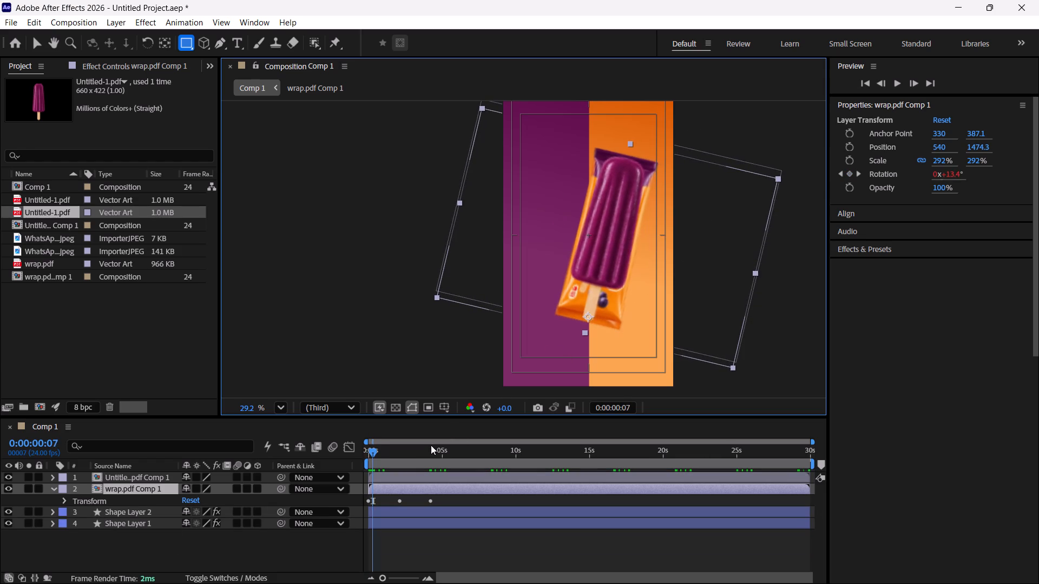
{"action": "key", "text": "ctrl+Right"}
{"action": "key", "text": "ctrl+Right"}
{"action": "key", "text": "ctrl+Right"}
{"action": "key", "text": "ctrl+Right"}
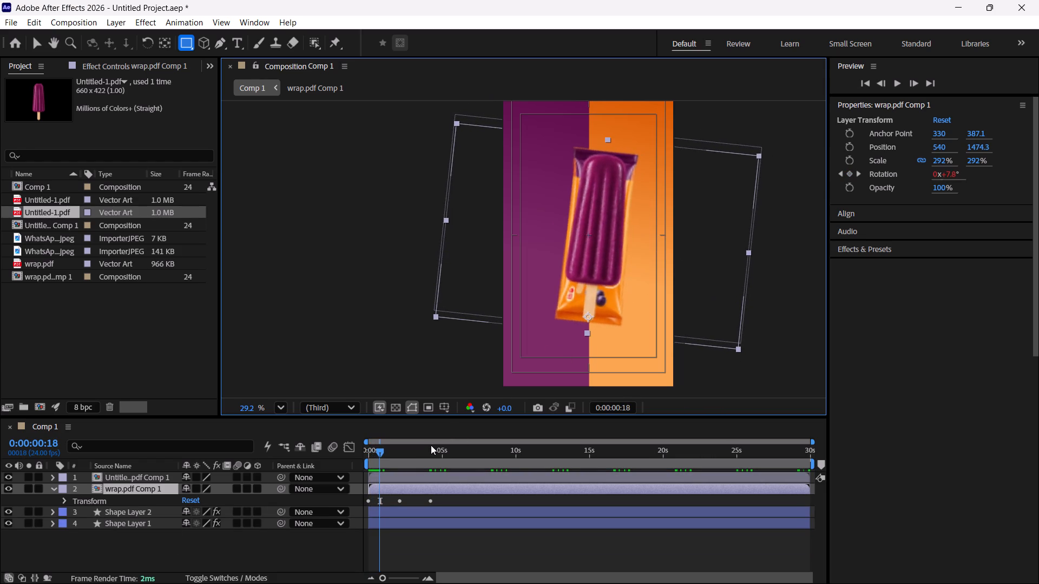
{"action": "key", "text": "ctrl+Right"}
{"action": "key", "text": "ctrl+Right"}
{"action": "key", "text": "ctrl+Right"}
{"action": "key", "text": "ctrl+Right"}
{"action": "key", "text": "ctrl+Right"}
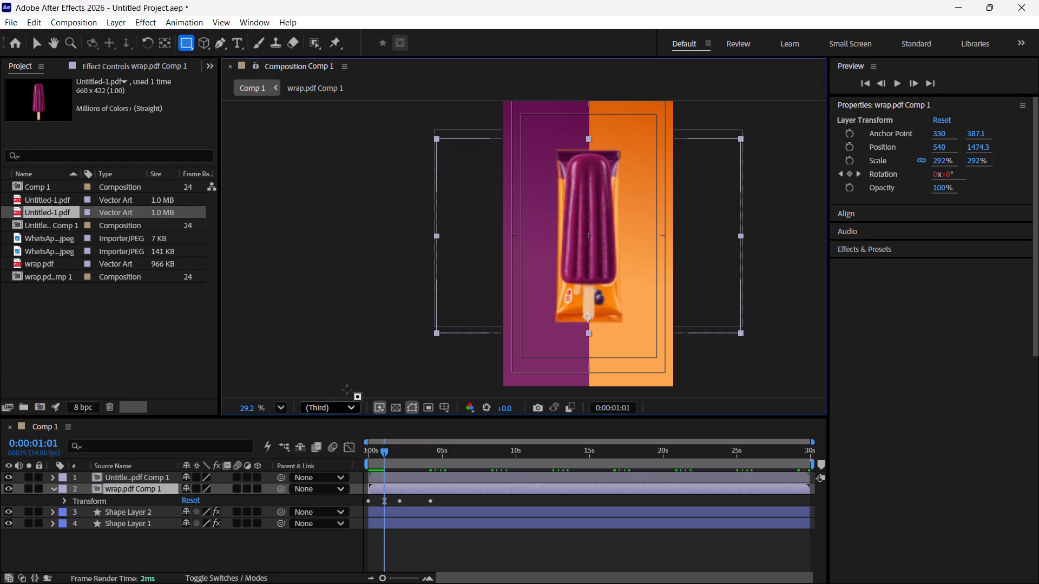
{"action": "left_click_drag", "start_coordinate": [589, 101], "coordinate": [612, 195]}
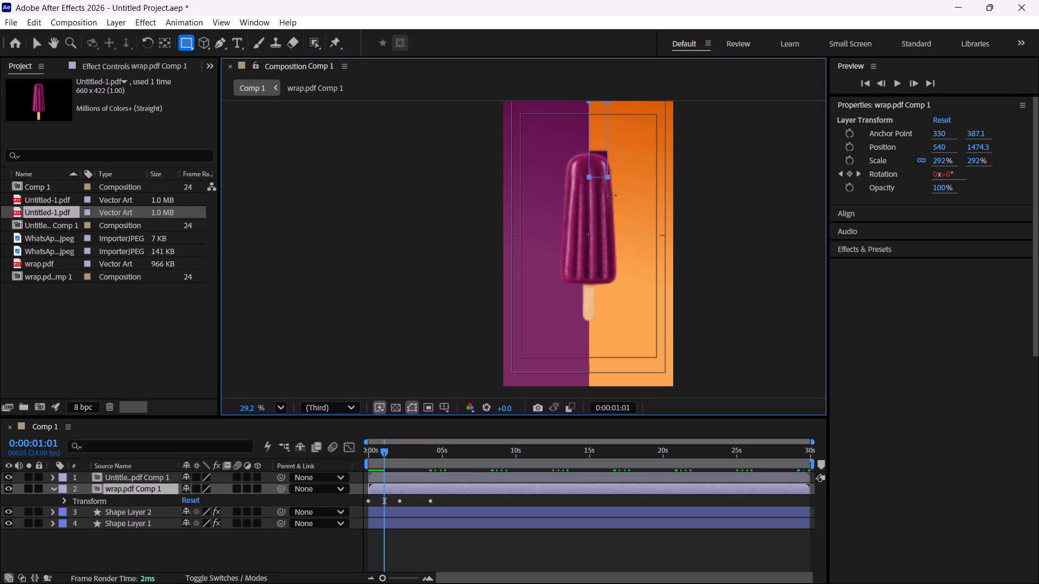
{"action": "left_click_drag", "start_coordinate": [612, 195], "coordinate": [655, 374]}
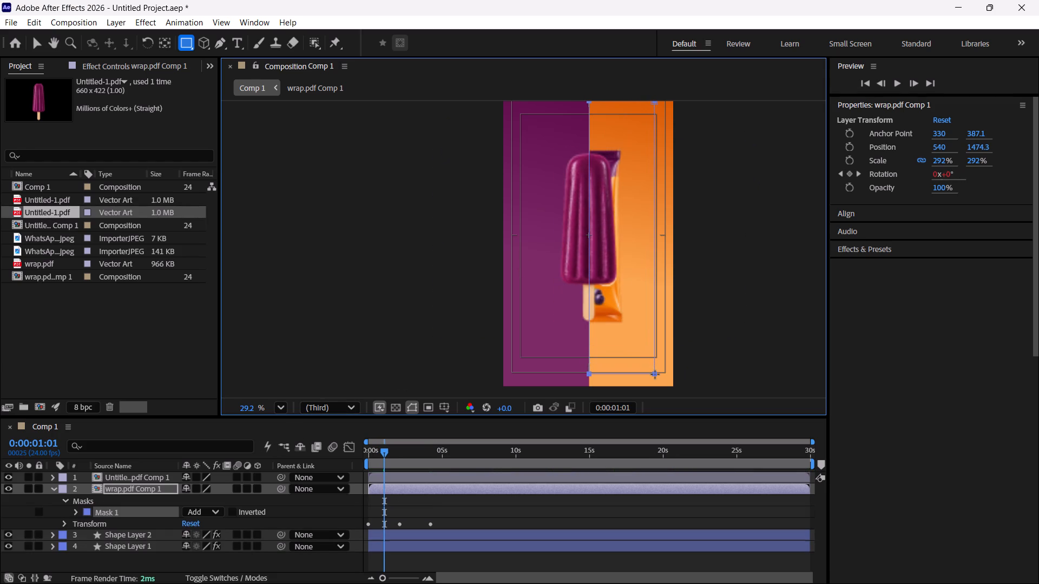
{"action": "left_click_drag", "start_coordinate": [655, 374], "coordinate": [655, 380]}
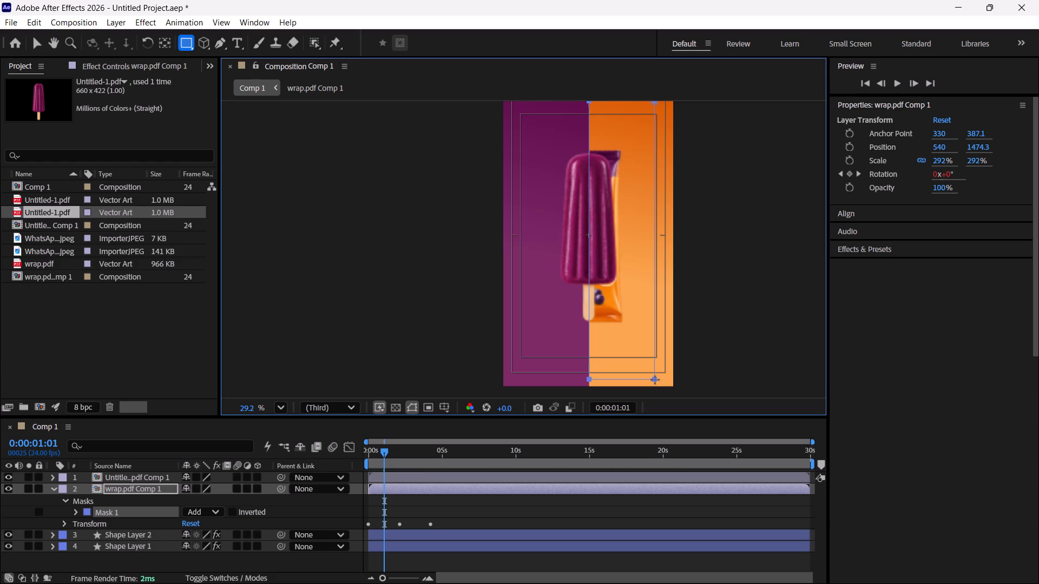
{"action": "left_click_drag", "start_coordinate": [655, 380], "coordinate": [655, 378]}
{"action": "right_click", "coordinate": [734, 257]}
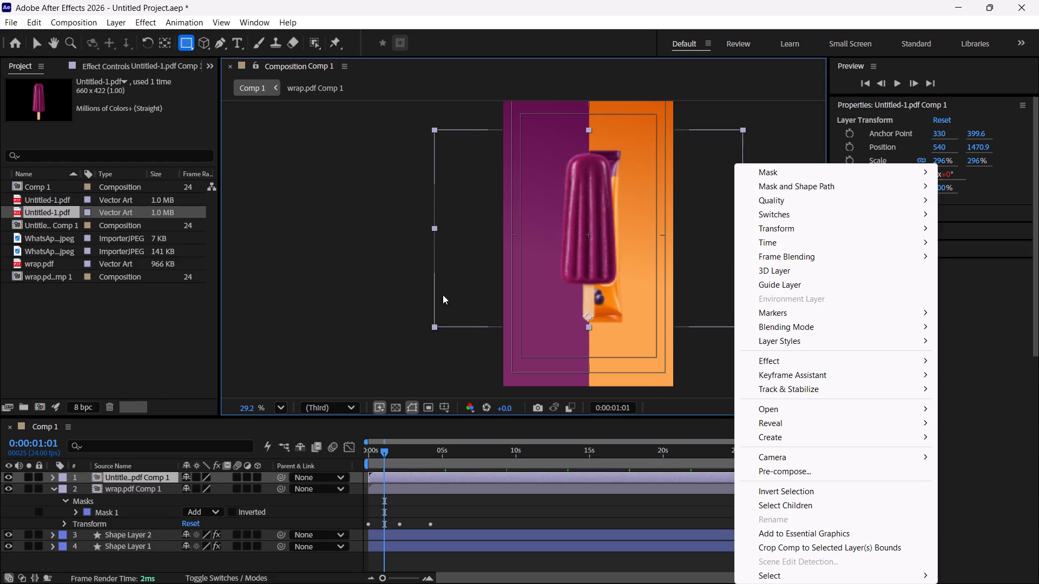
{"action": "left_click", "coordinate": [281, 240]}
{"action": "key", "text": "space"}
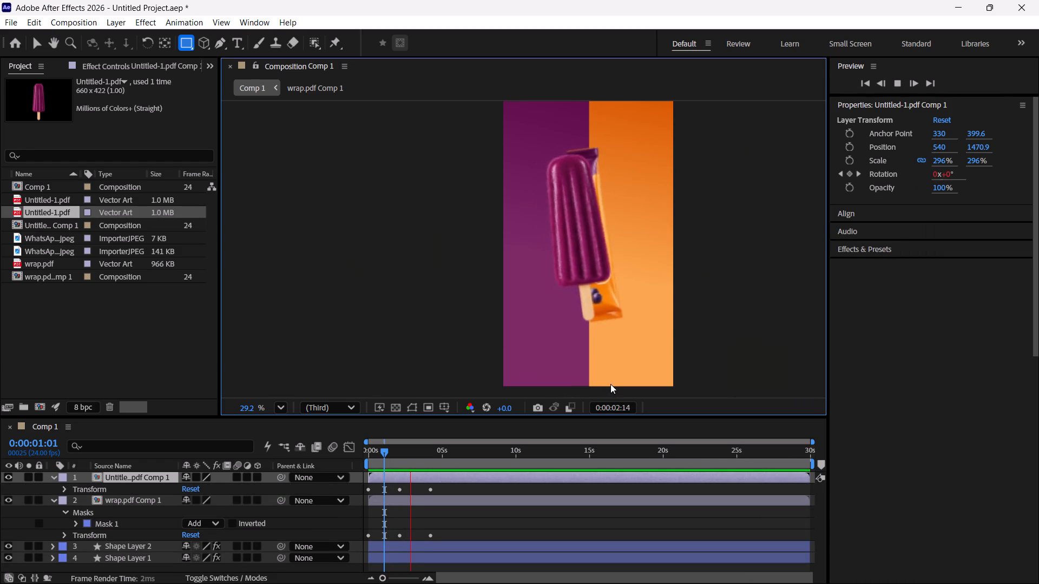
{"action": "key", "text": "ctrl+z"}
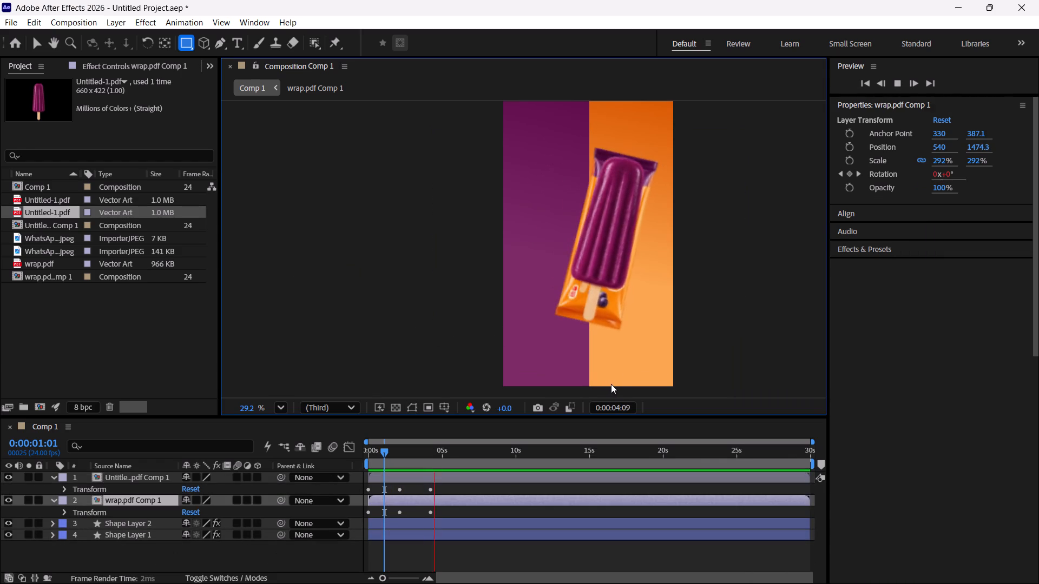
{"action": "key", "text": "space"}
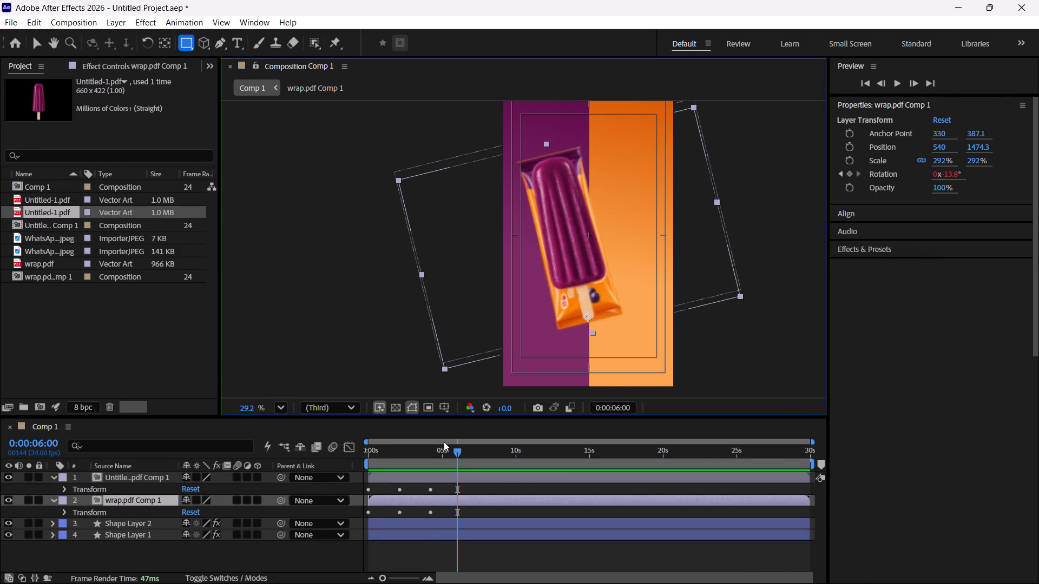
Collapse both pre-composed layers, play Comp 1 from 0:00:00:00 to check the unmasked swing, and return to the first frame.
{"action": "left_click_drag", "start_coordinate": [457, 448], "coordinate": [324, 480]}
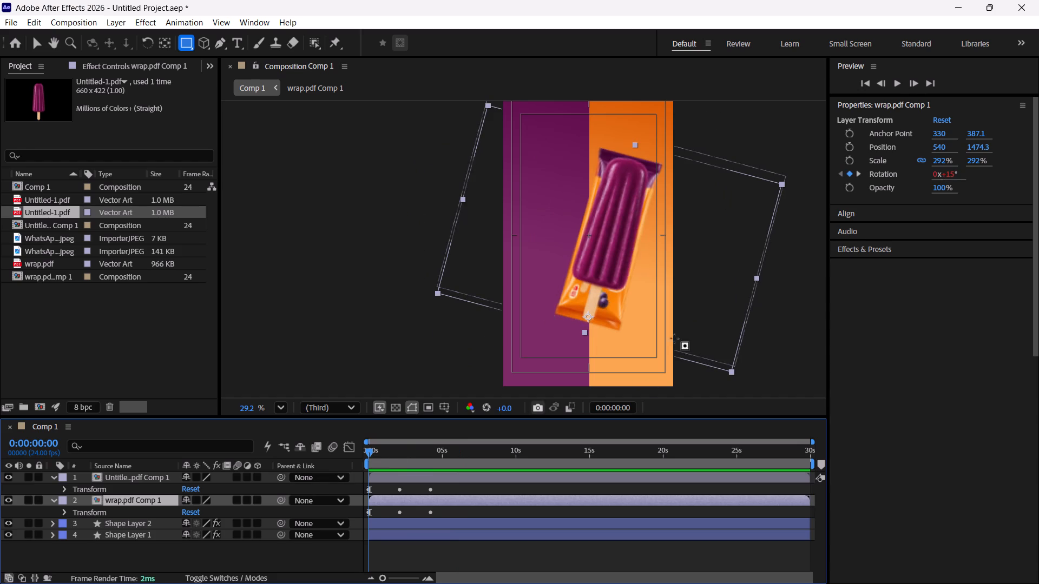
{"action": "left_click", "coordinate": [364, 306]}
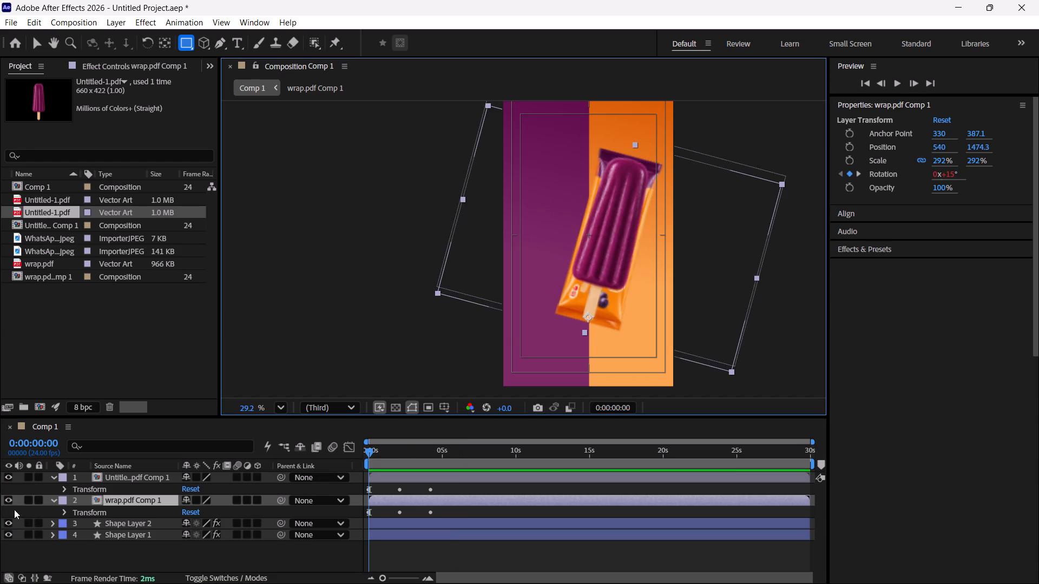
{"action": "left_click", "coordinate": [54, 475]}
{"action": "left_click", "coordinate": [55, 492]}
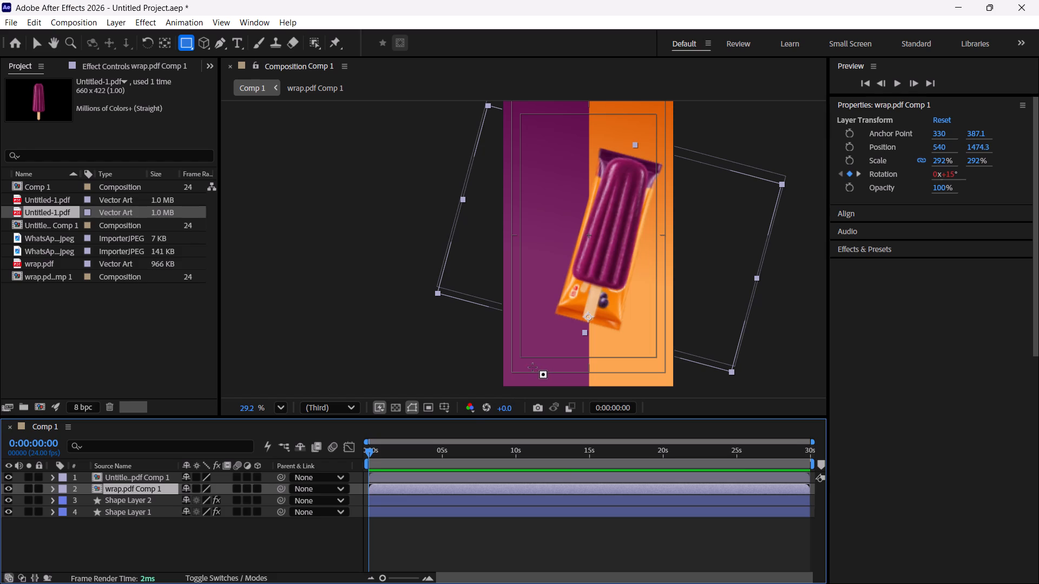
{"action": "key", "text": "space"}
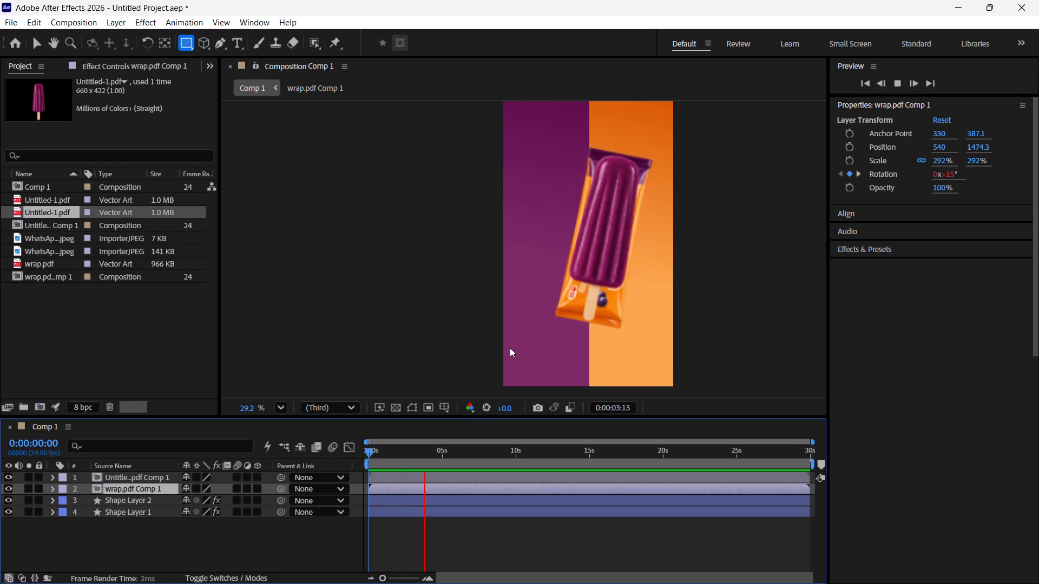
{"action": "key", "text": "space"}
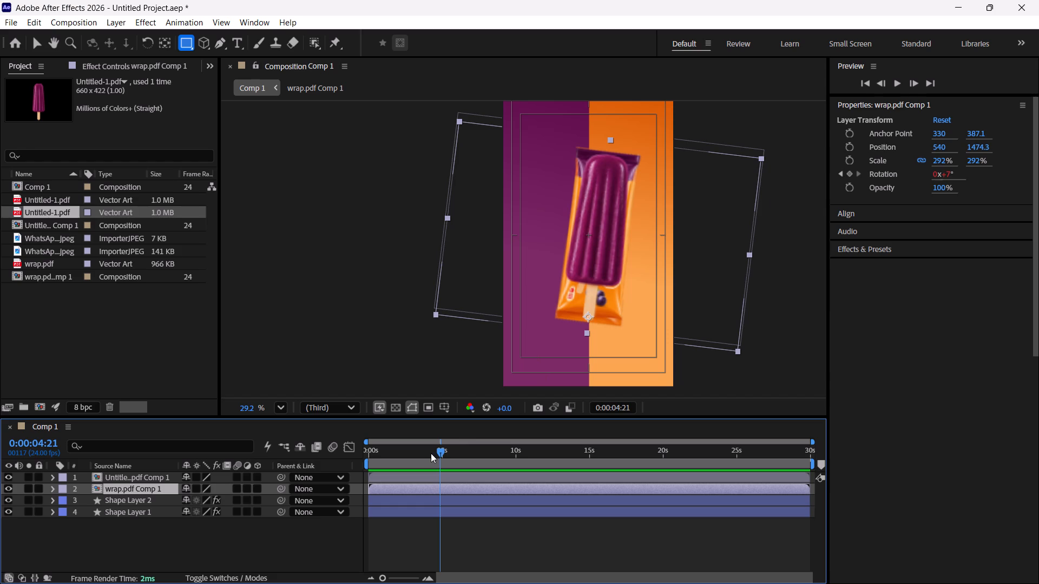
{"action": "left_click_drag", "start_coordinate": [439, 451], "coordinate": [327, 465]}
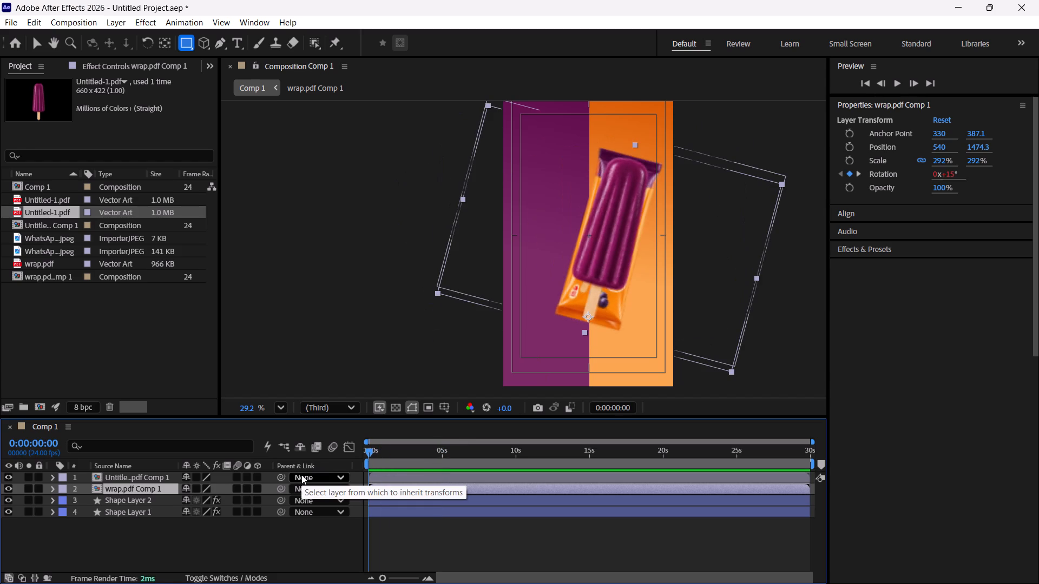
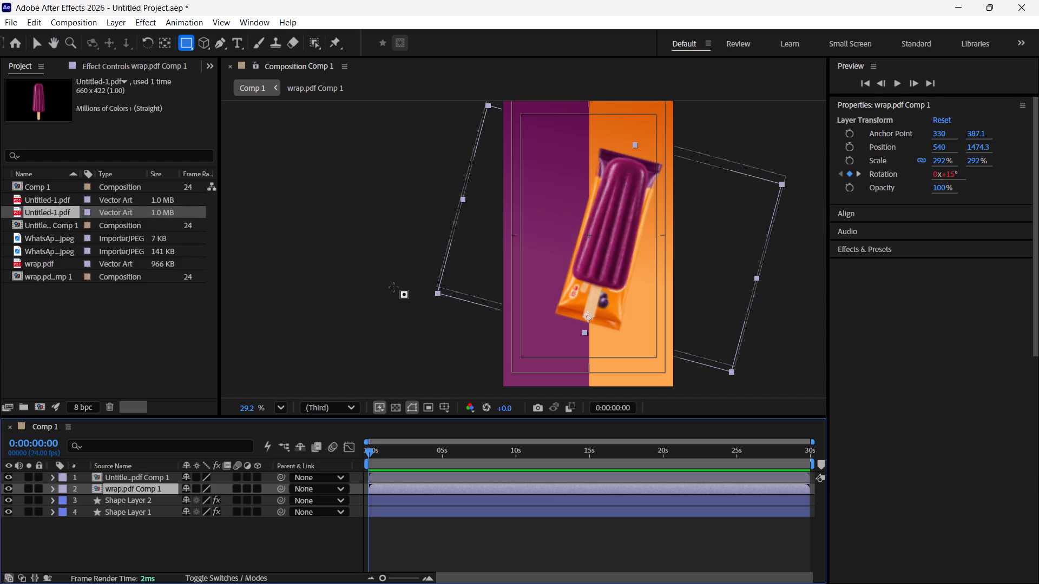
Play Comp 1 from the first frame to review the swing of the wrapper and popsicle, and return to 0:00:00:00.
{"action": "key", "text": "space"}
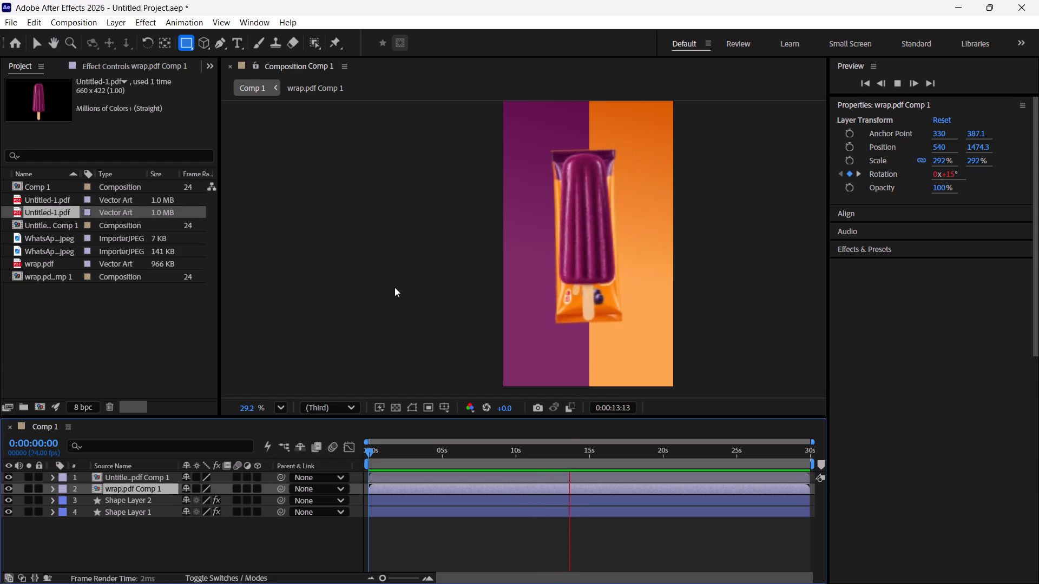
{"action": "key", "text": "space"}
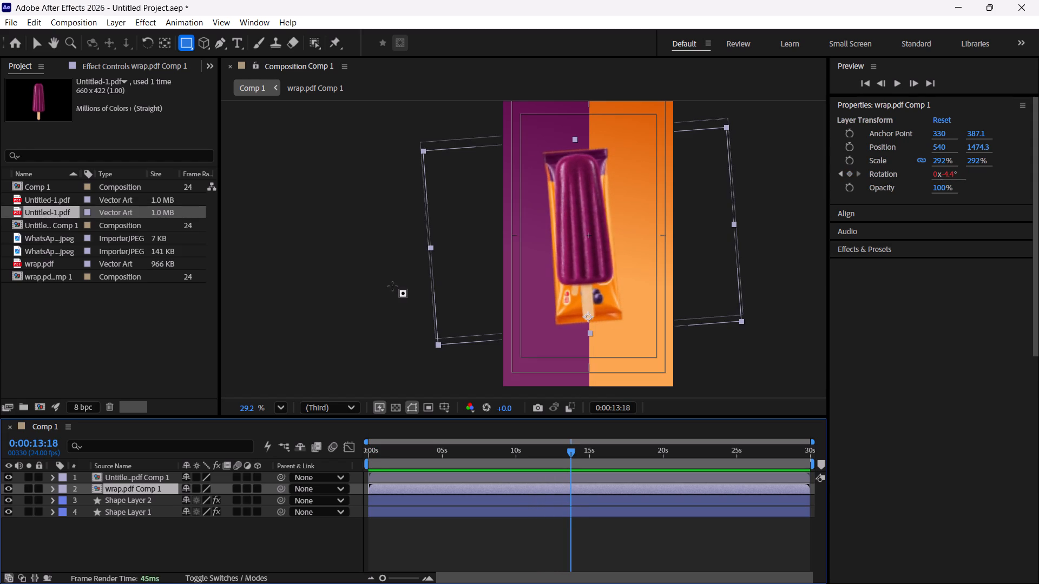
{"action": "left_click_drag", "start_coordinate": [571, 454], "coordinate": [341, 464]}
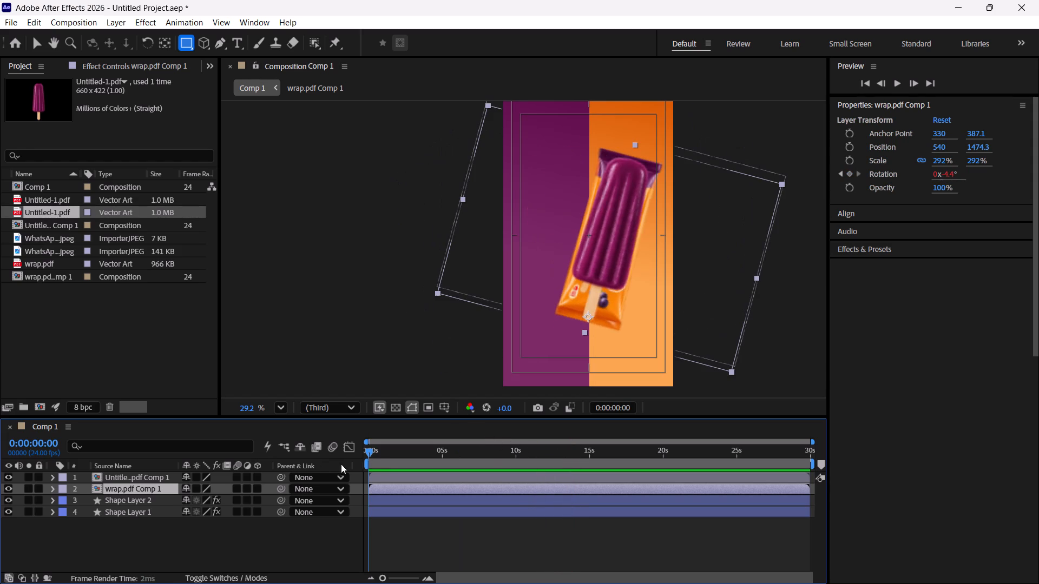
{"action": "left_click_drag", "start_coordinate": [341, 464], "coordinate": [312, 464]}
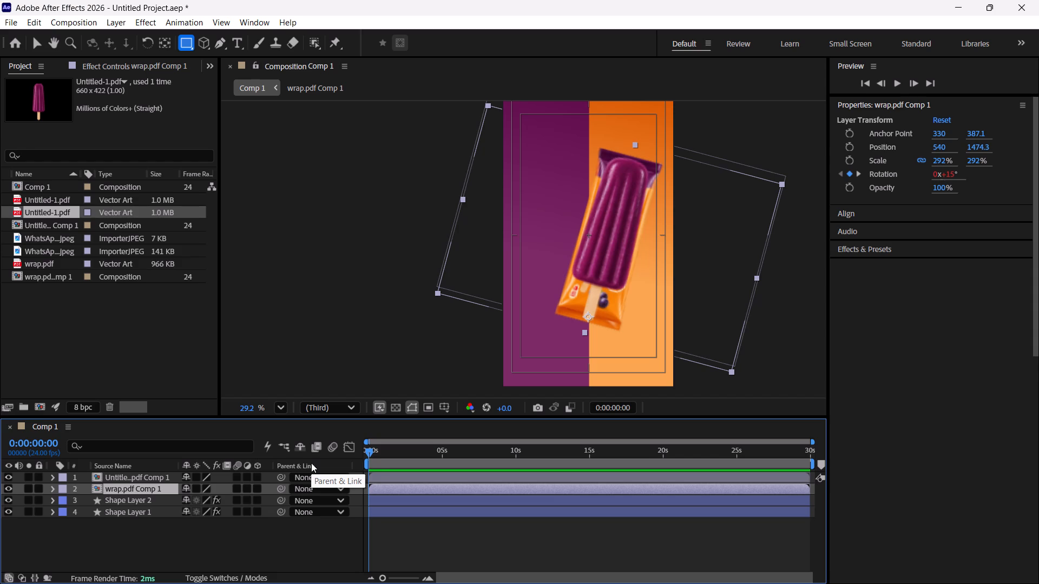
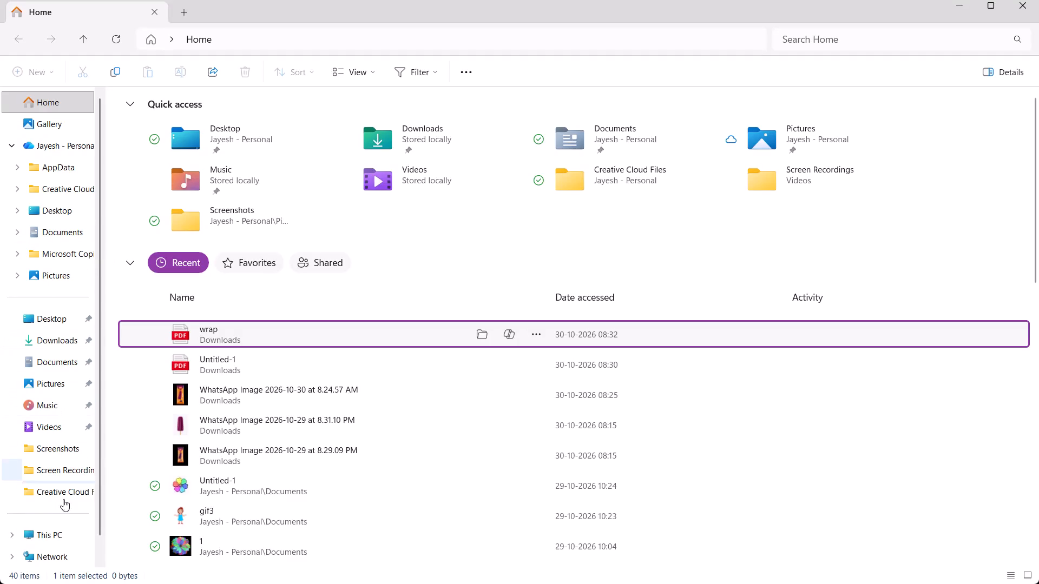
Browse the Windows (C:) drive to the PHXDownloads folder that holds the class recordings.
{"action": "left_click", "coordinate": [63, 525]}
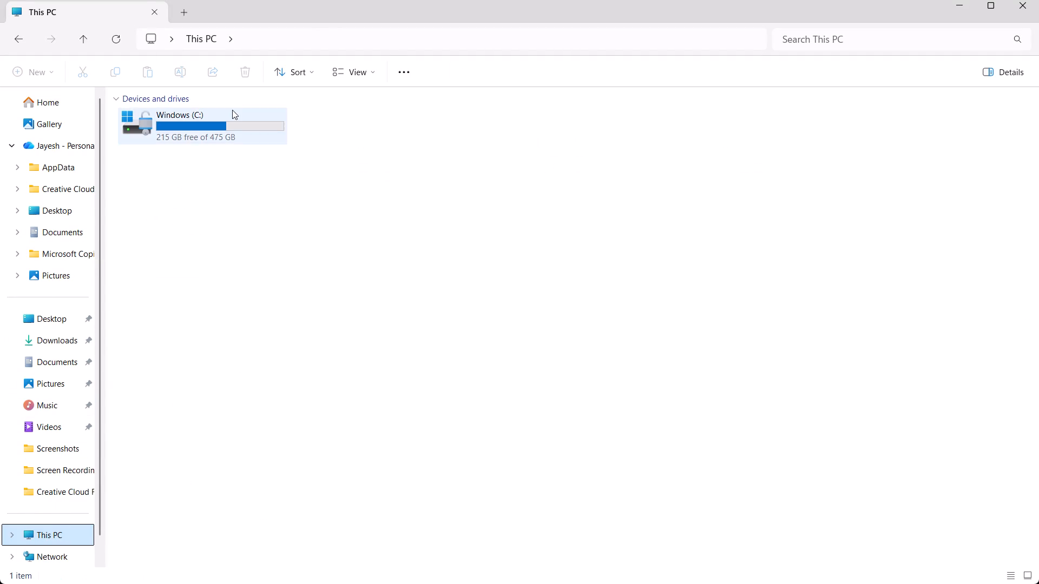
{"action": "double_click", "coordinate": [232, 110]}
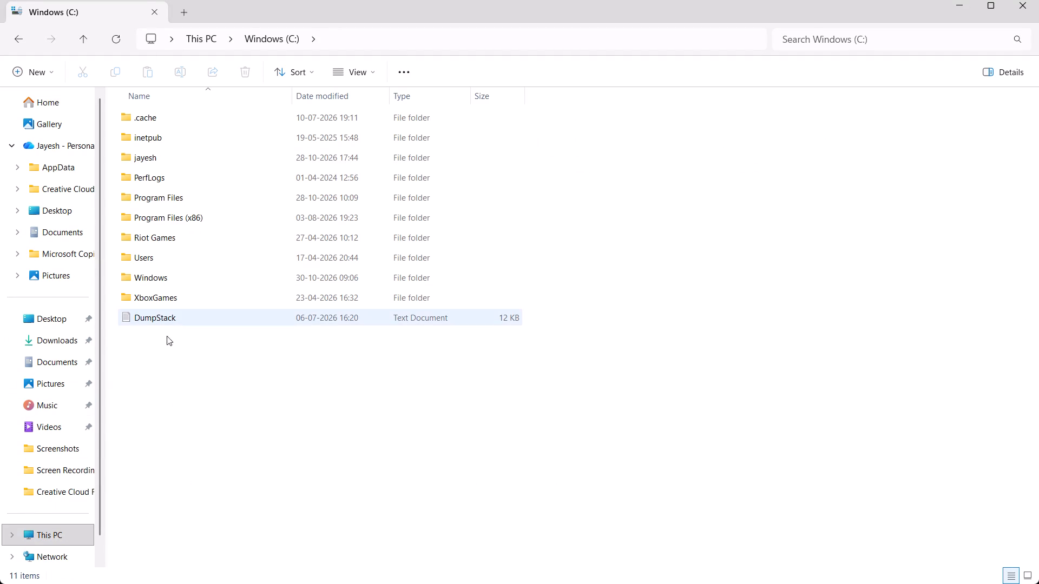
{"action": "double_click", "coordinate": [163, 159]}
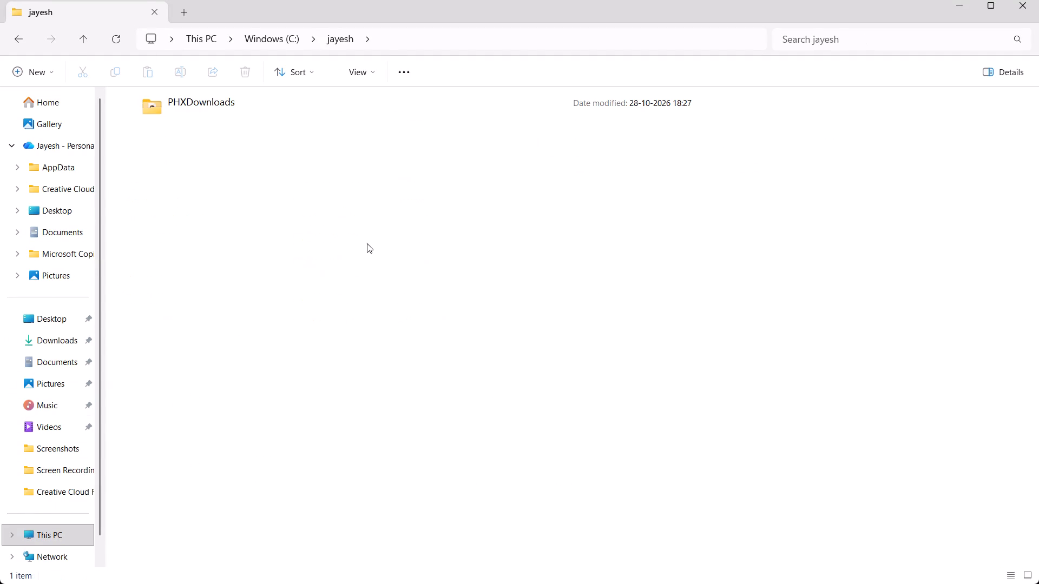
{"action": "left_click", "coordinate": [266, 85]}
{"action": "double_click", "coordinate": [261, 99]}
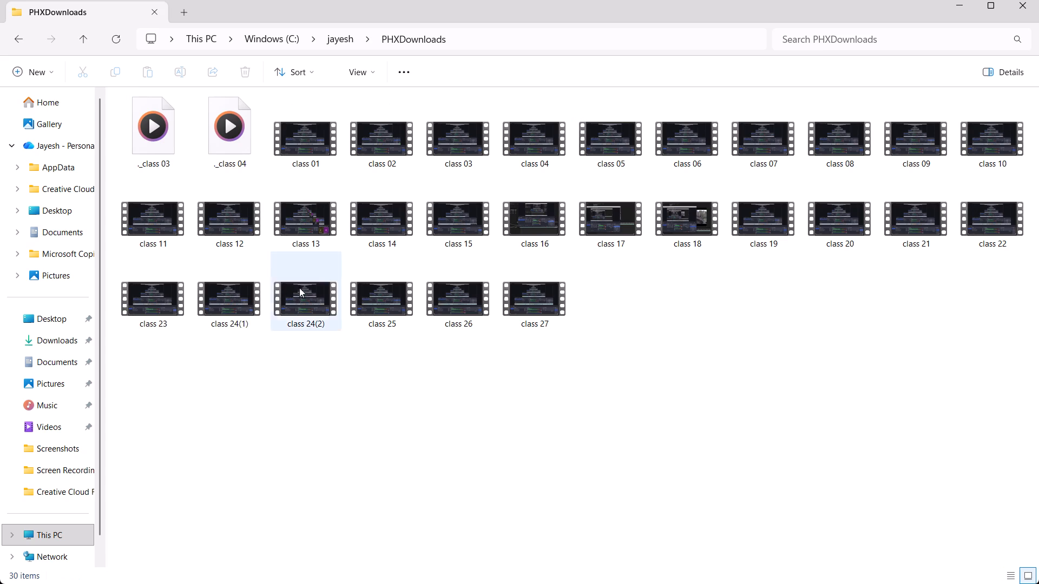
Play the class 04 recording in Media Player, skim through it to the end to check the techniques covered, and close it.
{"action": "double_click", "coordinate": [511, 143]}
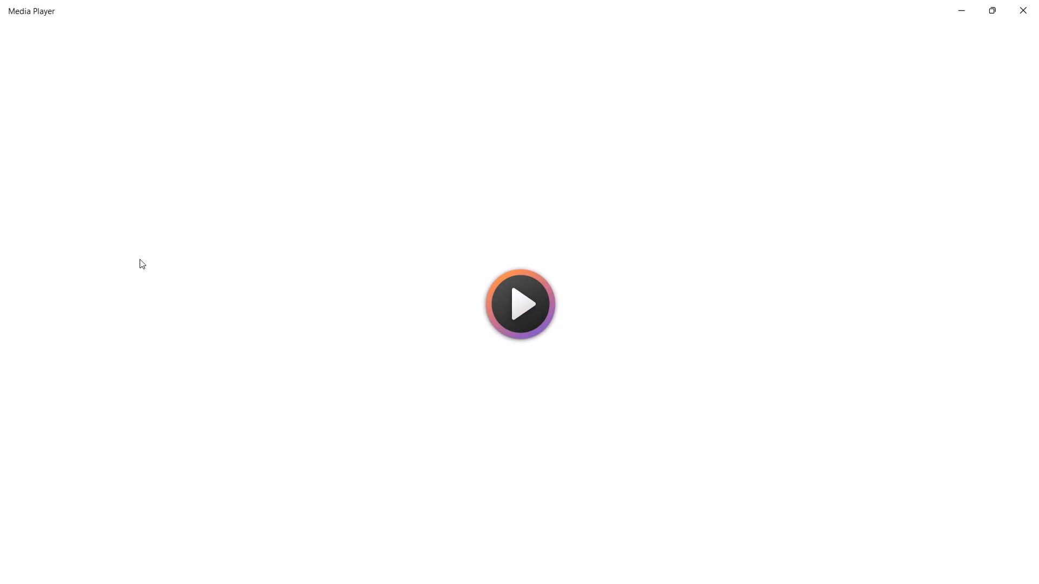
{"action": "left_click", "coordinate": [523, 543]}
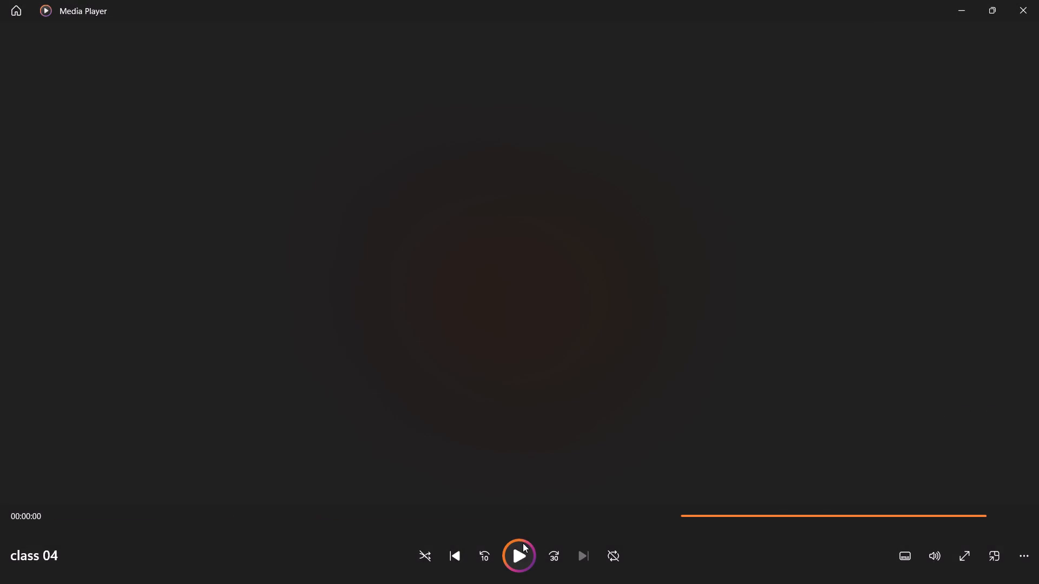
{"action": "left_click", "coordinate": [523, 544]}
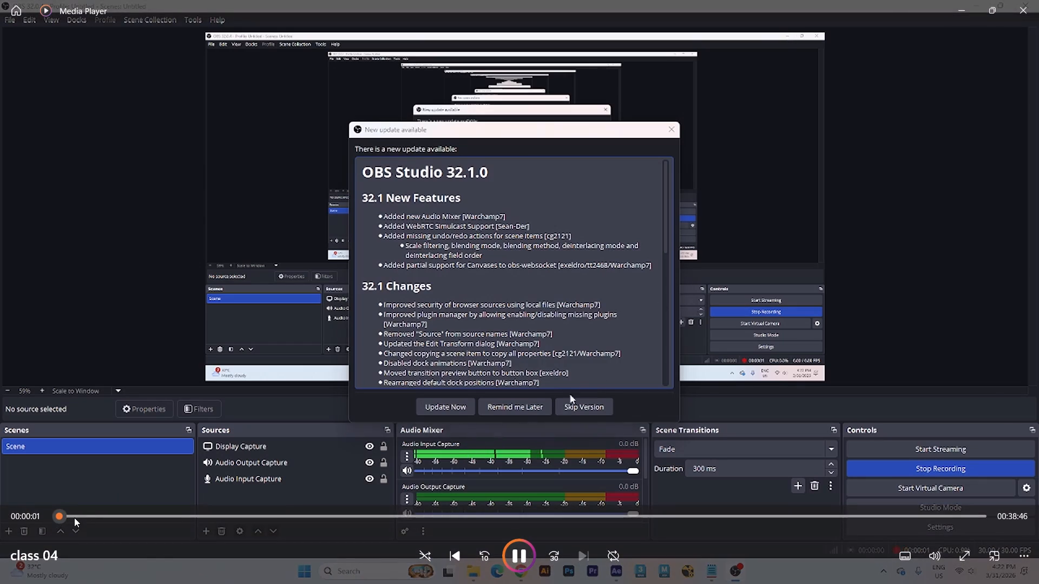
{"action": "left_click", "coordinate": [74, 517]}
{"action": "left_click_drag", "start_coordinate": [75, 516], "coordinate": [83, 513]}
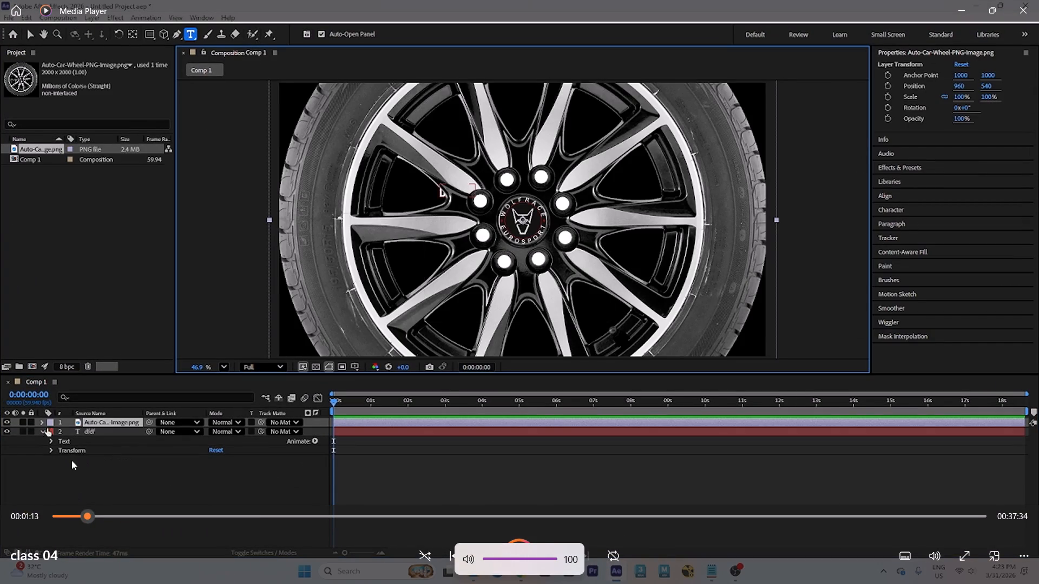
{"action": "left_click_drag", "start_coordinate": [86, 512], "coordinate": [95, 512]}
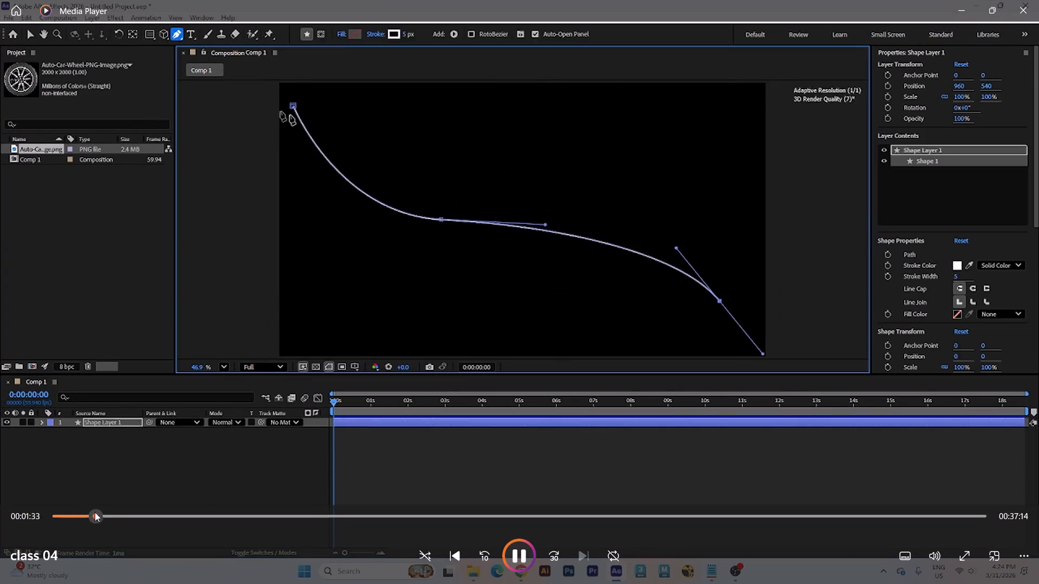
{"action": "left_click_drag", "start_coordinate": [95, 512], "coordinate": [246, 515]}
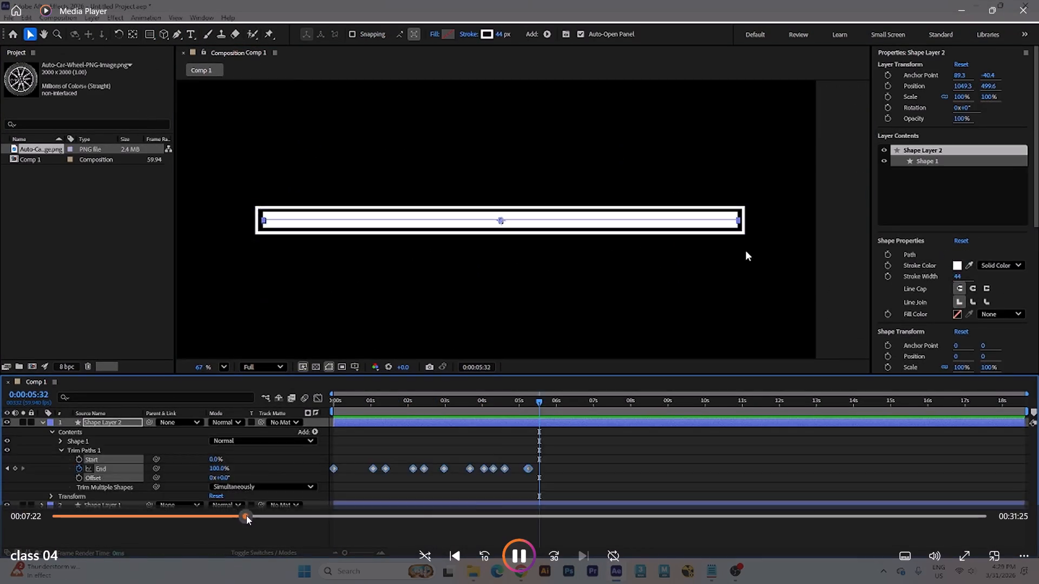
{"action": "left_click_drag", "start_coordinate": [246, 515], "coordinate": [675, 534]}
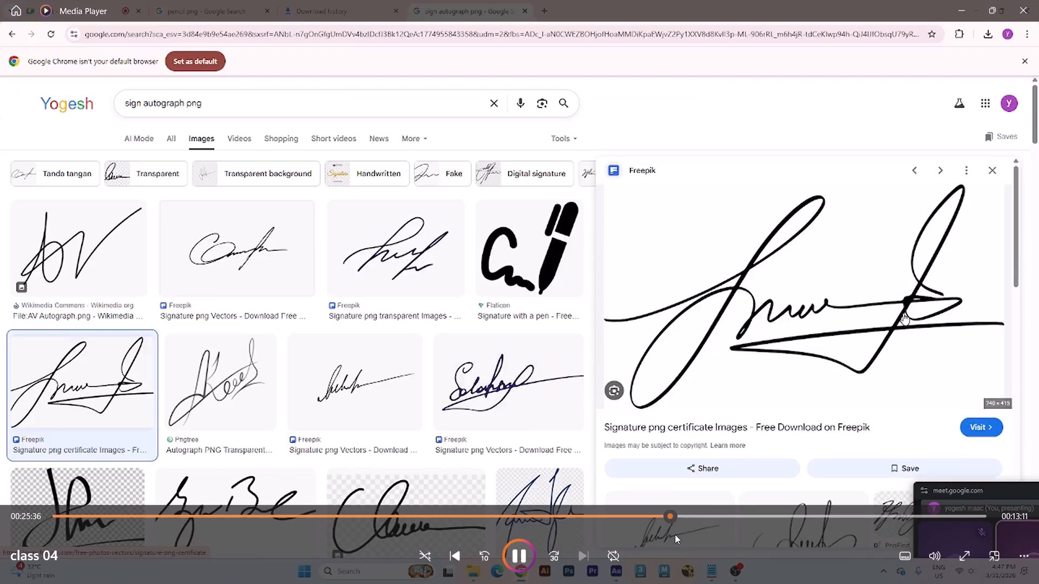
{"action": "left_click_drag", "start_coordinate": [675, 534], "coordinate": [867, 540]}
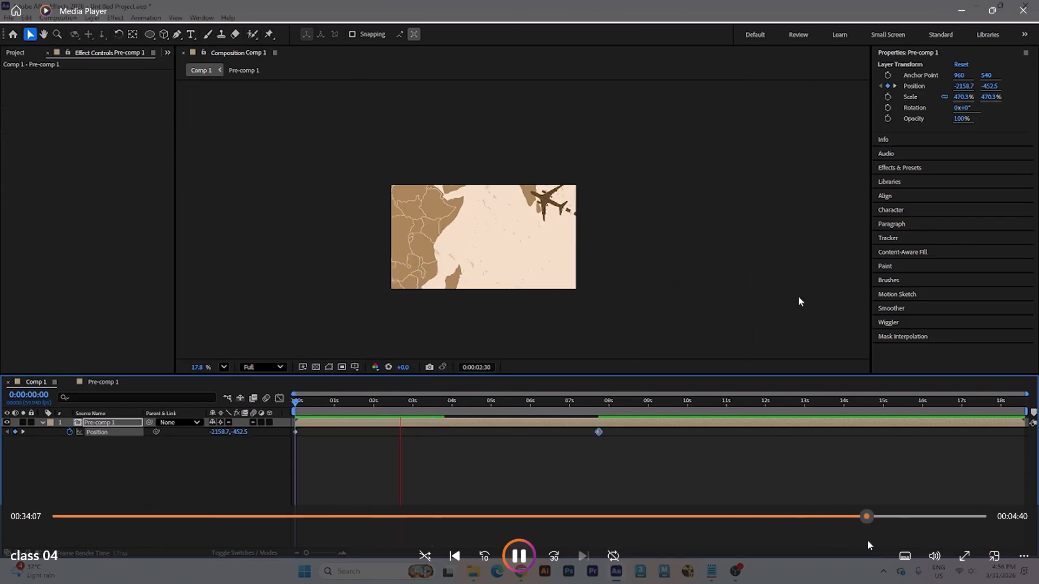
{"action": "left_click_drag", "start_coordinate": [867, 540], "coordinate": [935, 543]}
{"action": "key", "text": "Escape"}
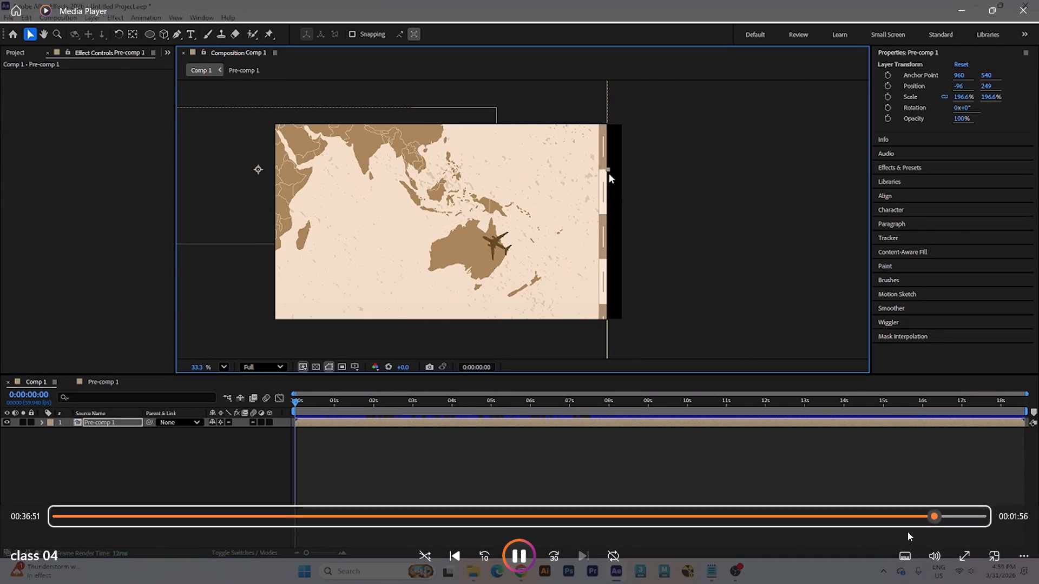
{"action": "key", "text": "Escape"}
{"action": "key", "text": "Escape"}
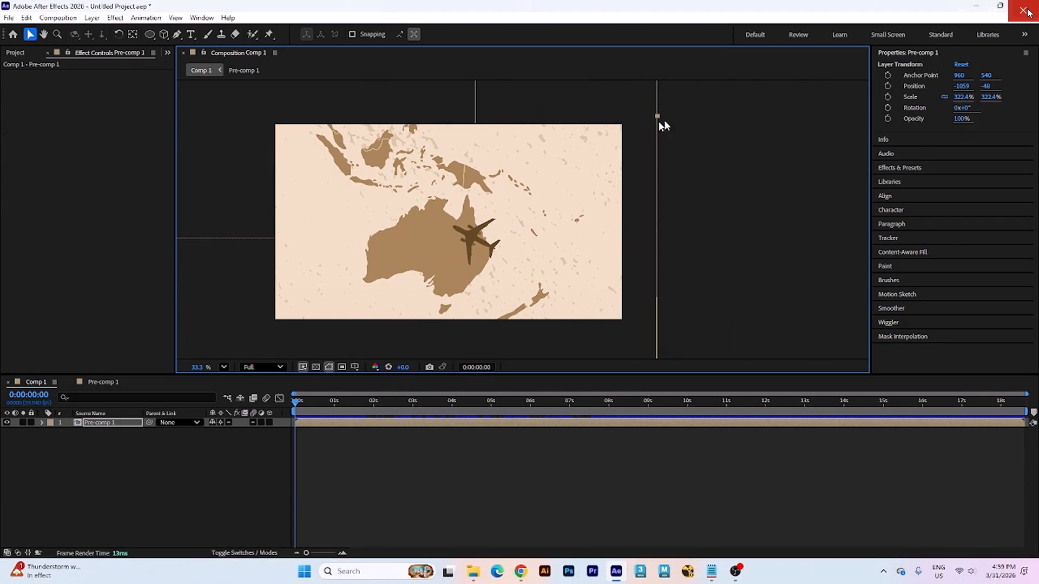
{"action": "left_click", "coordinate": [1027, 8]}
Open the class 03 recording and skim it from start to end to examine which After Effects techniques it demonstrates.
{"action": "double_click", "coordinate": [465, 142]}
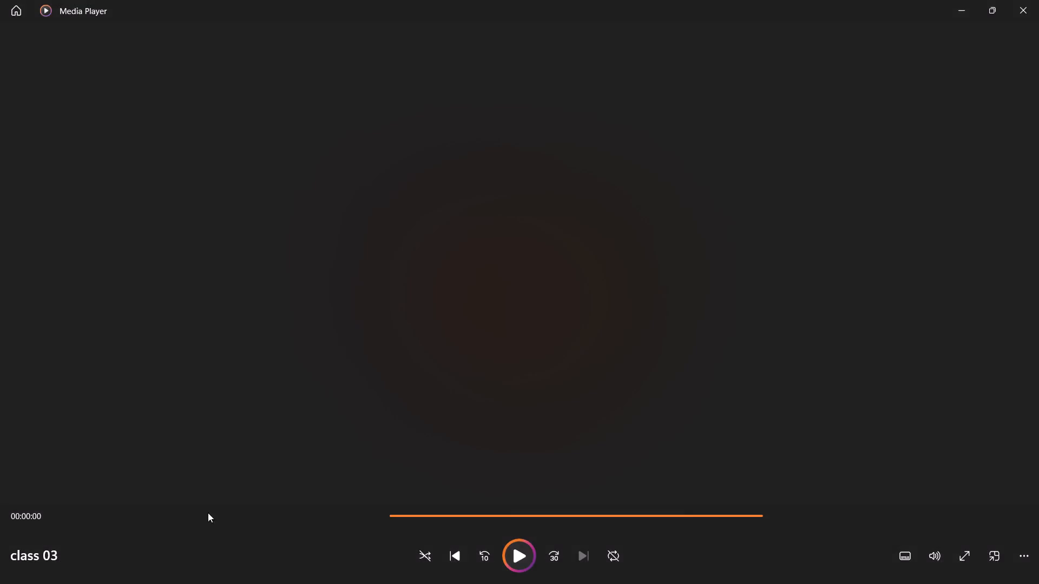
{"action": "left_click", "coordinate": [113, 511]}
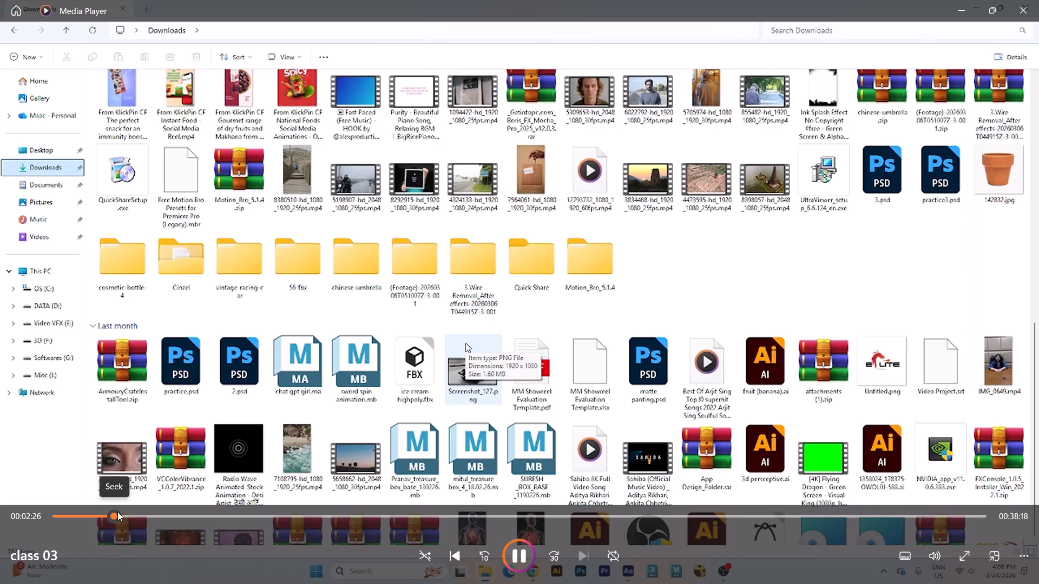
{"action": "left_click_drag", "start_coordinate": [117, 512], "coordinate": [151, 510]}
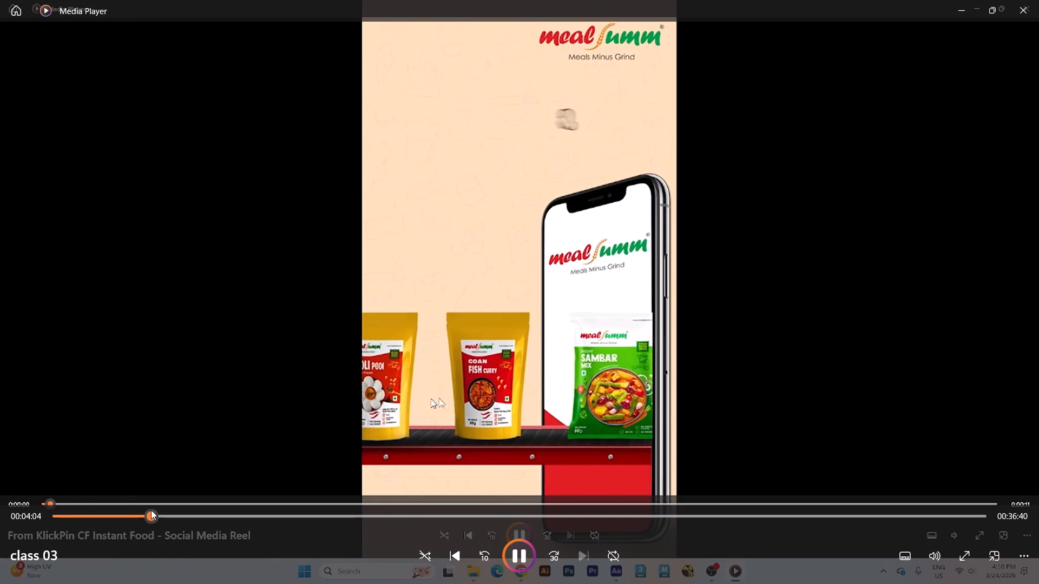
{"action": "left_click_drag", "start_coordinate": [151, 510], "coordinate": [195, 510]}
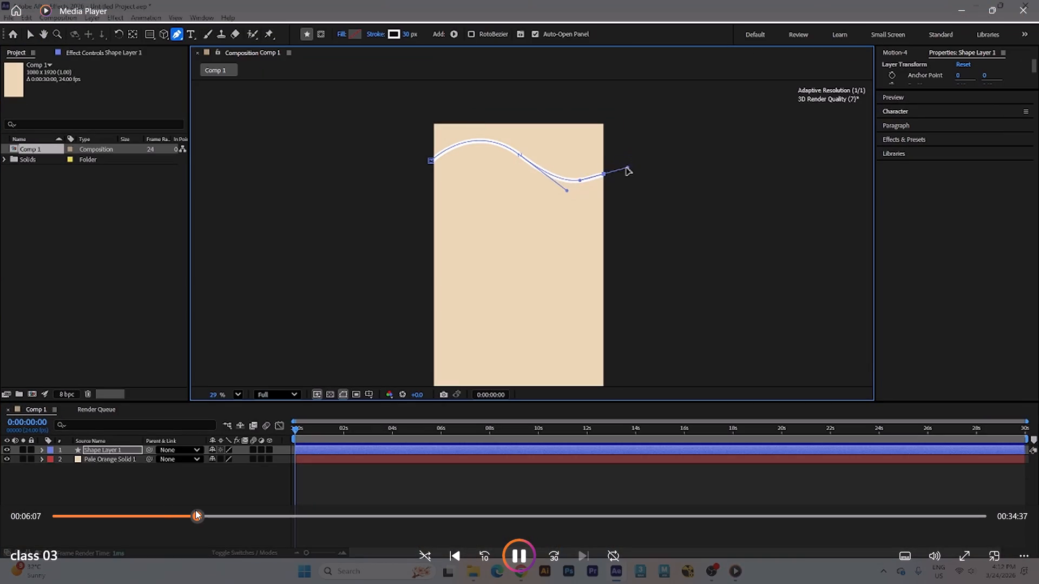
{"action": "left_click_drag", "start_coordinate": [195, 510], "coordinate": [207, 510]}
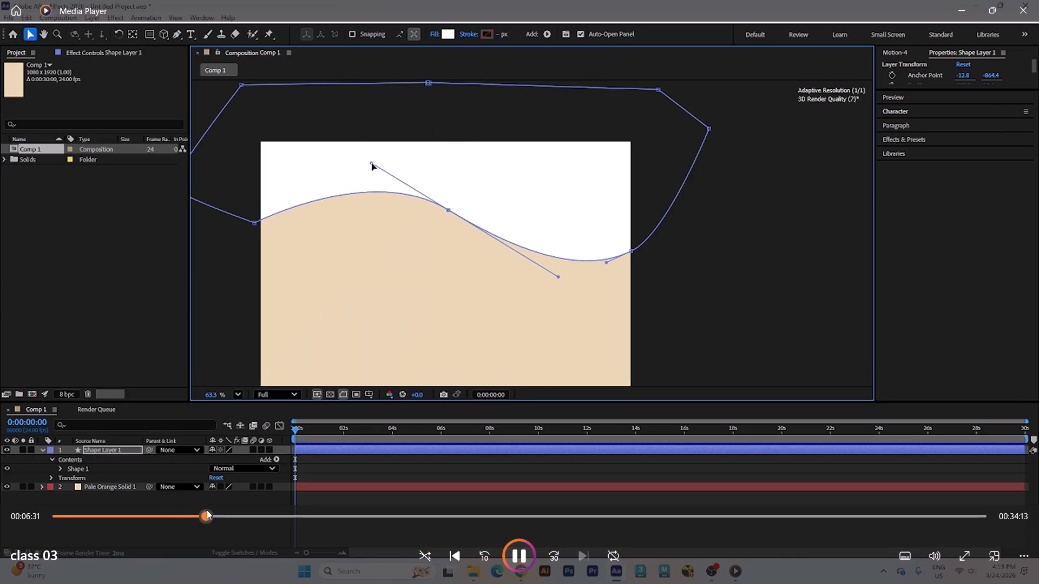
{"action": "left_click_drag", "start_coordinate": [207, 510], "coordinate": [226, 513]}
{"action": "left_click_drag", "start_coordinate": [226, 513], "coordinate": [259, 511]}
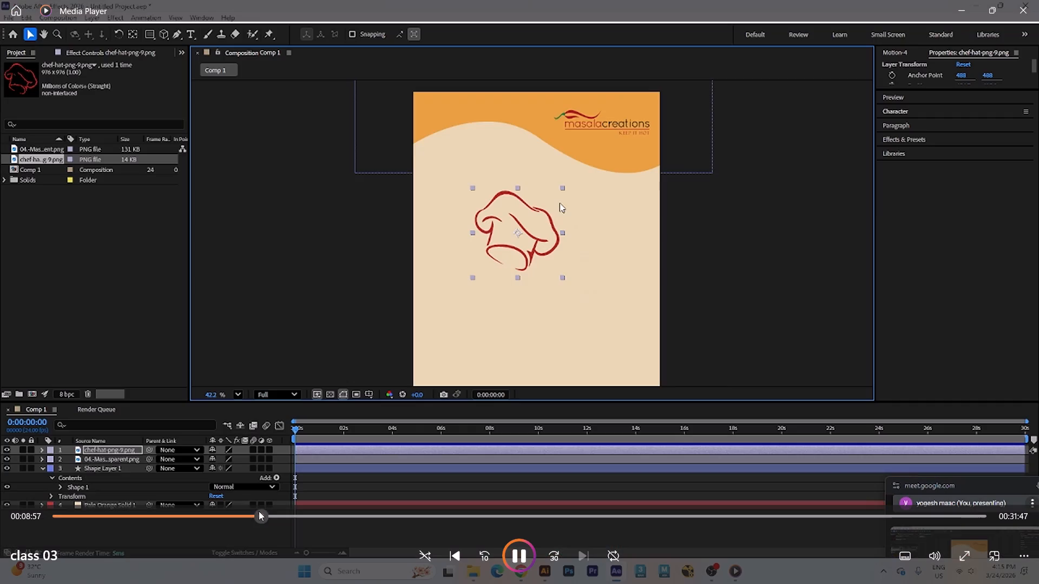
{"action": "left_click_drag", "start_coordinate": [259, 511], "coordinate": [316, 506]}
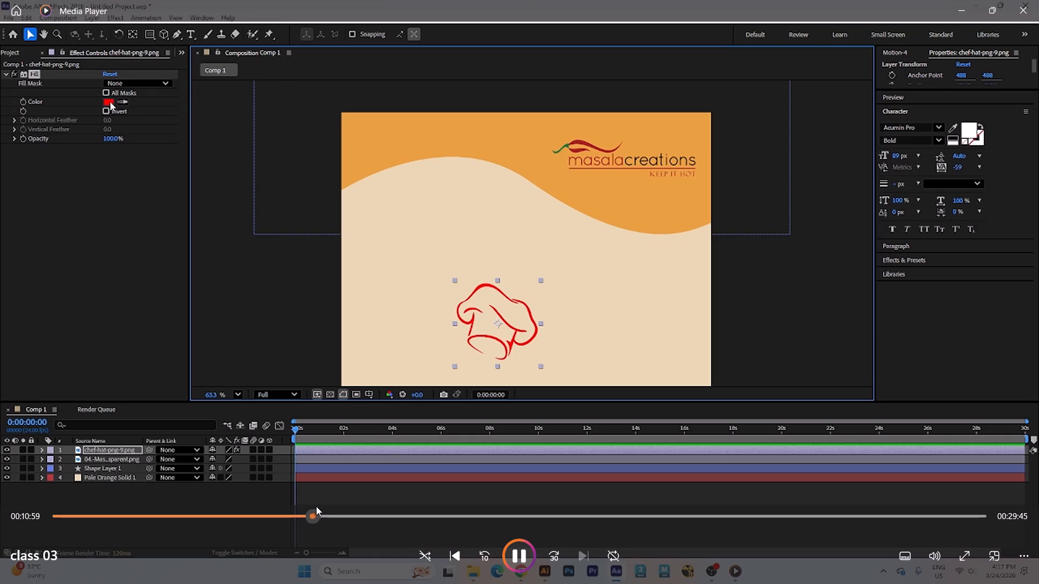
{"action": "left_click_drag", "start_coordinate": [316, 506], "coordinate": [414, 505]}
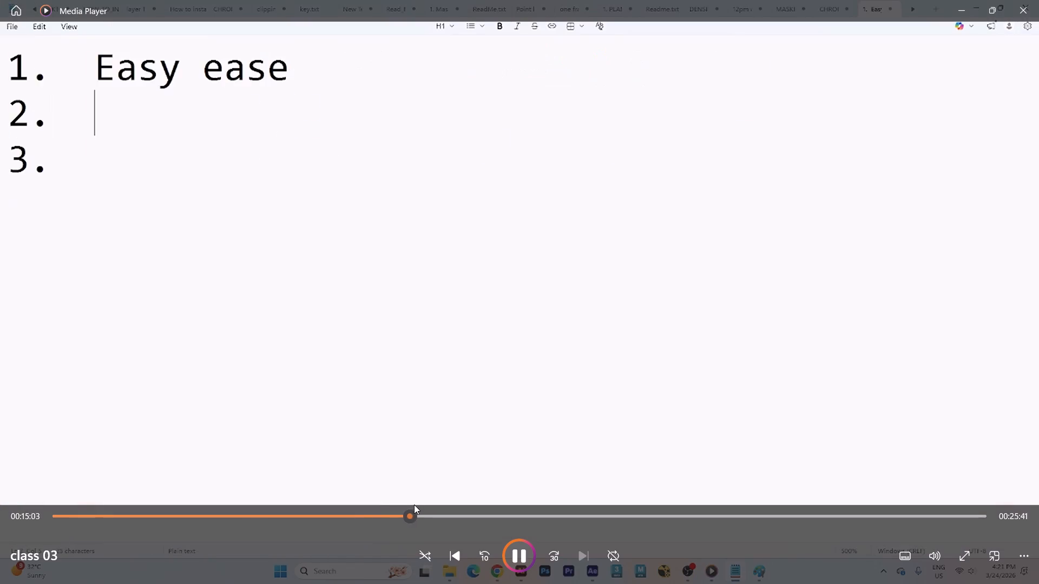
{"action": "left_click_drag", "start_coordinate": [414, 505], "coordinate": [515, 516]}
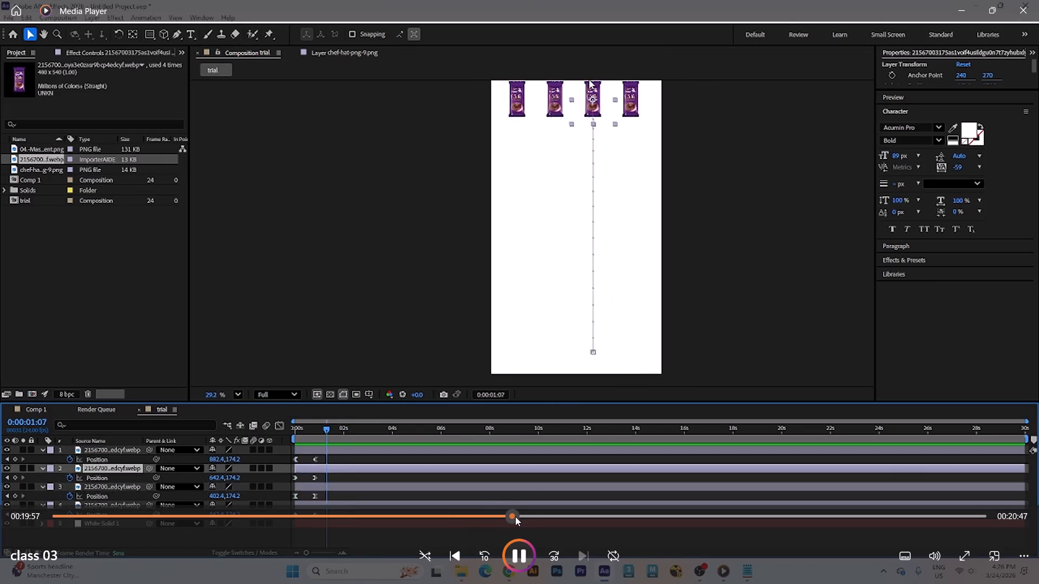
{"action": "left_click_drag", "start_coordinate": [515, 516], "coordinate": [607, 516]}
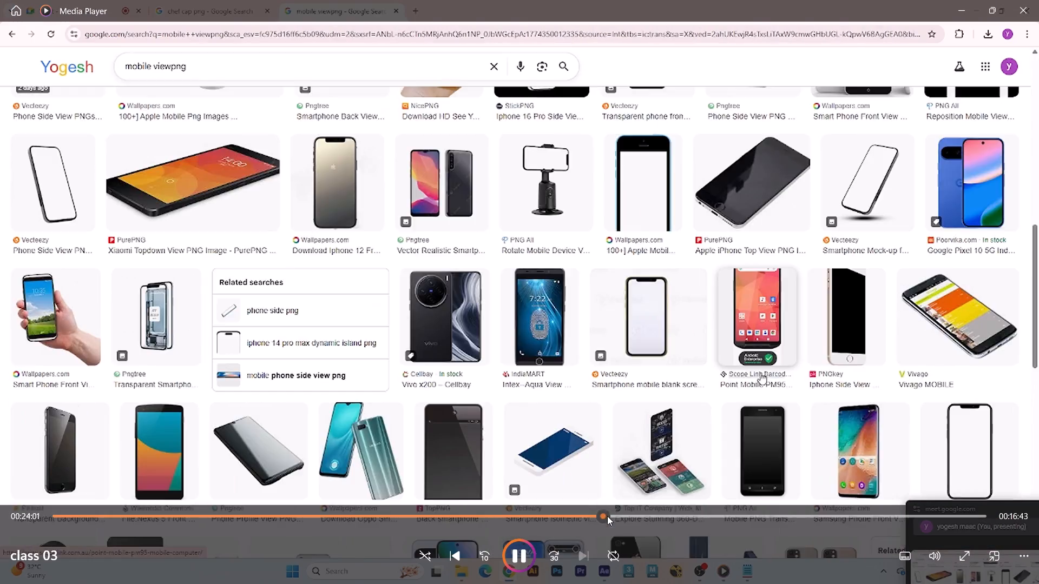
{"action": "left_click_drag", "start_coordinate": [607, 516], "coordinate": [695, 510]}
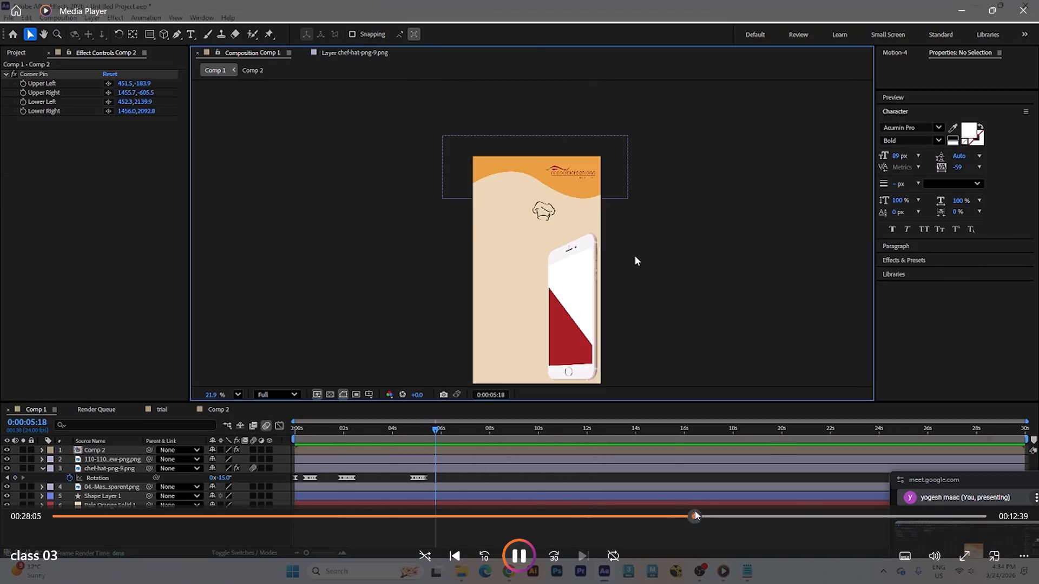
{"action": "left_click_drag", "start_coordinate": [695, 510], "coordinate": [742, 509]}
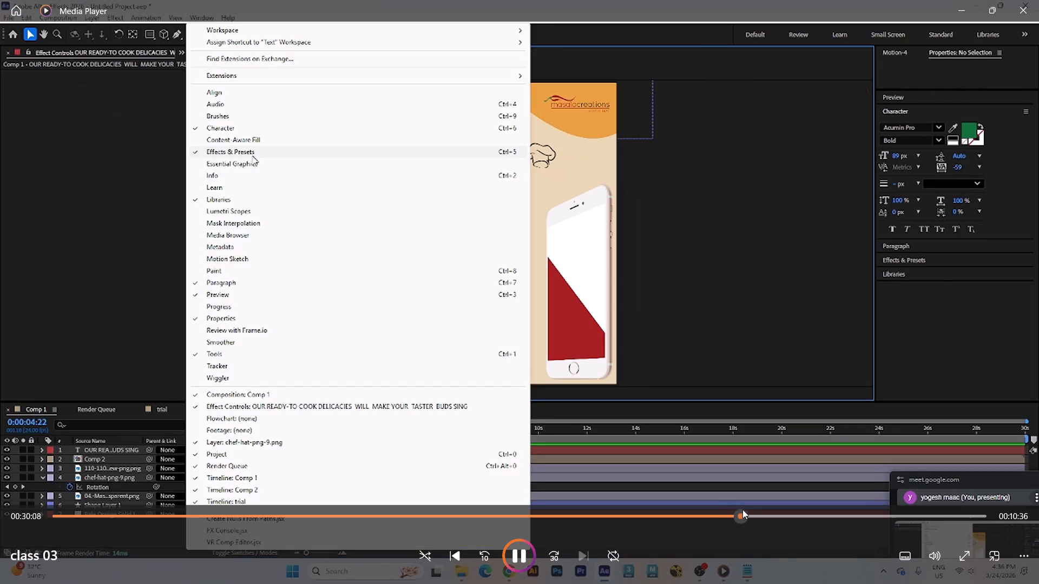
{"action": "left_click_drag", "start_coordinate": [742, 509], "coordinate": [816, 509]}
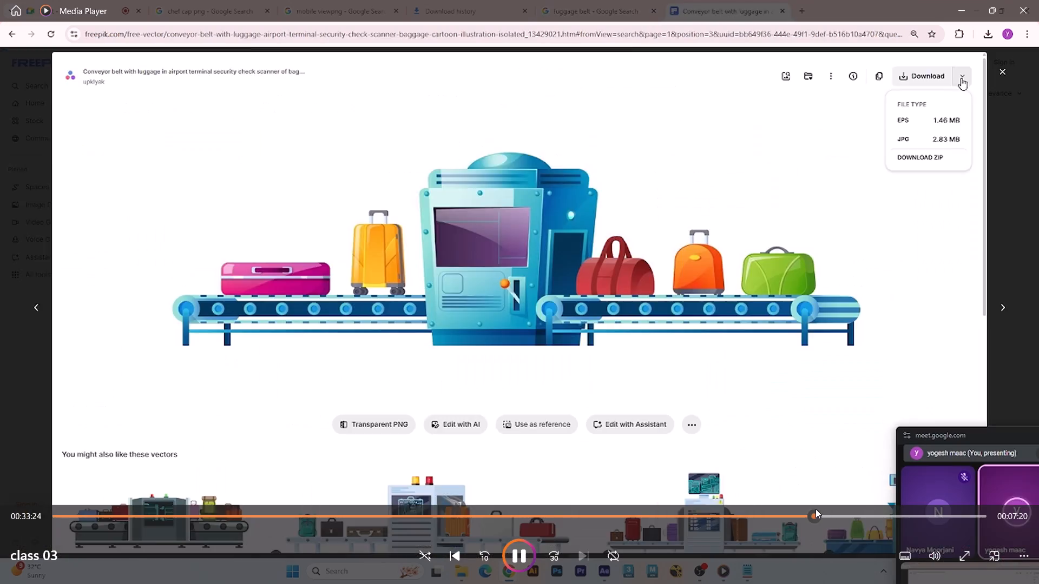
{"action": "left_click_drag", "start_coordinate": [816, 509], "coordinate": [901, 507]}
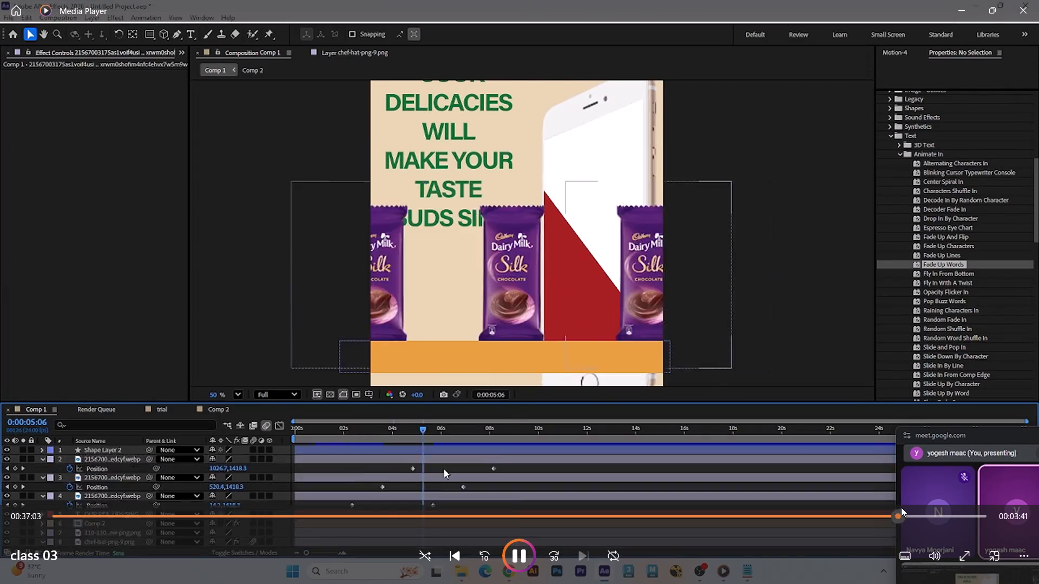
{"action": "left_click_drag", "start_coordinate": [901, 507], "coordinate": [957, 503]}
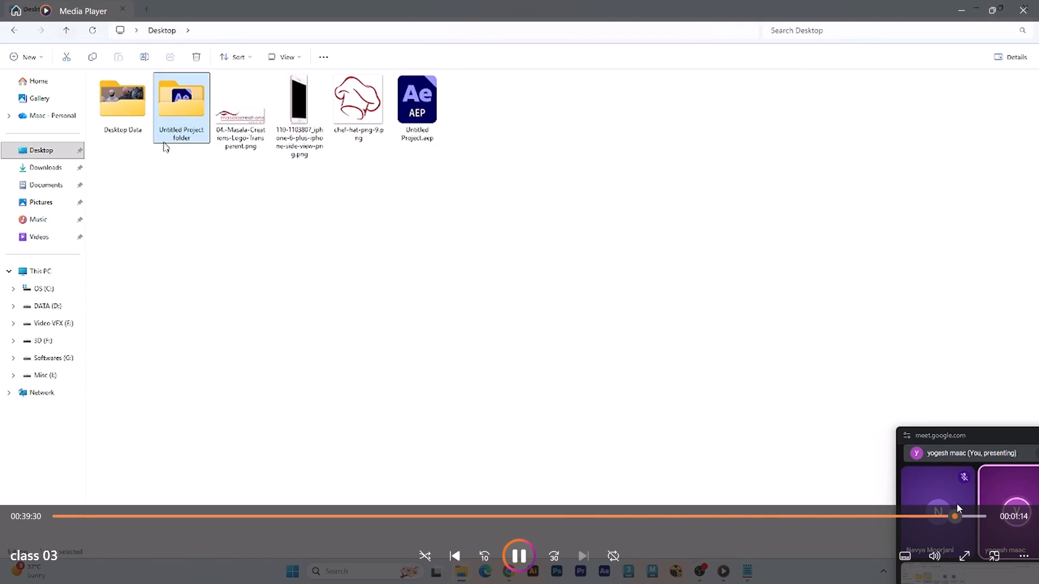
{"action": "left_click_drag", "start_coordinate": [957, 503], "coordinate": [969, 499]}
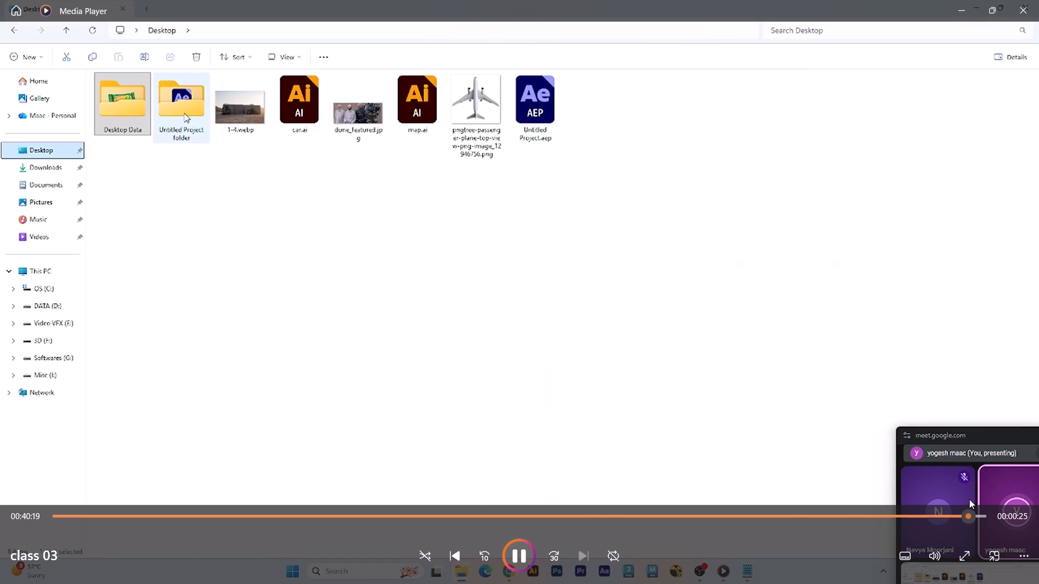
Recheck the last minutes of the class 03 recording, from about 00:39:30 onward, and close the video.
{"action": "left_click_drag", "start_coordinate": [969, 499], "coordinate": [957, 504]}
{"action": "key", "text": "space"}
{"action": "key", "text": "space"}
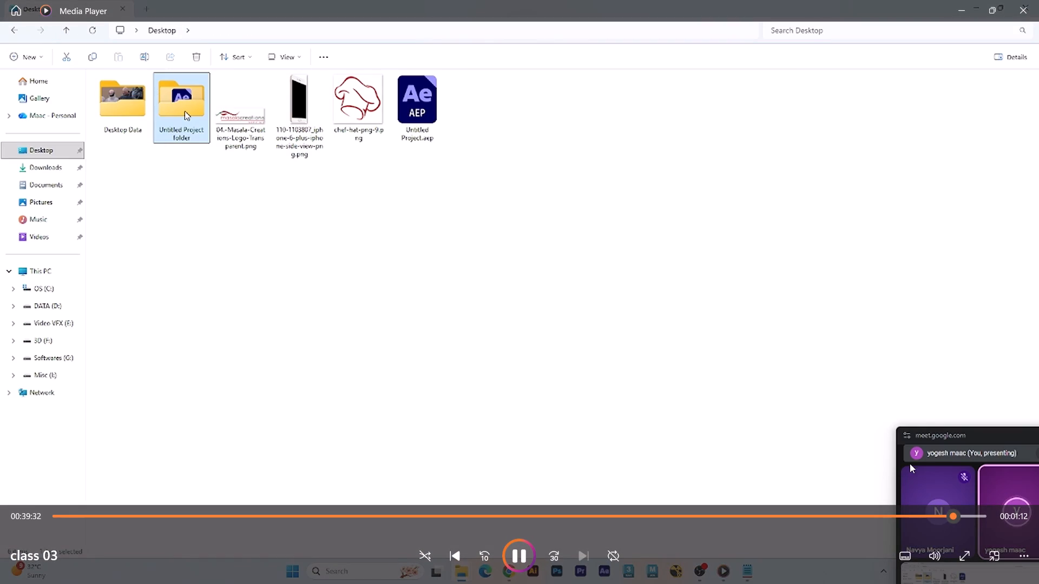
{"action": "key", "text": "Right"}
{"action": "key", "text": "Right"}
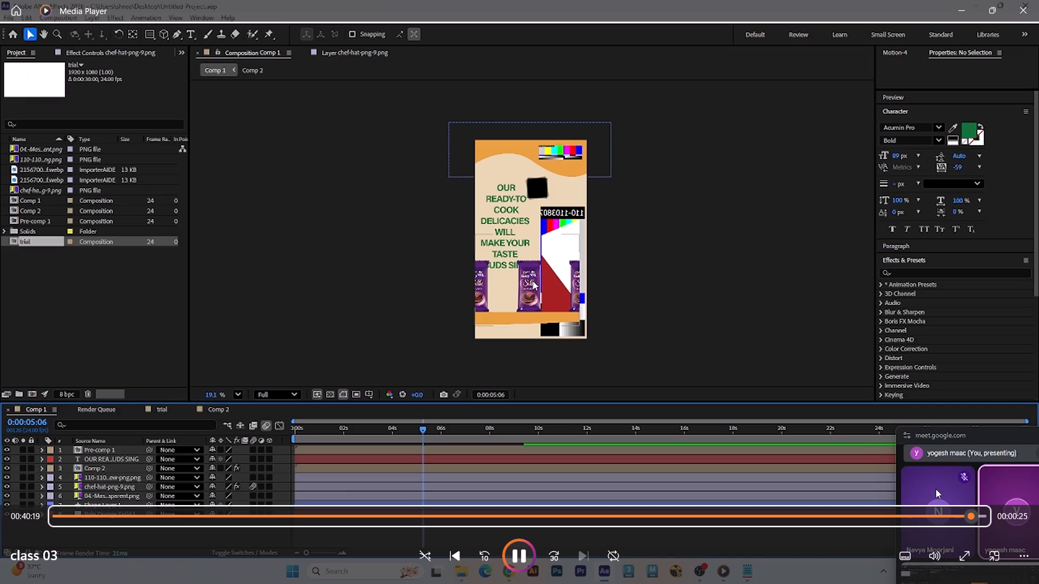
{"action": "left_click", "coordinate": [1038, 0]}
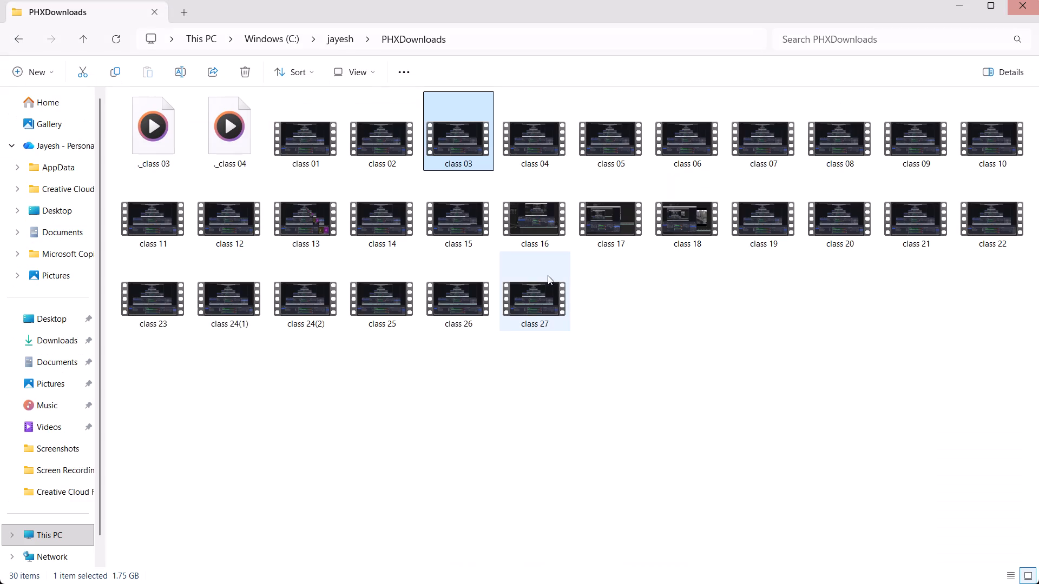
Open the class 02 recording and skim it up to about 00:12:00, focusing on the wrapper masking and rotation part around 00:10:26.
{"action": "double_click", "coordinate": [392, 143]}
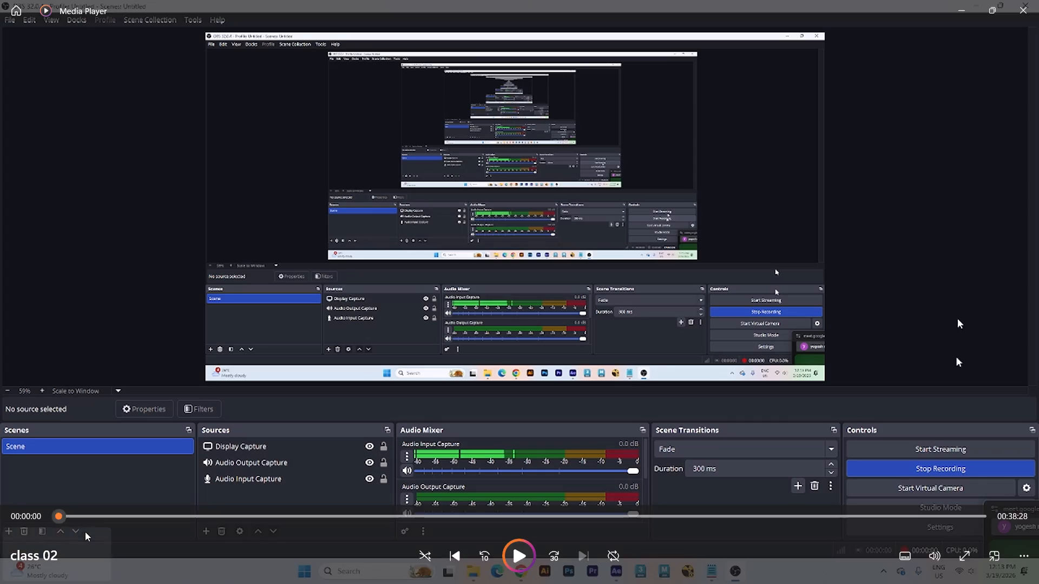
{"action": "left_click_drag", "start_coordinate": [82, 515], "coordinate": [162, 515]}
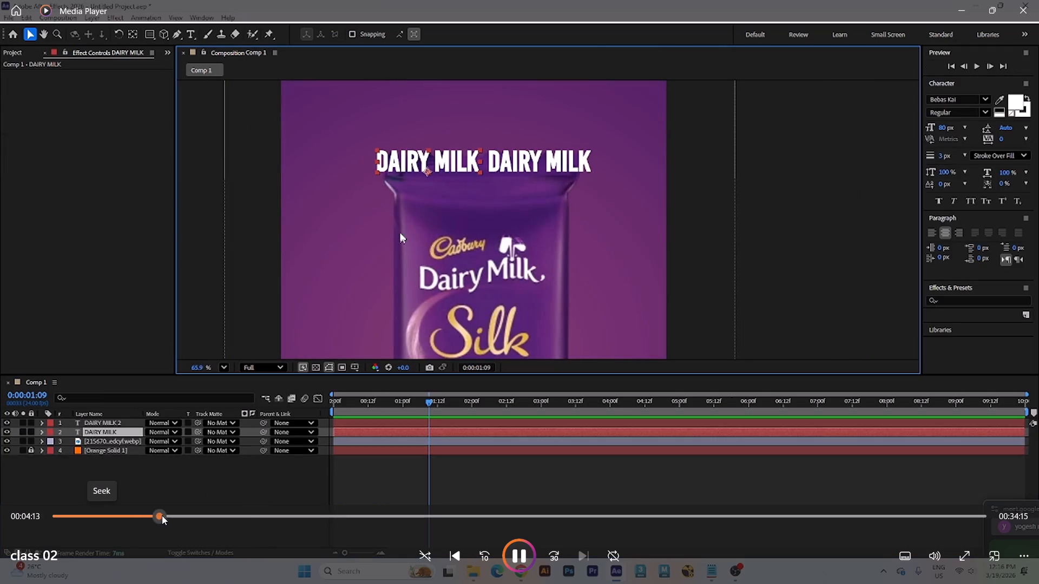
{"action": "left_click_drag", "start_coordinate": [162, 515], "coordinate": [350, 509]}
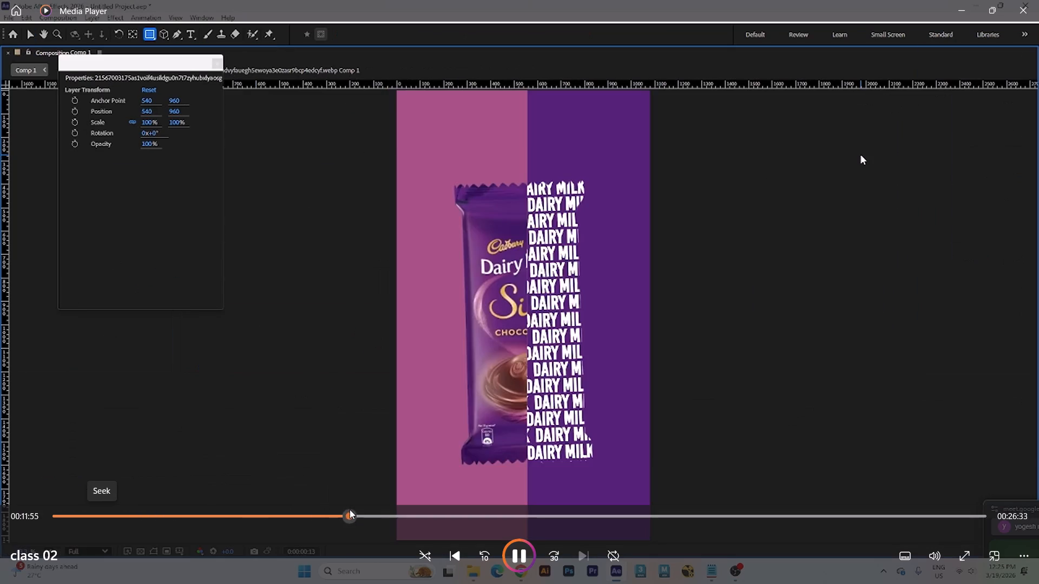
{"action": "left_click_drag", "start_coordinate": [350, 509], "coordinate": [306, 505]}
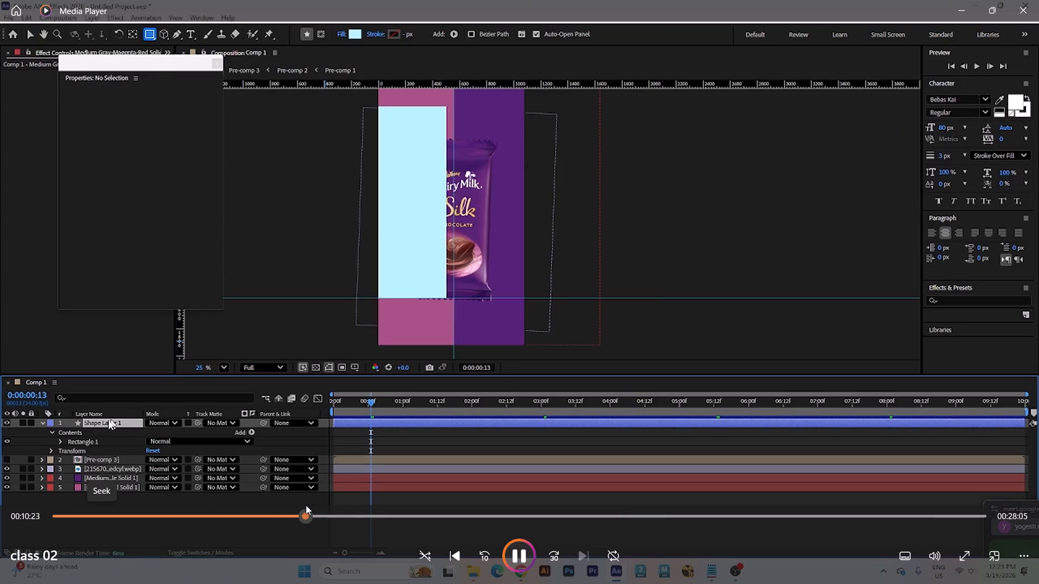
{"action": "left_click_drag", "start_coordinate": [306, 505], "coordinate": [291, 503]}
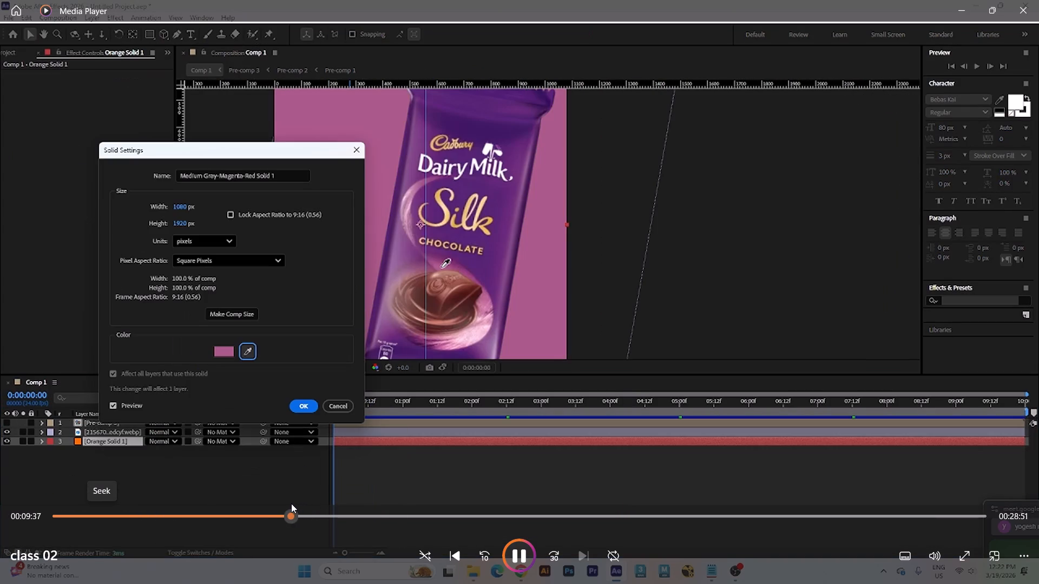
{"action": "left_click_drag", "start_coordinate": [291, 503], "coordinate": [320, 503]}
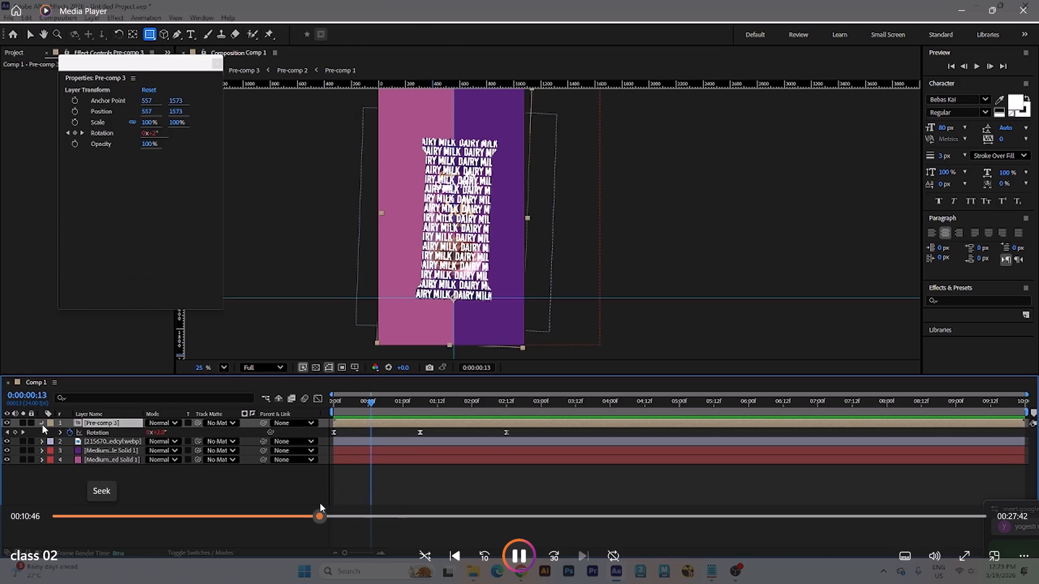
{"action": "left_click_drag", "start_coordinate": [320, 503], "coordinate": [343, 501]}
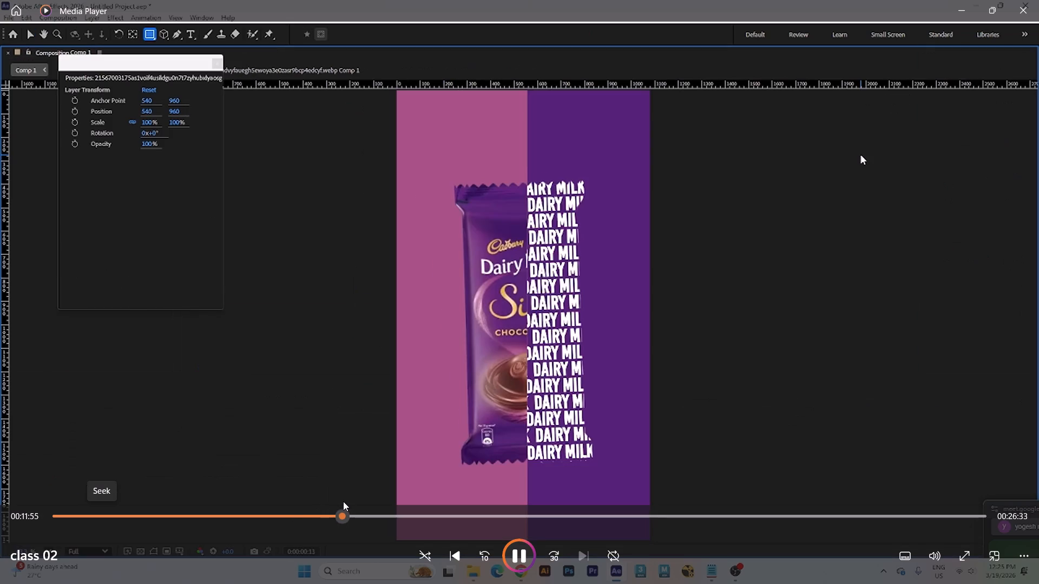
{"action": "left_click_drag", "start_coordinate": [343, 501], "coordinate": [339, 499]}
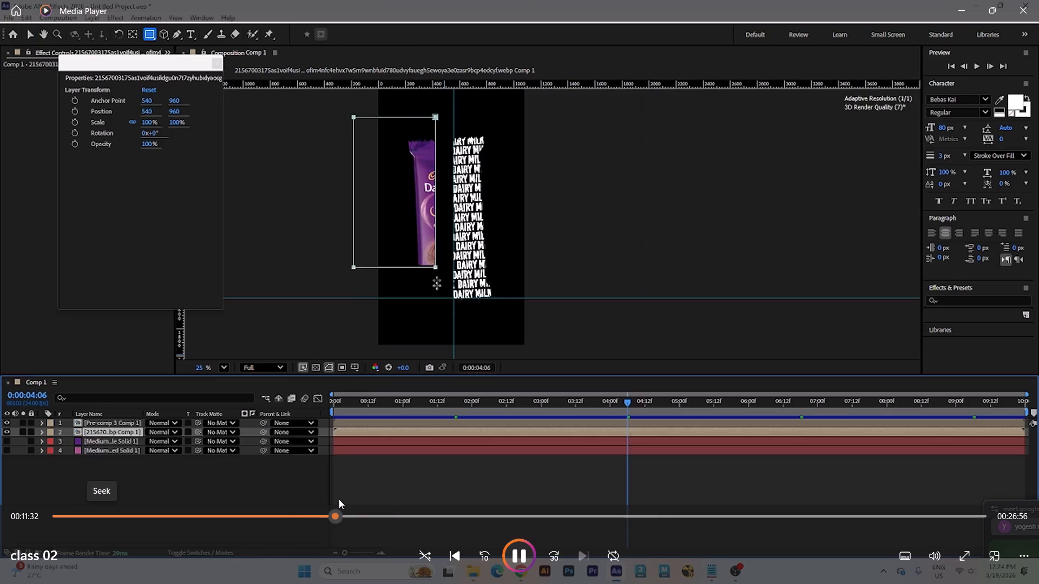
{"action": "left_click_drag", "start_coordinate": [339, 499], "coordinate": [317, 502]}
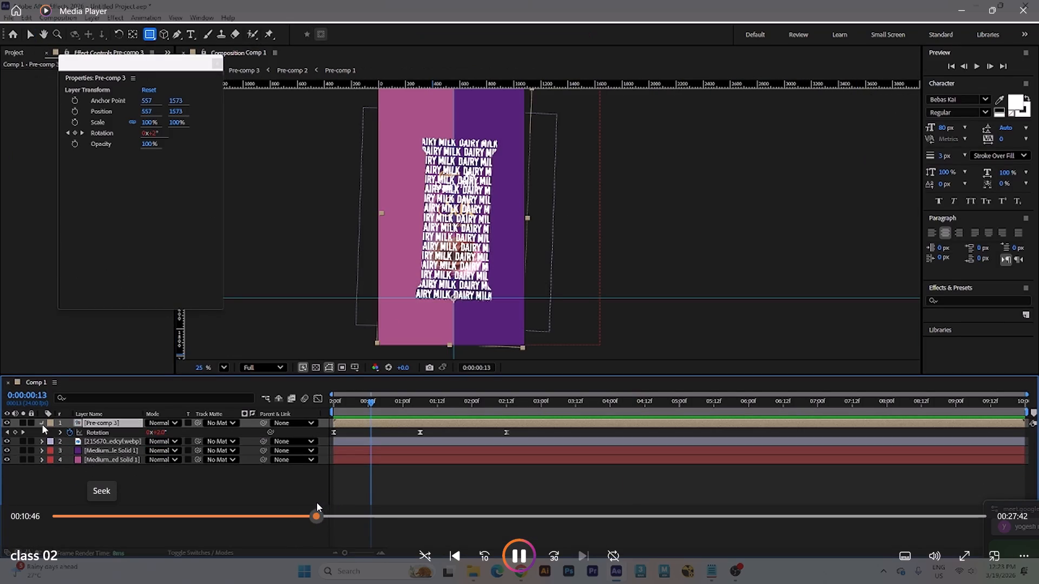
{"action": "left_click_drag", "start_coordinate": [317, 502], "coordinate": [311, 503]}
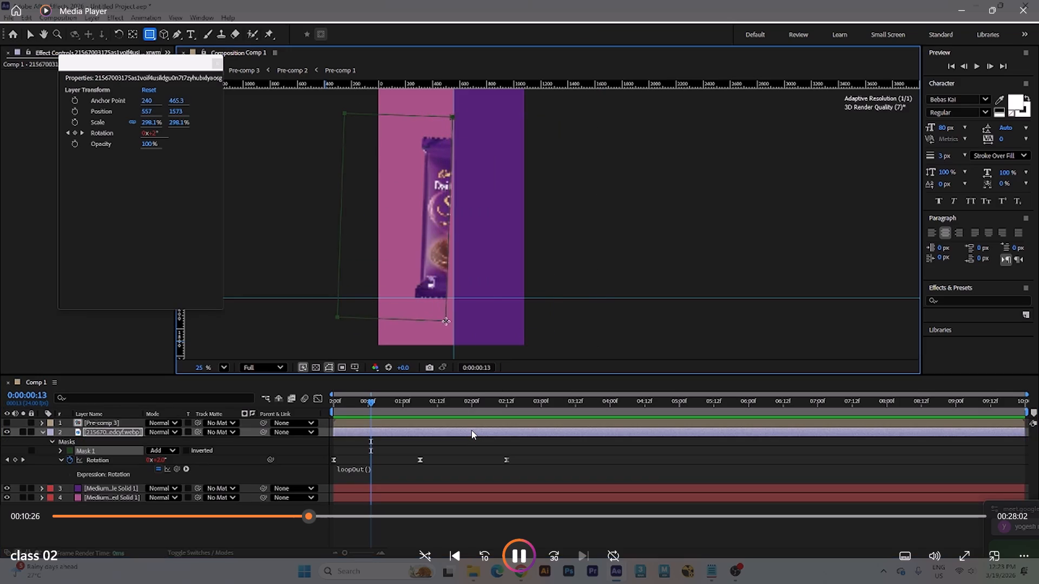
{"action": "key", "text": "space"}
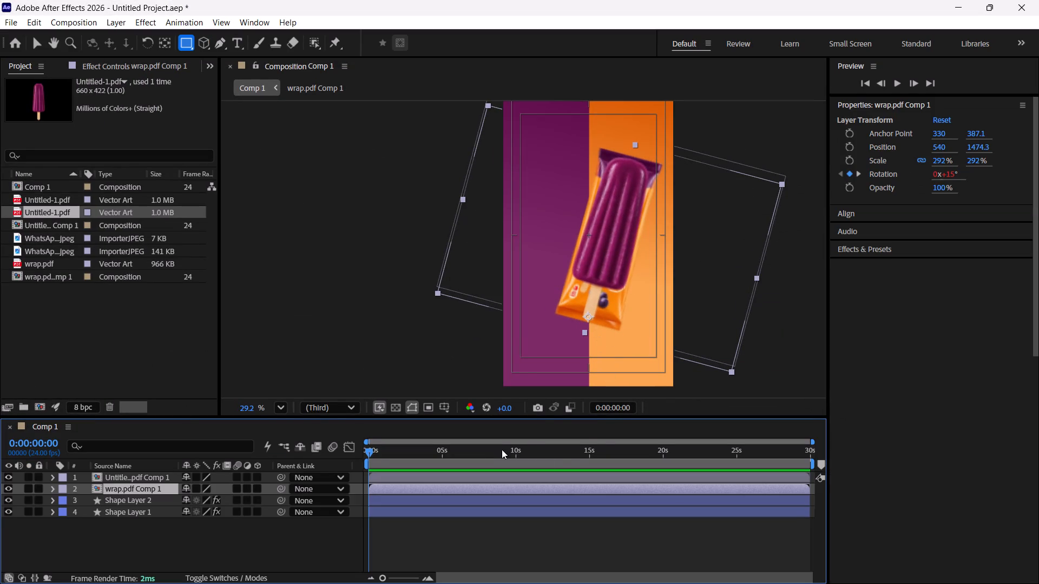
Switch to After Effects, park the playhead at 0:00:01:01, and nudge the wrap.pdf Comp 1 layer to X position 534.
{"action": "key", "text": "ctrl+shift+Right"}
{"action": "key", "text": "ctrl+shift+Right"}
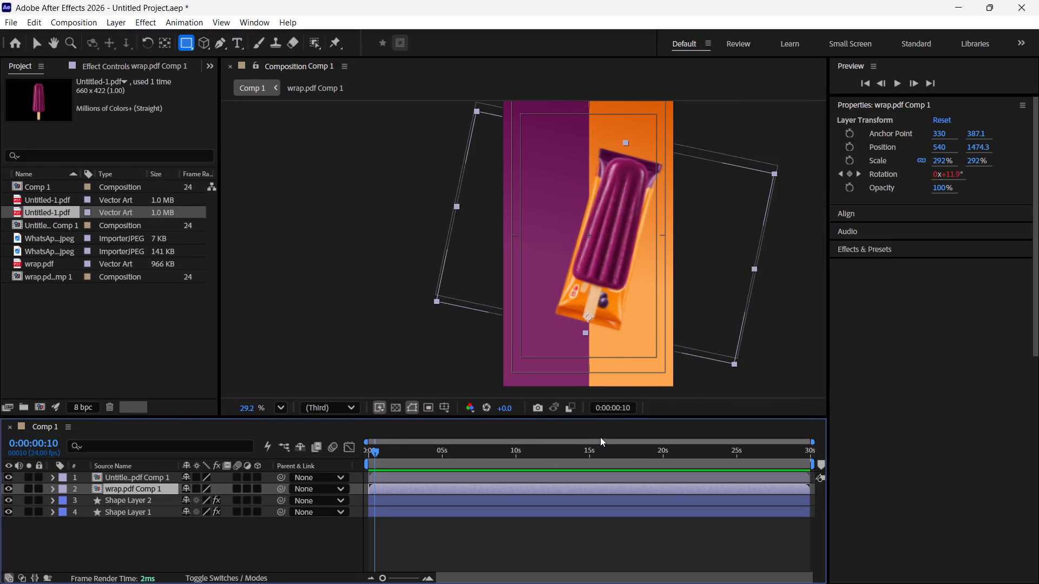
{"action": "key", "text": "ctrl+shift+Right"}
{"action": "key", "text": "ctrl+shift+Right"}
{"action": "key", "text": "ctrl+shift+Left"}
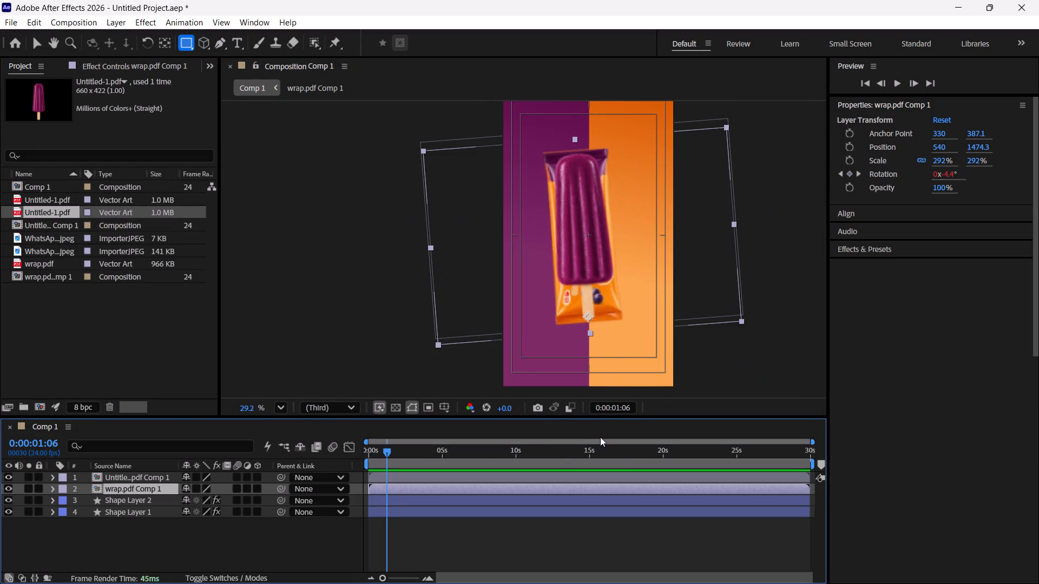
{"action": "key", "text": "Left"}
{"action": "key", "text": "Left"}
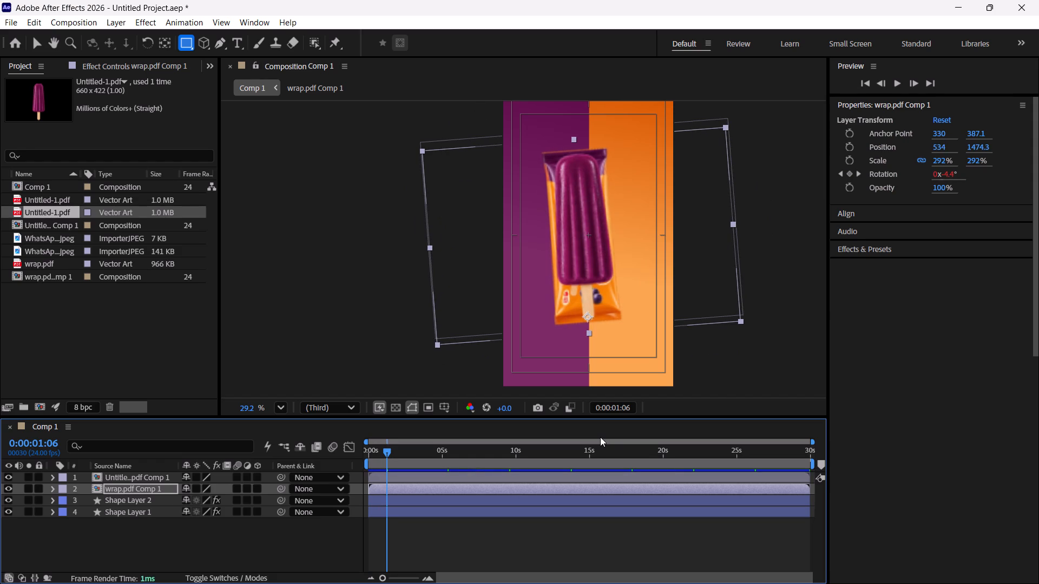
{"action": "key", "text": "ctrl+Left"}
{"action": "key", "text": "ctrl+Left"}
{"action": "key", "text": "ctrl+Left"}
{"action": "key", "text": "ctrl+Left"}
{"action": "key", "text": "ctrl+Left"}
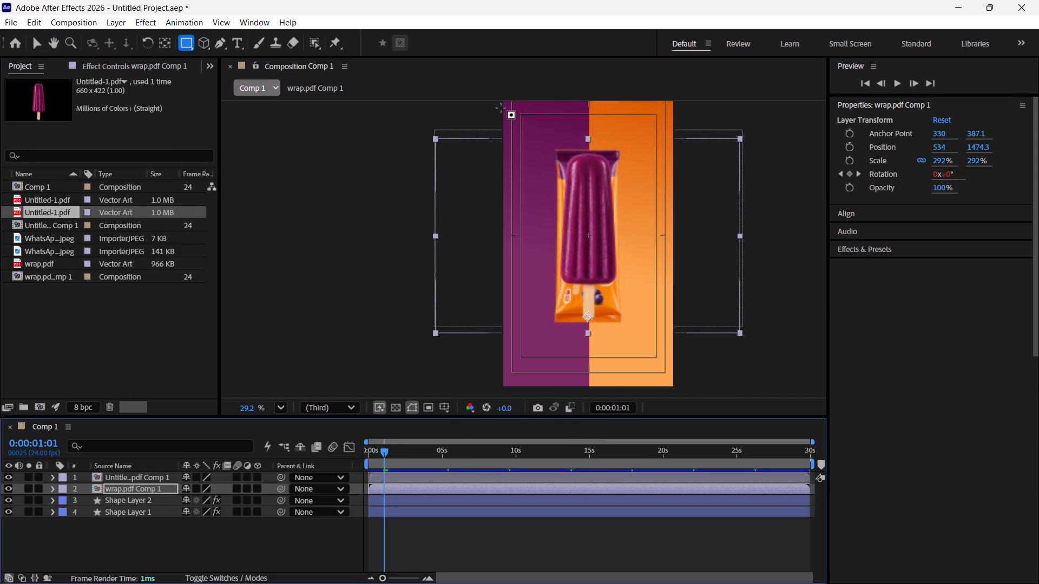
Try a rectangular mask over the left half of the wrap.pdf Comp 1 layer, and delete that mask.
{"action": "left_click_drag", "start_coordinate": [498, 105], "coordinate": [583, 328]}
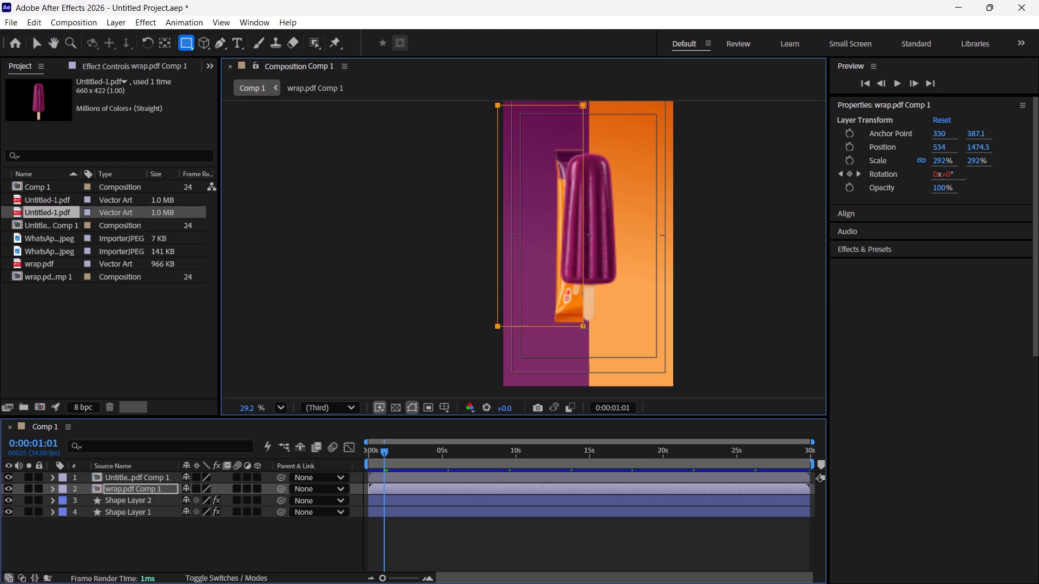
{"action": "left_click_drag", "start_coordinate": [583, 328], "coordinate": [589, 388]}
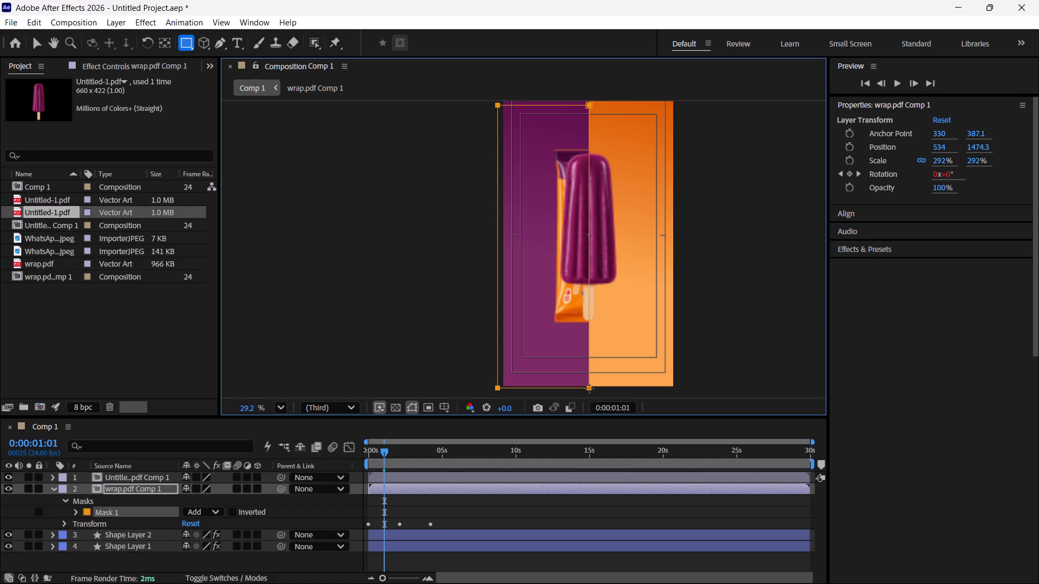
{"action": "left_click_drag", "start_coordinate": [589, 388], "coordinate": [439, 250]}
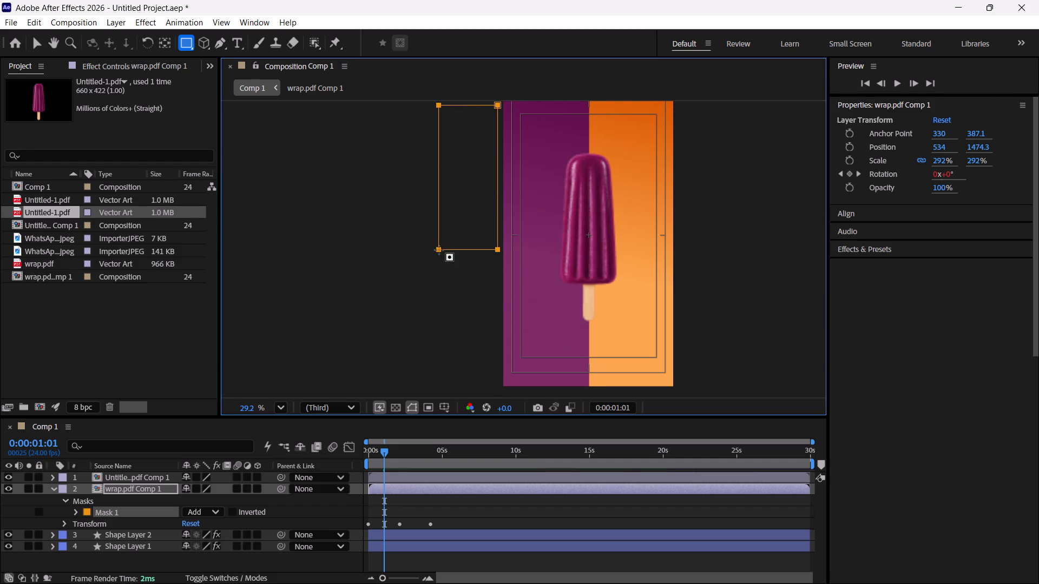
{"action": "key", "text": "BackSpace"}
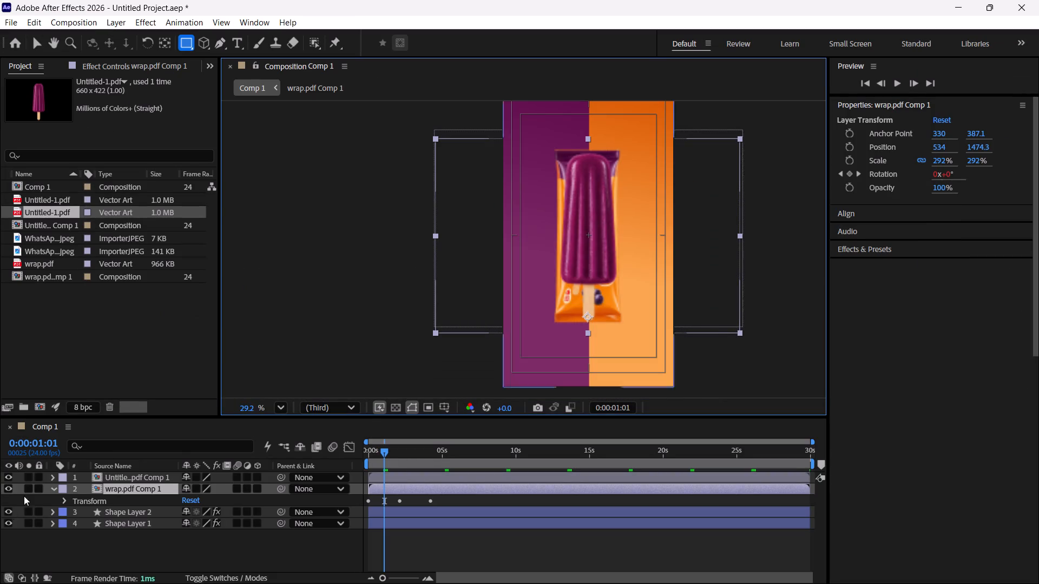
Hide the popsicle layer and draw a rectangular mask around the wrapper's left half, ending at the purple-orange background split.
{"action": "left_click", "coordinate": [8, 474]}
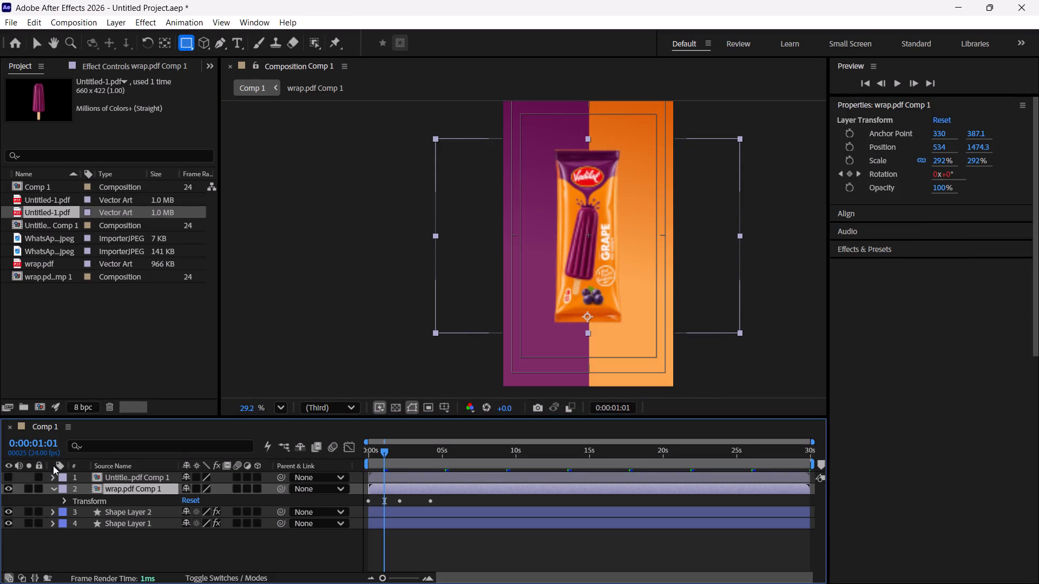
{"action": "left_click_drag", "start_coordinate": [478, 109], "coordinate": [535, 164]}
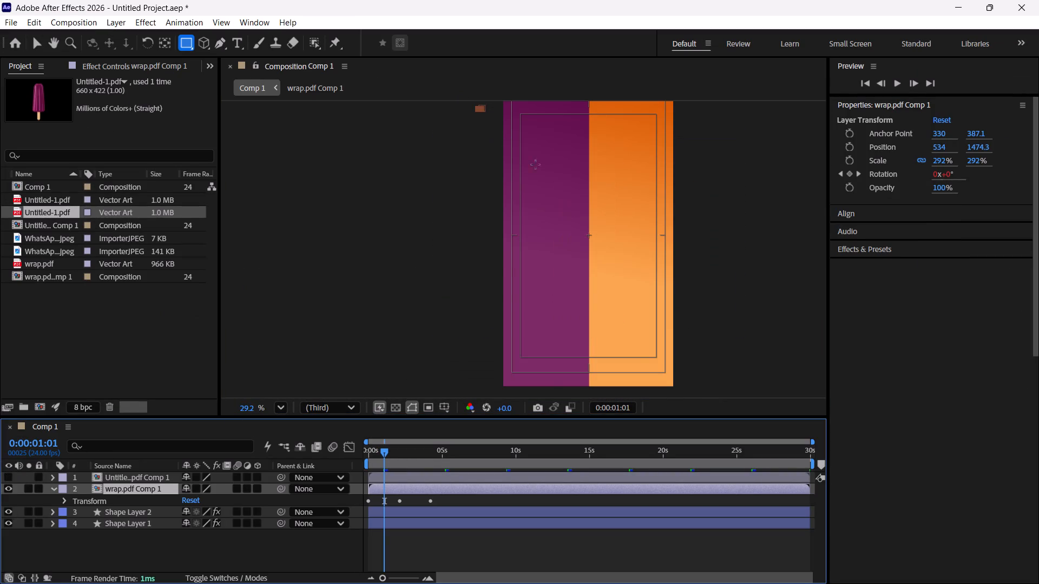
{"action": "left_click_drag", "start_coordinate": [535, 164], "coordinate": [589, 377]}
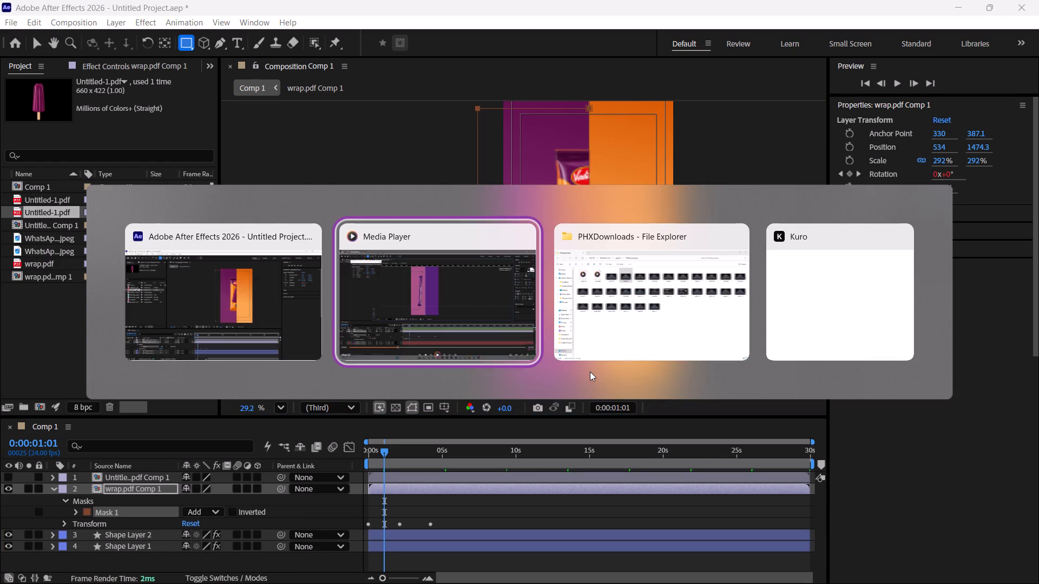
Return to the class 02 recording and watch it up to about 00:11:00 to see how the masked layers are pre-composed.
{"action": "key", "text": "space"}
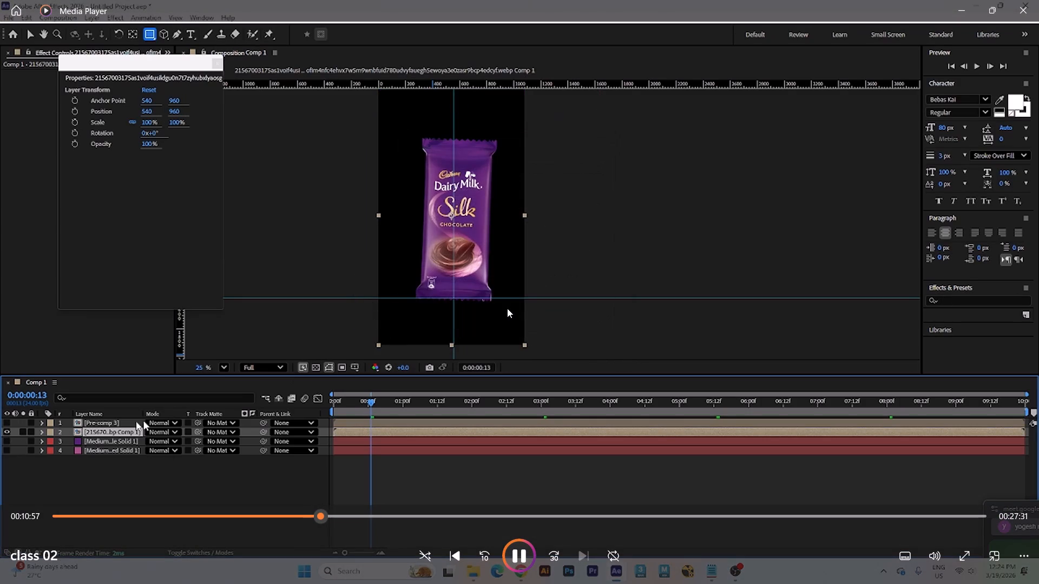
{"action": "key", "text": "space"}
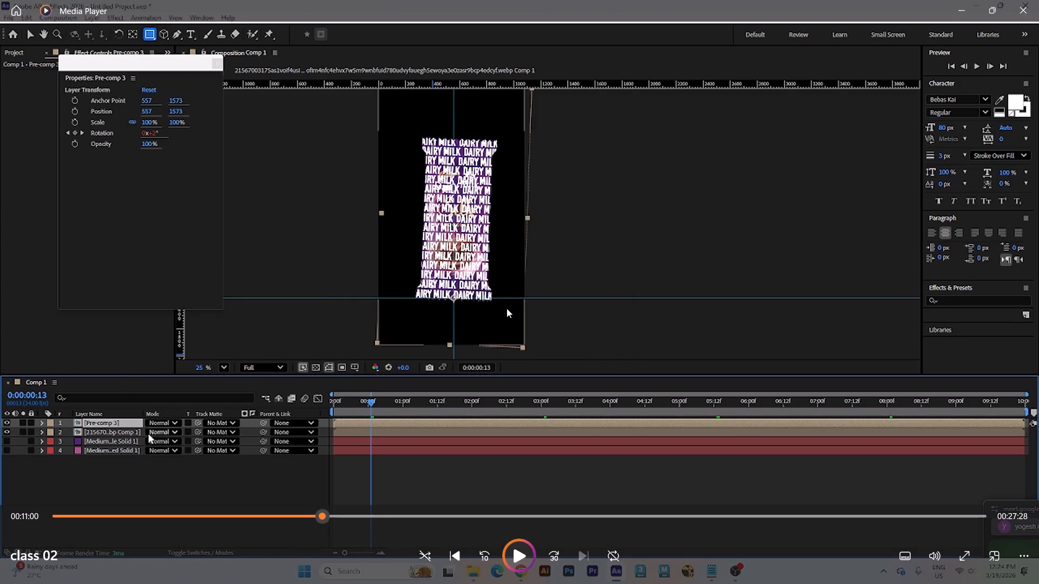
{"action": "key", "text": "Left"}
{"action": "key", "text": "Left"}
{"action": "key", "text": "Left"}
{"action": "key", "text": "Left"}
{"action": "key", "text": "Left"}
{"action": "key", "text": "Left"}
{"action": "key", "text": "Left"}
{"action": "key", "text": "Left"}
{"action": "key", "text": "Left"}
{"action": "key", "text": "Left"}
{"action": "key", "text": "Left"}
{"action": "key", "text": "Left"}
{"action": "key", "text": "Left"}
Rewind class 02 to about 00:10:22 and rewatch the masking and pre-compose demonstration, pausing at the Pre-compose options.
{"action": "left_click_drag", "start_coordinate": [325, 519], "coordinate": [310, 519]}
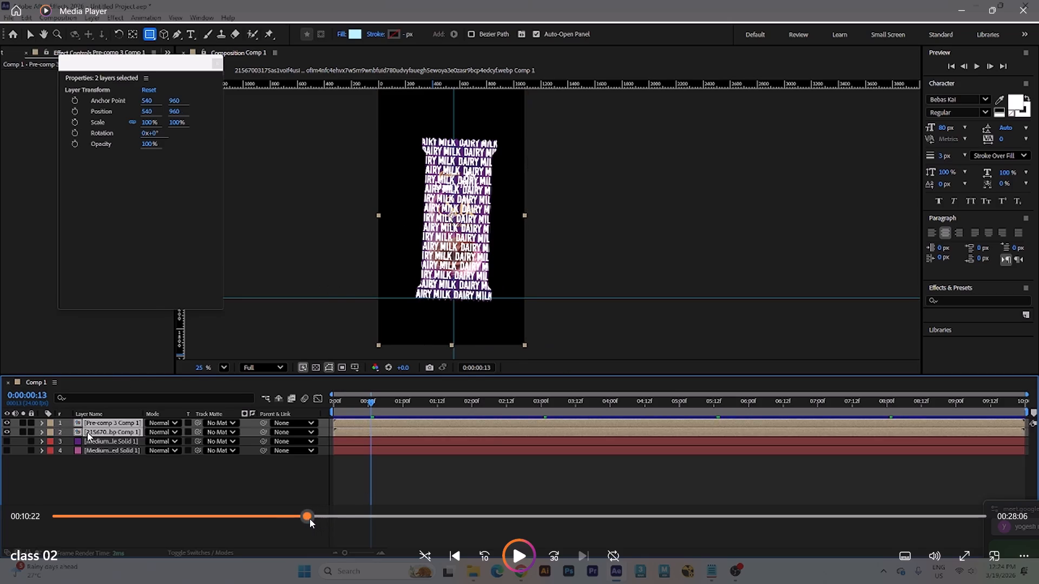
{"action": "key", "text": "space"}
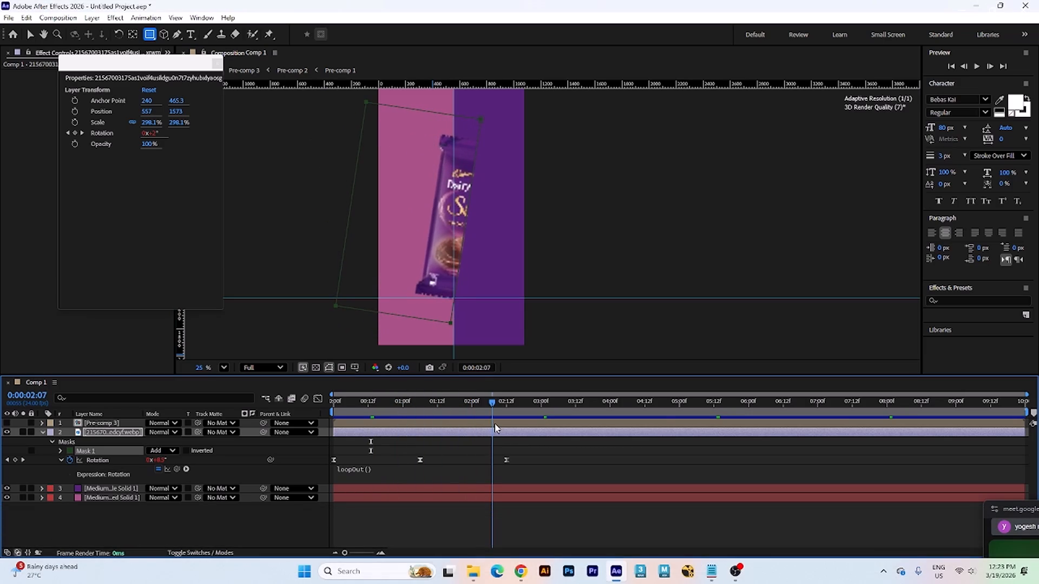
{"action": "key", "text": "space"}
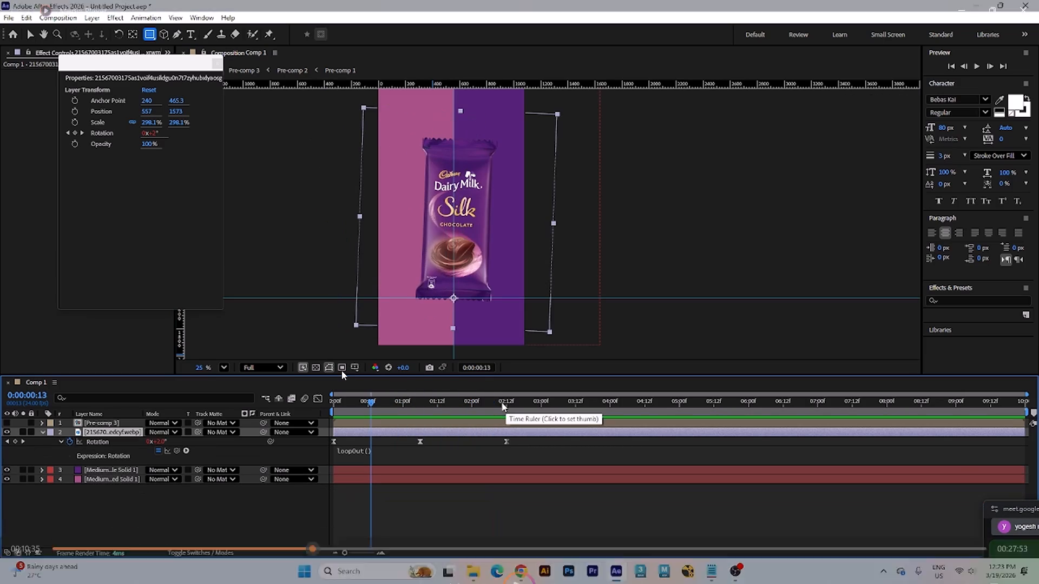
{"action": "key", "text": "space"}
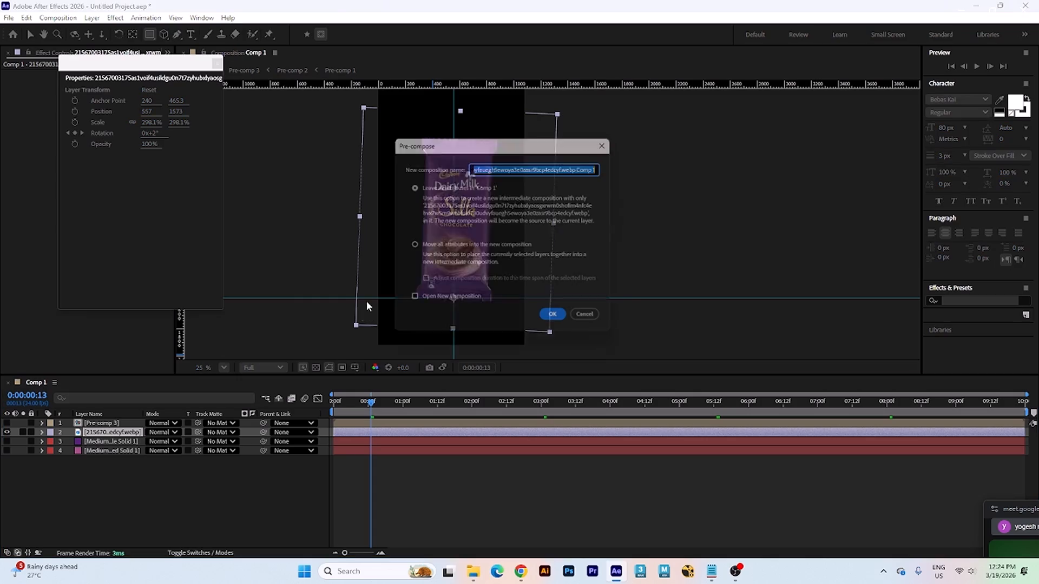
{"action": "key", "text": "space"}
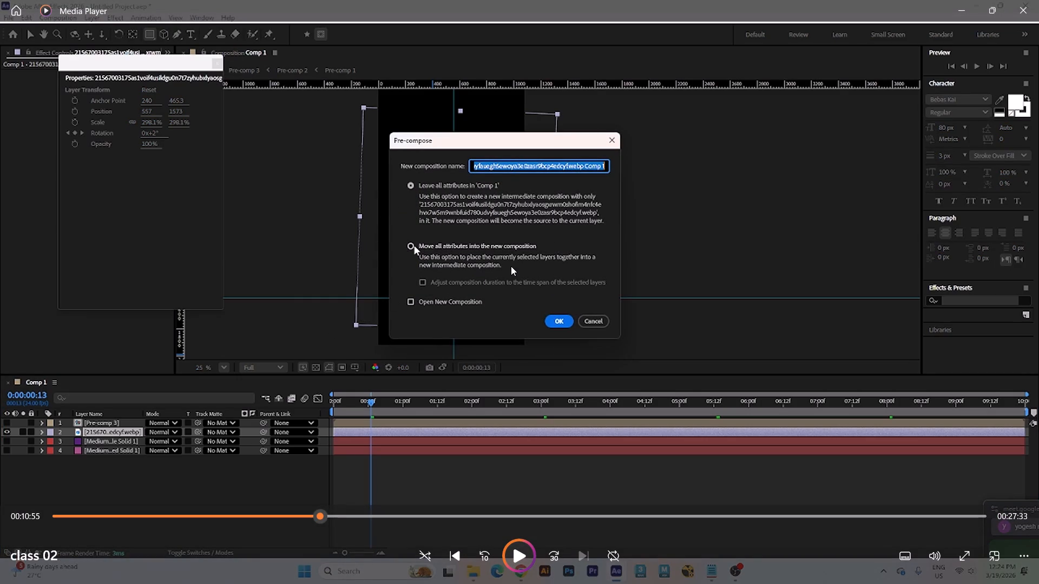
{"action": "key", "text": "space"}
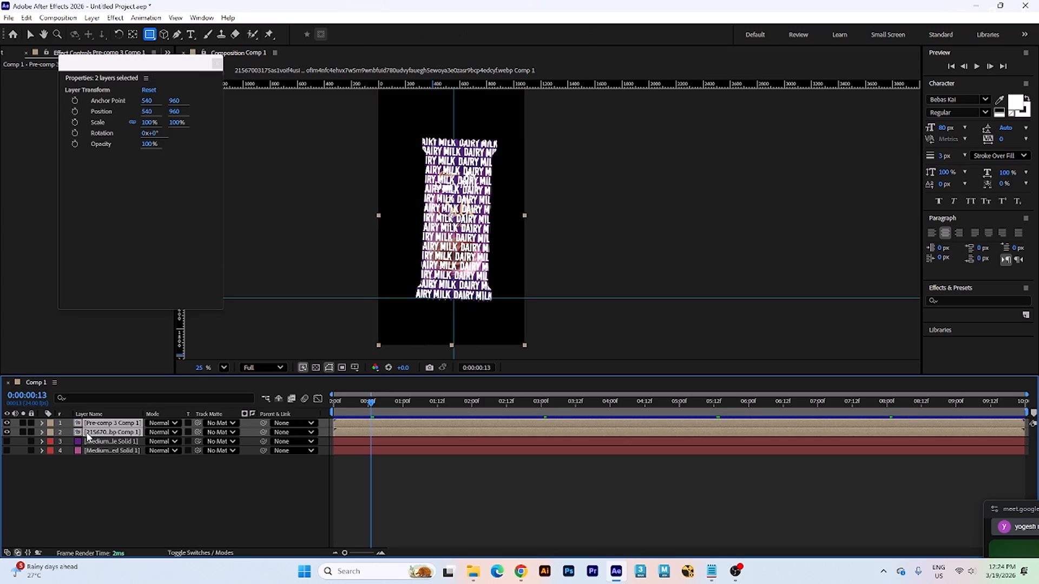
{"action": "key", "text": "space"}
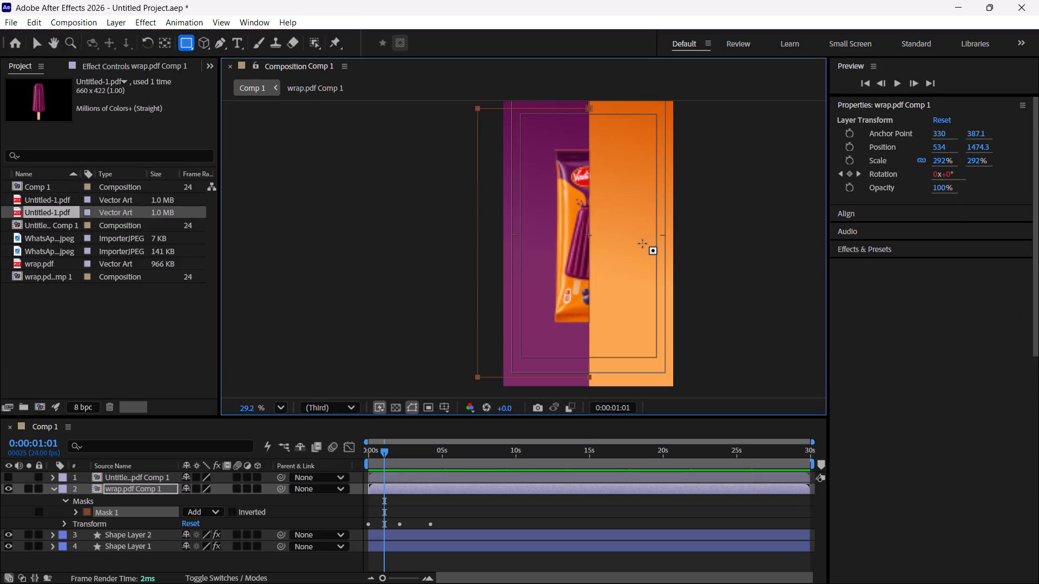
Switch back to After Effects and preview the masked wrapper's rotation in Comp 1.
{"action": "key", "text": "space"}
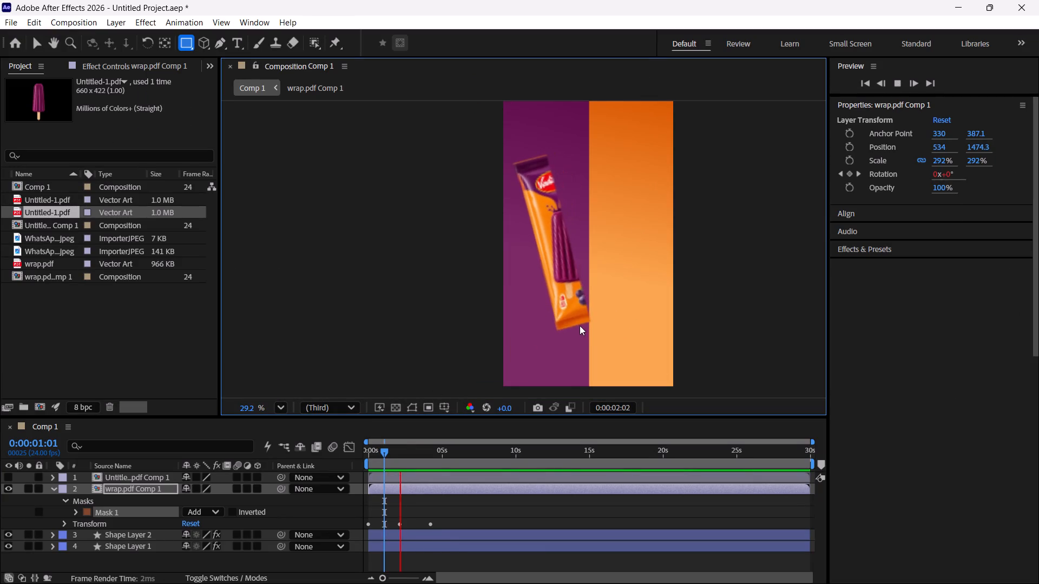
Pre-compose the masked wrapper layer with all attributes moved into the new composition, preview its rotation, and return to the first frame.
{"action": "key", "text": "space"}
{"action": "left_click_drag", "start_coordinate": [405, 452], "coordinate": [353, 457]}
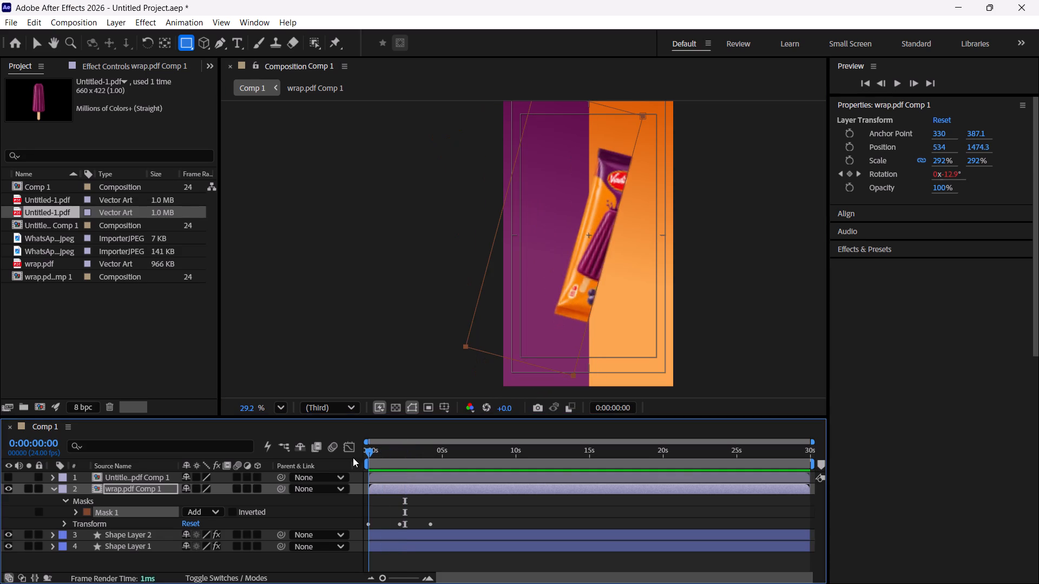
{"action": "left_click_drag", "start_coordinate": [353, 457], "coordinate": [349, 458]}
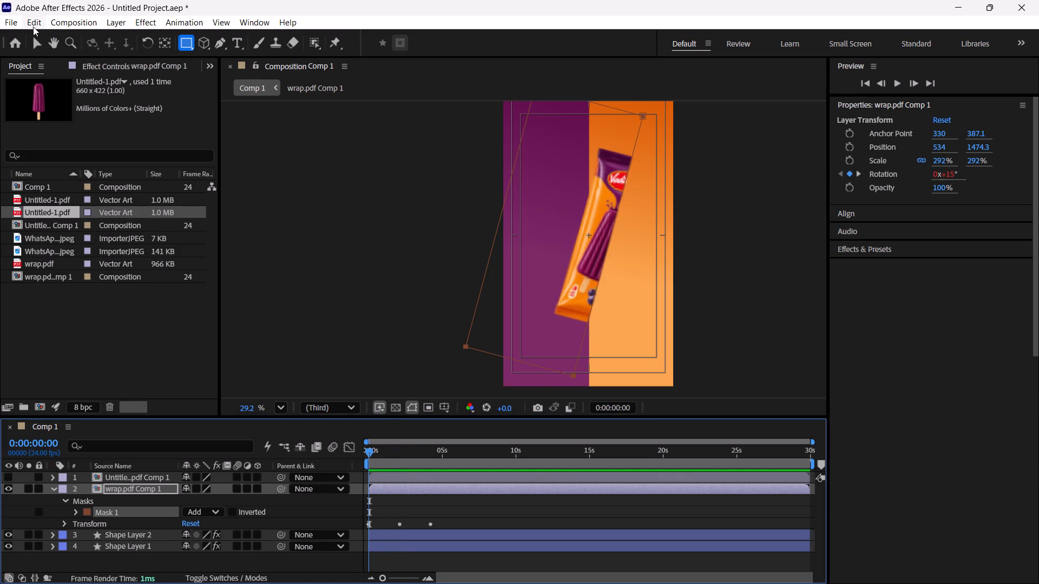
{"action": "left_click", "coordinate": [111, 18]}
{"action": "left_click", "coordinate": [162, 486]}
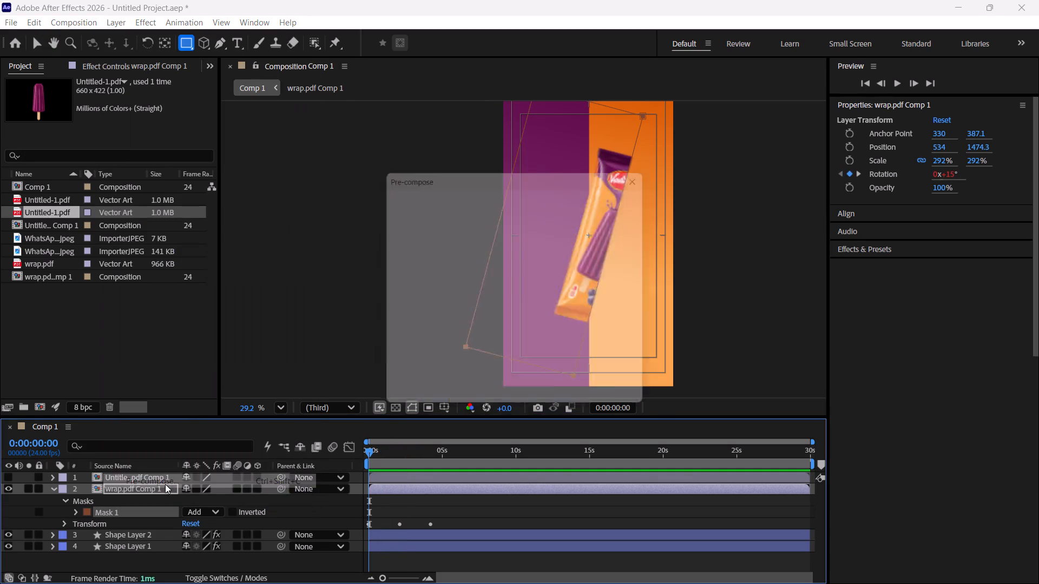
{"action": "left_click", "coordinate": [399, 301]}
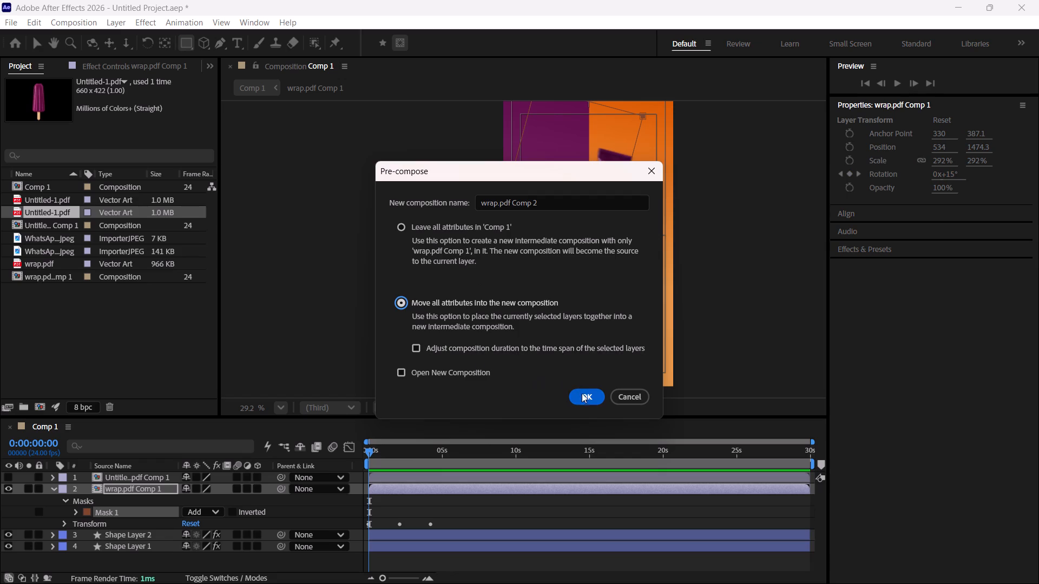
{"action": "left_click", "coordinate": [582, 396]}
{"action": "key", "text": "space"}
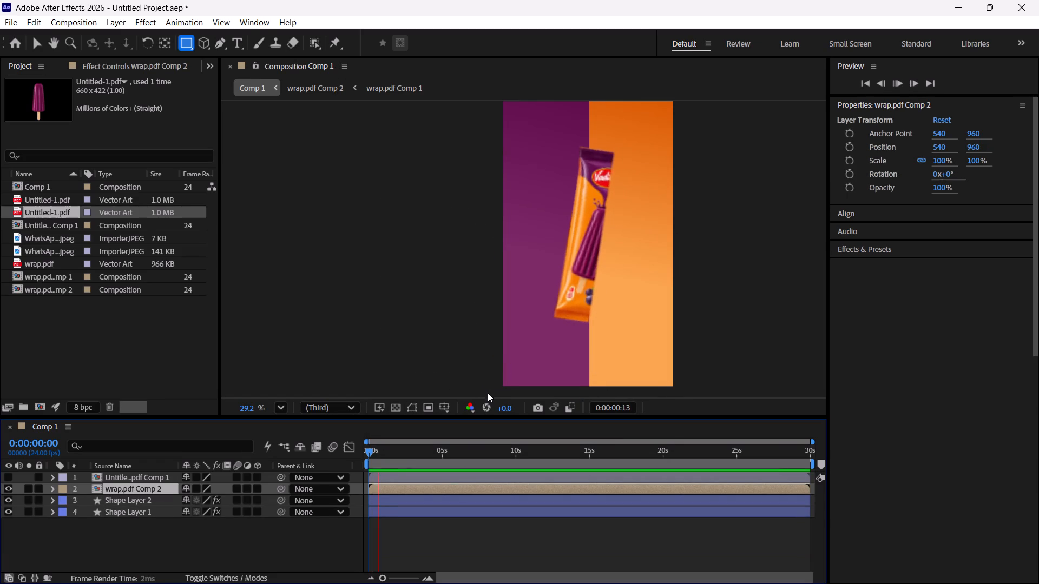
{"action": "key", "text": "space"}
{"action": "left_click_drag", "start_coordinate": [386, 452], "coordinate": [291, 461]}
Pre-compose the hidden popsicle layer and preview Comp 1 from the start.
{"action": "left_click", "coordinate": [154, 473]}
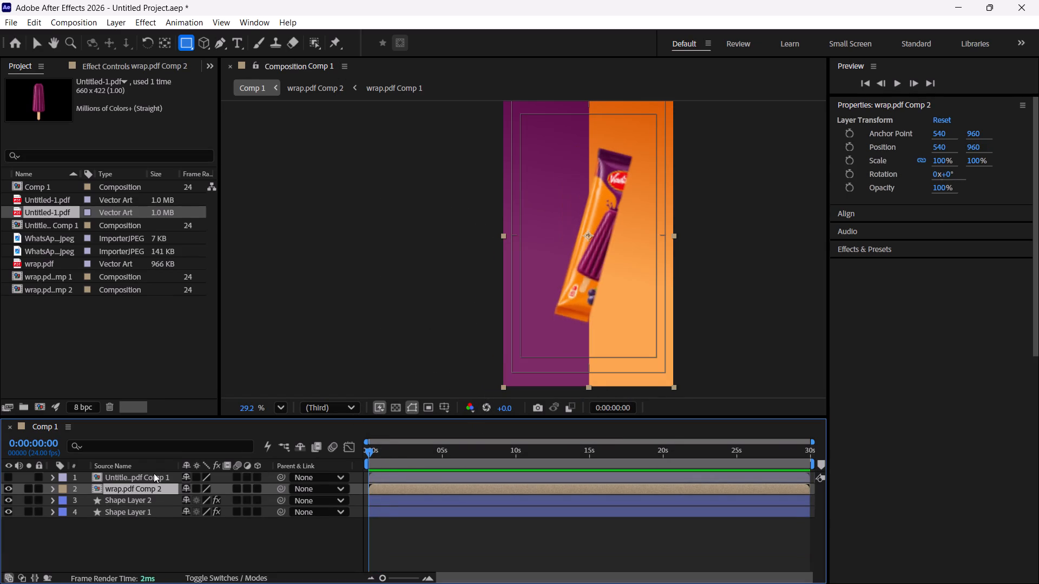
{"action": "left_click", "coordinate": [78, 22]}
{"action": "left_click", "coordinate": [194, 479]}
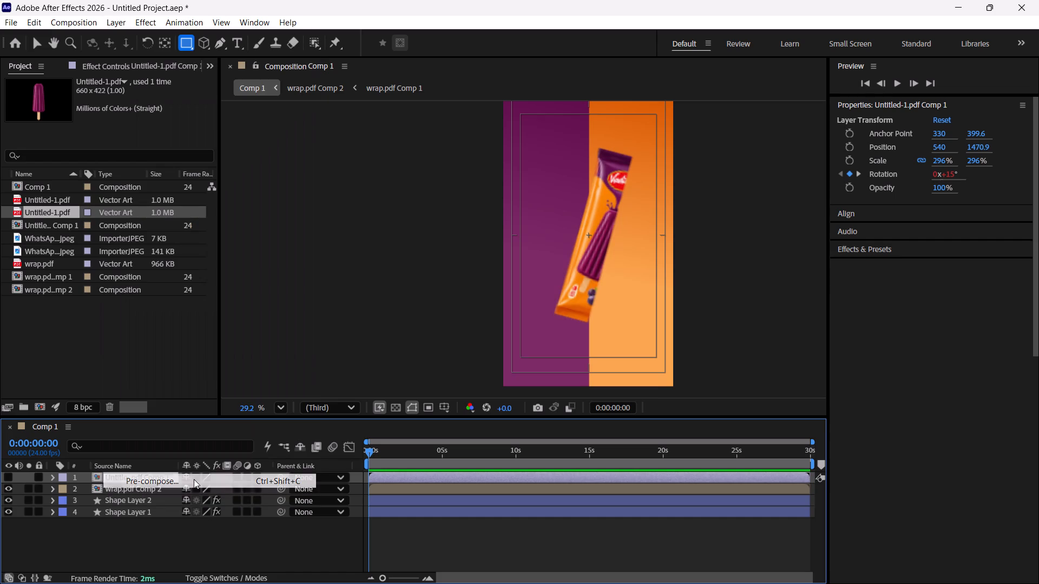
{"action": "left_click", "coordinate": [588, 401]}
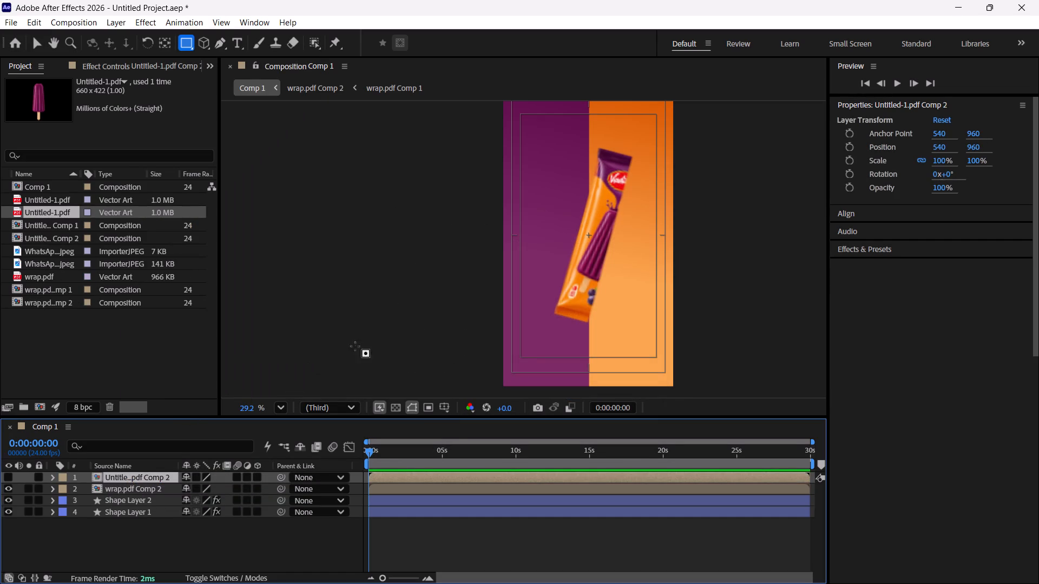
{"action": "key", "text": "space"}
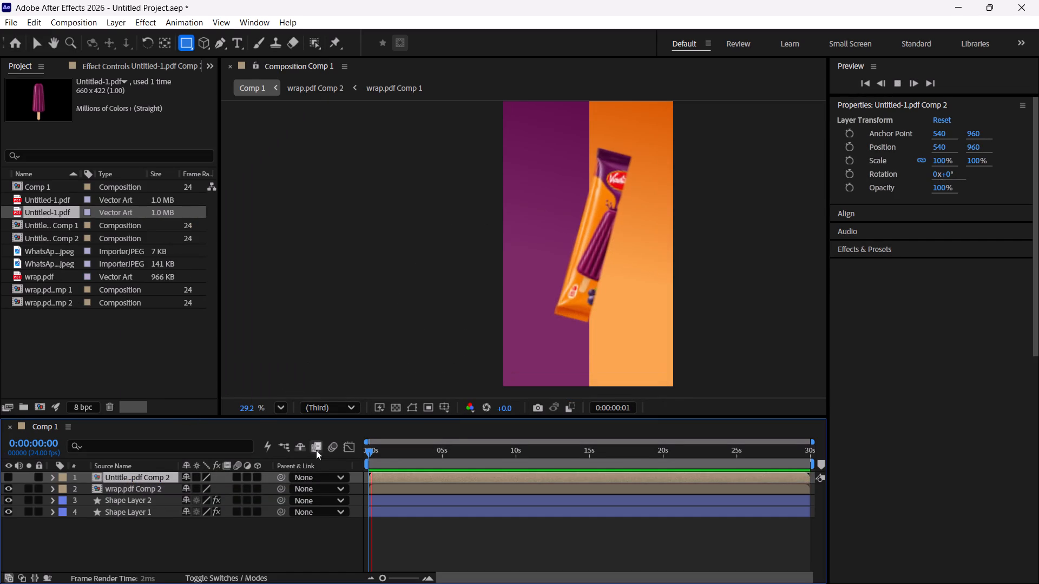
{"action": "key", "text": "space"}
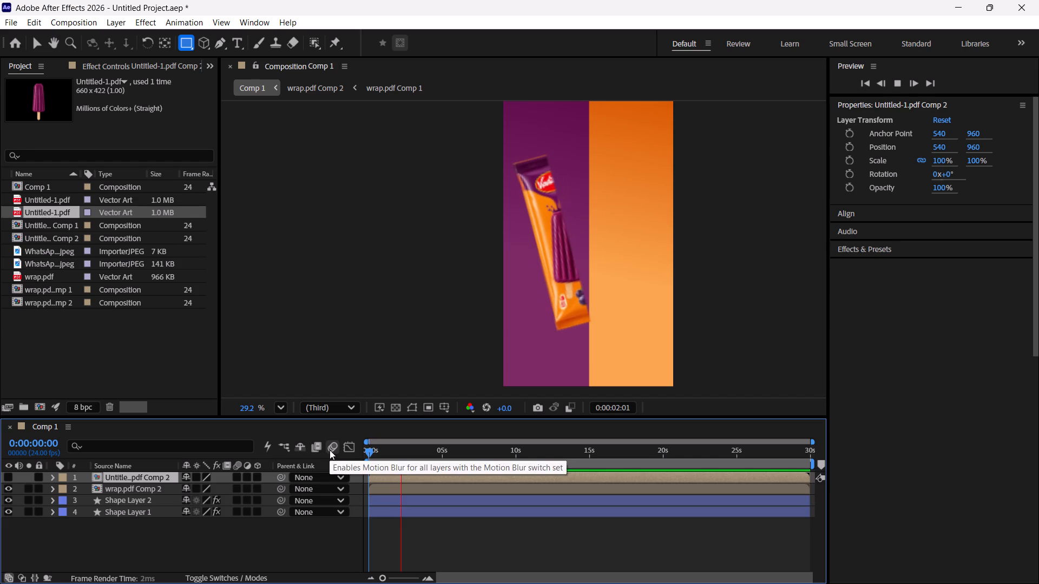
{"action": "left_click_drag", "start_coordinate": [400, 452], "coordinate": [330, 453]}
Undo the pre-compositions and wrapper masks back to the original Untitled-1.pdf and wrap.pdf layers, and return to the first frame.
{"action": "key", "text": "ctrl+z"}
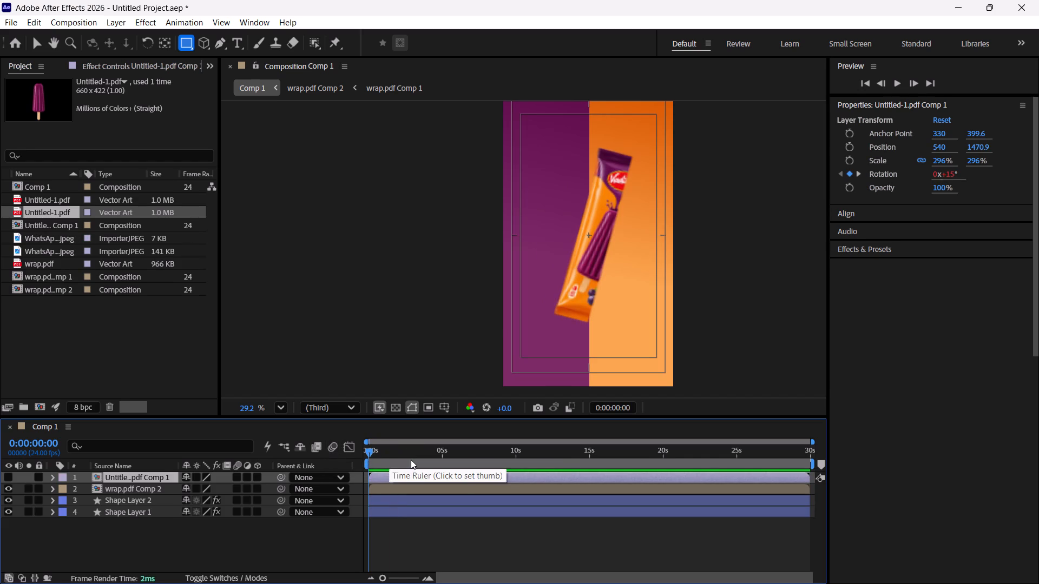
{"action": "key", "text": "ctrl+z"}
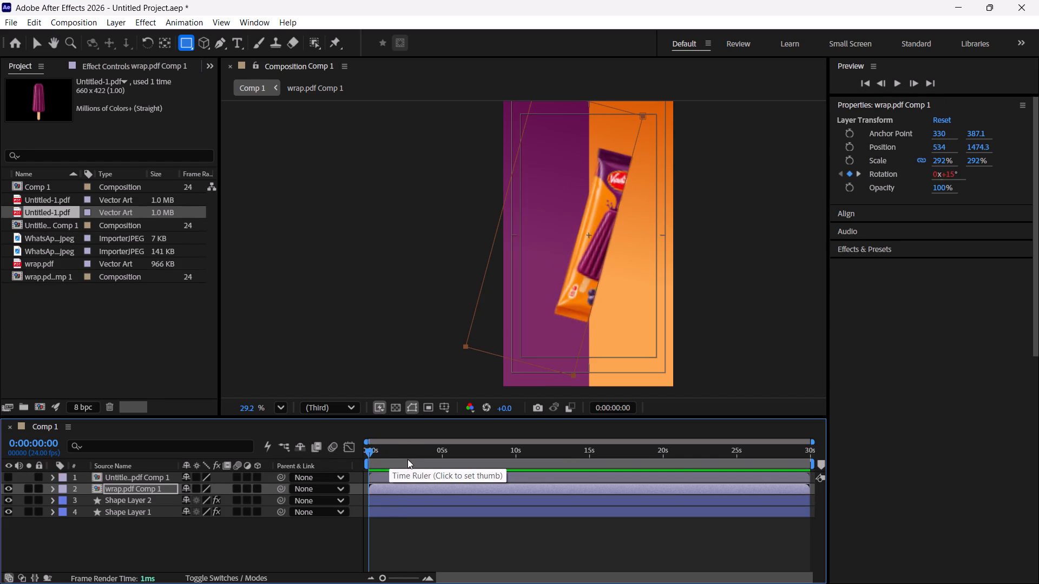
{"action": "key", "text": "ctrl+z"}
{"action": "key", "text": "ctrl+z"}
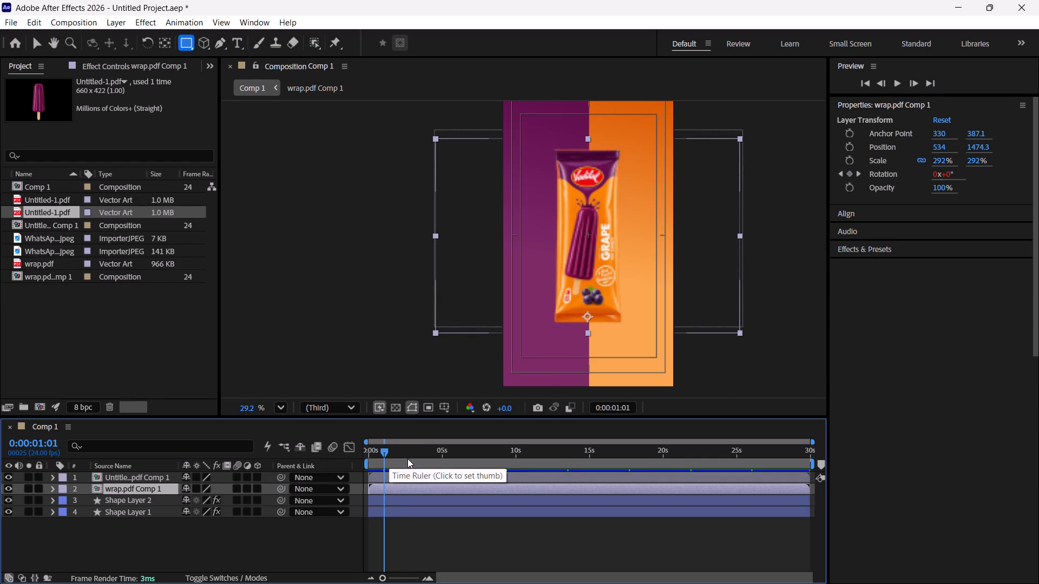
{"action": "left_click_drag", "start_coordinate": [386, 453], "coordinate": [342, 456]}
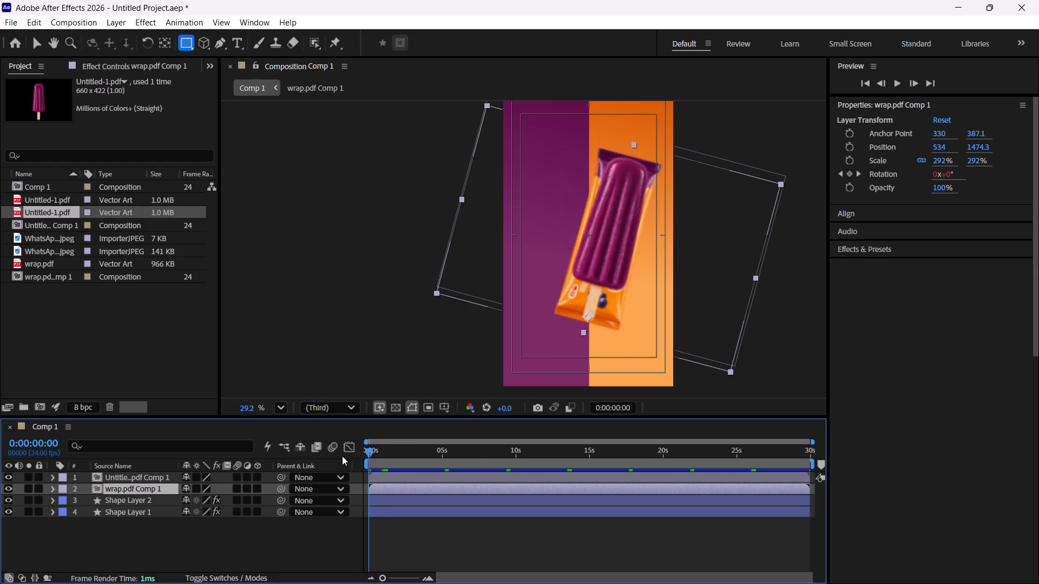
{"action": "left_click_drag", "start_coordinate": [342, 456], "coordinate": [291, 452]}
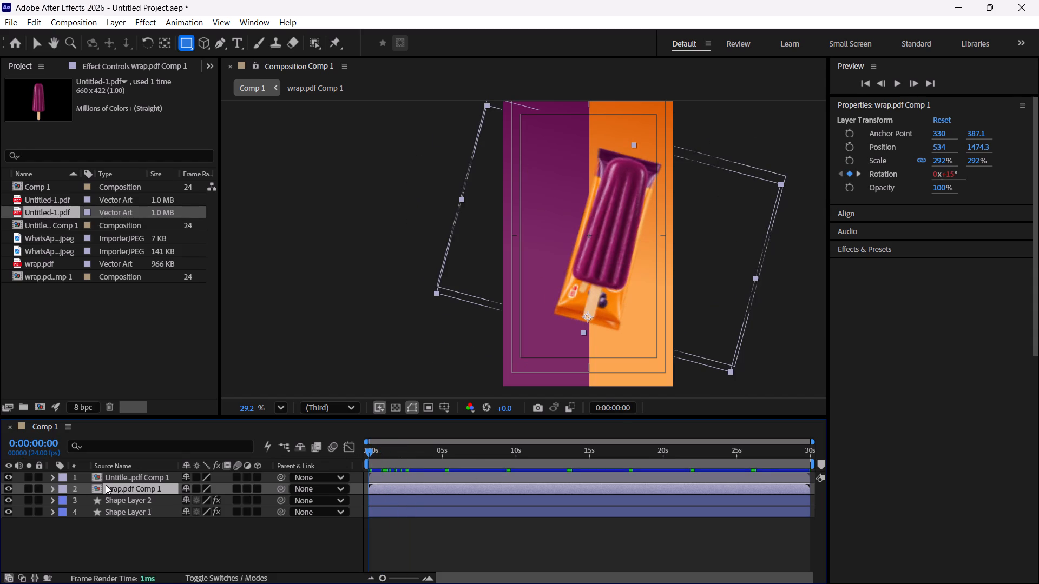
{"action": "key", "text": "ctrl+z"}
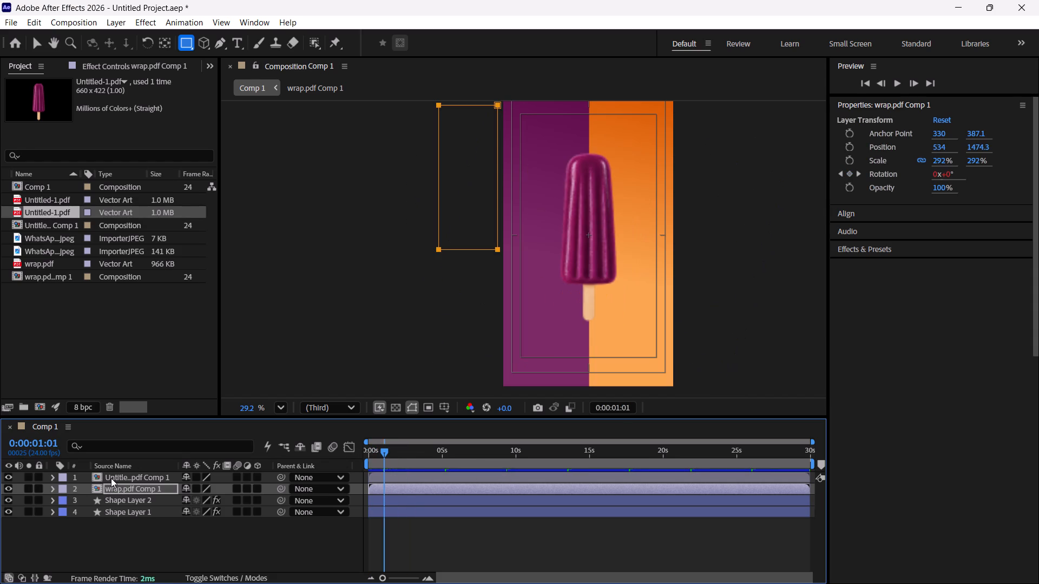
{"action": "key", "text": "ctrl+z"}
{"action": "key", "text": "ctrl+z"}
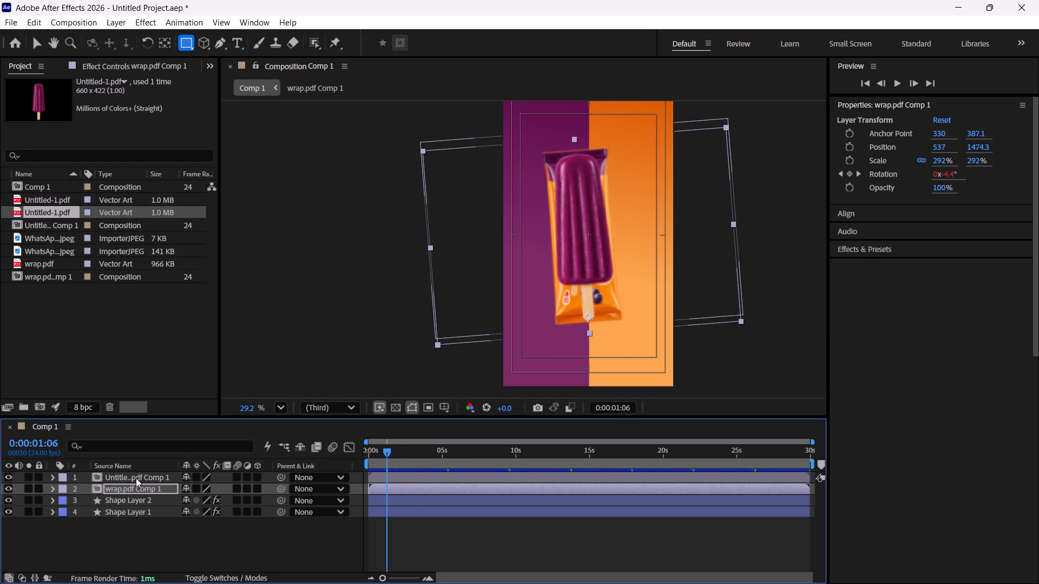
{"action": "key", "text": "ctrl+z"}
{"action": "key", "text": "ctrl+z"}
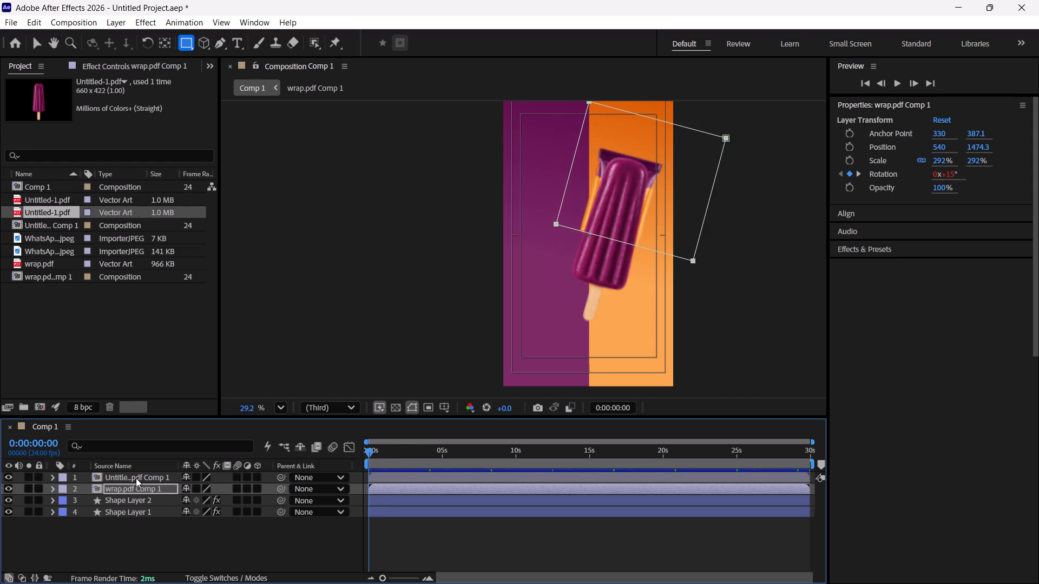
{"action": "key", "text": "ctrl+z"}
{"action": "key", "text": "ctrl+z"}
{"action": "key", "text": "ctrl+z"}
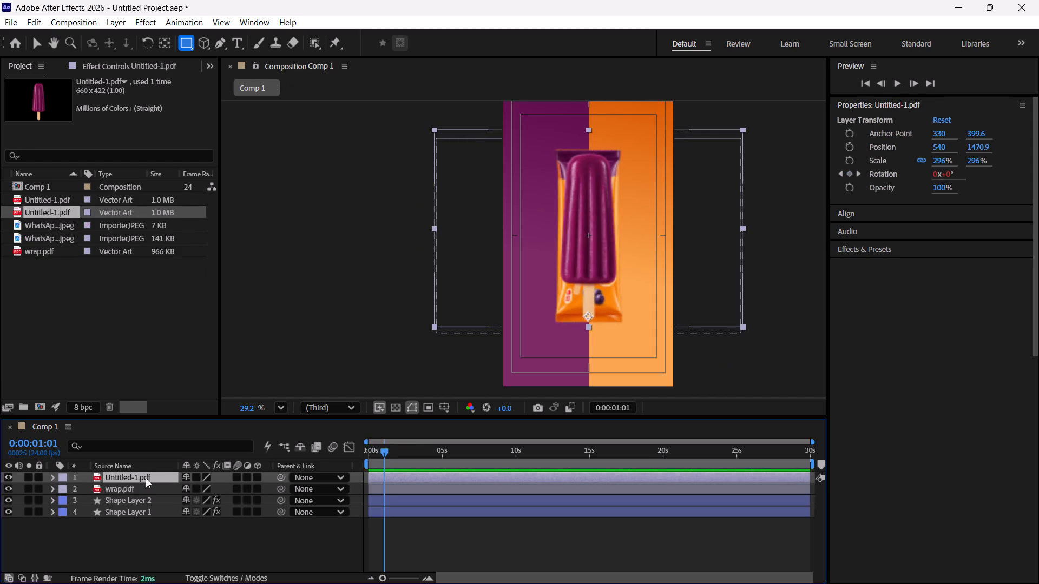
{"action": "left_click_drag", "start_coordinate": [386, 453], "coordinate": [379, 450]}
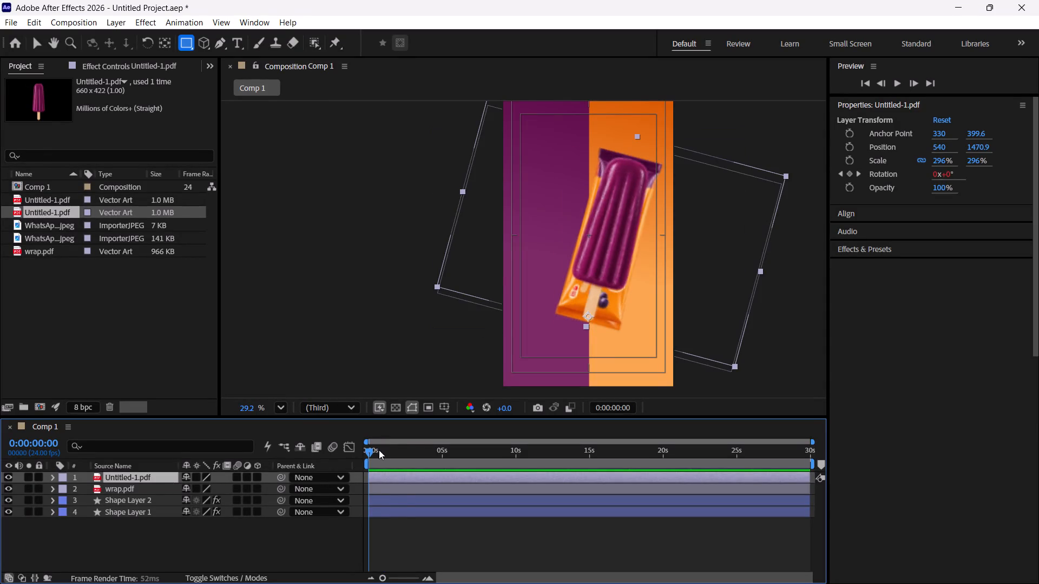
{"action": "left_click_drag", "start_coordinate": [379, 450], "coordinate": [329, 452]}
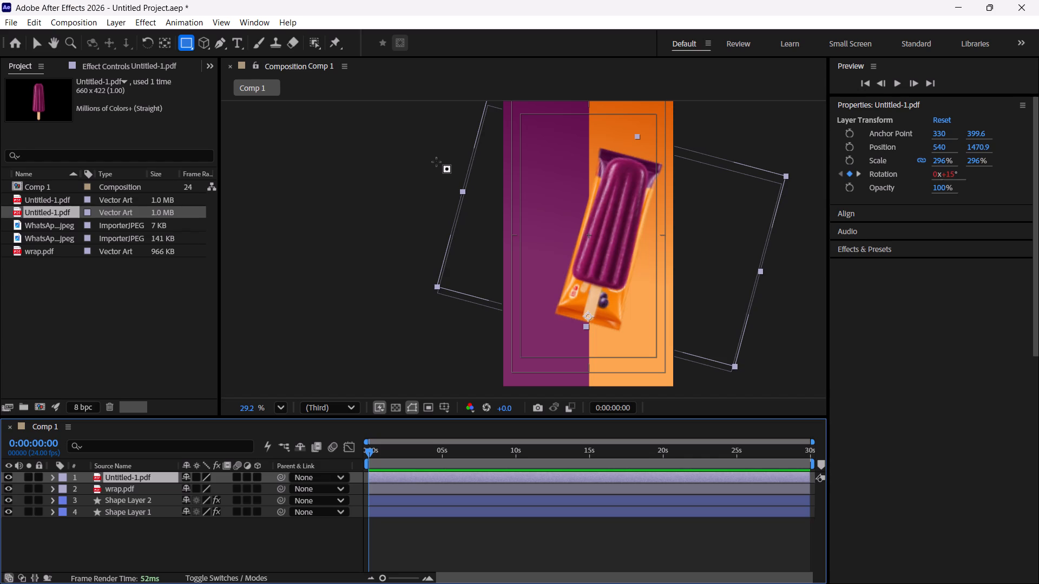
Switch to the class 02 recording and watch the half-and-half masking of the pre-composed layers up to about 00:11:36.
{"action": "scroll", "coordinate": [416, 147], "scroll_direction": "right", "scroll_amount": 1}
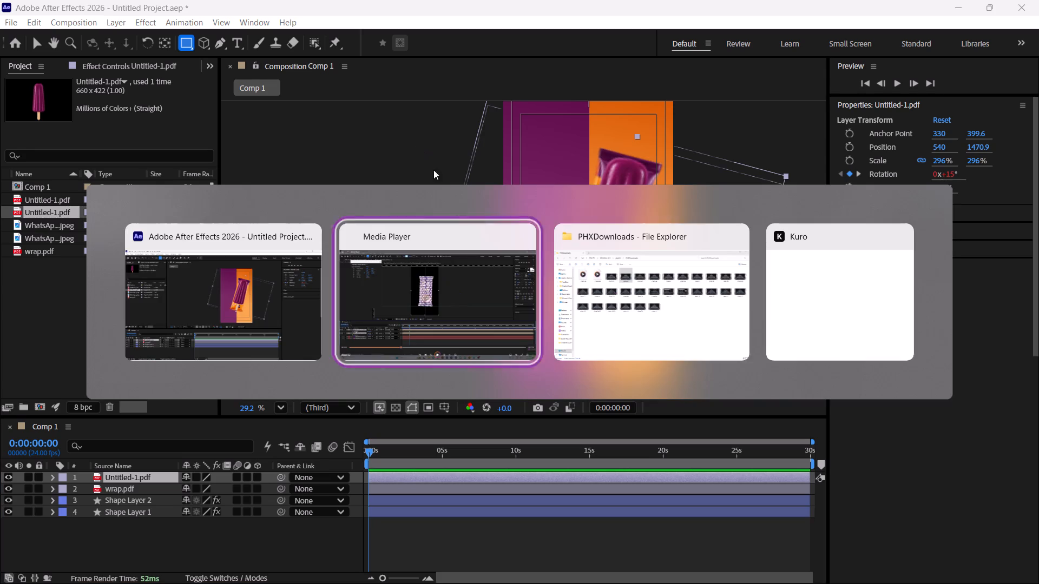
{"action": "key", "text": "space"}
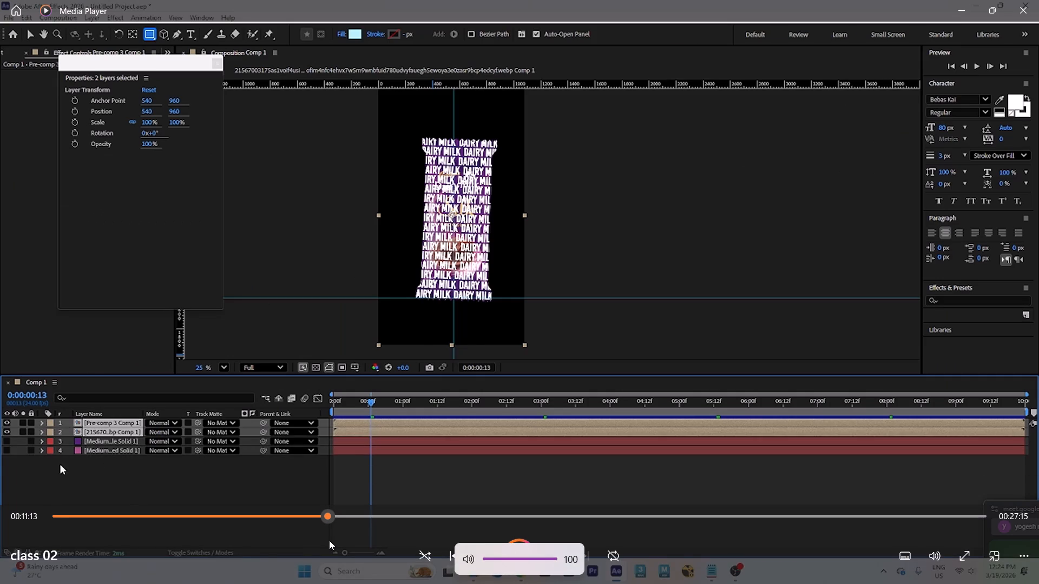
{"action": "key", "text": "space"}
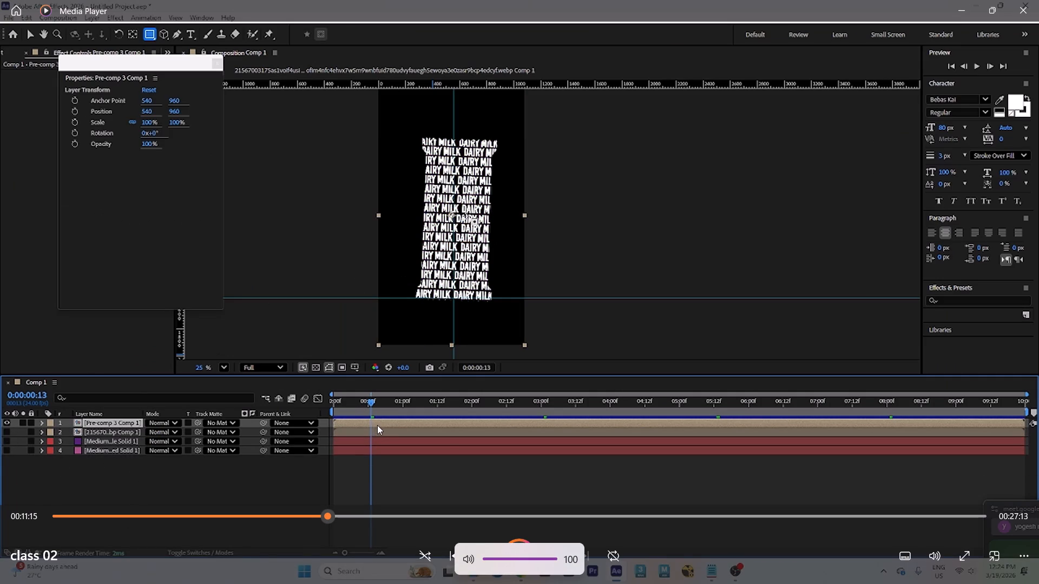
{"action": "key", "text": "space"}
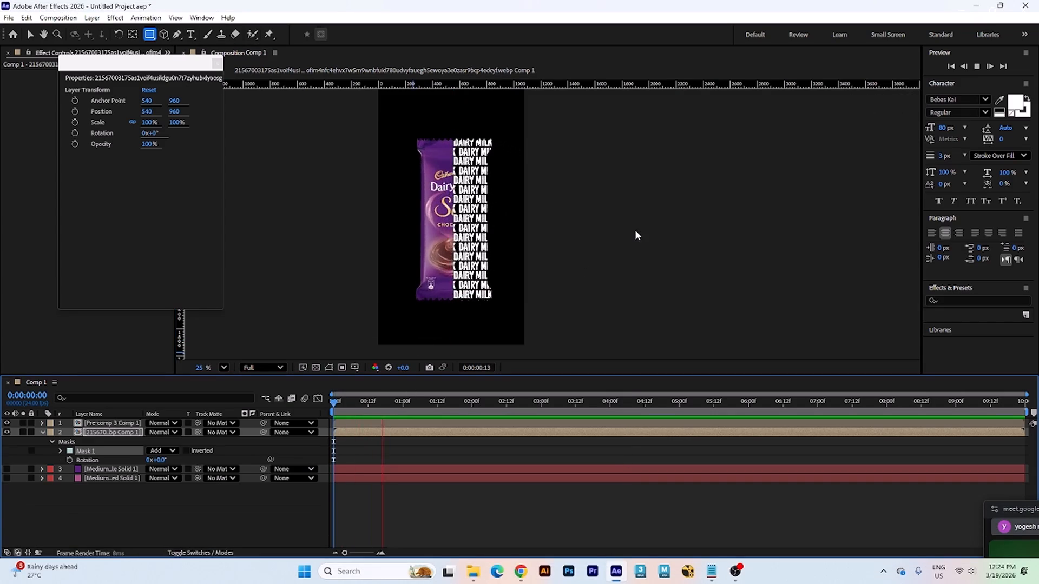
{"action": "key", "text": "space"}
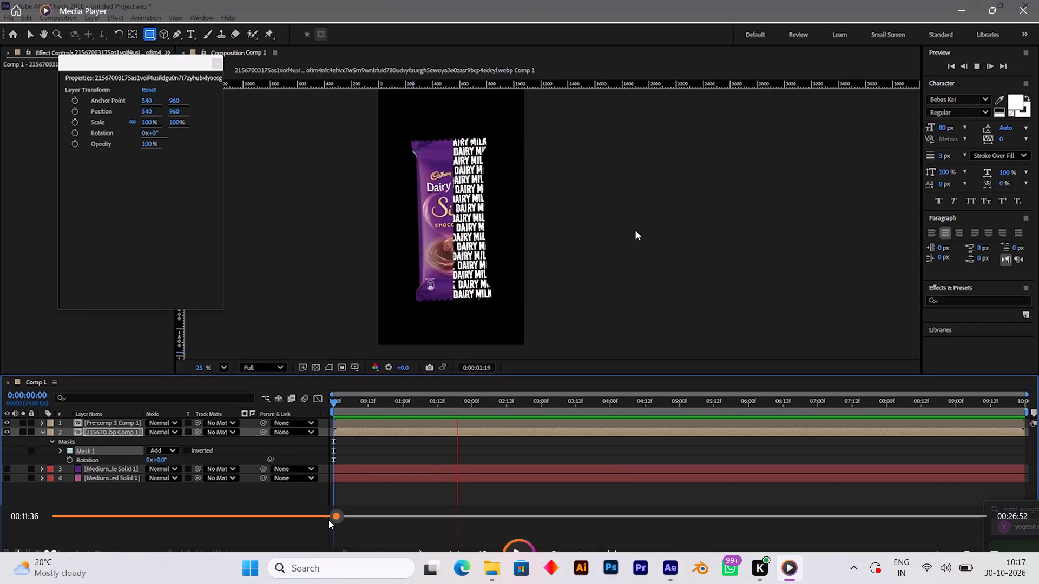
Rewind class 02 through the background, rotation and matte sections to the repeated-text pre-comp part at about 00:05:23.
{"action": "left_click_drag", "start_coordinate": [332, 517], "coordinate": [309, 508]}
{"action": "key", "text": "space"}
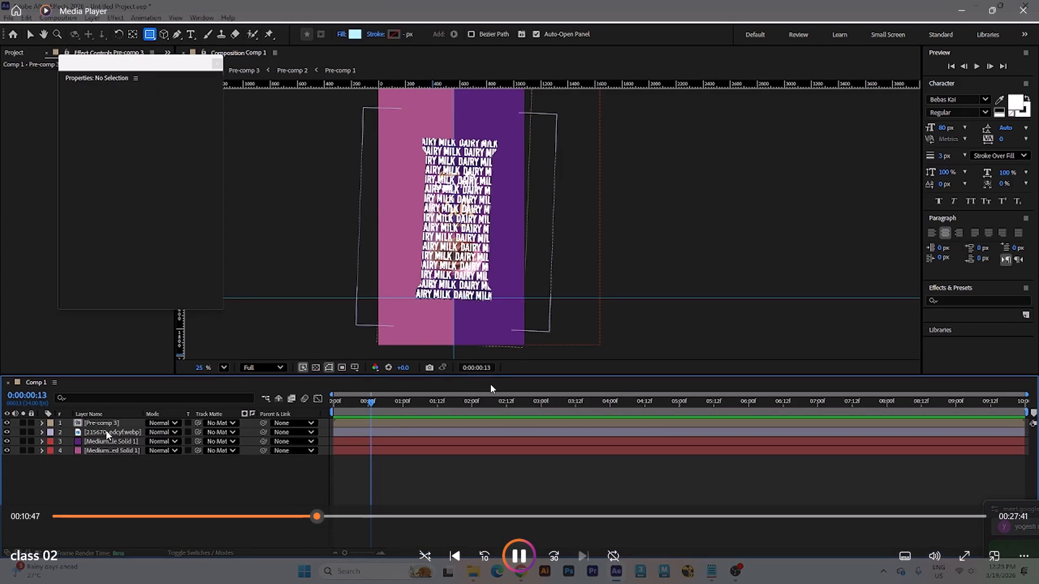
{"action": "left_click_drag", "start_coordinate": [317, 513], "coordinate": [315, 513]}
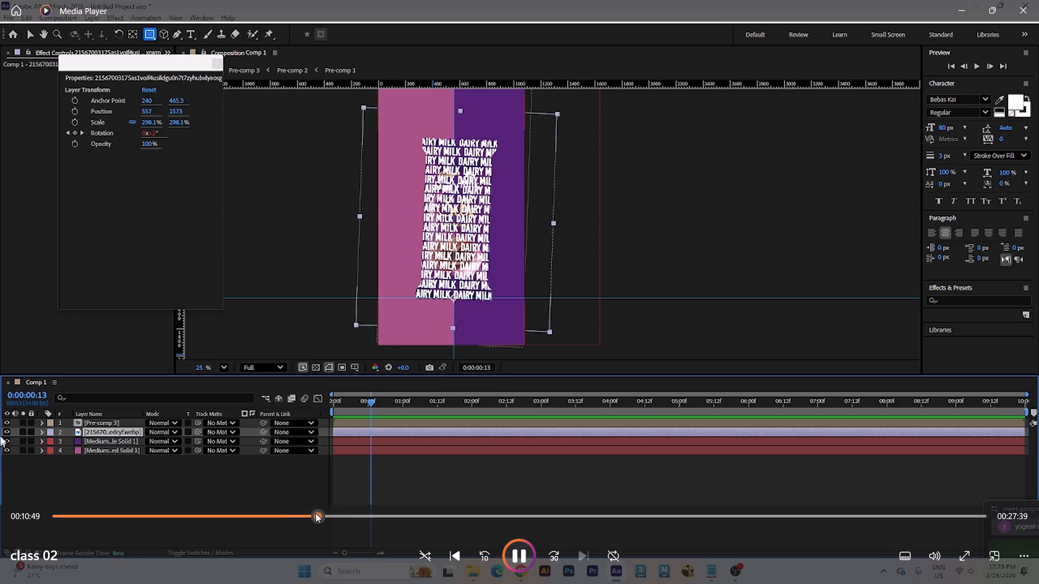
{"action": "left_click_drag", "start_coordinate": [315, 513], "coordinate": [283, 500]}
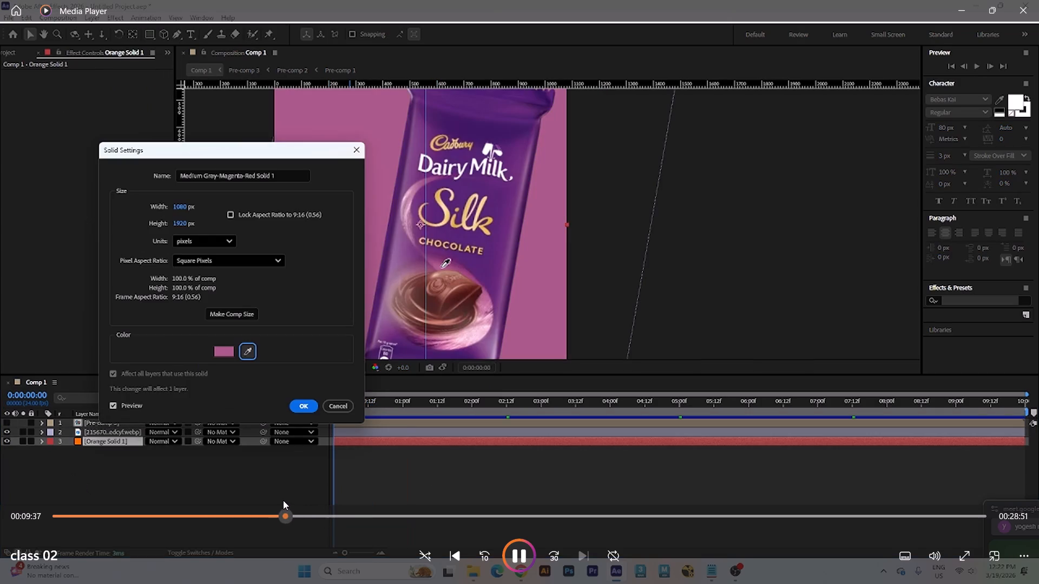
{"action": "left_click_drag", "start_coordinate": [283, 500], "coordinate": [256, 491]}
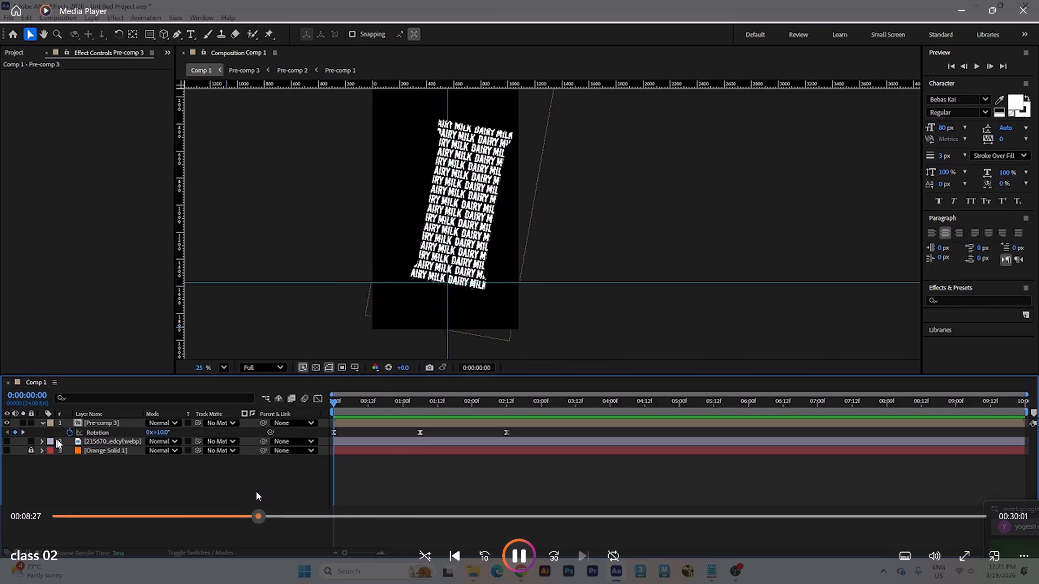
{"action": "left_click_drag", "start_coordinate": [256, 491], "coordinate": [214, 476]}
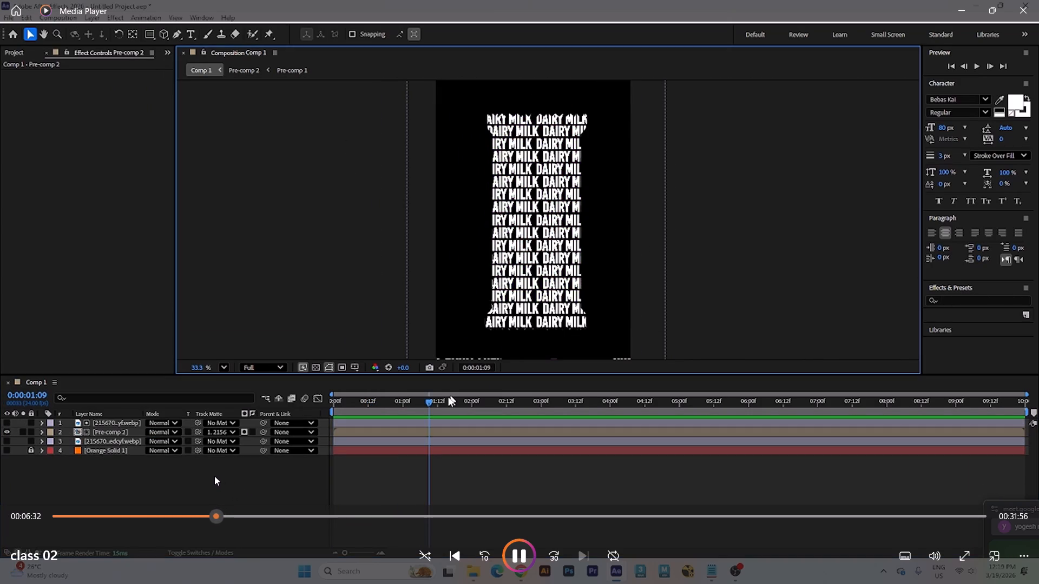
{"action": "left_click_drag", "start_coordinate": [214, 476], "coordinate": [191, 466]}
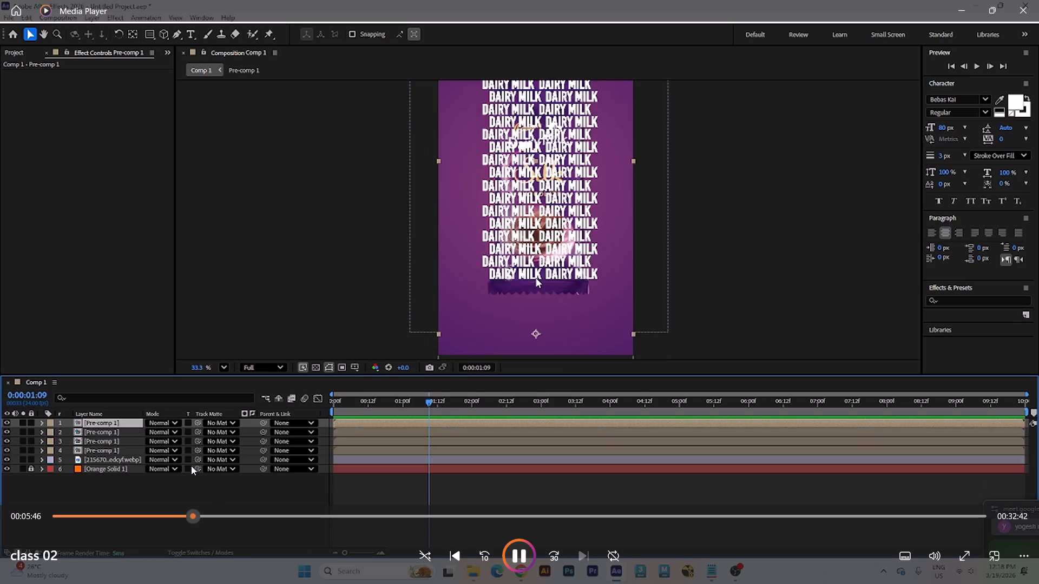
{"action": "left_click_drag", "start_coordinate": [191, 466], "coordinate": [182, 463]}
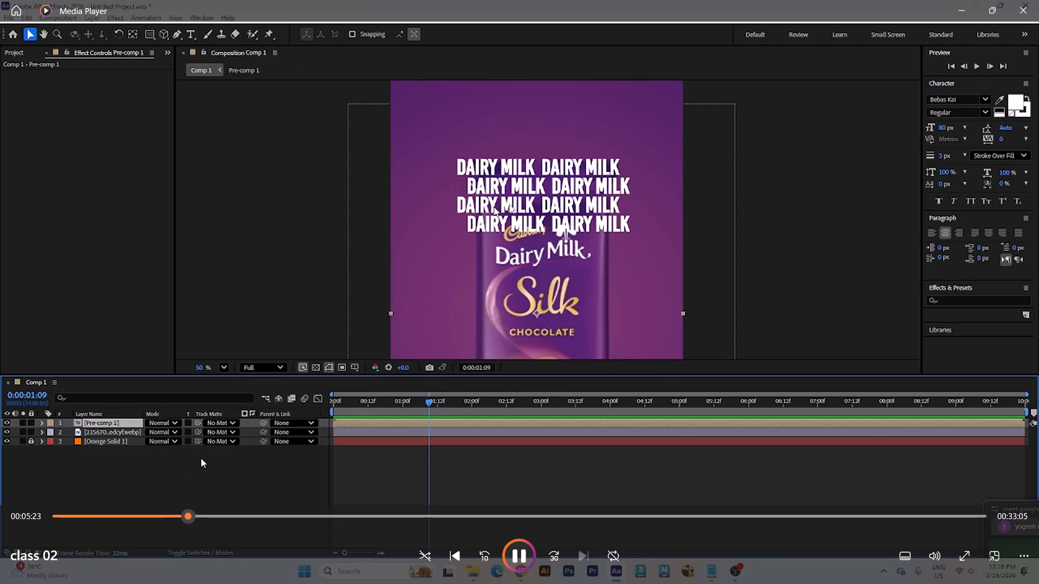
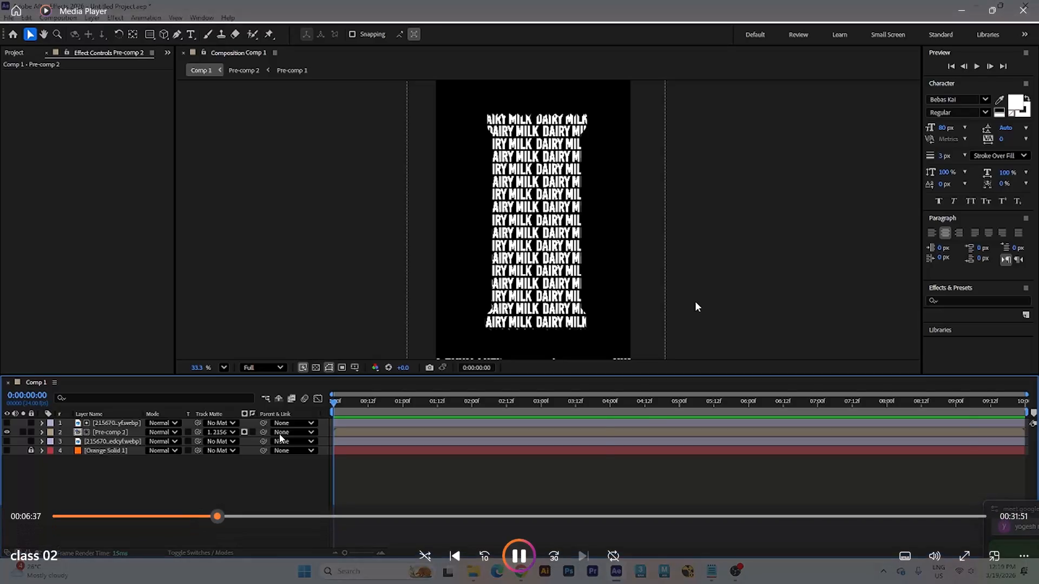
Continue class 02 from about 00:06:37 through the matte, rotation and two-colour background sections to the pre-composed layers at about 00:11:12.
{"action": "key", "text": "Right"}
{"action": "key", "text": "Right"}
{"action": "key", "text": "Right"}
{"action": "key", "text": "Right"}
{"action": "key", "text": "Right"}
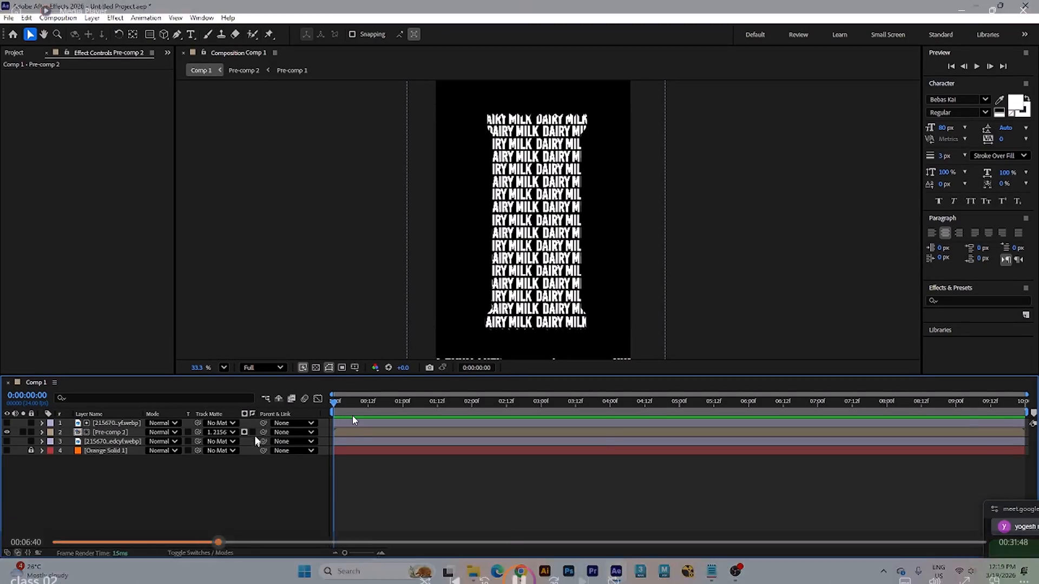
{"action": "left_click", "coordinate": [545, 556]}
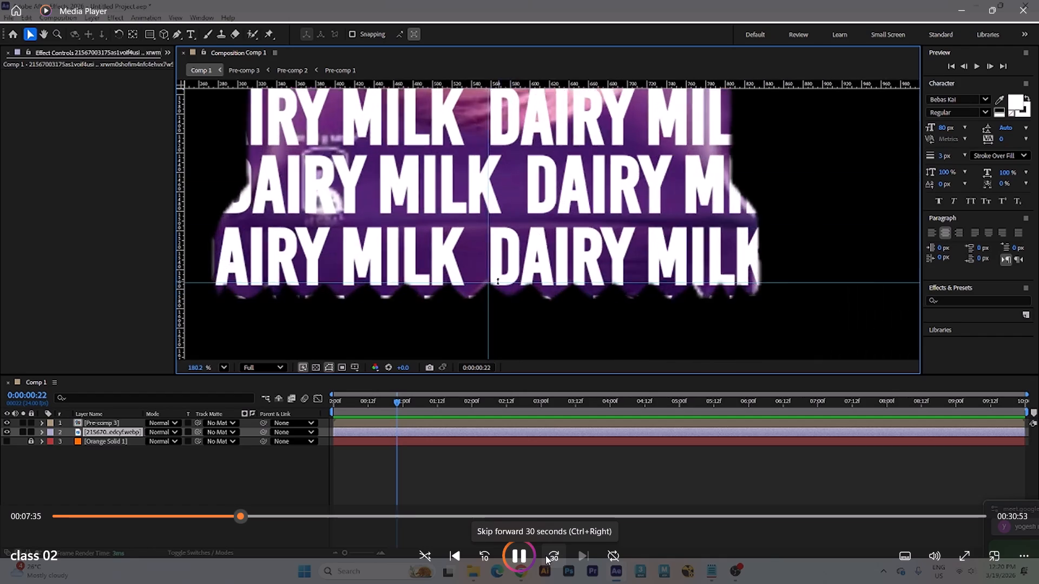
{"action": "left_click", "coordinate": [549, 553]}
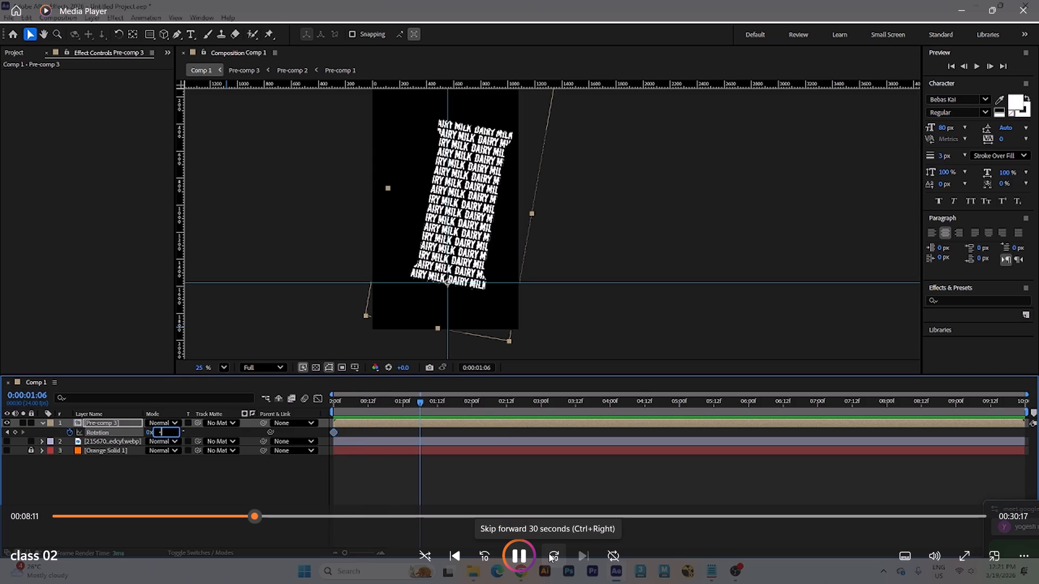
{"action": "left_click", "coordinate": [549, 553]}
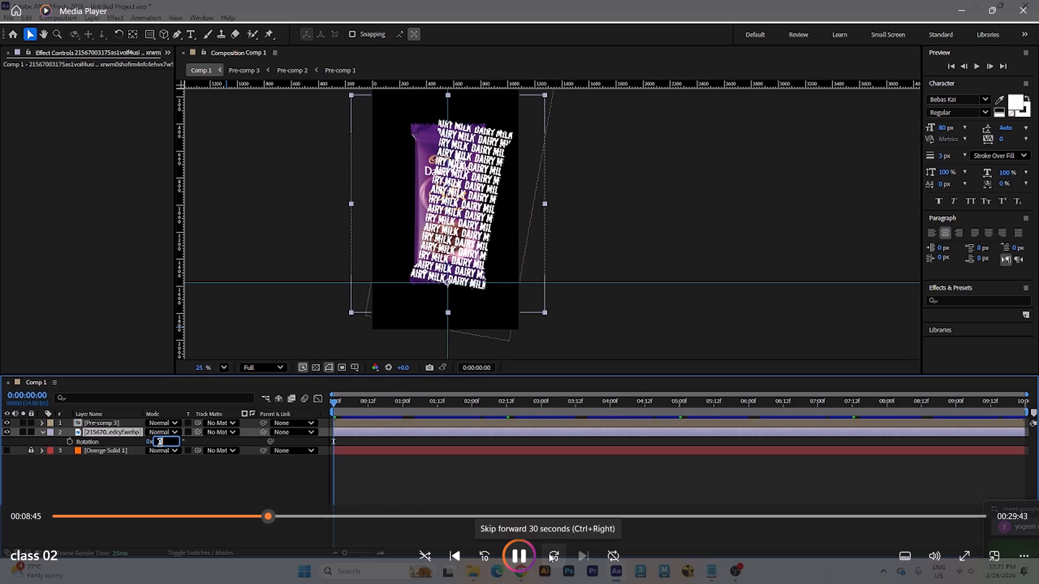
{"action": "left_click", "coordinate": [549, 553]}
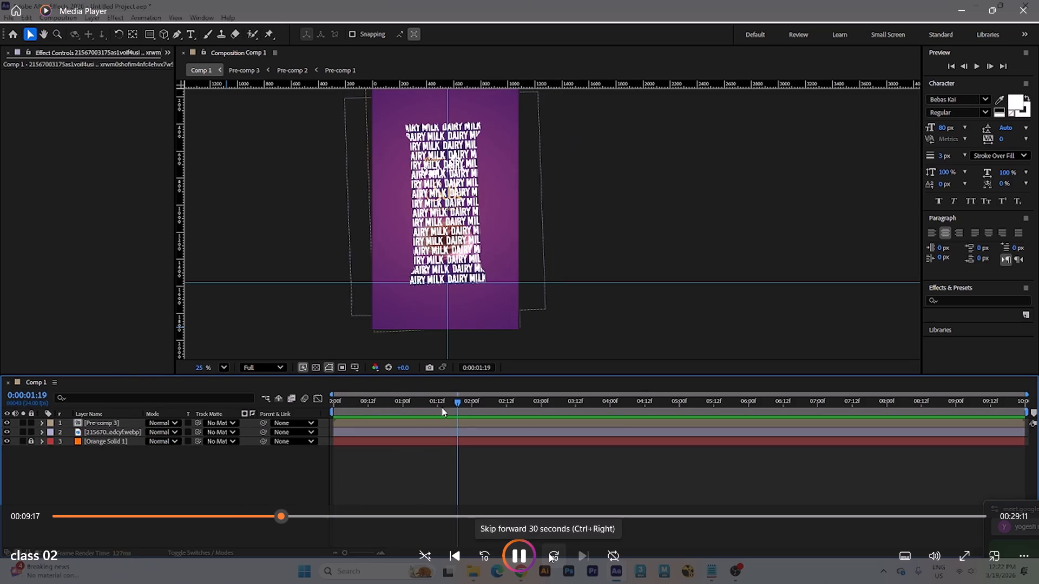
{"action": "left_click", "coordinate": [549, 553]}
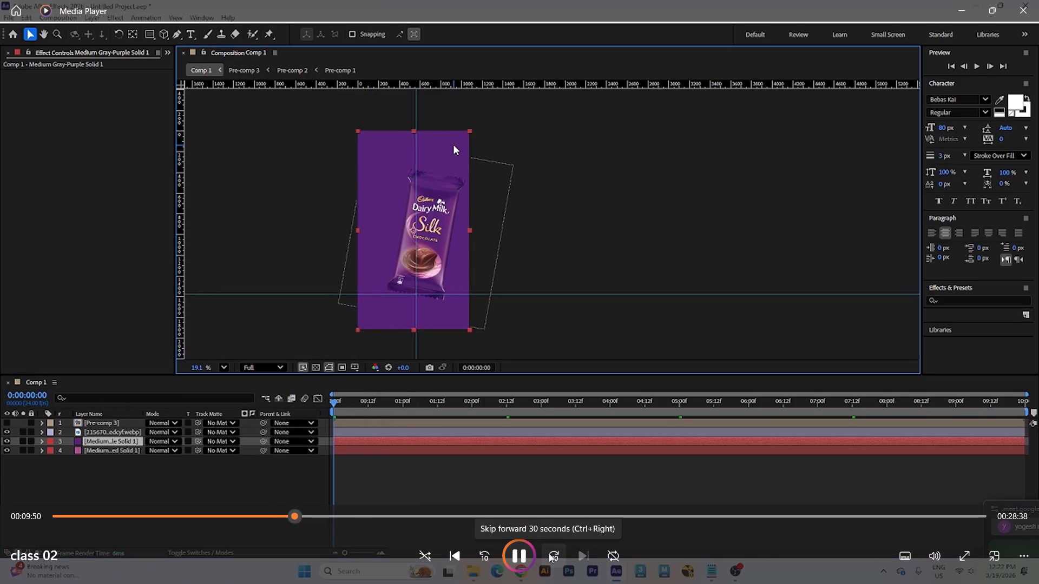
{"action": "left_click", "coordinate": [549, 553]}
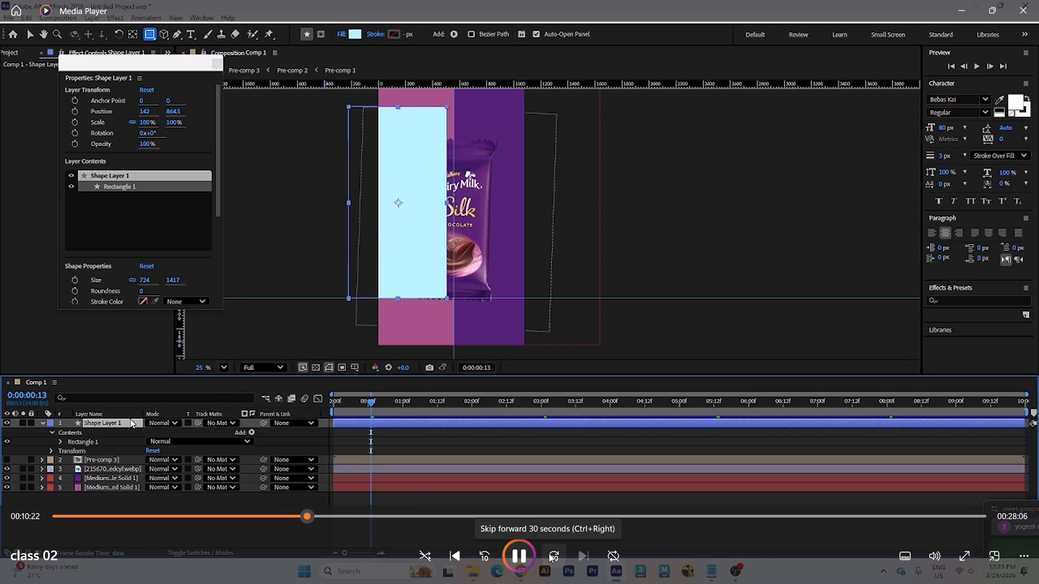
{"action": "left_click", "coordinate": [549, 553]}
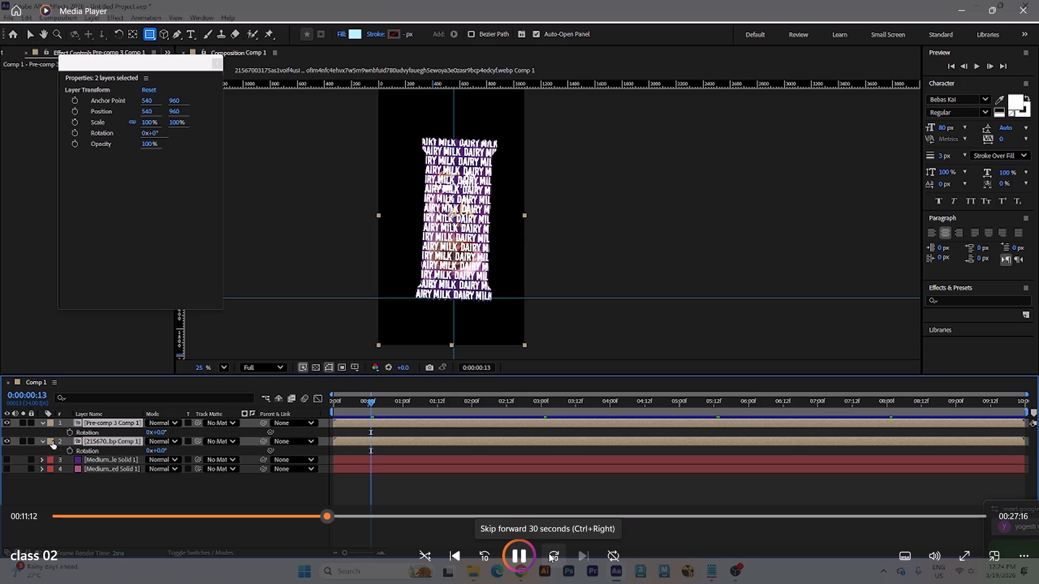
{"action": "key", "text": "space"}
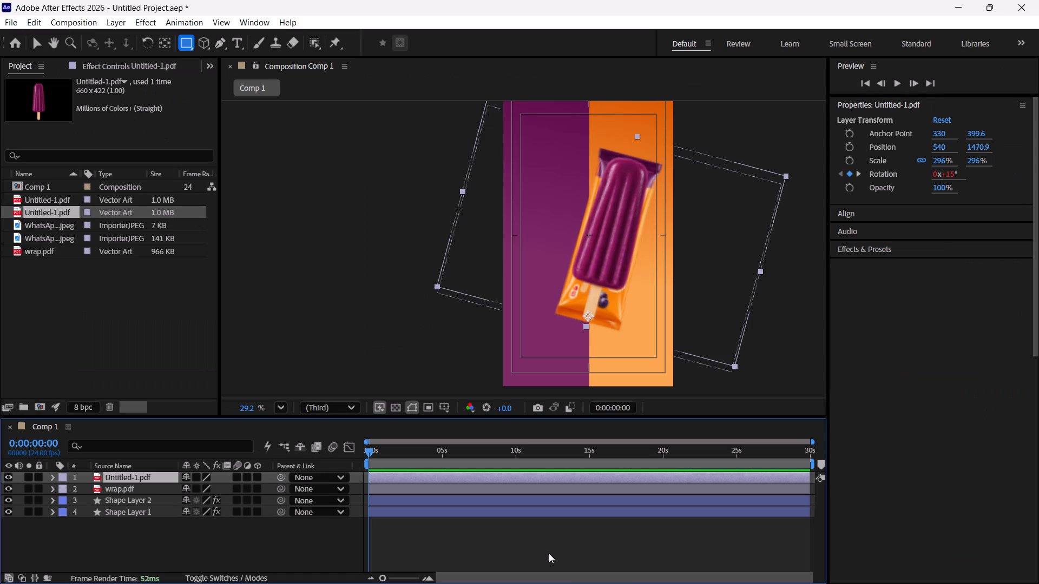
Switch to After Effects and pre-compose the Untitled-1.pdf popsicle layer, moving all attributes into Untitled-1.pdf Comp 1.
{"action": "left_click", "coordinate": [146, 474]}
{"action": "left_click", "coordinate": [54, 476]}
{"action": "left_click", "coordinate": [54, 476]}
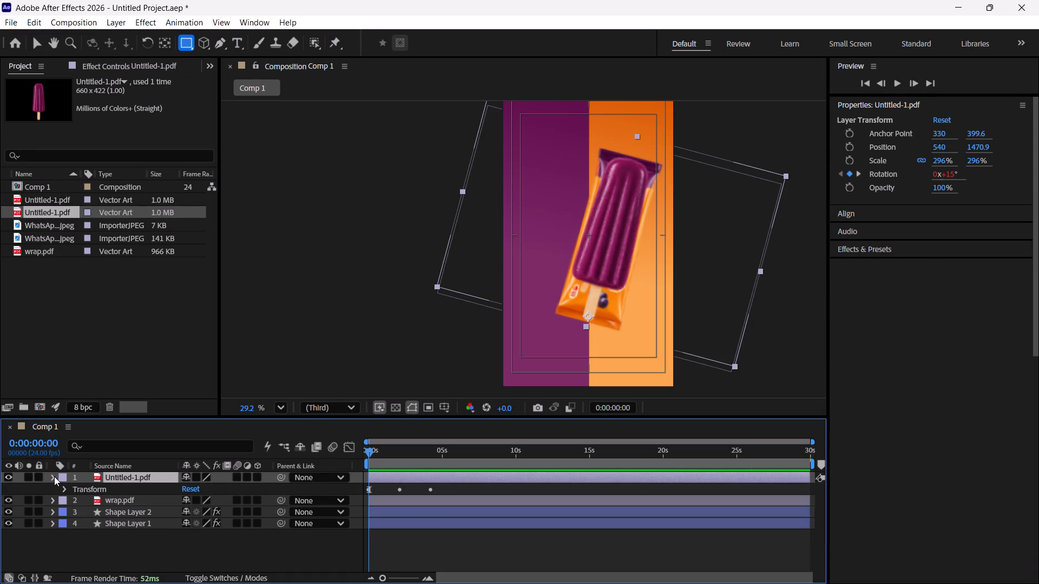
{"action": "left_click", "coordinate": [110, 17]}
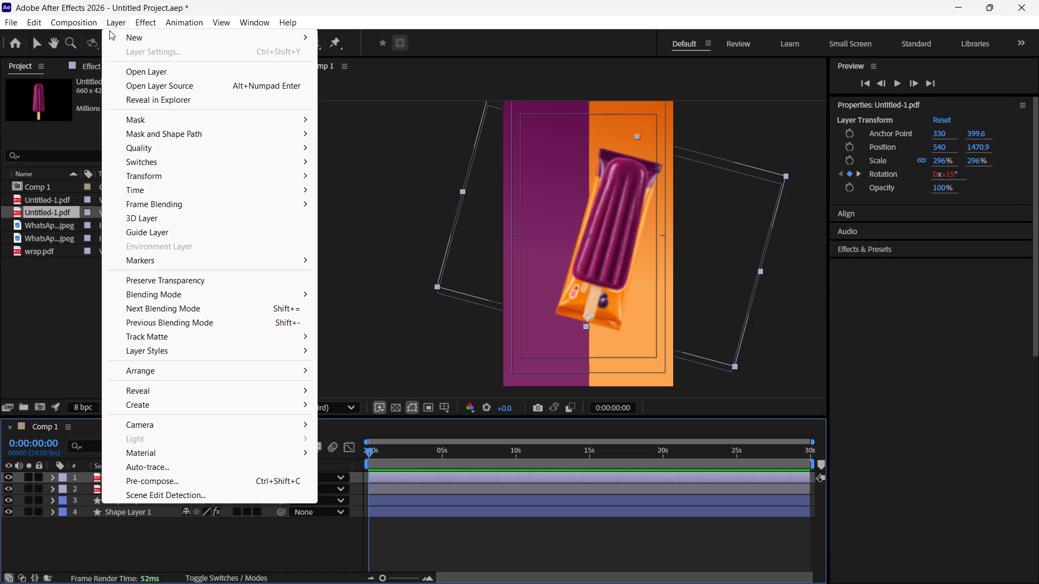
{"action": "left_click", "coordinate": [168, 483]}
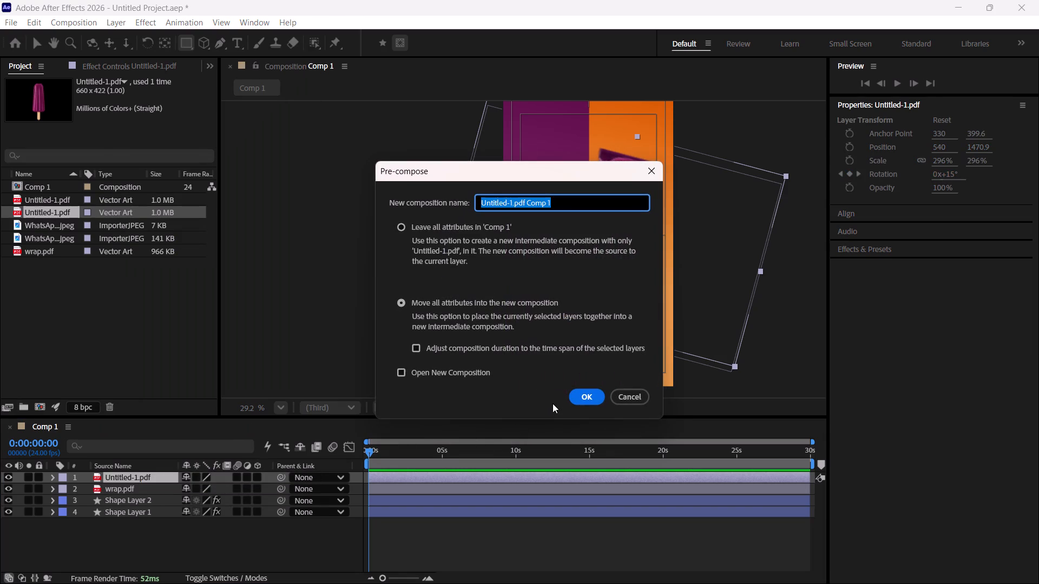
{"action": "left_click", "coordinate": [583, 389]}
Pre-compose the wrap.pdf layer, moving all attributes into wrap.pdf Comp 1, and look over its layer properties.
{"action": "left_click", "coordinate": [118, 491]}
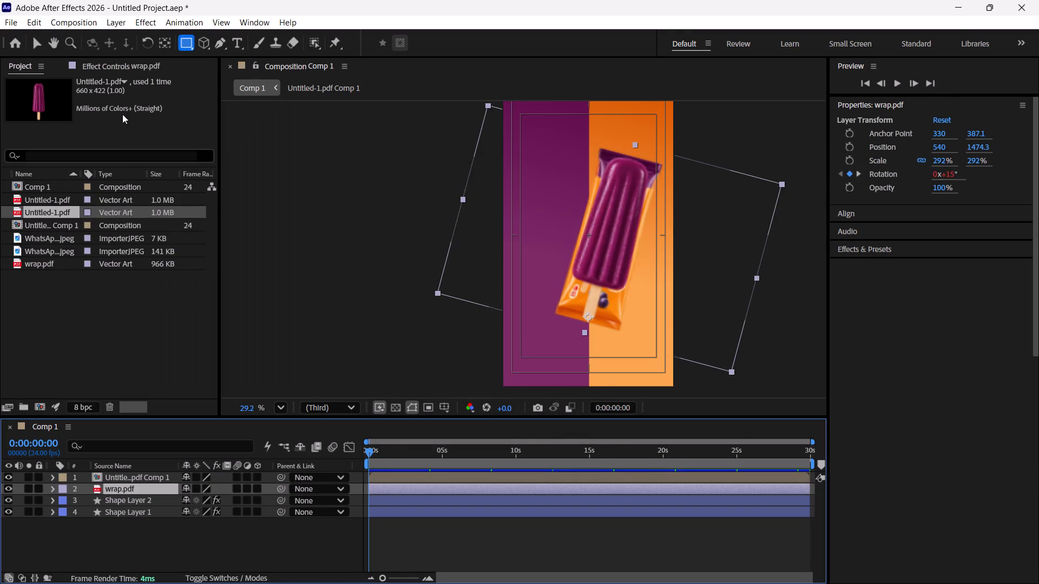
{"action": "left_click", "coordinate": [106, 24]}
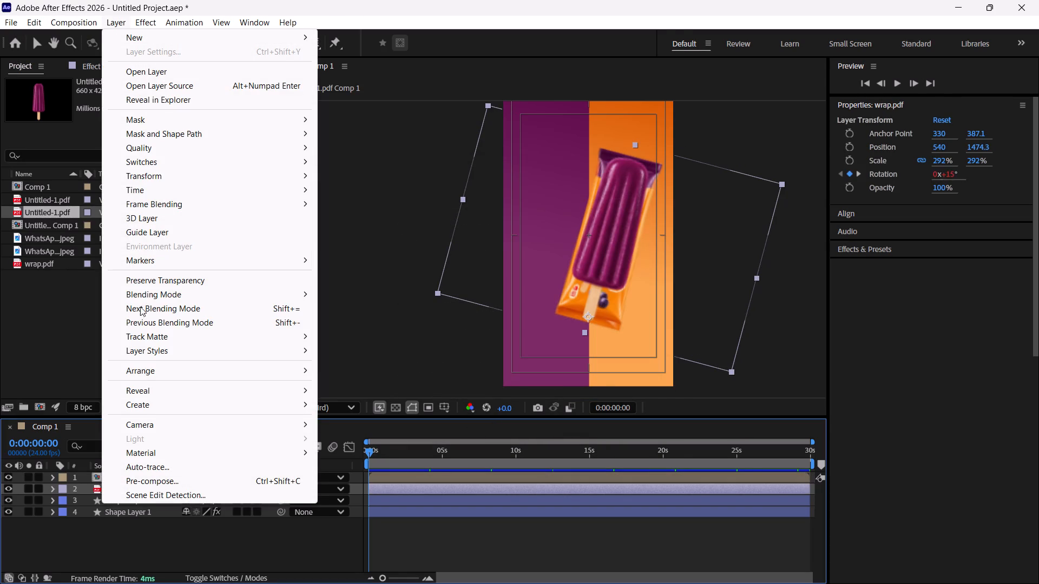
{"action": "left_click", "coordinate": [176, 485]}
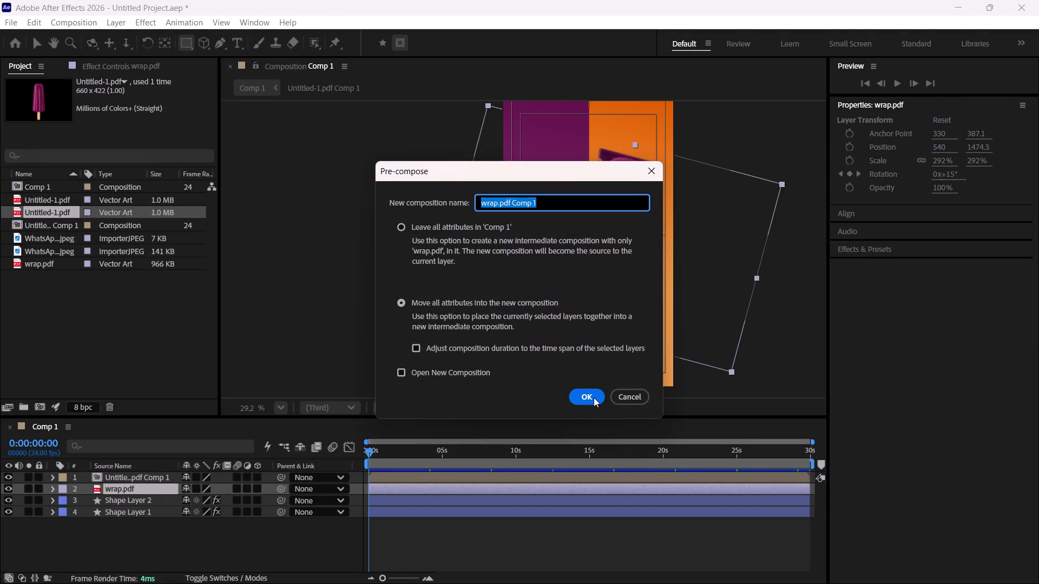
{"action": "left_click", "coordinate": [594, 397]}
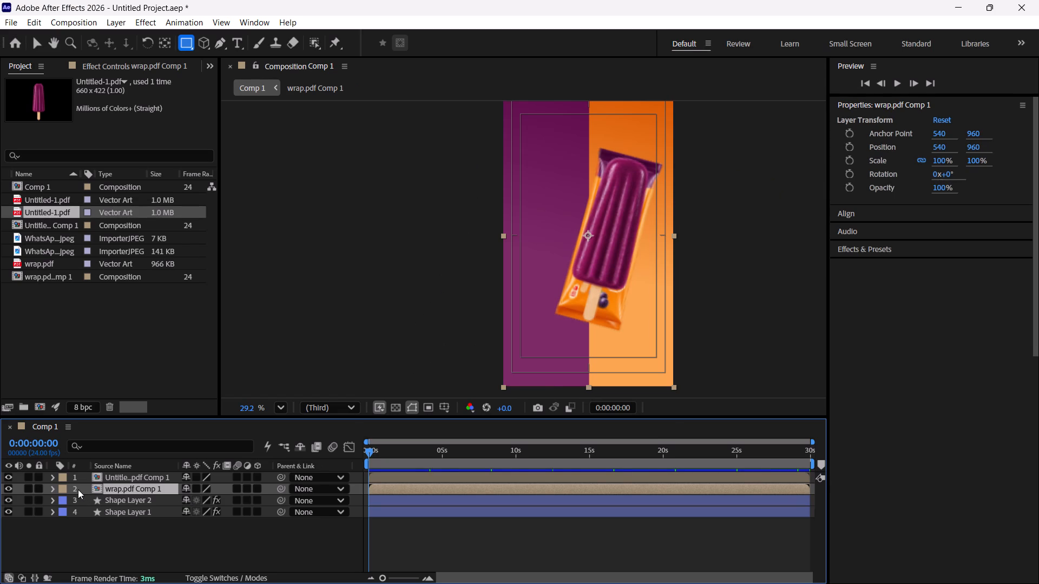
{"action": "left_click", "coordinate": [52, 489]}
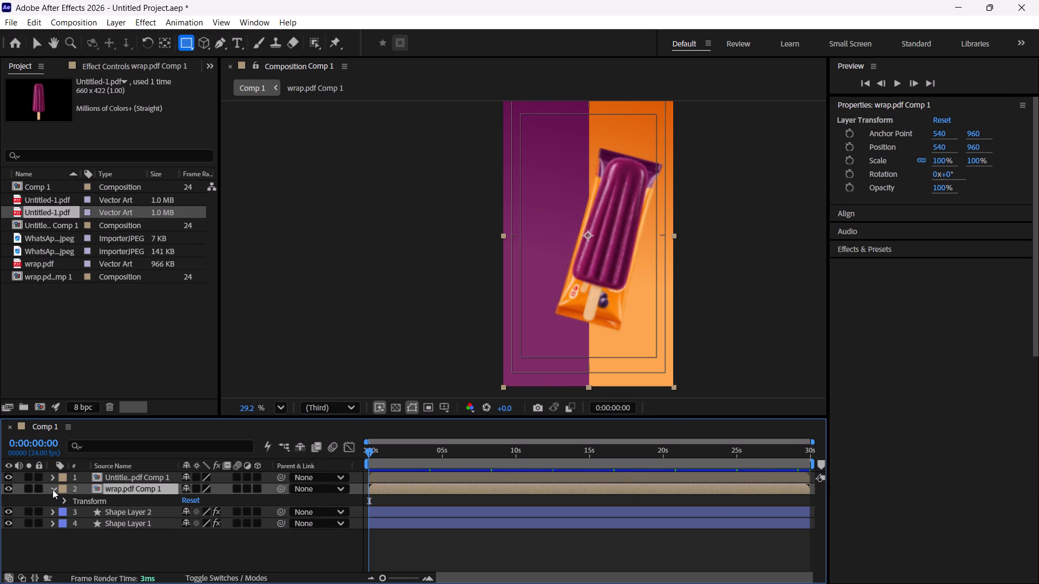
{"action": "left_click", "coordinate": [52, 489]}
Preview Comp 1 with both pre-composed layers and return to the first frame.
{"action": "key", "text": "space"}
{"action": "key", "text": "space"}
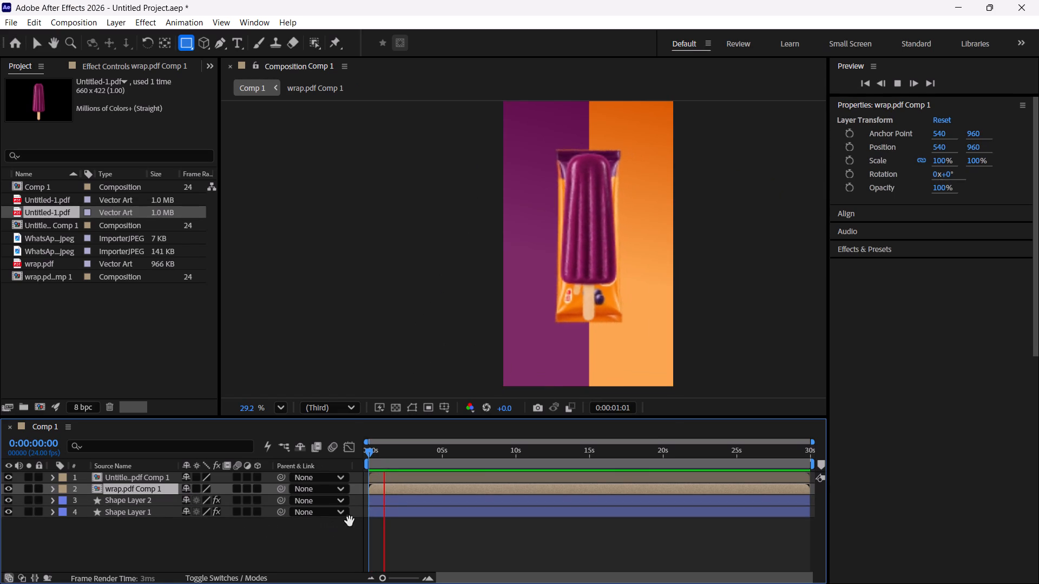
{"action": "left_click_drag", "start_coordinate": [384, 450], "coordinate": [313, 467]}
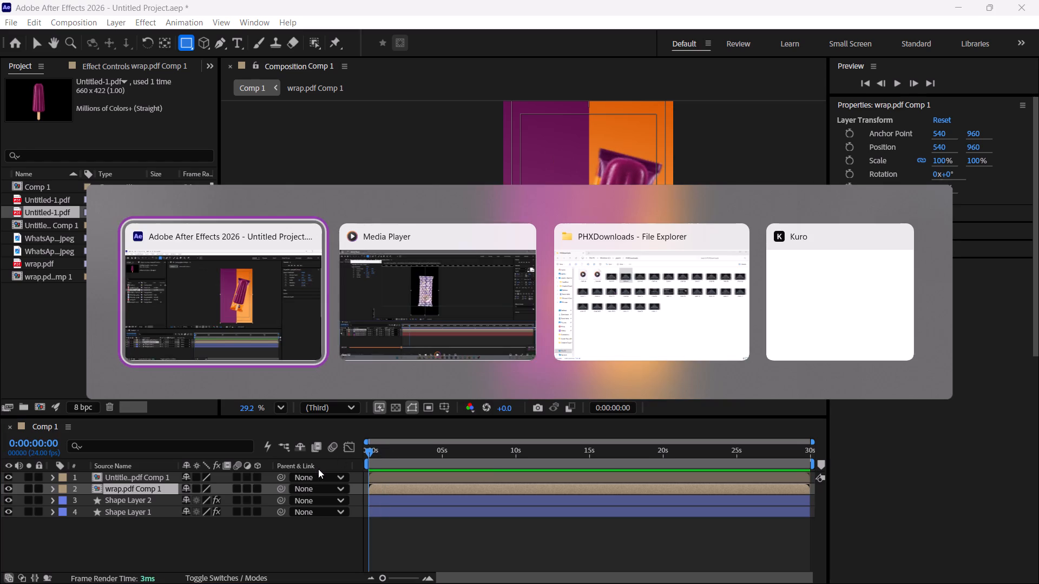
Switch to the class 02 recording and watch the half mask being applied to the pre-composed text layer.
{"action": "key", "text": "space"}
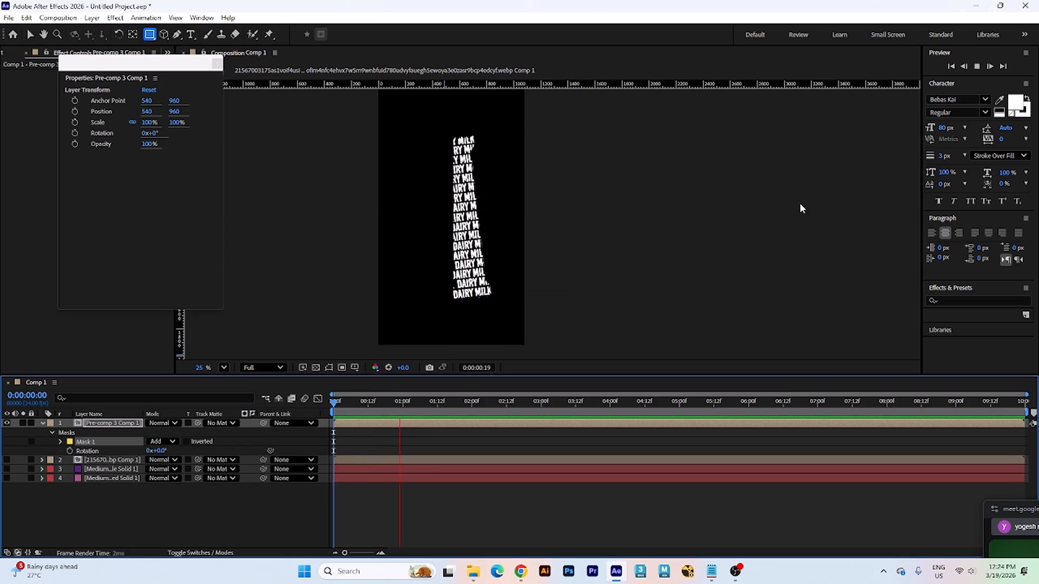
{"action": "key", "text": "space"}
{"action": "key", "text": "space"}
{"action": "key", "text": "space"}
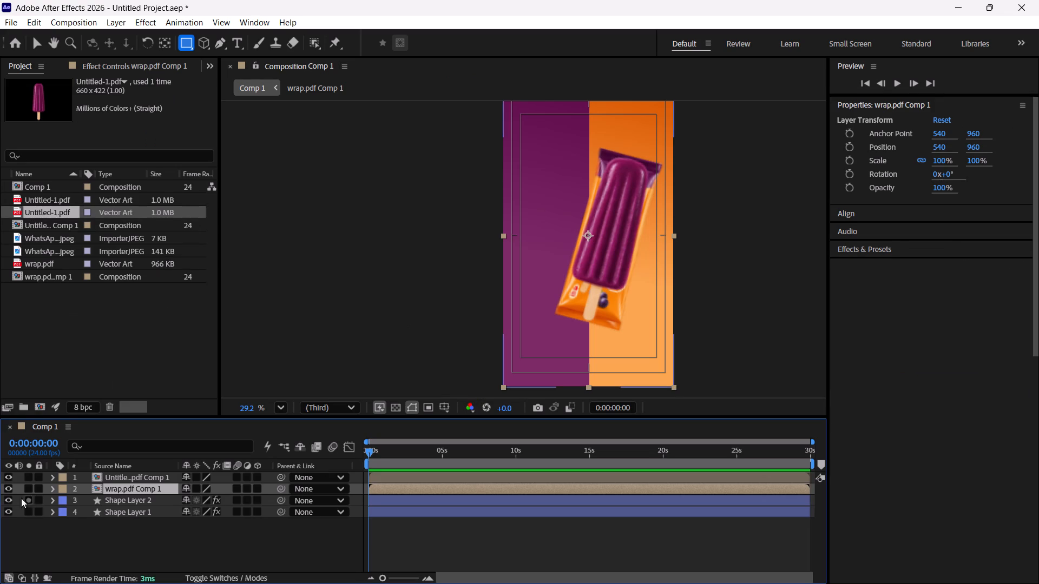
In Comp 1, hide both background shapes and the popsicle pre-comp, and draw a rectangular mask keeping wrap.pdf Comp 1's right half from the centre line.
{"action": "left_click", "coordinate": [11, 498]}
{"action": "left_click", "coordinate": [8, 514]}
{"action": "left_click", "coordinate": [9, 477]}
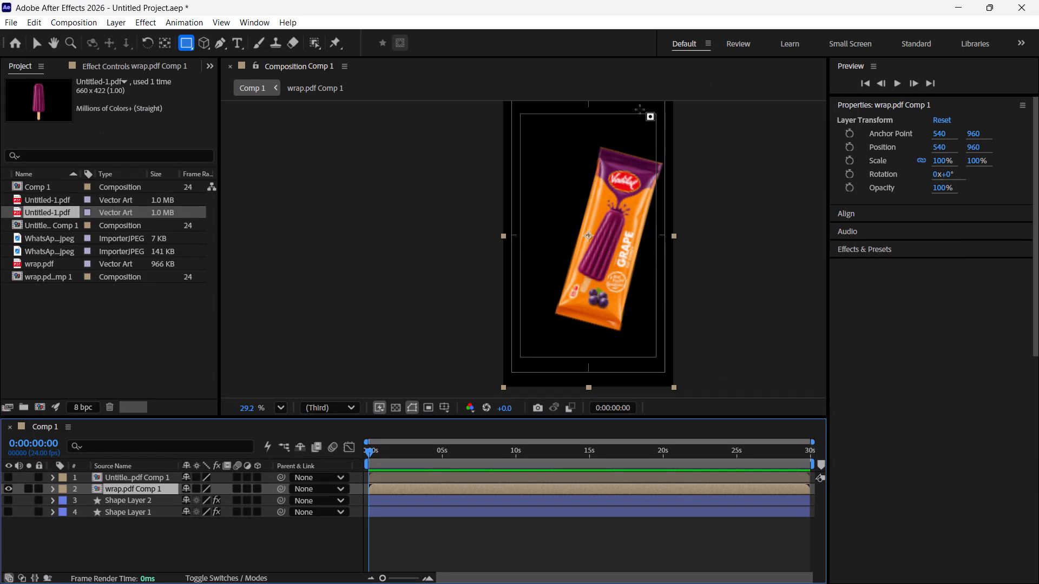
{"action": "left_click_drag", "start_coordinate": [667, 107], "coordinate": [597, 209]}
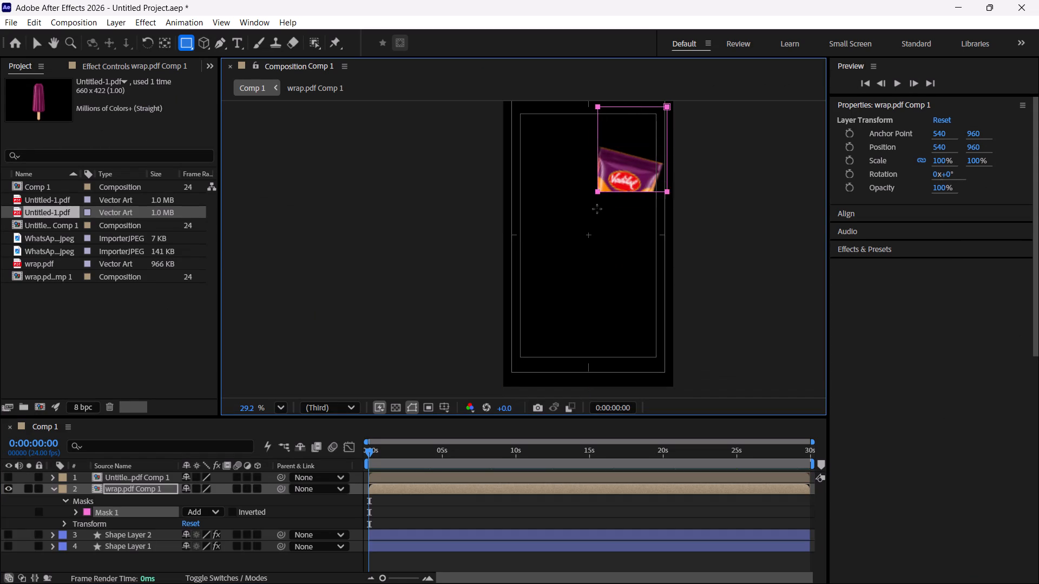
{"action": "left_click_drag", "start_coordinate": [597, 209], "coordinate": [591, 380]}
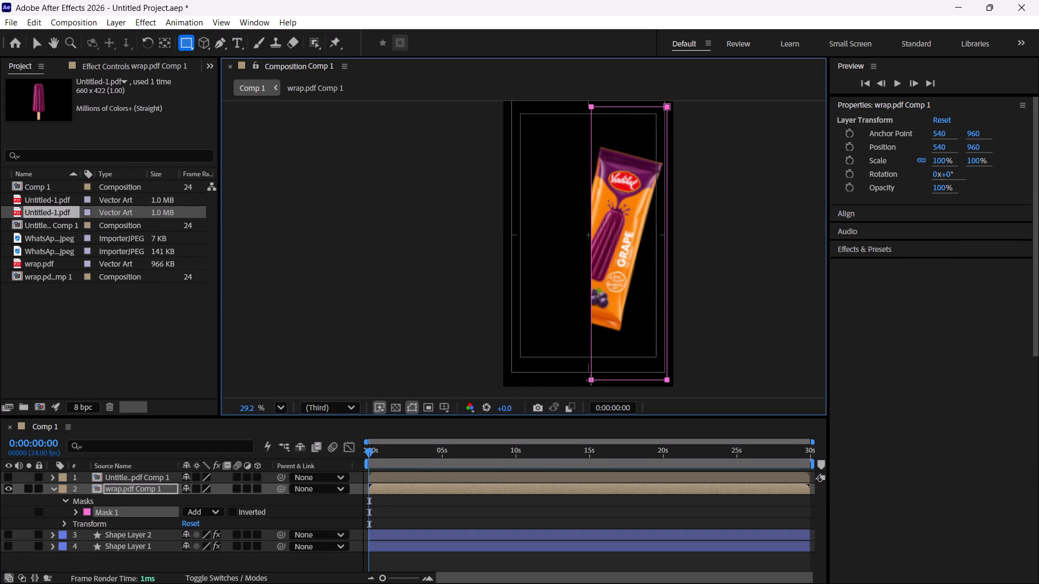
{"action": "left_click_drag", "start_coordinate": [591, 380], "coordinate": [589, 380]}
Preview the swinging wrapper inside its half-frame mask and return to the first frame.
{"action": "key", "text": "space"}
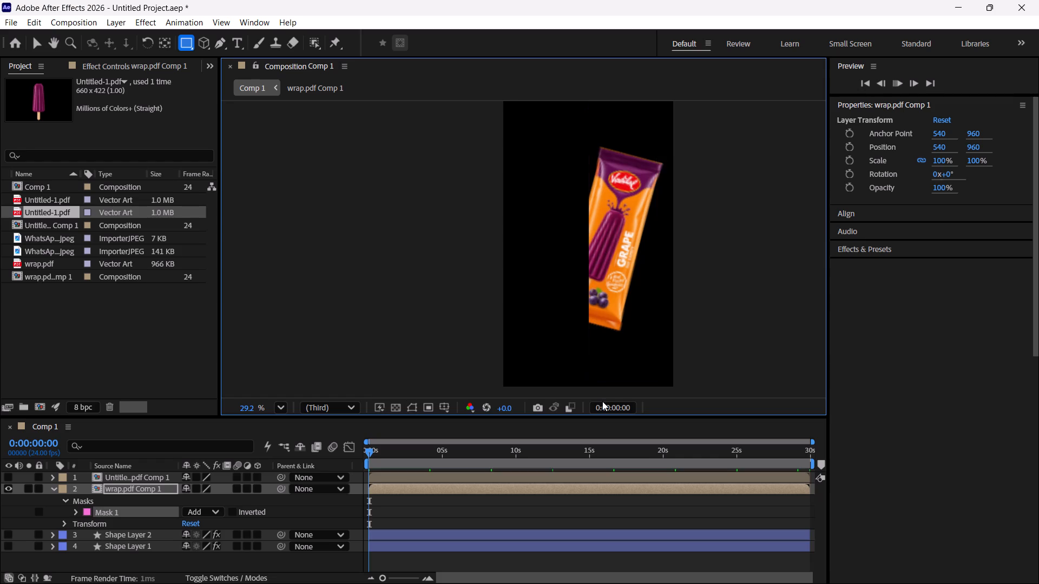
{"action": "key", "text": "space"}
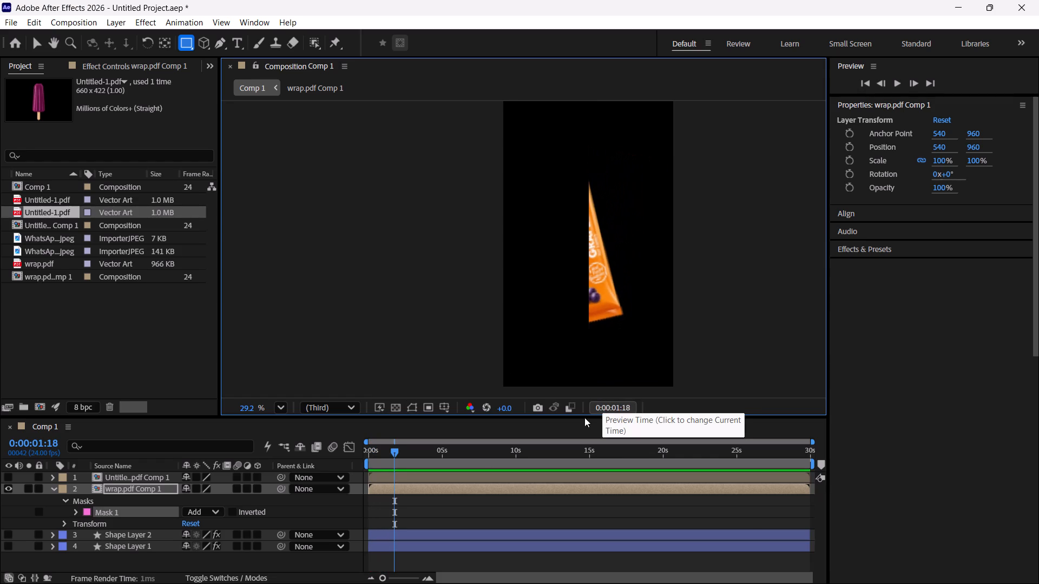
{"action": "left_click_drag", "start_coordinate": [395, 450], "coordinate": [346, 457]}
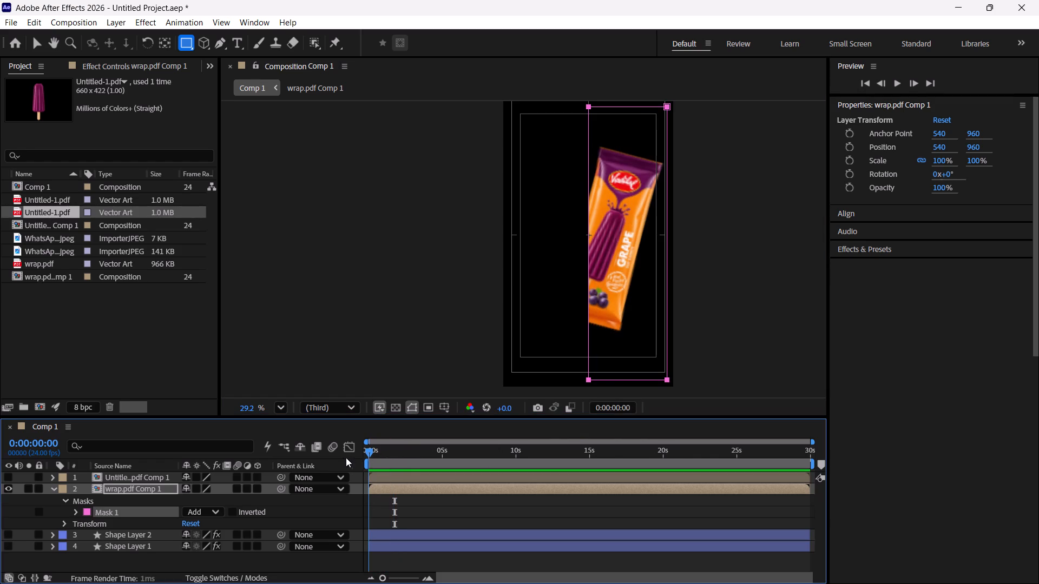
{"action": "left_click_drag", "start_coordinate": [346, 457], "coordinate": [341, 458]}
Show the popsicle pre-comp over the half-masked wrapper, preview both together, and return to the first frame.
{"action": "left_click", "coordinate": [10, 479]}
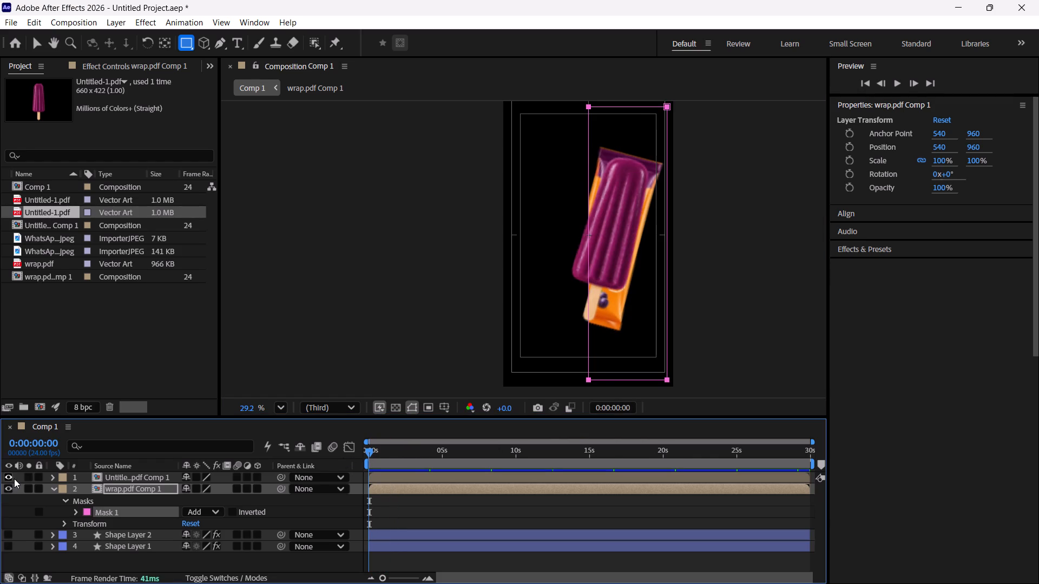
{"action": "key", "text": "space"}
{"action": "key", "text": "space"}
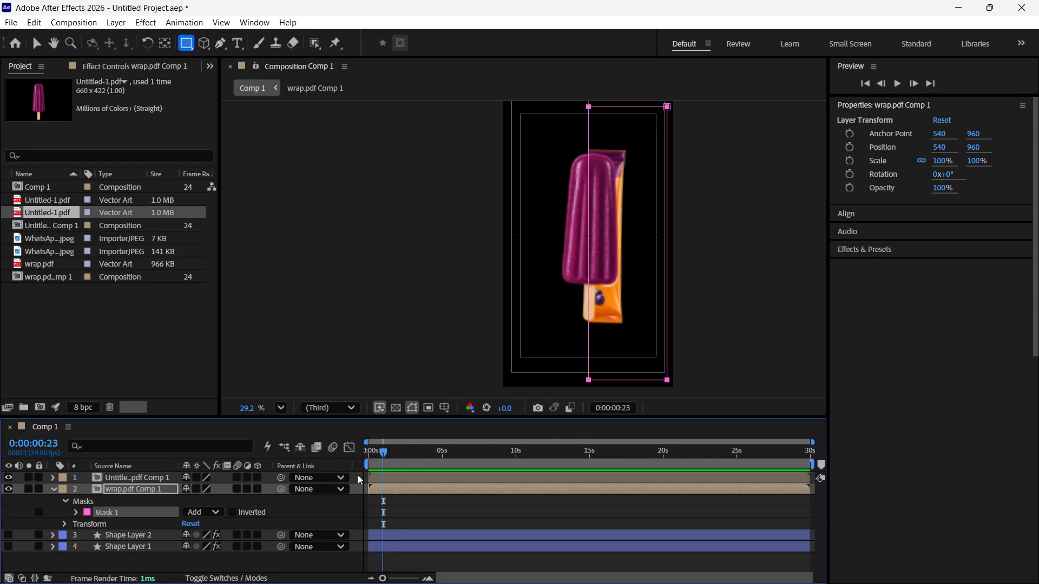
{"action": "left_click_drag", "start_coordinate": [380, 453], "coordinate": [341, 456]}
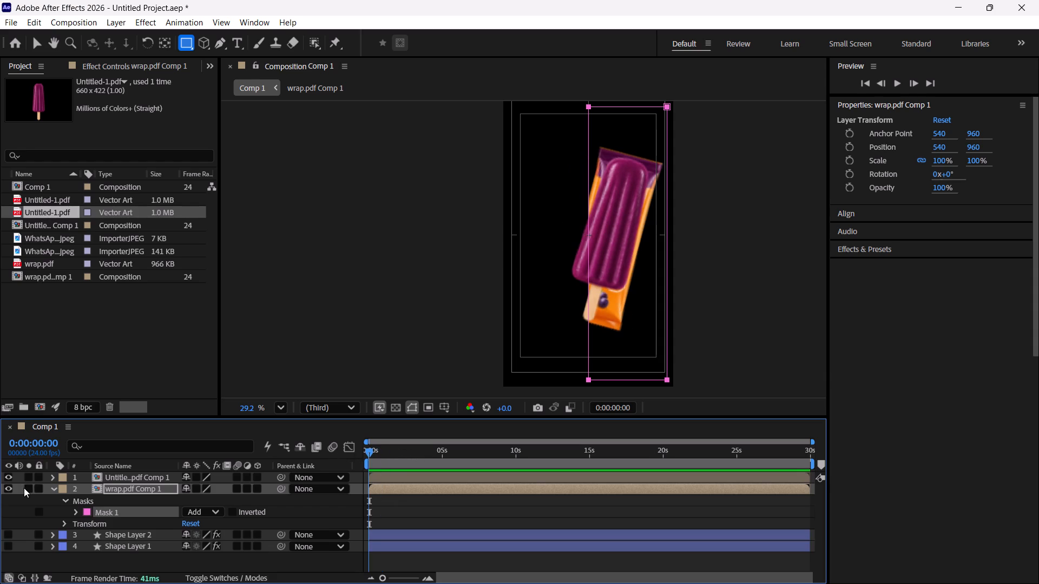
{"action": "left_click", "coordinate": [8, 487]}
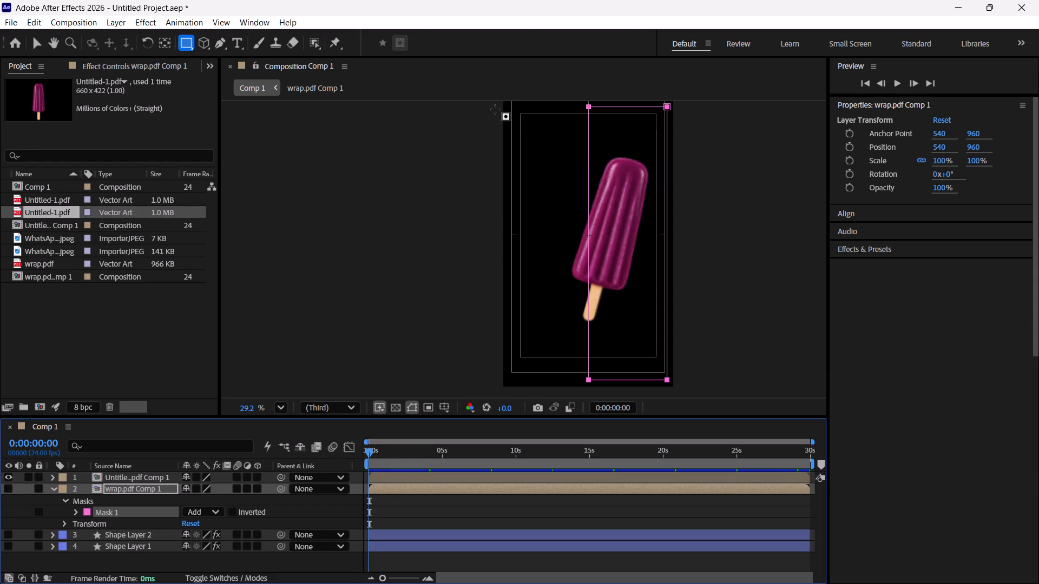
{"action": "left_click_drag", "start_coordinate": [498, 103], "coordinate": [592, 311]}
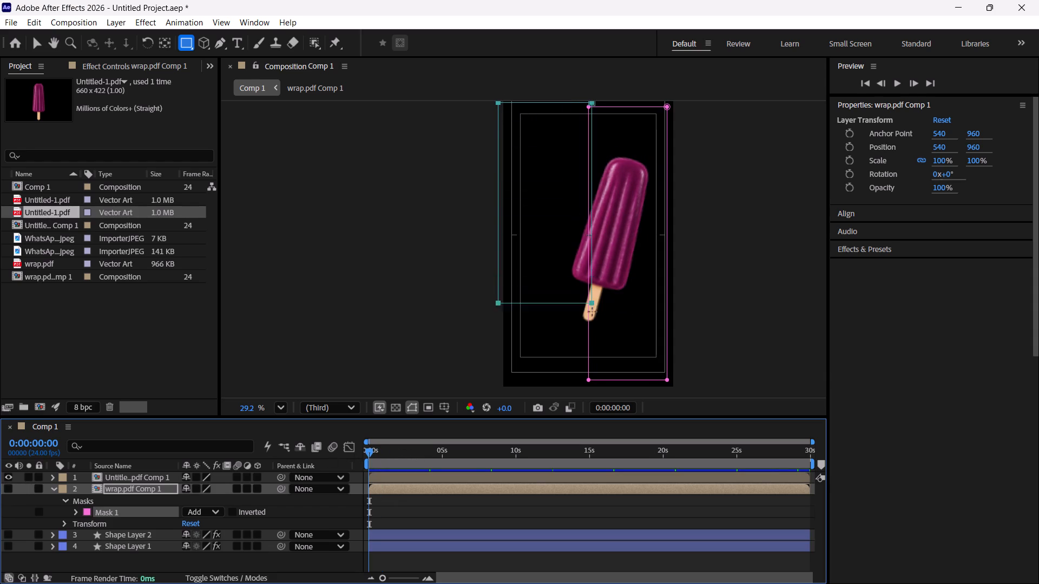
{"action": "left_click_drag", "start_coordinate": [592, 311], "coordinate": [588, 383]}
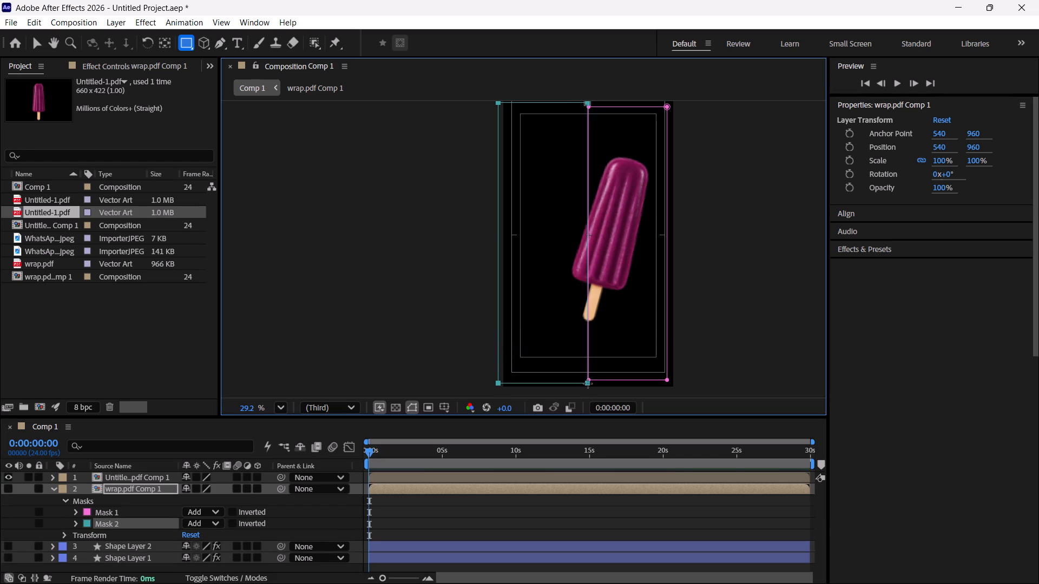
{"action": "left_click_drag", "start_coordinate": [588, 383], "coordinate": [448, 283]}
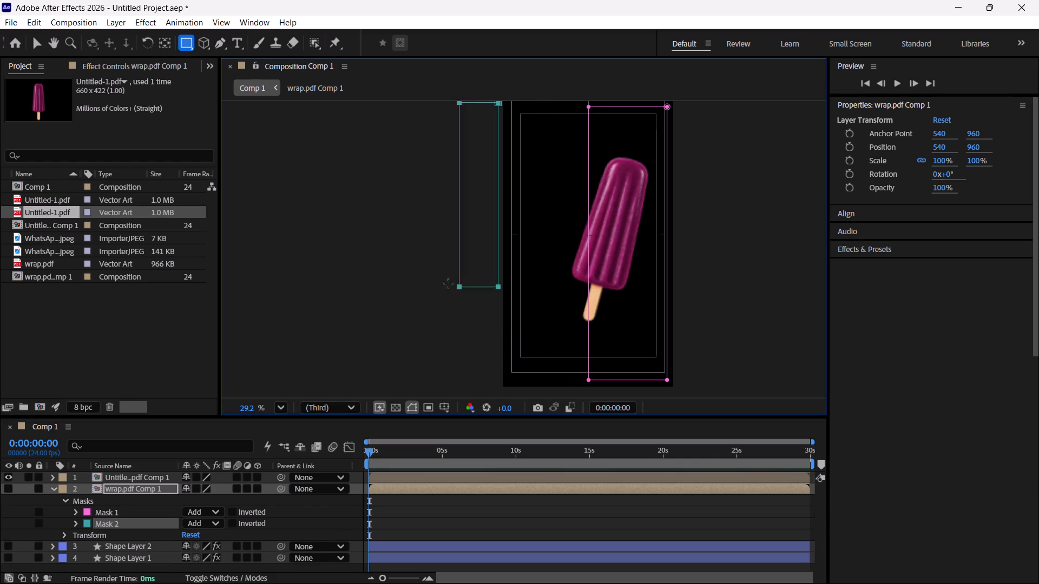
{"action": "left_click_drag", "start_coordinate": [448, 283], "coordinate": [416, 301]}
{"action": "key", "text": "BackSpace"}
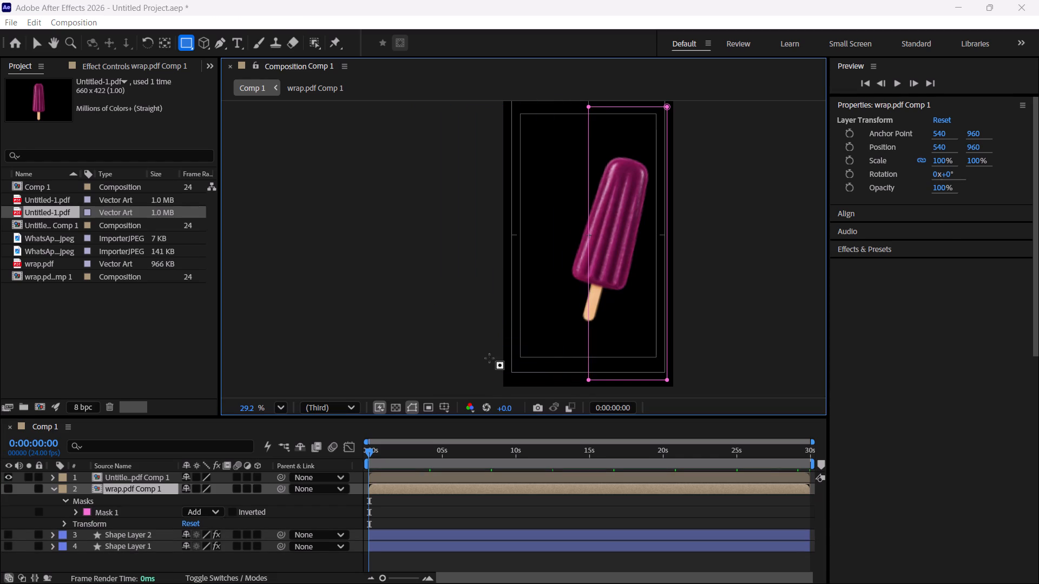
Switch to the class 02 recording and replay the half mask drawn on the pre-composed wrapper layer.
{"action": "key", "text": "space"}
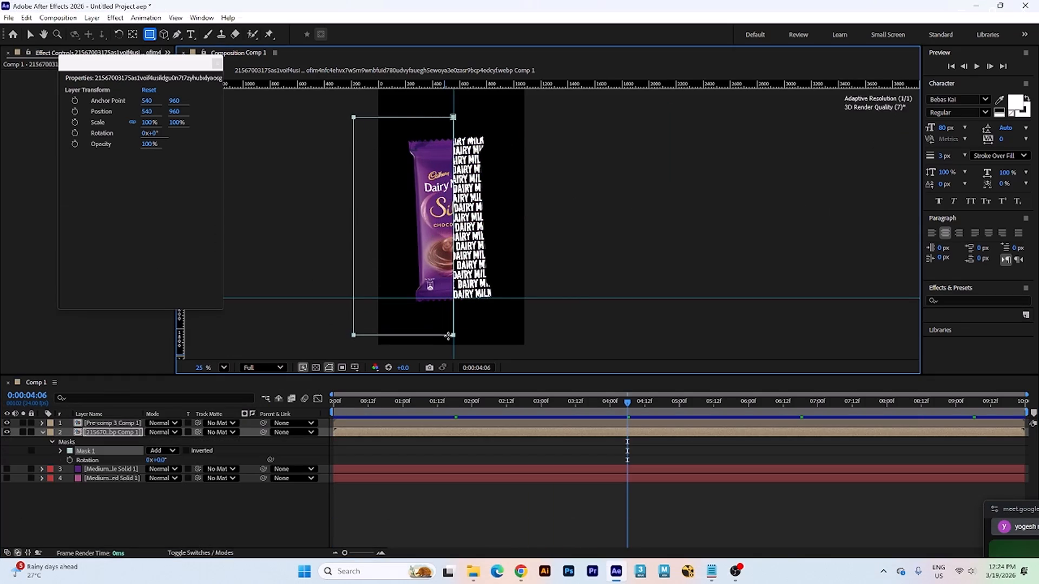
{"action": "key", "text": "space"}
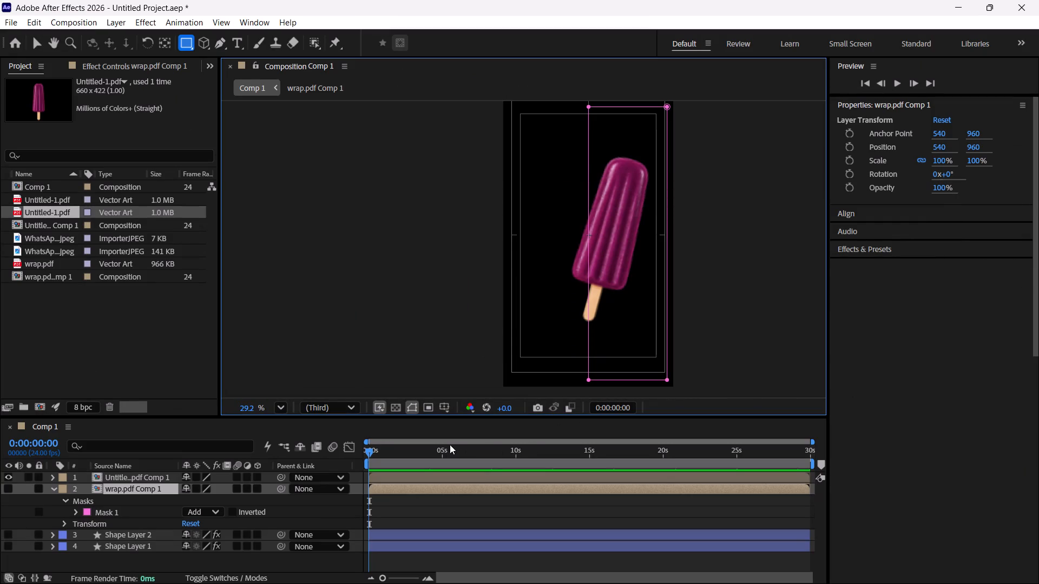
Preview the popsicle alone in Comp 1, then show wrap.pdf Comp 1 again and preview both layers together.
{"action": "key", "text": "space"}
{"action": "key", "text": "space"}
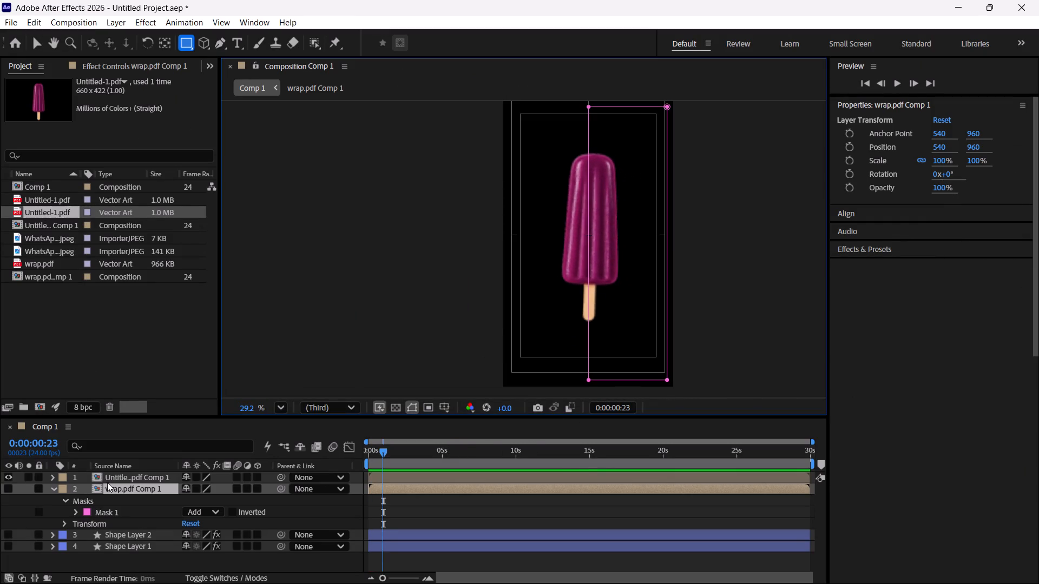
{"action": "left_click", "coordinate": [7, 490]}
{"action": "key", "text": "space"}
{"action": "key", "text": "space"}
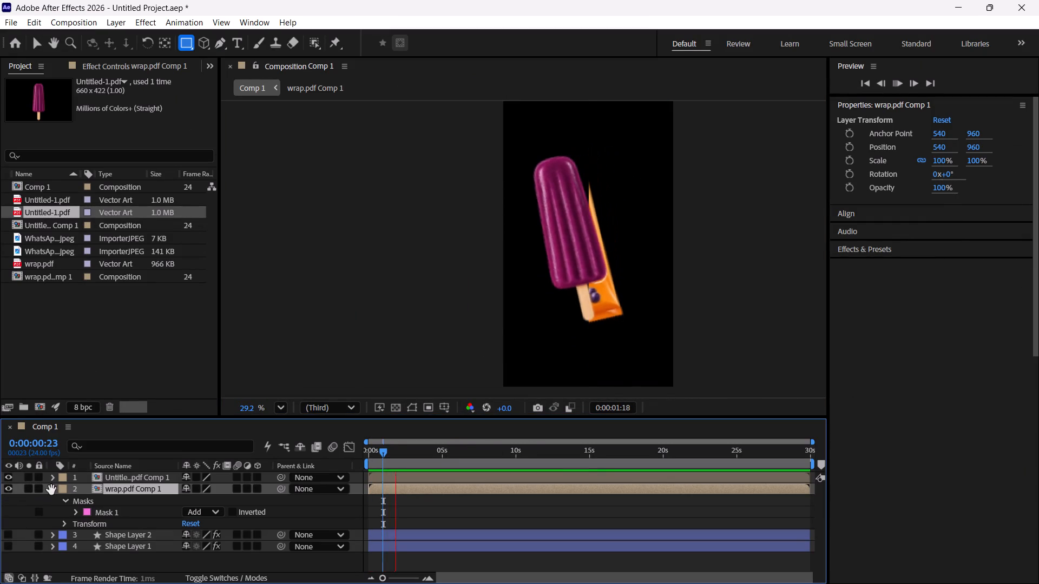
At 0:00:02:09, draw a rectangular mask on the popsicle pre-comp that keeps its left half up to the centre line.
{"action": "left_click_drag", "start_coordinate": [392, 449], "coordinate": [409, 454]}
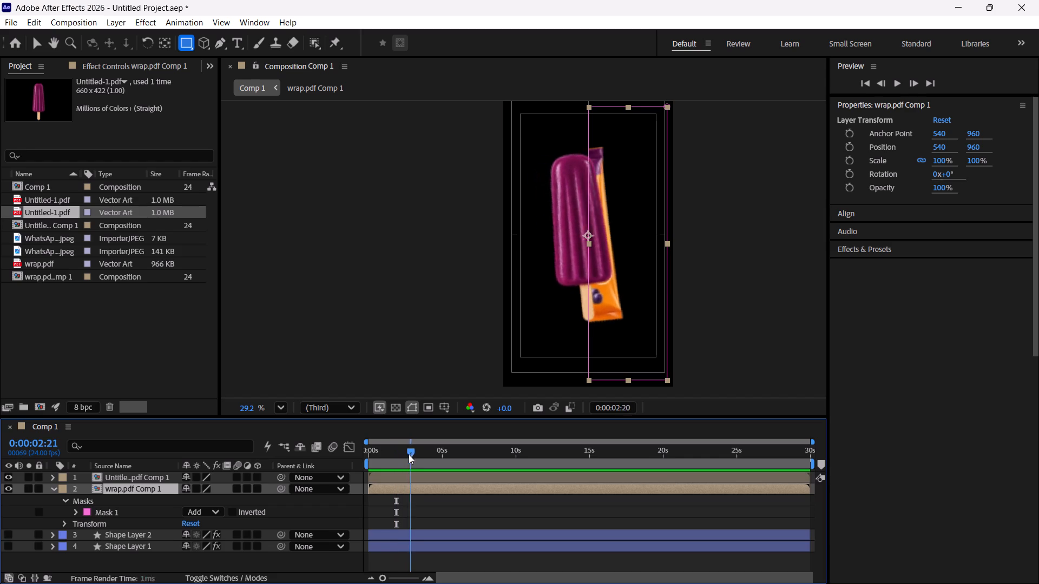
{"action": "left_click_drag", "start_coordinate": [409, 454], "coordinate": [400, 453]}
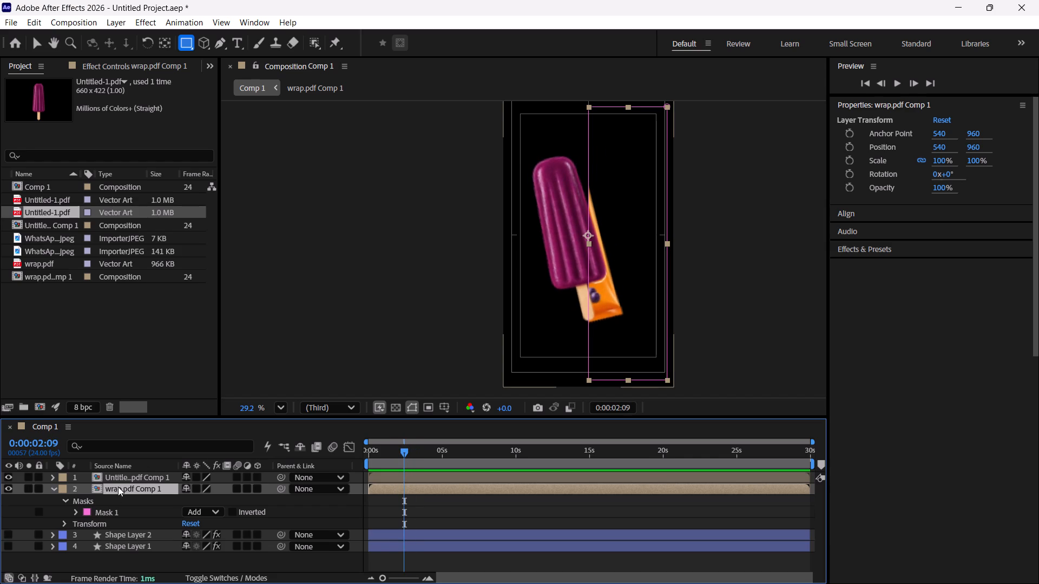
{"action": "left_click", "coordinate": [115, 477]}
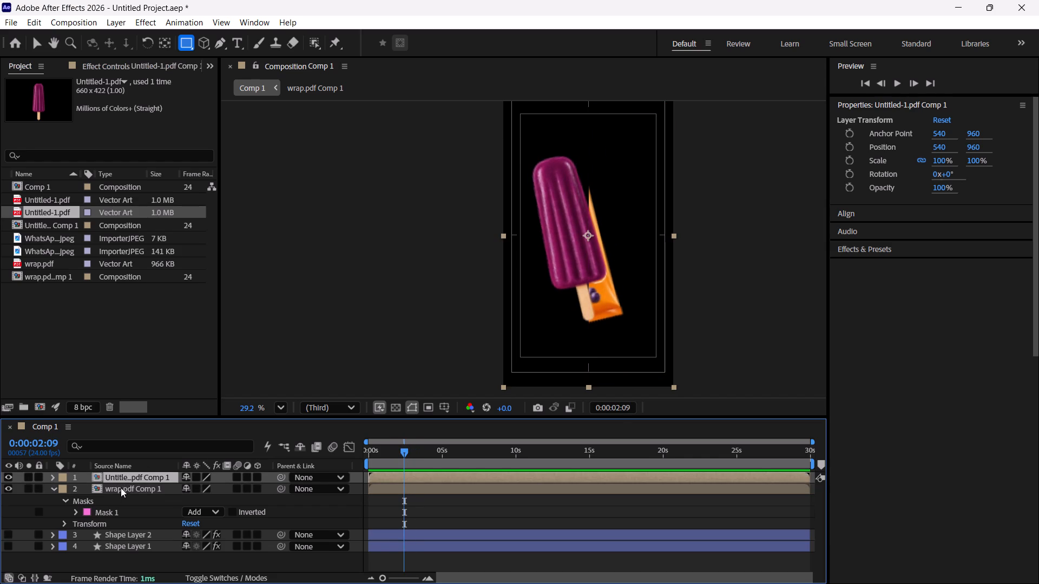
{"action": "left_click", "coordinate": [10, 474]}
{"action": "left_click", "coordinate": [11, 475]}
{"action": "left_click_drag", "start_coordinate": [491, 102], "coordinate": [560, 181]}
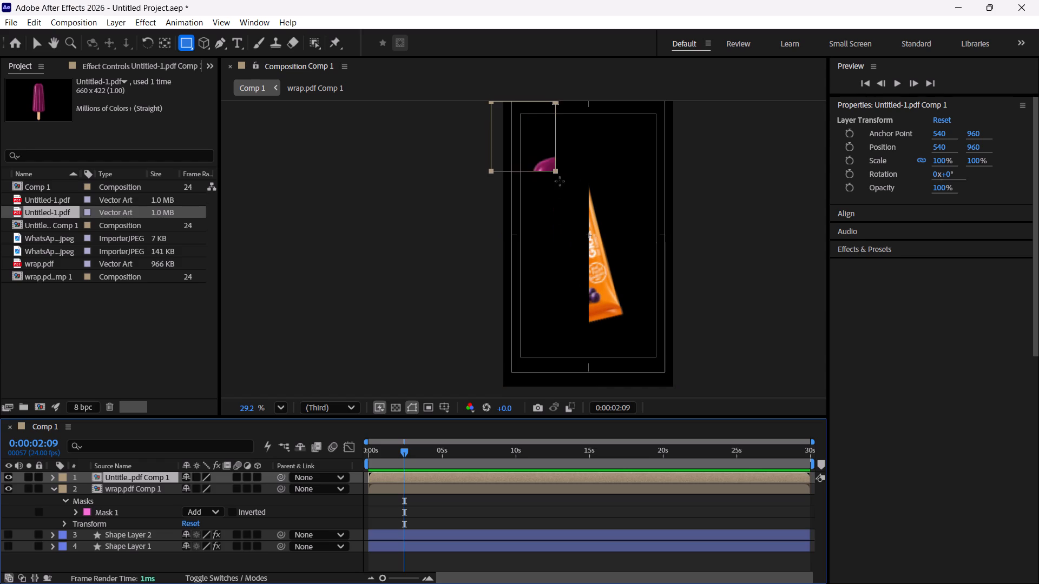
{"action": "left_click_drag", "start_coordinate": [560, 181], "coordinate": [588, 376]}
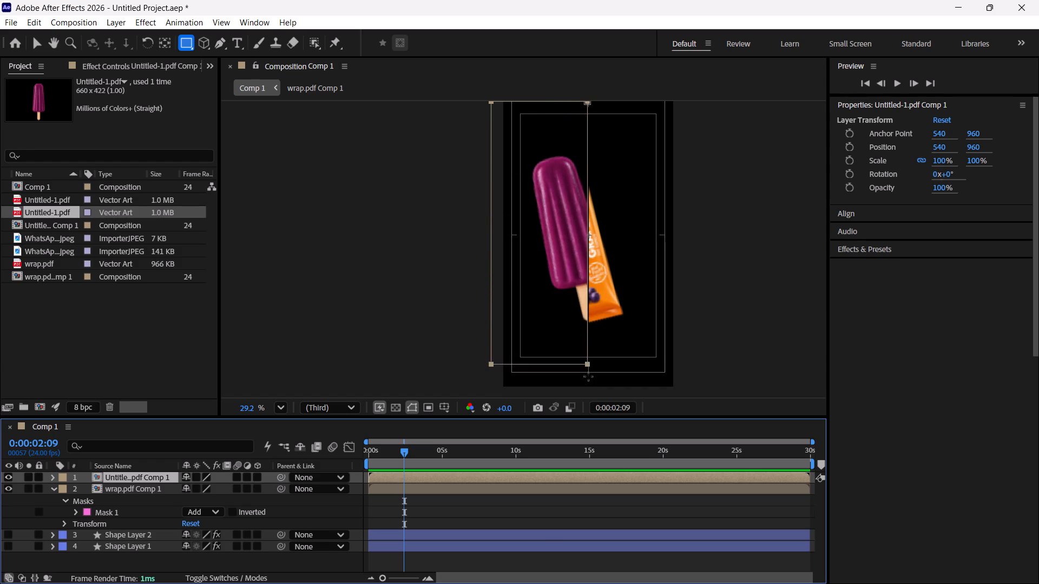
{"action": "left_click_drag", "start_coordinate": [588, 376], "coordinate": [589, 380]}
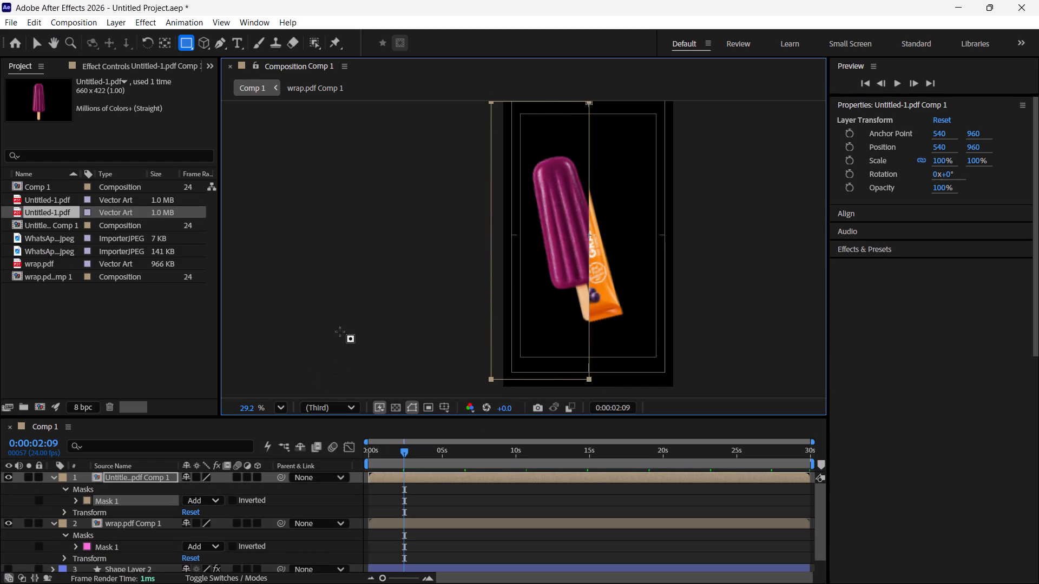
Collapse both pre-comp layers, show the background shapes Shape Layer 2 and Shape Layer 1, and return to the first frame.
{"action": "left_click_drag", "start_coordinate": [405, 452], "coordinate": [330, 458]}
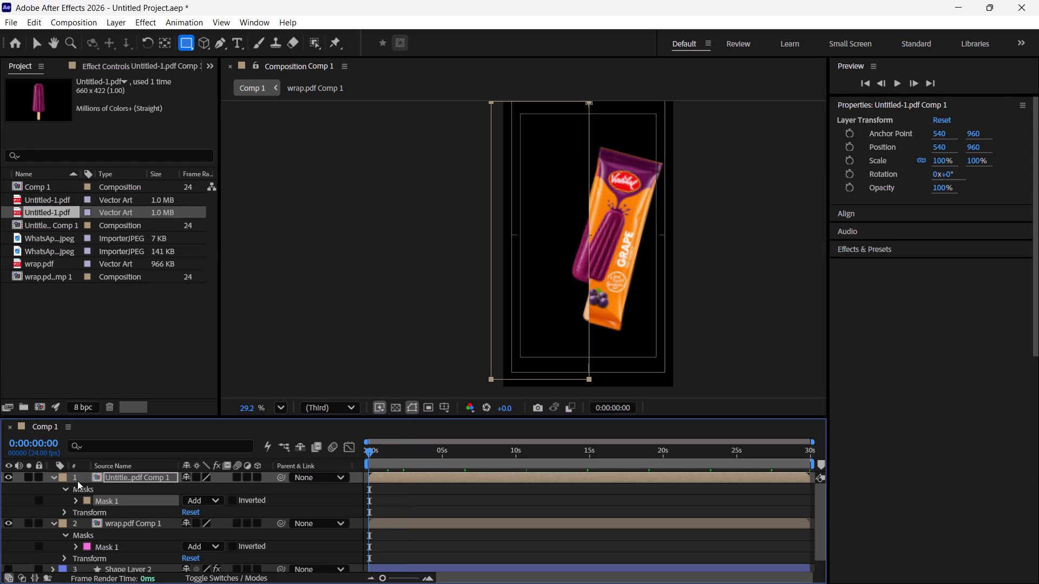
{"action": "left_click", "coordinate": [52, 475]}
{"action": "left_click", "coordinate": [52, 490]}
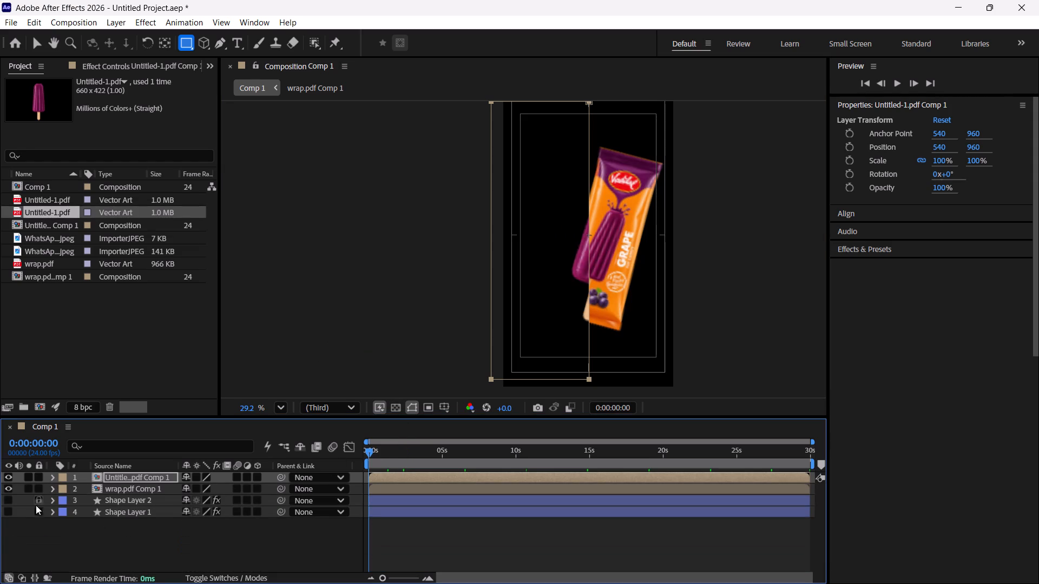
{"action": "left_click", "coordinate": [8, 498]}
{"action": "left_click", "coordinate": [10, 505]}
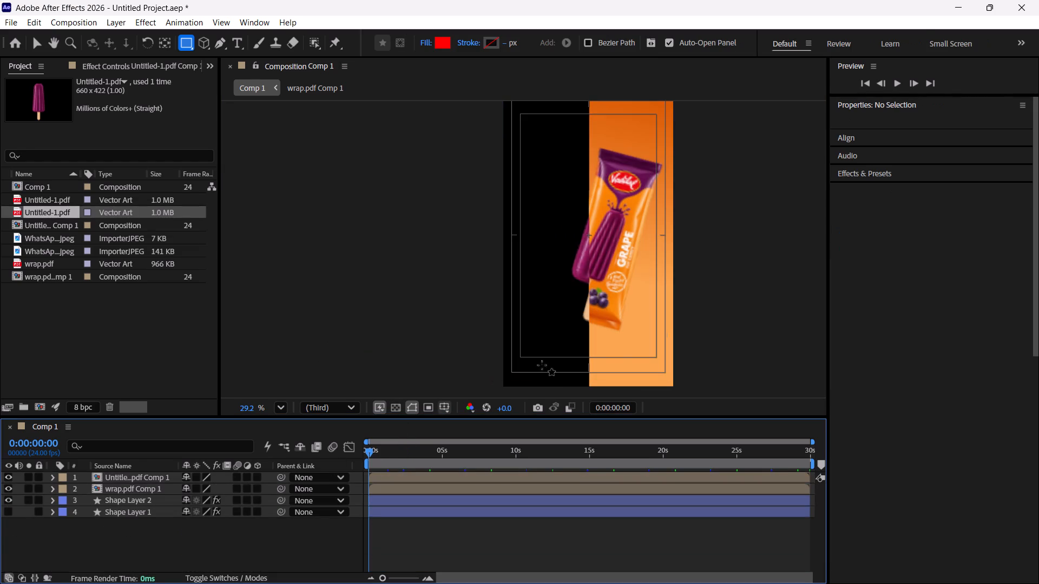
{"action": "key", "text": "space"}
{"action": "key", "text": "space"}
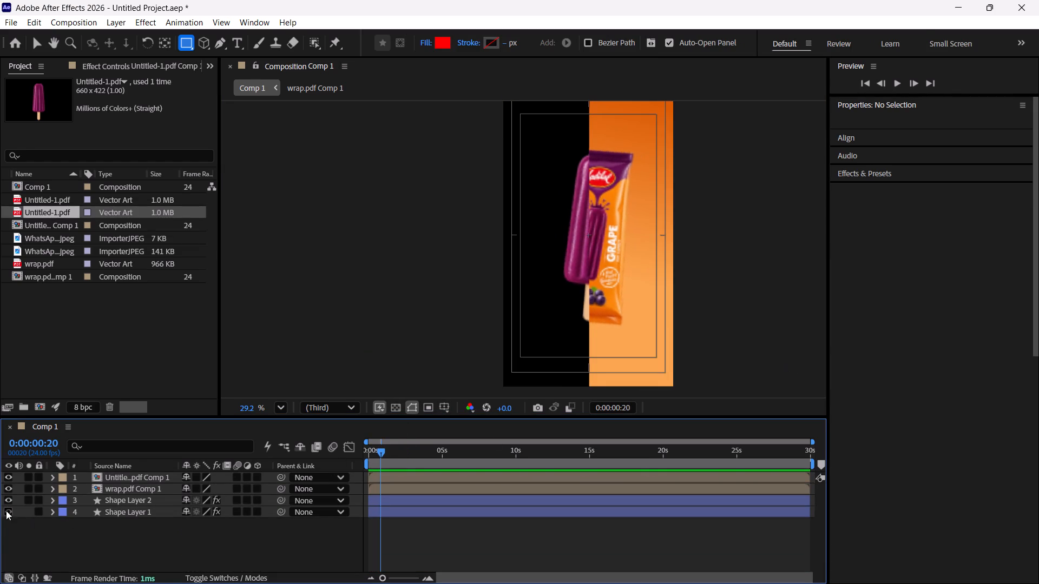
{"action": "left_click", "coordinate": [6, 512]}
{"action": "left_click_drag", "start_coordinate": [380, 450], "coordinate": [344, 457]}
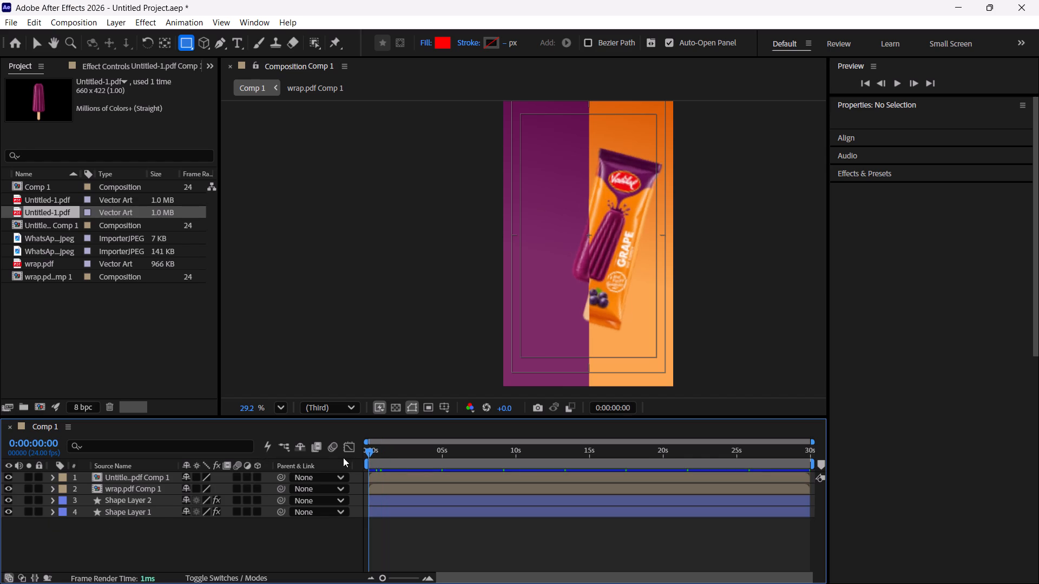
Preview the full split-reveal animation over both backgrounds and return to the first frame.
{"action": "key", "text": "space"}
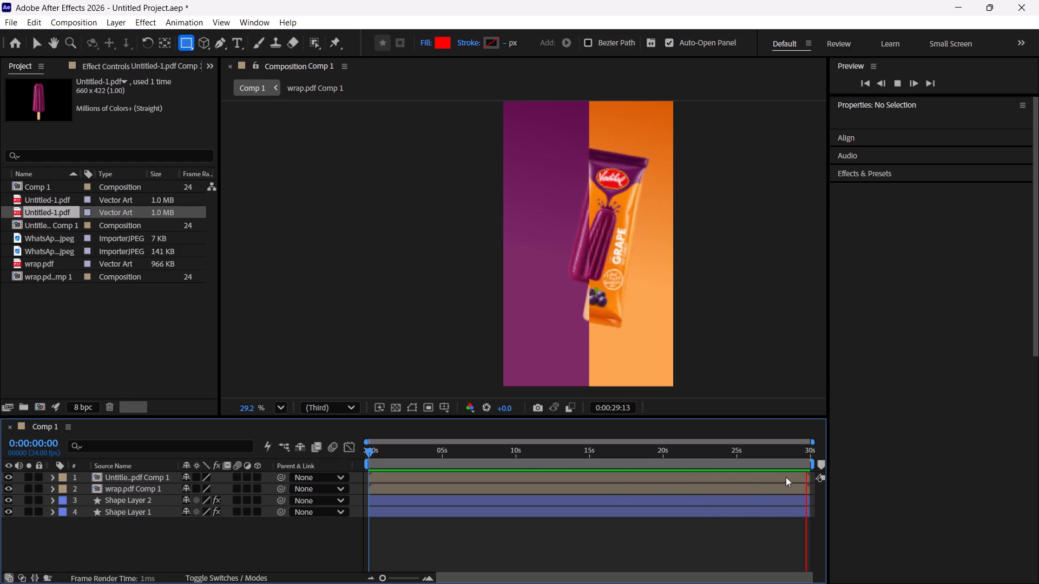
{"action": "key", "text": "space"}
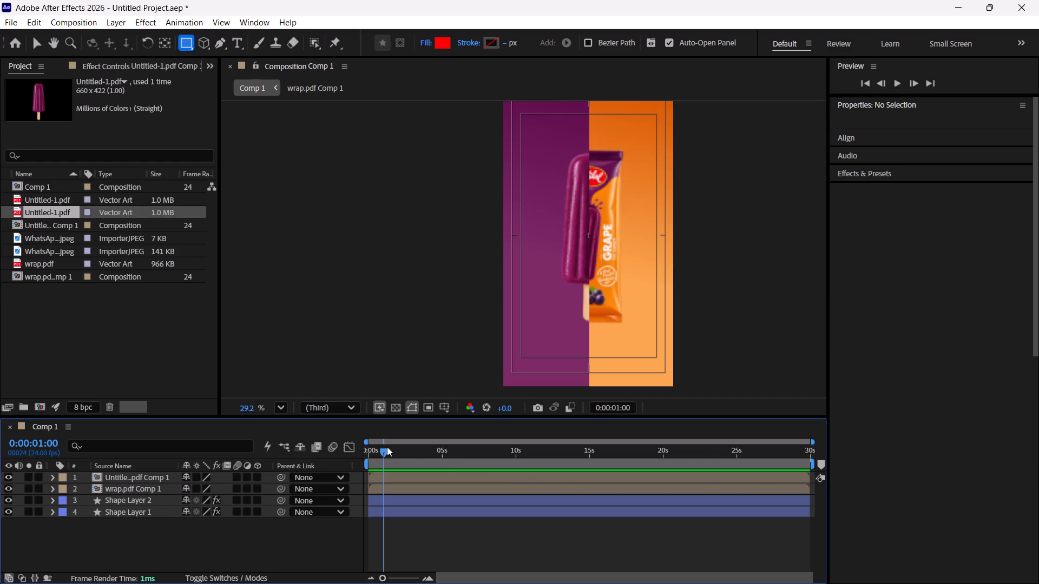
{"action": "left_click_drag", "start_coordinate": [384, 452], "coordinate": [292, 455]}
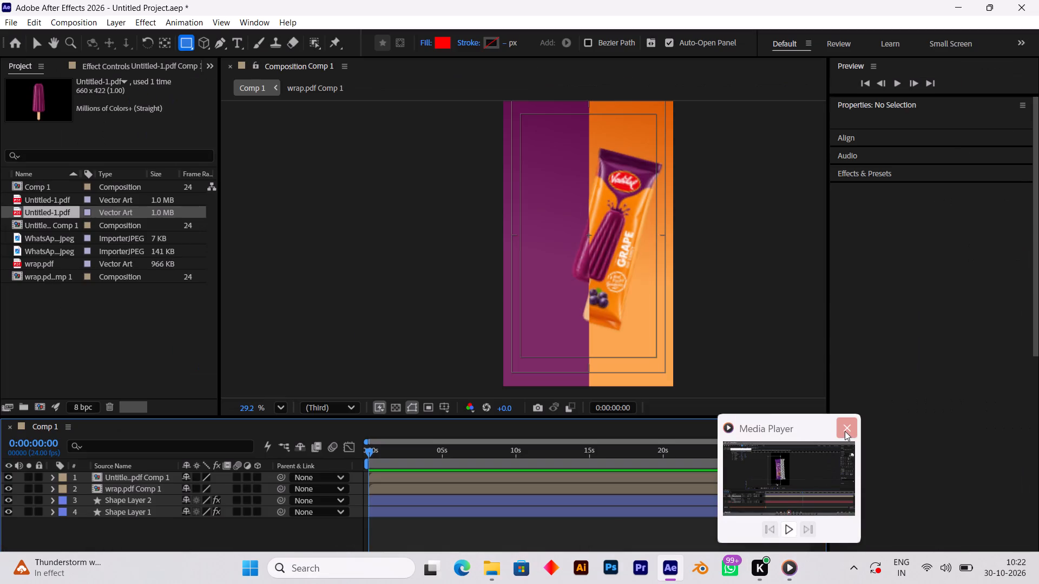
Close the Media Player recording and the PHXDownloads folder window.
{"action": "left_click", "coordinate": [845, 431]}
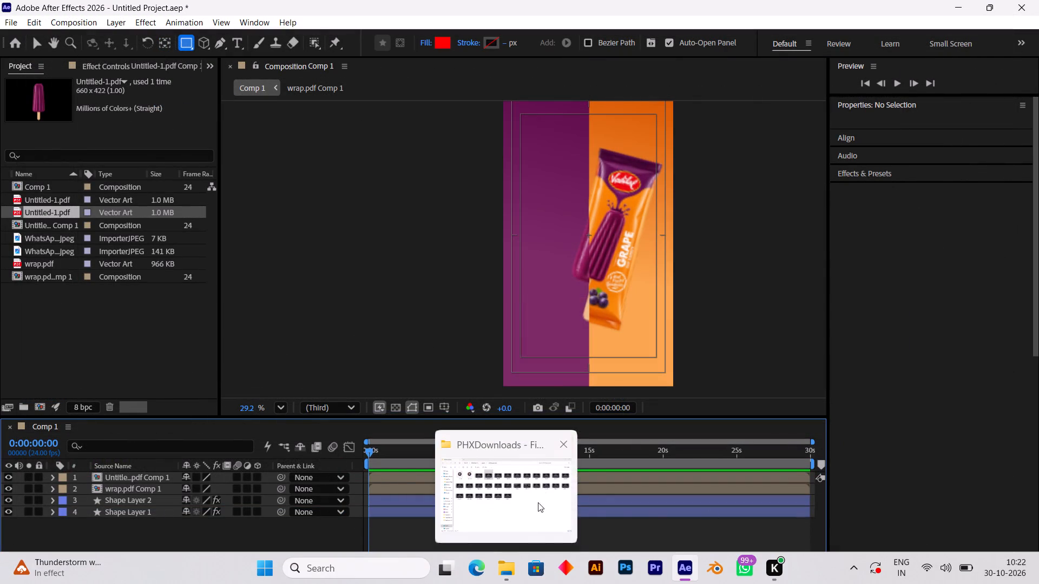
{"action": "left_click", "coordinate": [564, 444]}
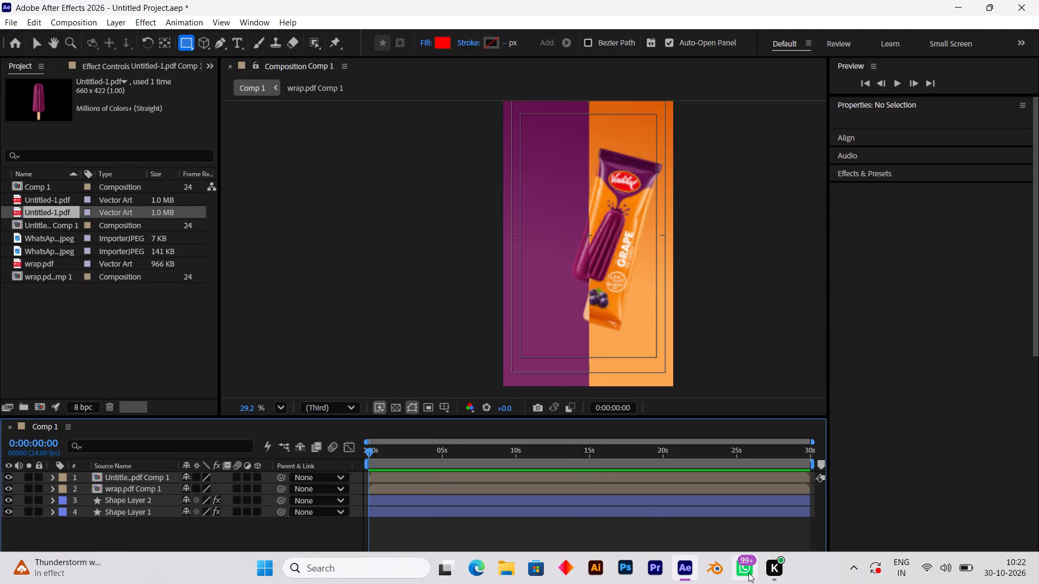
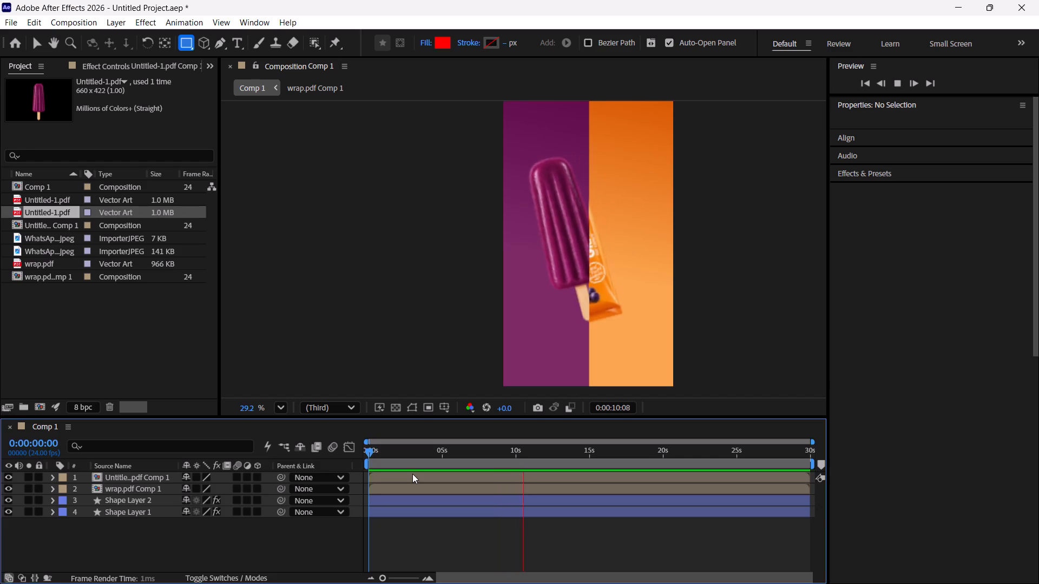
At 0:00:01:04, add a text layer reading NATURAL on the purple half, below the popsicle.
{"action": "key", "text": "space"}
{"action": "left_click_drag", "start_coordinate": [531, 447], "coordinate": [470, 455]}
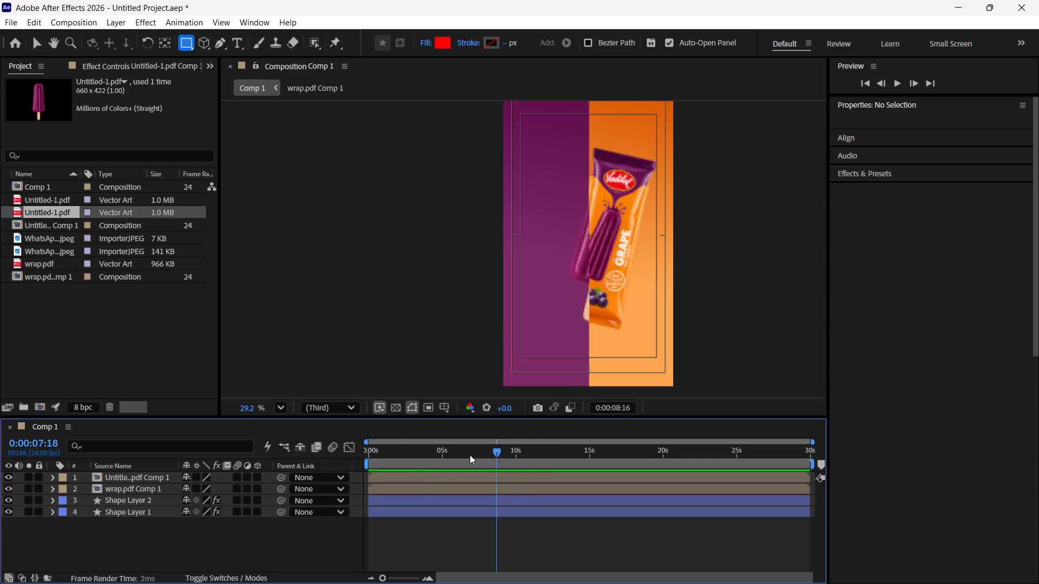
{"action": "left_click_drag", "start_coordinate": [470, 455], "coordinate": [378, 462]}
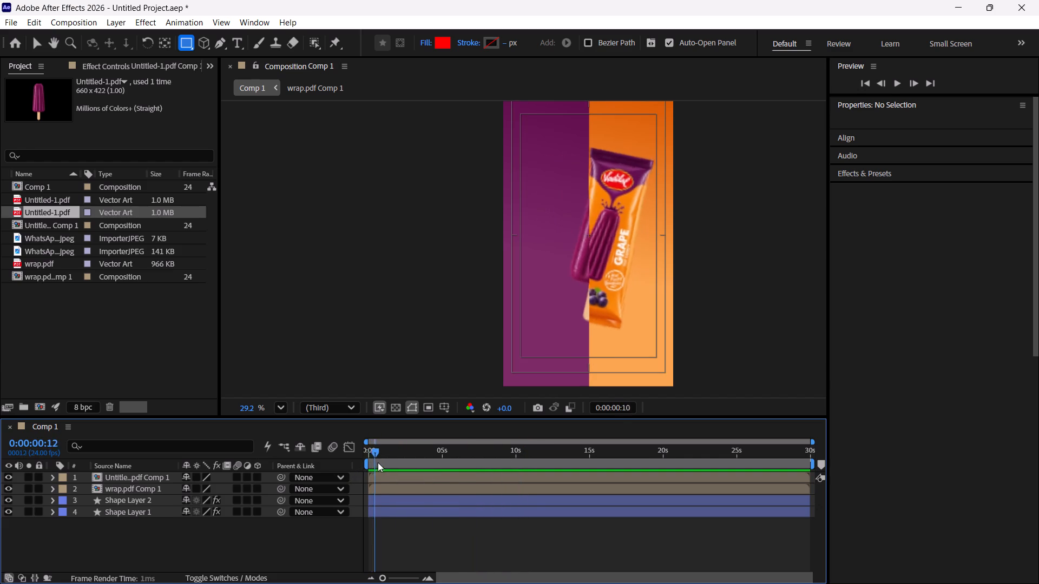
{"action": "left_click_drag", "start_coordinate": [378, 462], "coordinate": [386, 460]}
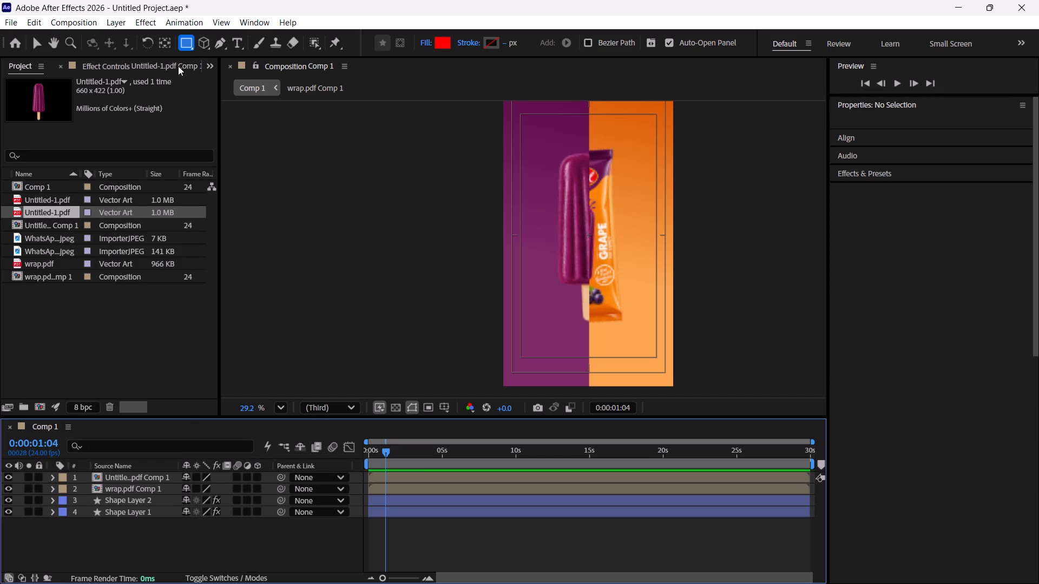
{"action": "left_click", "coordinate": [235, 46]}
{"action": "left_click", "coordinate": [531, 330]}
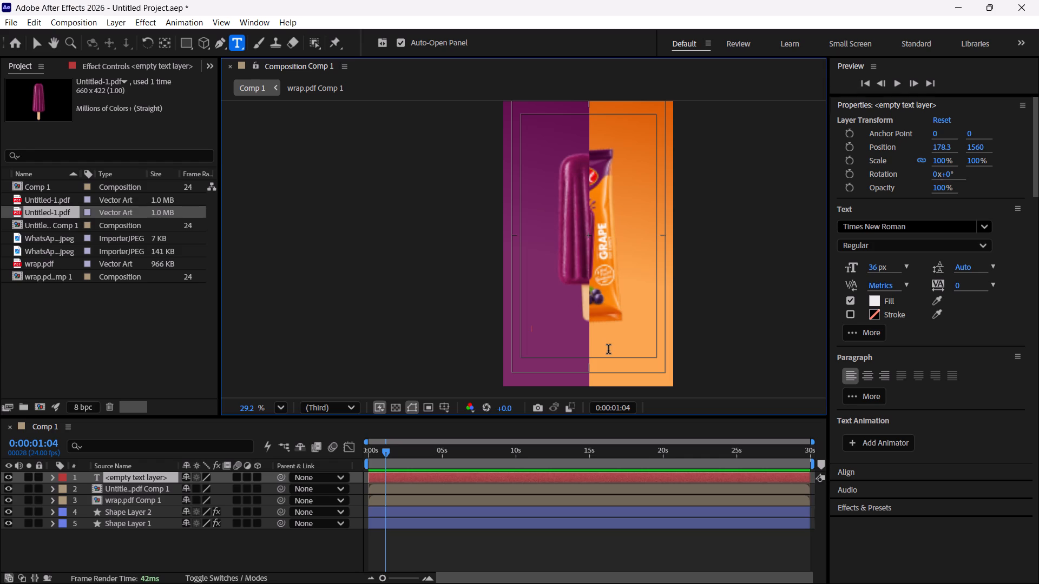
{"action": "key", "text": "shift+n"}
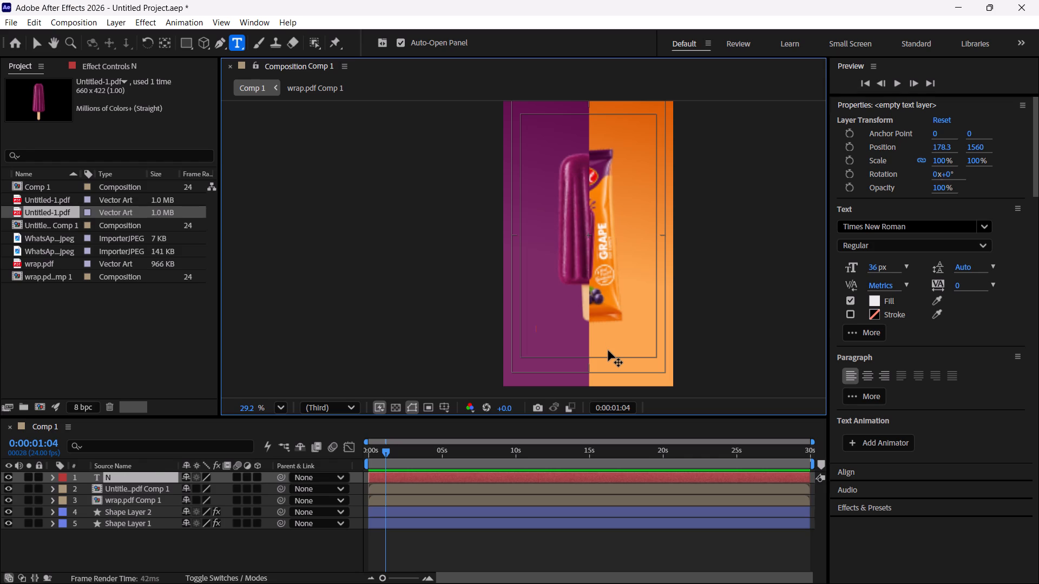
{"action": "type", "text": "ATURAL"}
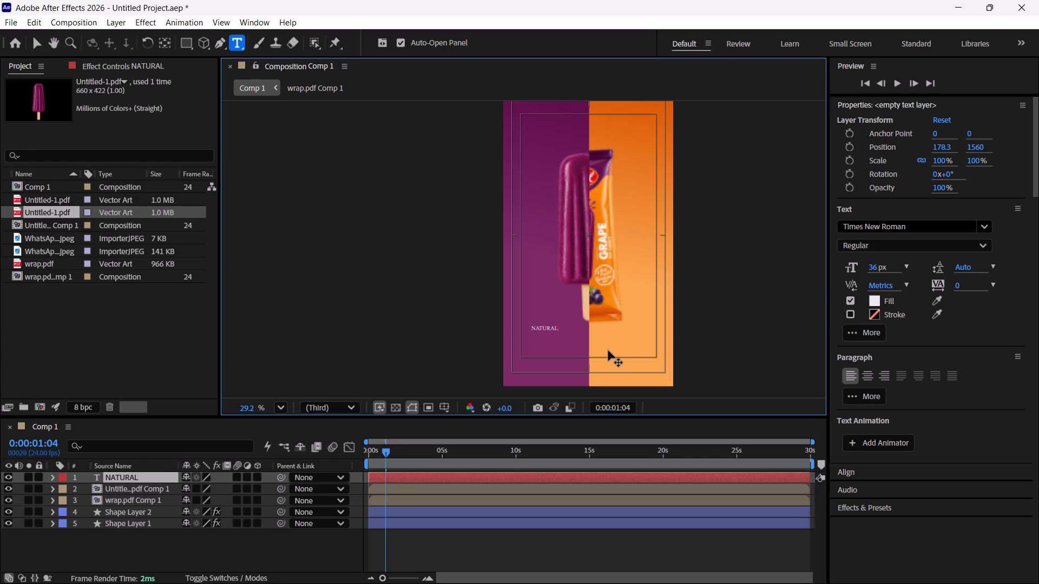
{"action": "left_click", "coordinate": [335, 203]}
{"action": "key", "text": "Return"}
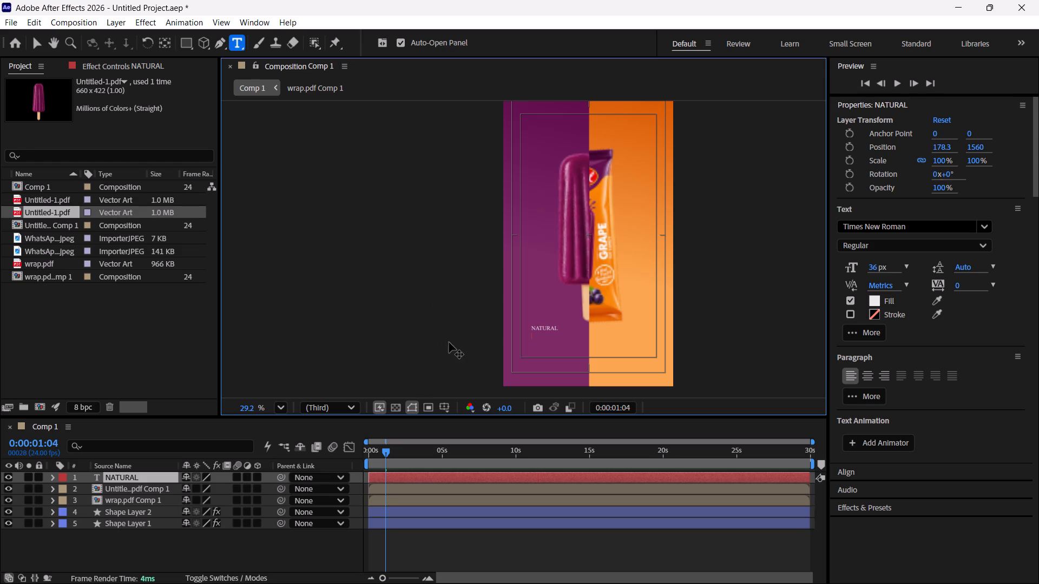
{"action": "key", "text": "BackSpace"}
Add a separate text layer reading FLAVOUR just beneath the NATURAL text.
{"action": "left_click", "coordinate": [239, 39]}
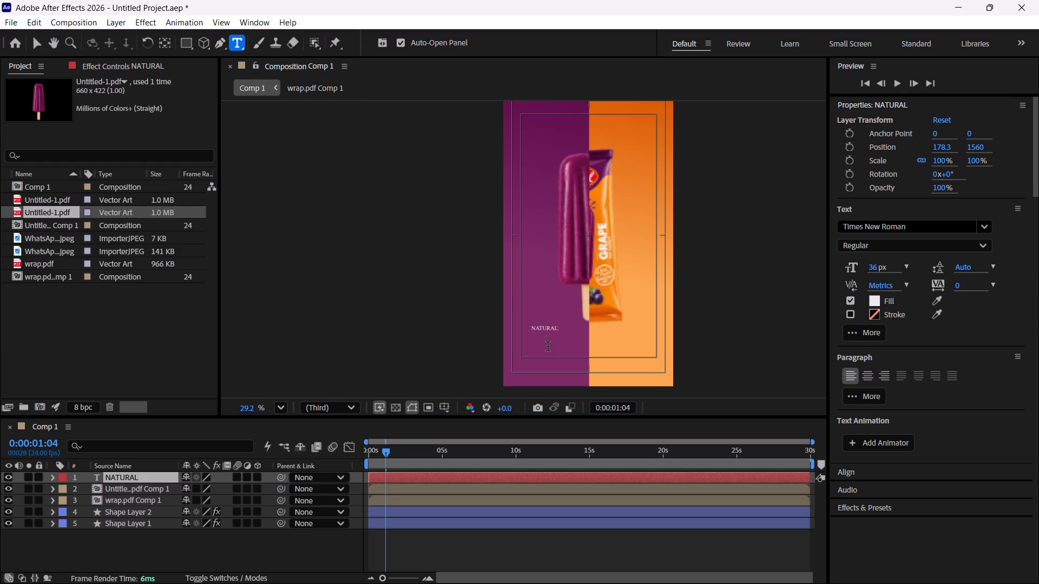
{"action": "left_click", "coordinate": [543, 341]}
{"action": "left_click", "coordinate": [557, 331]}
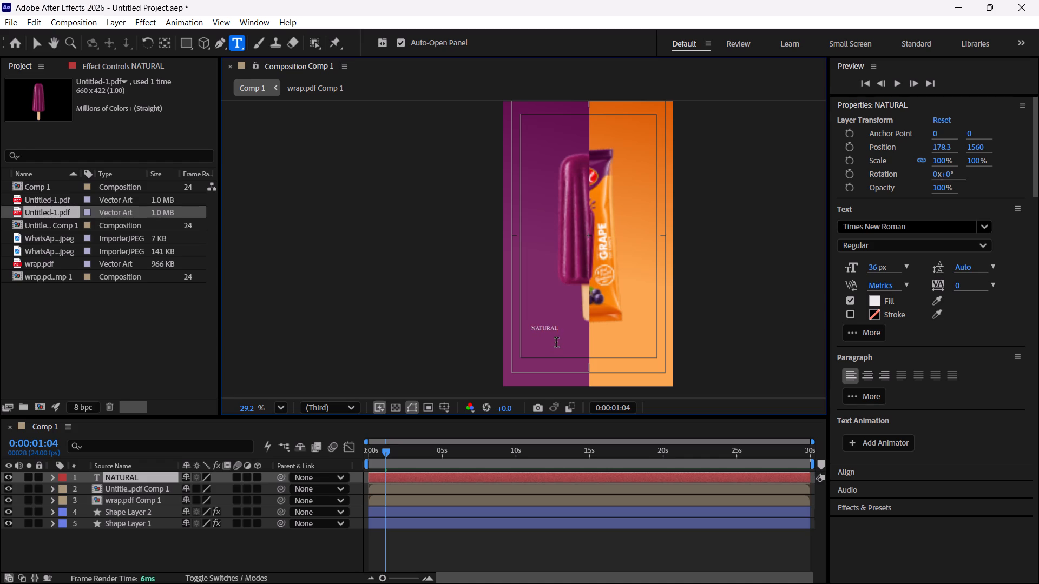
{"action": "scroll", "coordinate": [555, 342], "scroll_direction": "up", "scroll_amount": 9}
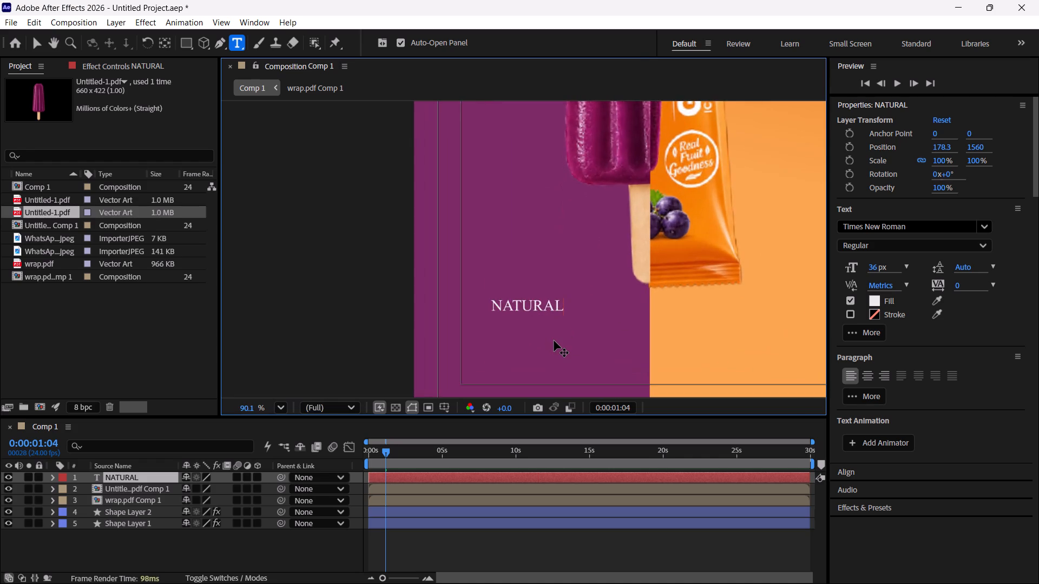
{"action": "scroll", "coordinate": [554, 340], "scroll_direction": "up", "scroll_amount": 3}
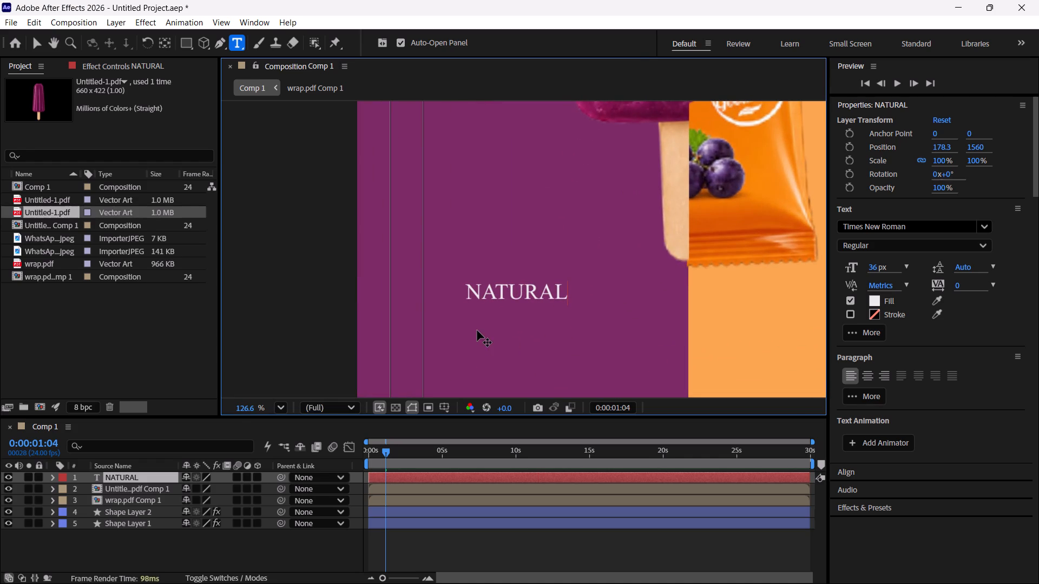
{"action": "scroll", "coordinate": [482, 330], "scroll_direction": "down", "scroll_amount": 1}
{"action": "middle_click_drag", "start_coordinate": [521, 325], "coordinate": [514, 300]}
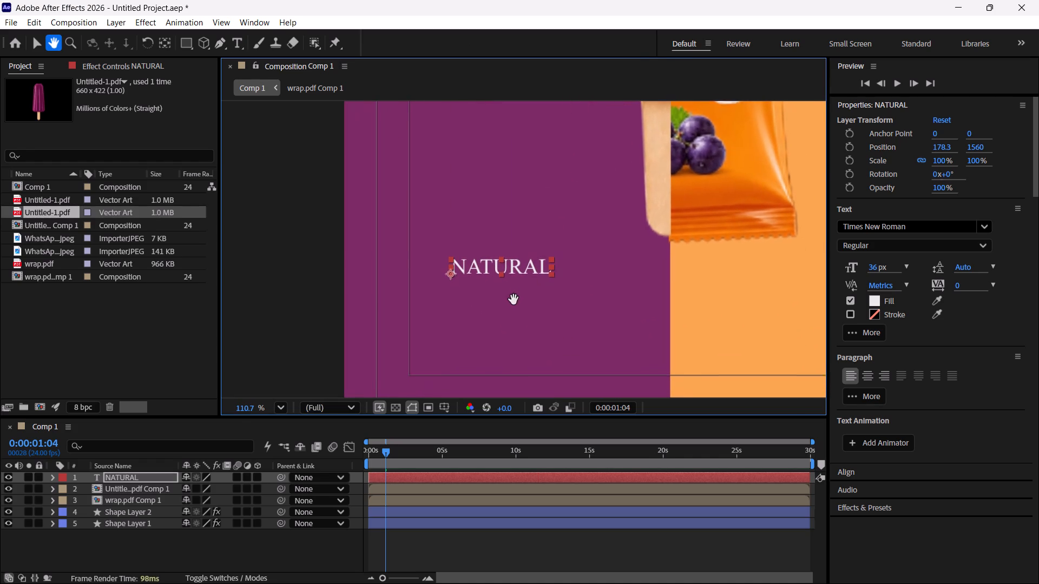
{"action": "middle_click_drag", "start_coordinate": [514, 300], "coordinate": [513, 289]}
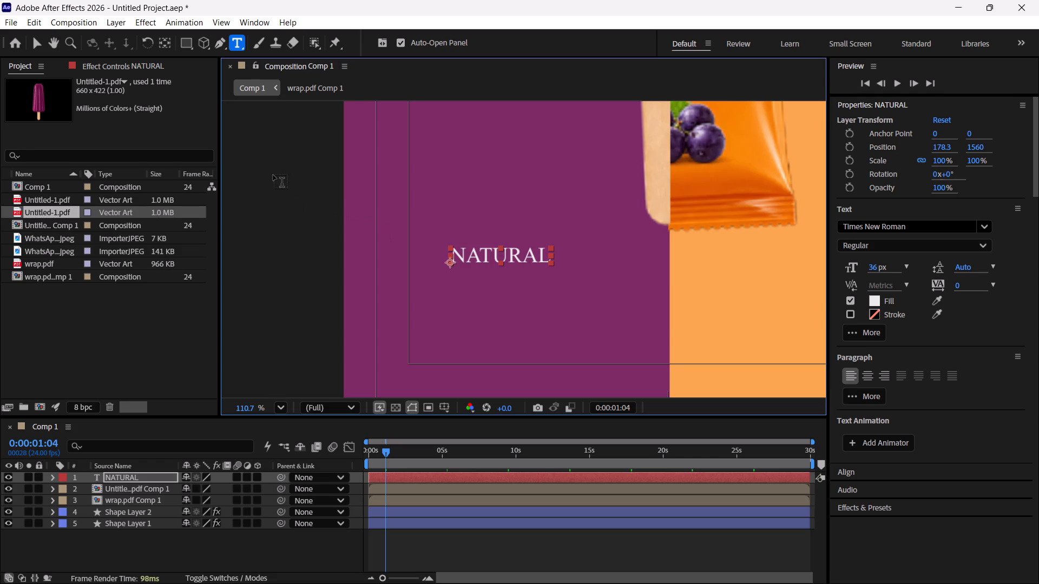
{"action": "left_click", "coordinate": [484, 282]}
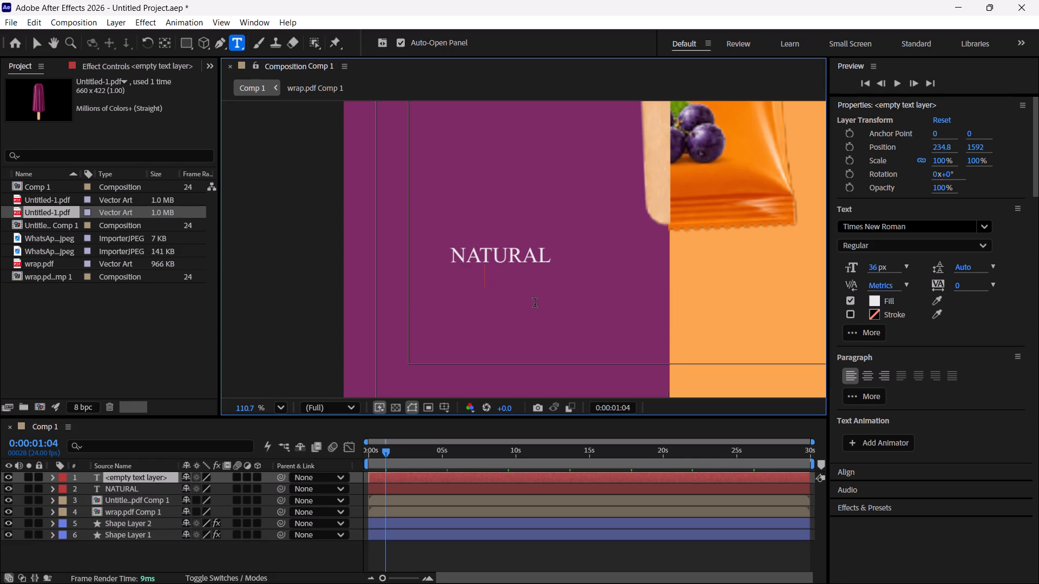
{"action": "type", "text": "FLA"}
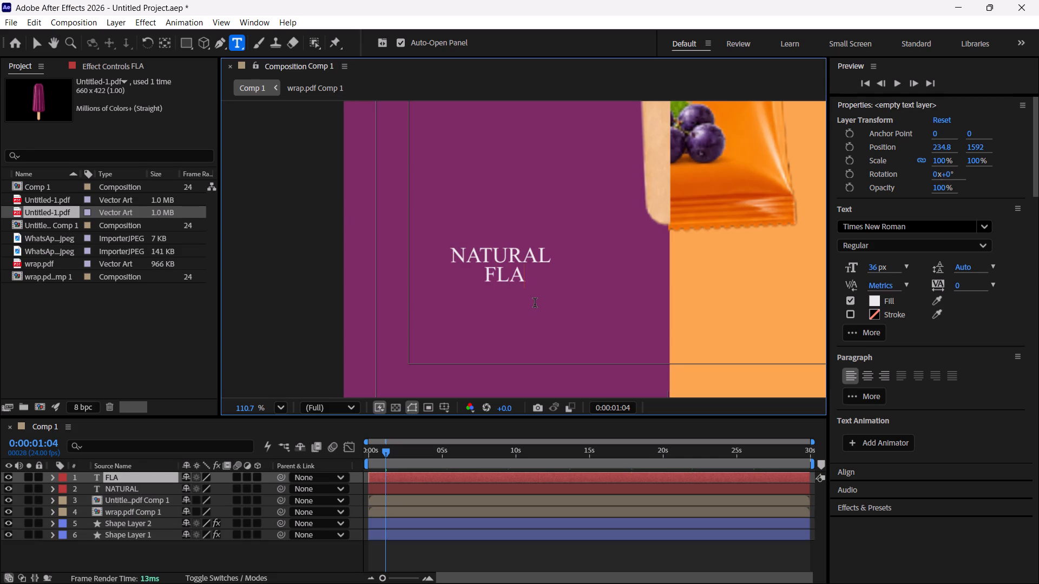
{"action": "type", "text": "VOUR"}
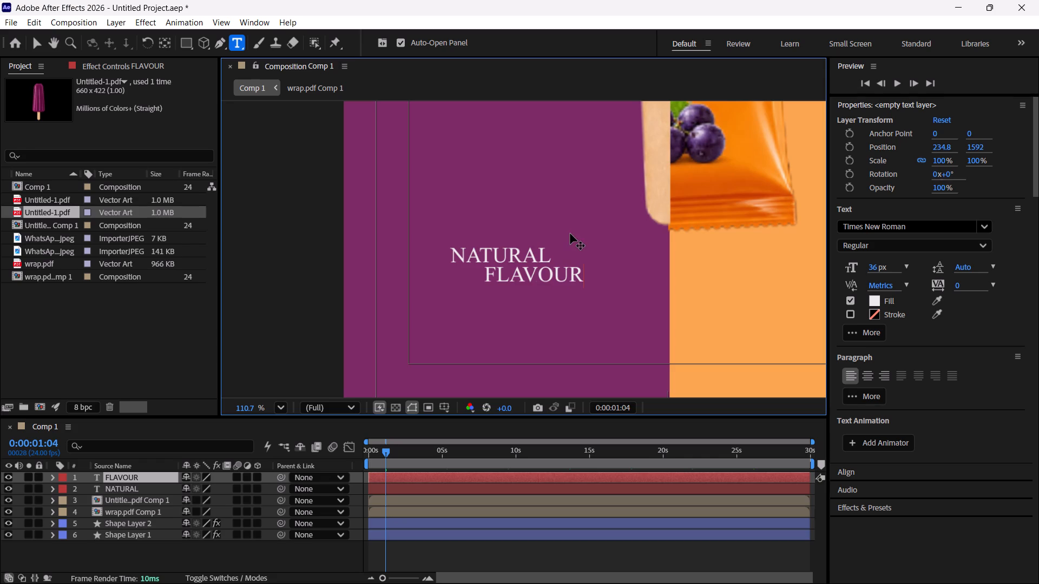
{"action": "scroll", "coordinate": [415, 193], "scroll_direction": "down", "scroll_amount": 1}
{"action": "middle_click", "coordinate": [415, 193]}
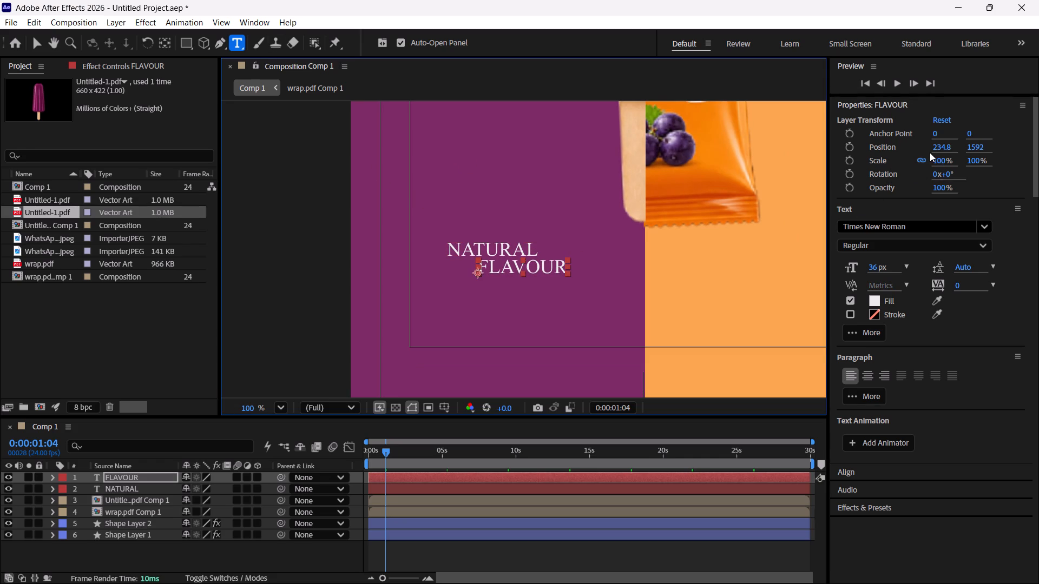
Shift the FLAVOUR layer horizontally so that it lines up directly under NATURAL.
{"action": "left_click_drag", "start_coordinate": [938, 147], "coordinate": [904, 152]}
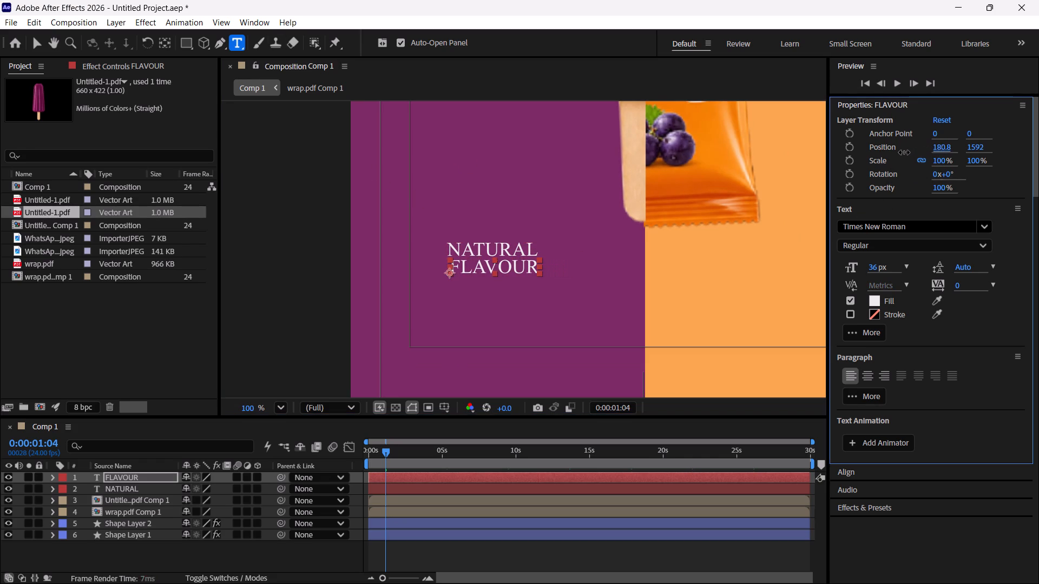
{"action": "left_click_drag", "start_coordinate": [904, 152], "coordinate": [906, 153]}
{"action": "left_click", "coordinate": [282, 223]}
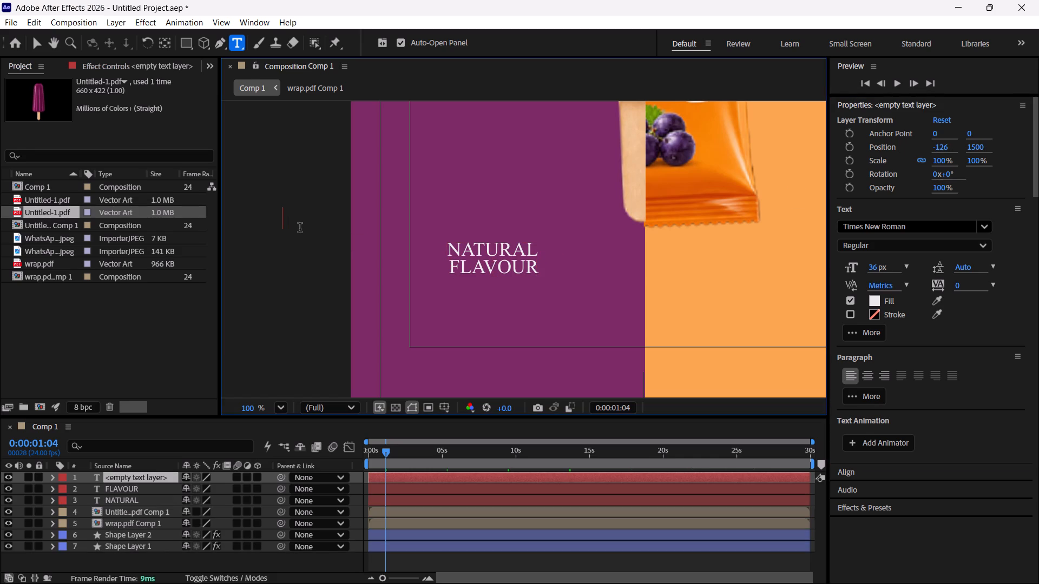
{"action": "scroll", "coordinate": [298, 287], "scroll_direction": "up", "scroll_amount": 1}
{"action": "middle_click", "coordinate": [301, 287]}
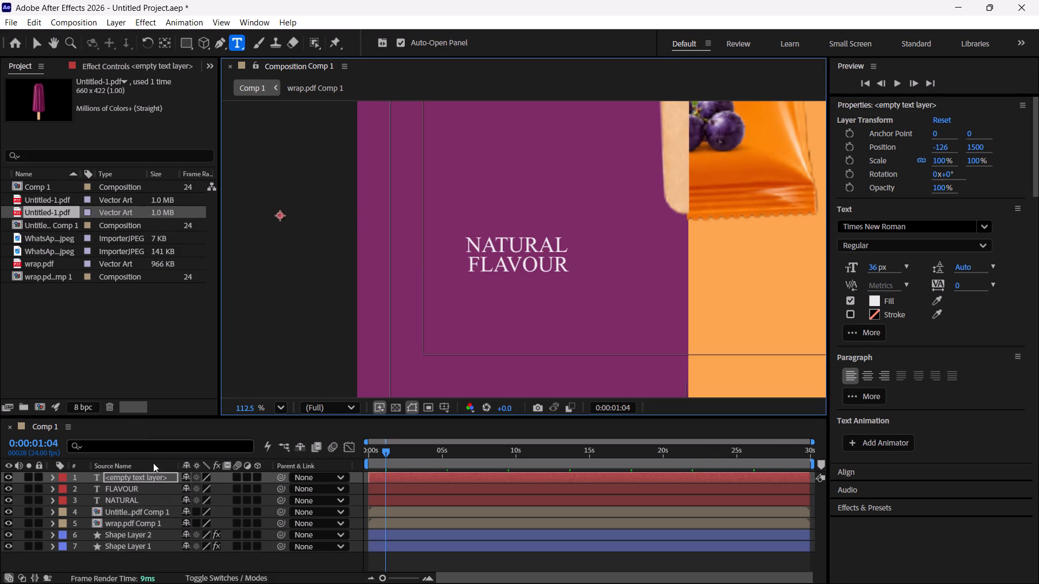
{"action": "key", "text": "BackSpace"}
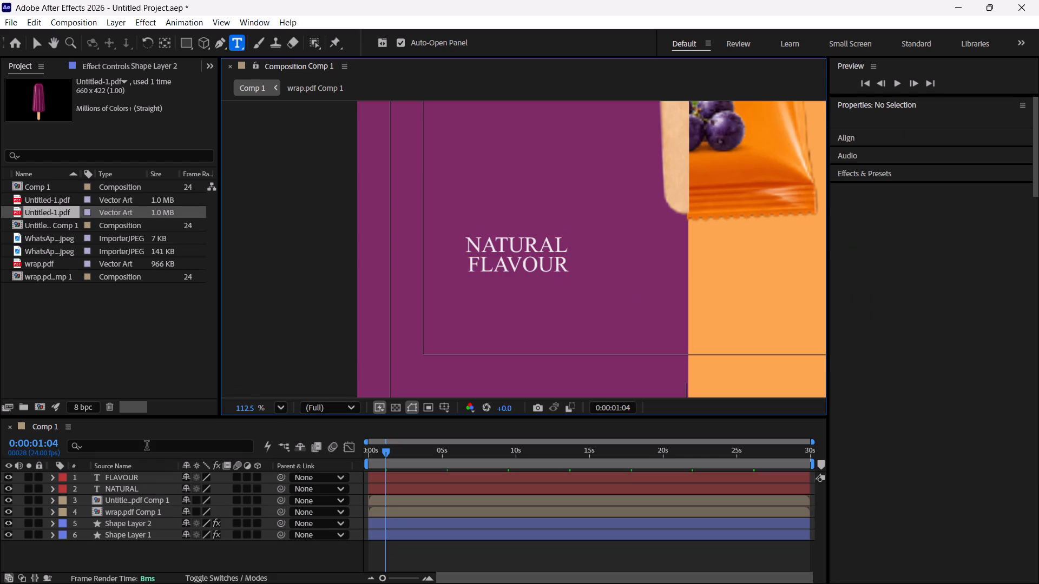
Change the last decimal digit of the NATURAL layer's horizontal position to 9.
{"action": "left_click", "coordinate": [110, 487]}
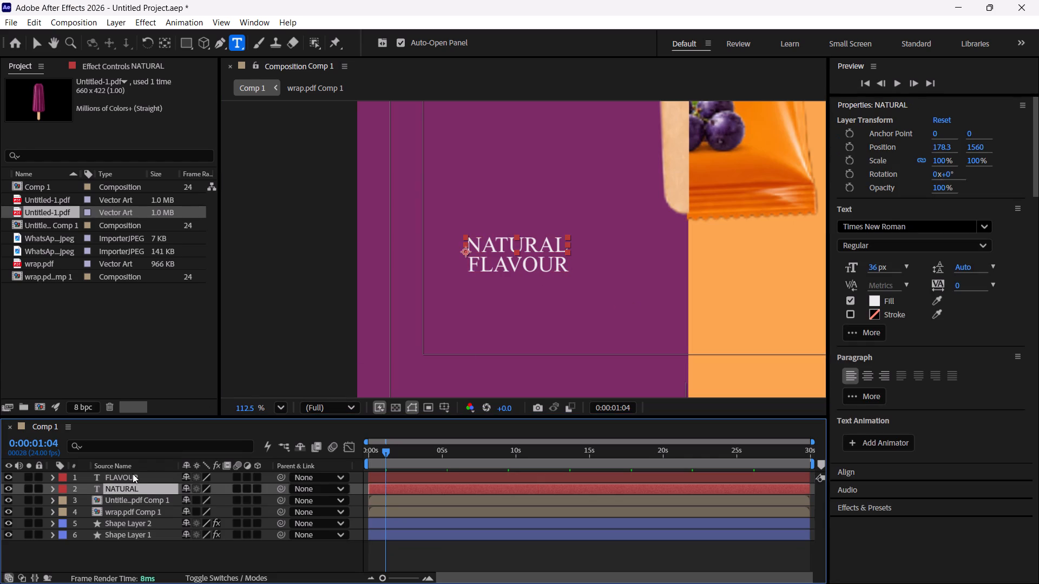
{"action": "left_click", "coordinate": [942, 147]}
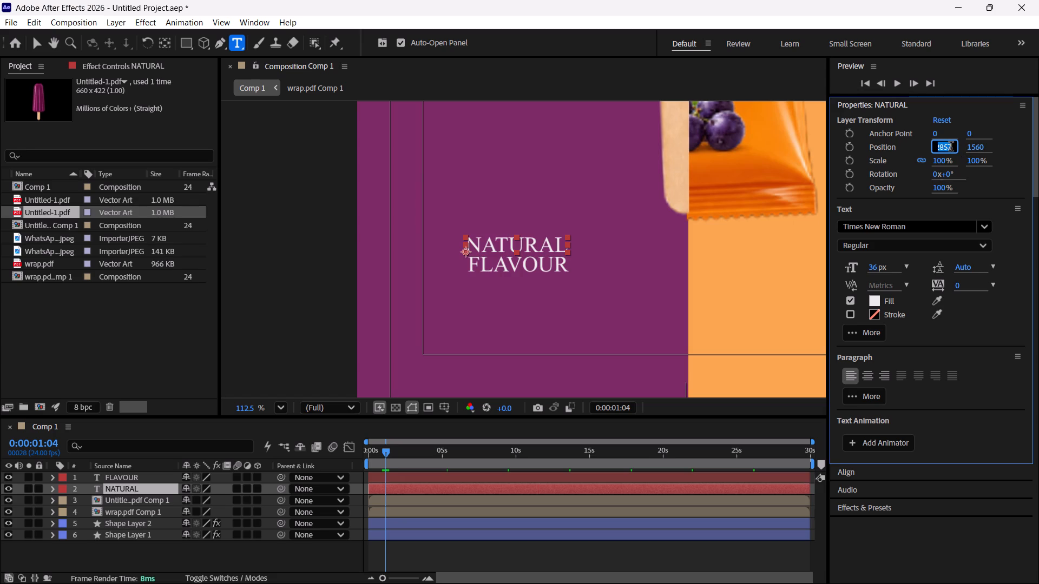
{"action": "left_click", "coordinate": [951, 148]}
{"action": "key", "text": "BackSpace"}
{"action": "key", "text": "9"}
{"action": "key", "text": "Return"}
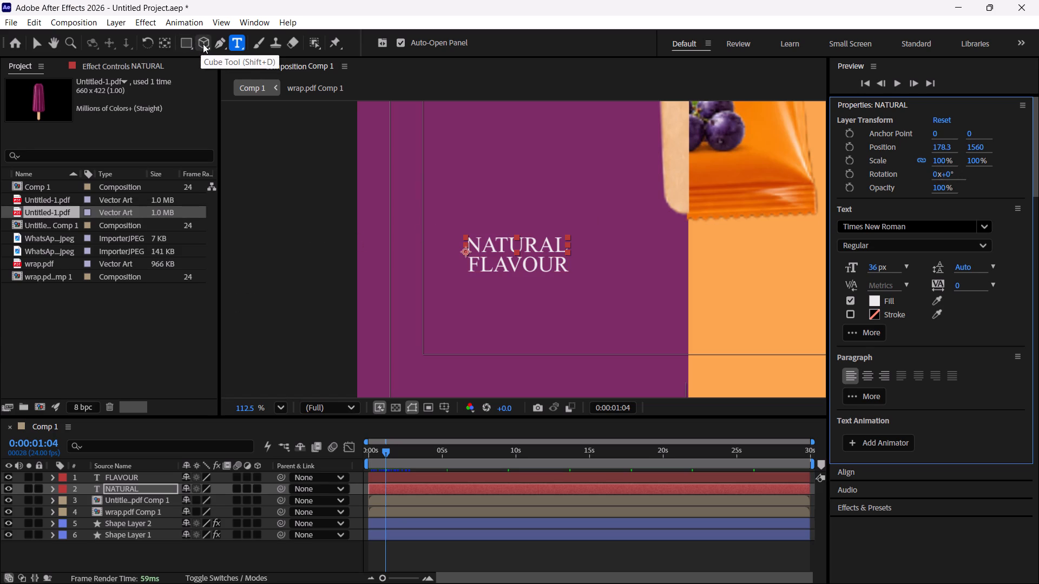
Change the font of the NATURAL text layer to Berlin Sans FB.
{"action": "left_click", "coordinate": [58, 43]}
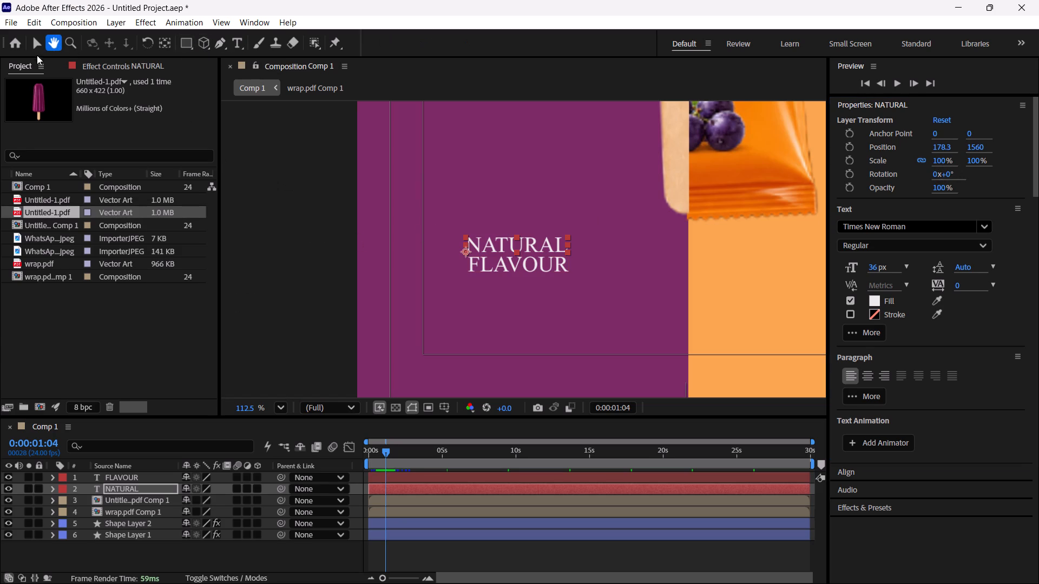
{"action": "left_click", "coordinate": [32, 47]}
{"action": "left_click", "coordinate": [305, 188]}
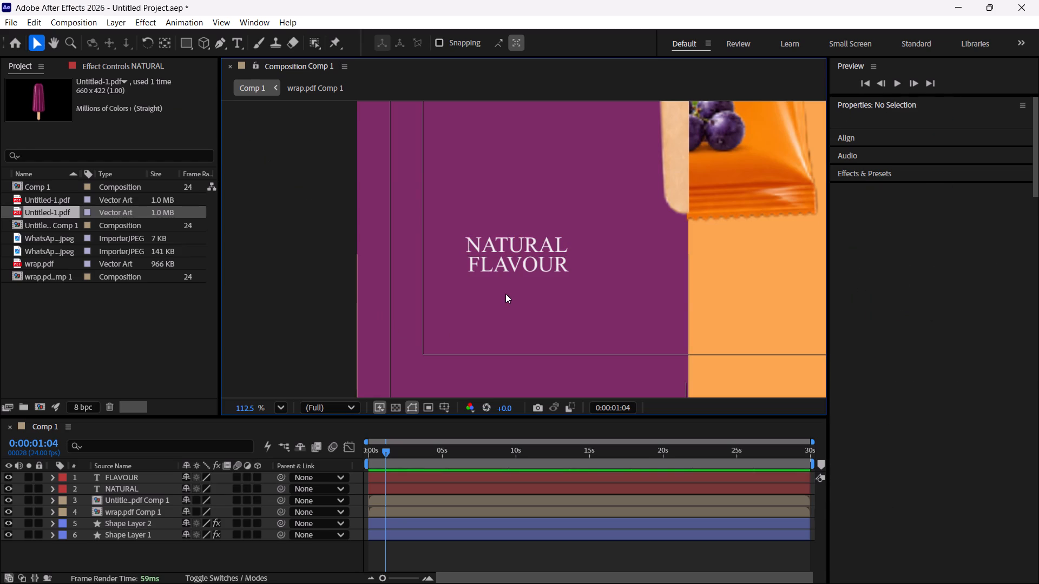
{"action": "left_click", "coordinate": [518, 266]}
{"action": "left_click", "coordinate": [522, 243]}
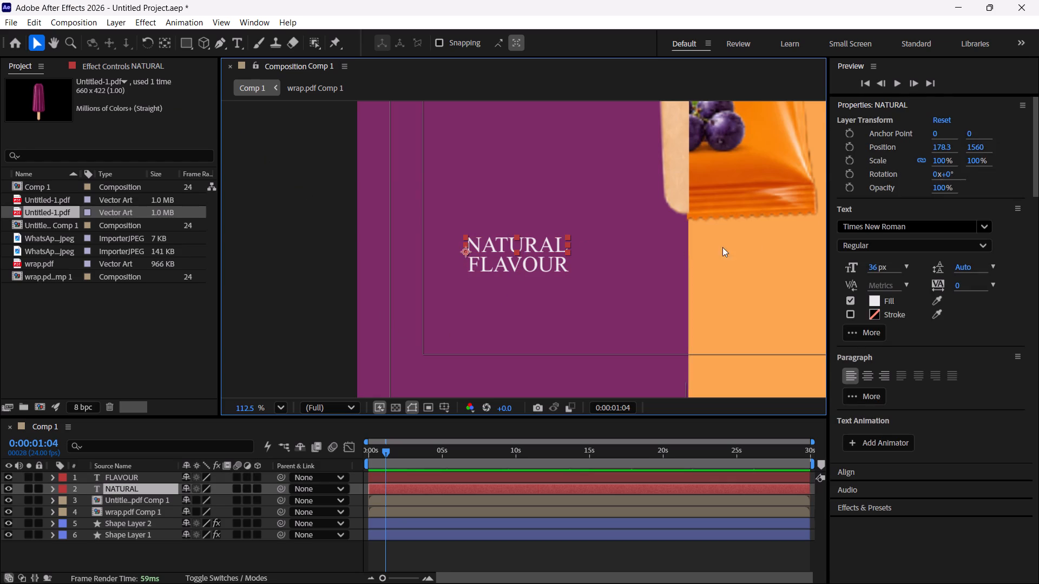
{"action": "left_click", "coordinate": [933, 253]}
{"action": "left_click", "coordinate": [959, 246]}
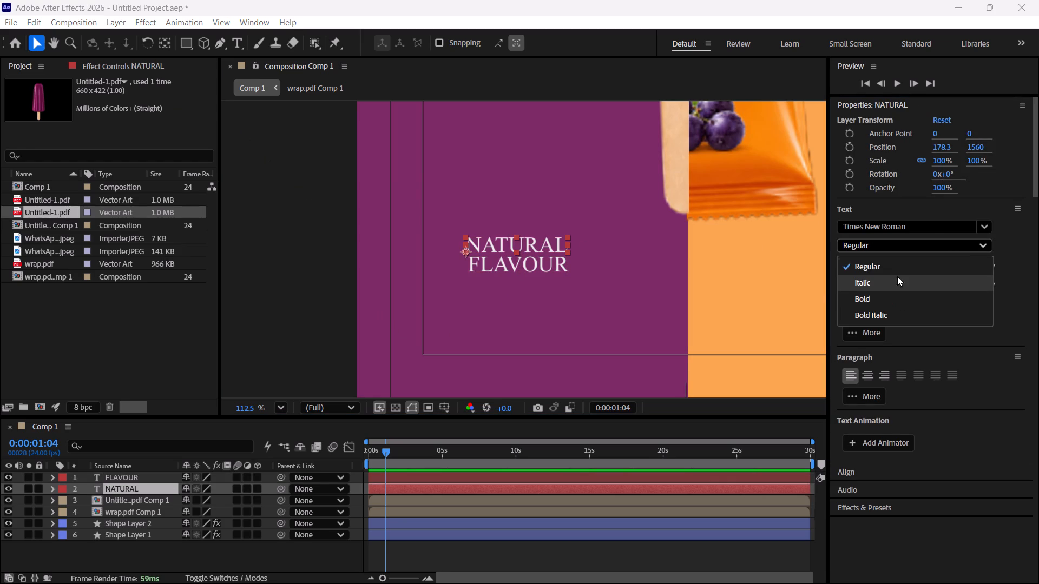
{"action": "left_click", "coordinate": [885, 251]}
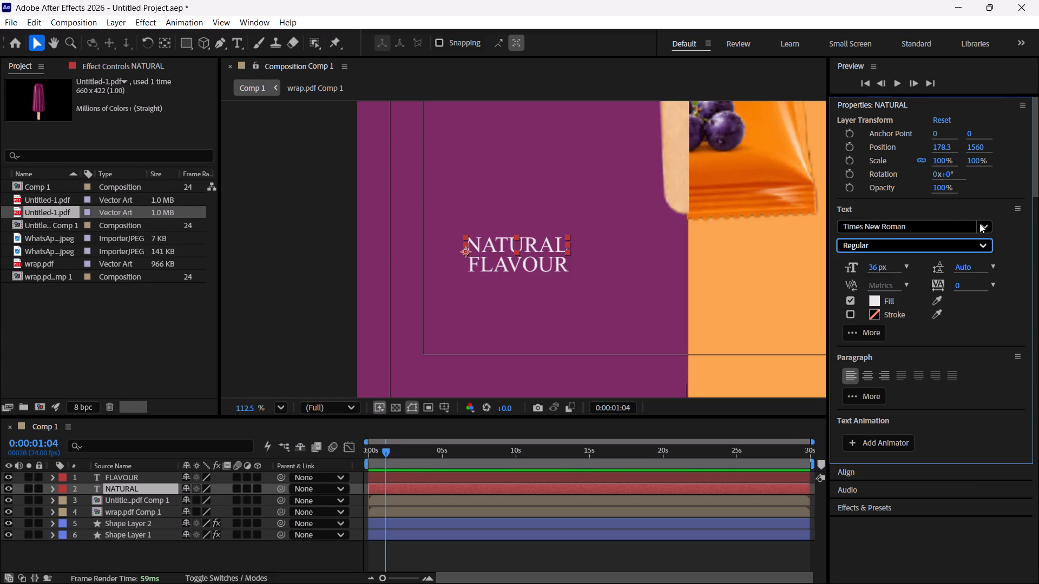
{"action": "left_click", "coordinate": [985, 227]}
{"action": "scroll", "coordinate": [849, 343], "scroll_direction": "down", "scroll_amount": 5}
{"action": "scroll", "coordinate": [944, 415], "scroll_direction": "down", "scroll_amount": 2}
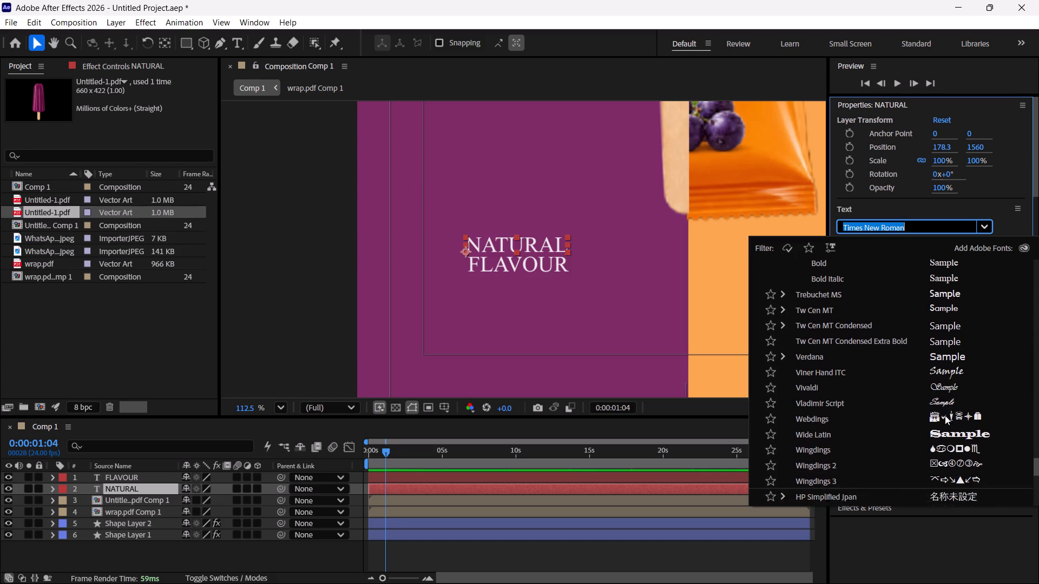
{"action": "scroll", "coordinate": [945, 415], "scroll_direction": "down", "scroll_amount": 8}
{"action": "scroll", "coordinate": [928, 409], "scroll_direction": "down", "scroll_amount": 20}
{"action": "scroll", "coordinate": [928, 409], "scroll_direction": "down", "scroll_amount": 5}
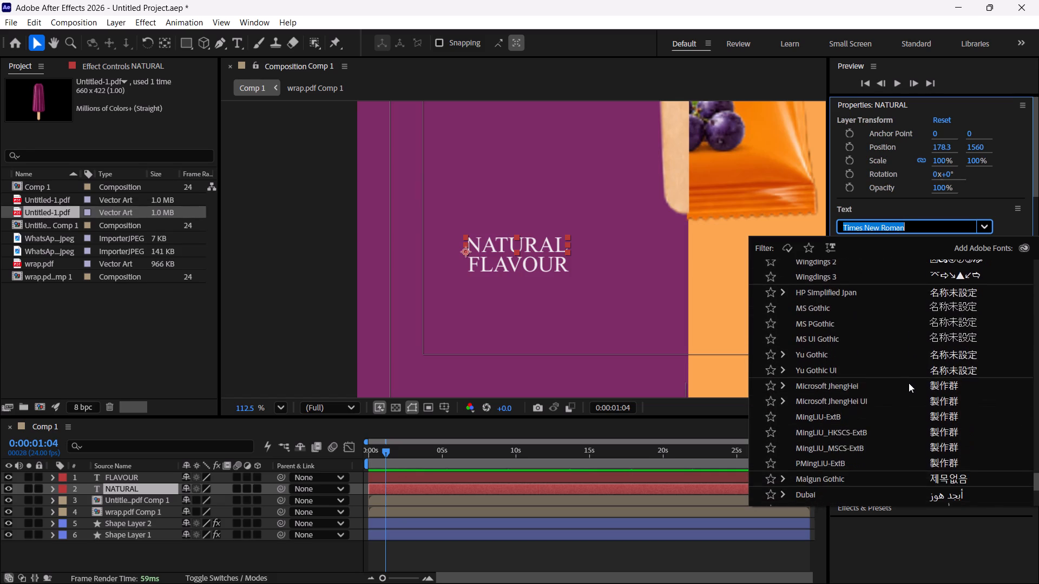
{"action": "scroll", "coordinate": [909, 383], "scroll_direction": "down", "scroll_amount": 6}
{"action": "scroll", "coordinate": [909, 383], "scroll_direction": "up", "scroll_amount": 12}
{"action": "scroll", "coordinate": [909, 382], "scroll_direction": "up", "scroll_amount": 11}
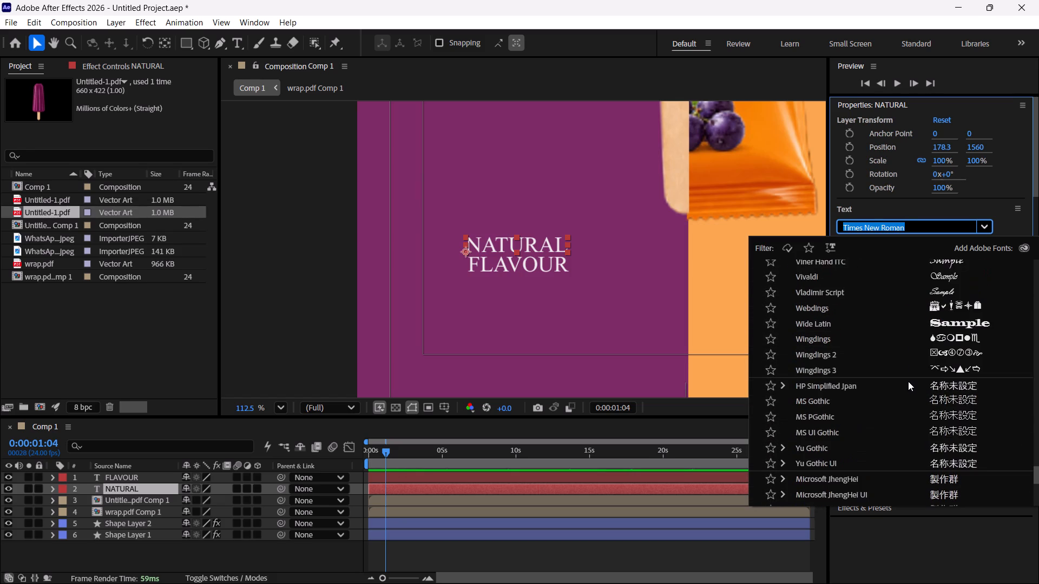
{"action": "scroll", "coordinate": [908, 381], "scroll_direction": "down", "scroll_amount": 12}
{"action": "left_click_drag", "start_coordinate": [1035, 480], "coordinate": [1038, 485]}
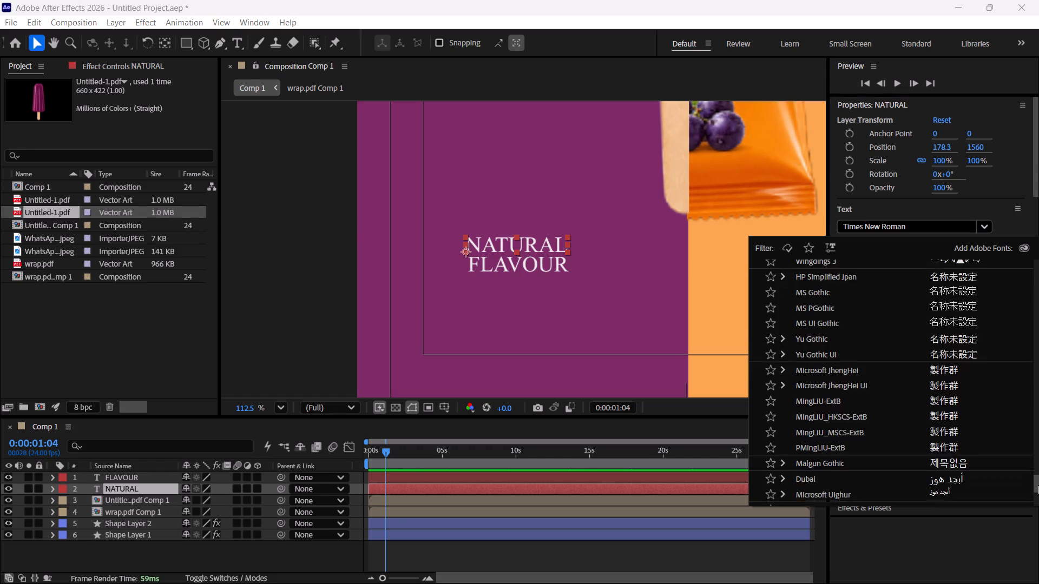
{"action": "left_click_drag", "start_coordinate": [1038, 485], "coordinate": [1038, 521]}
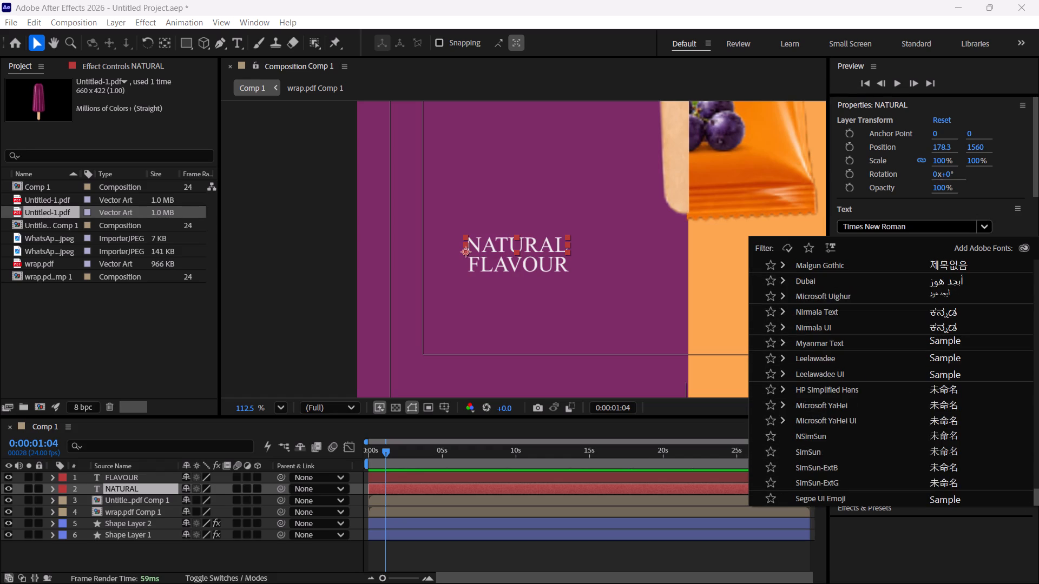
{"action": "left_click_drag", "start_coordinate": [1038, 521], "coordinate": [1033, 179]}
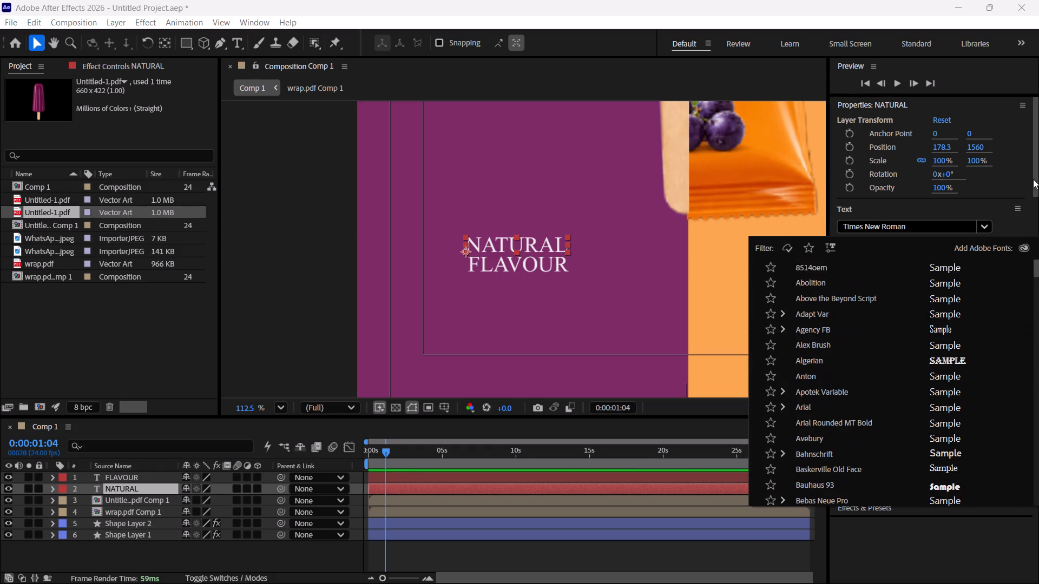
{"action": "left_click_drag", "start_coordinate": [1033, 179], "coordinate": [1017, 283]}
{"action": "left_click", "coordinate": [938, 328]}
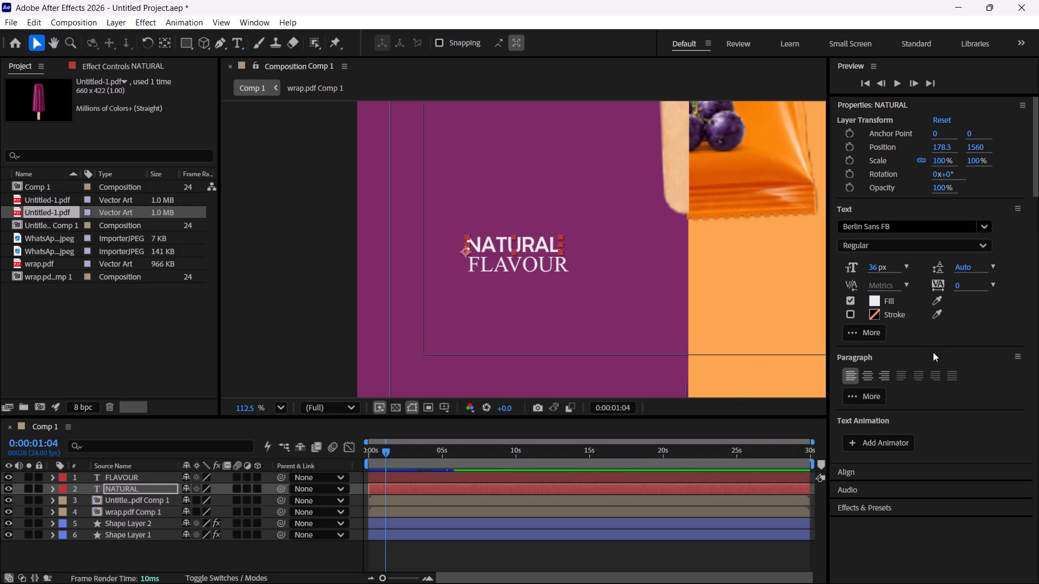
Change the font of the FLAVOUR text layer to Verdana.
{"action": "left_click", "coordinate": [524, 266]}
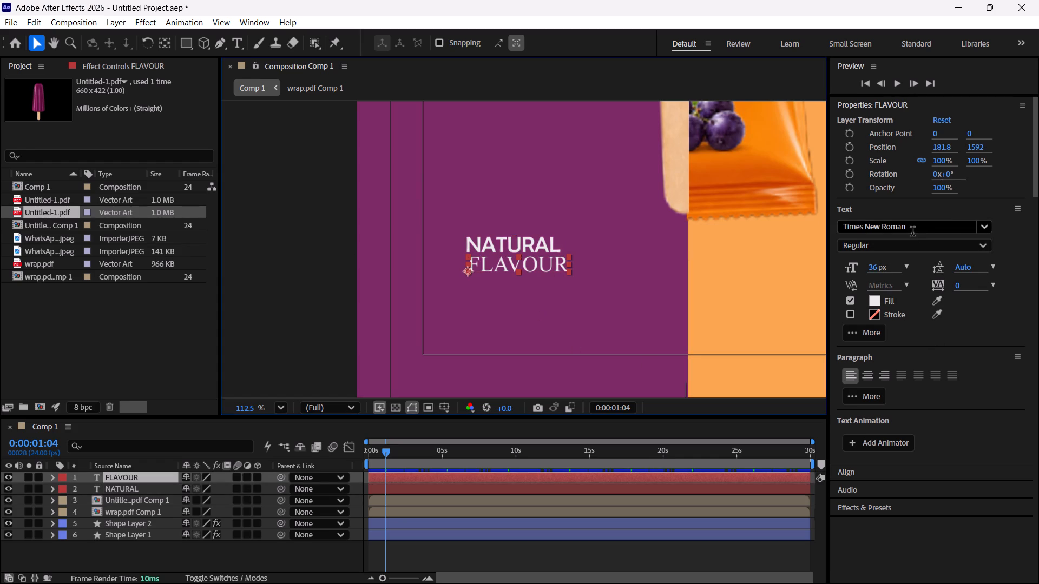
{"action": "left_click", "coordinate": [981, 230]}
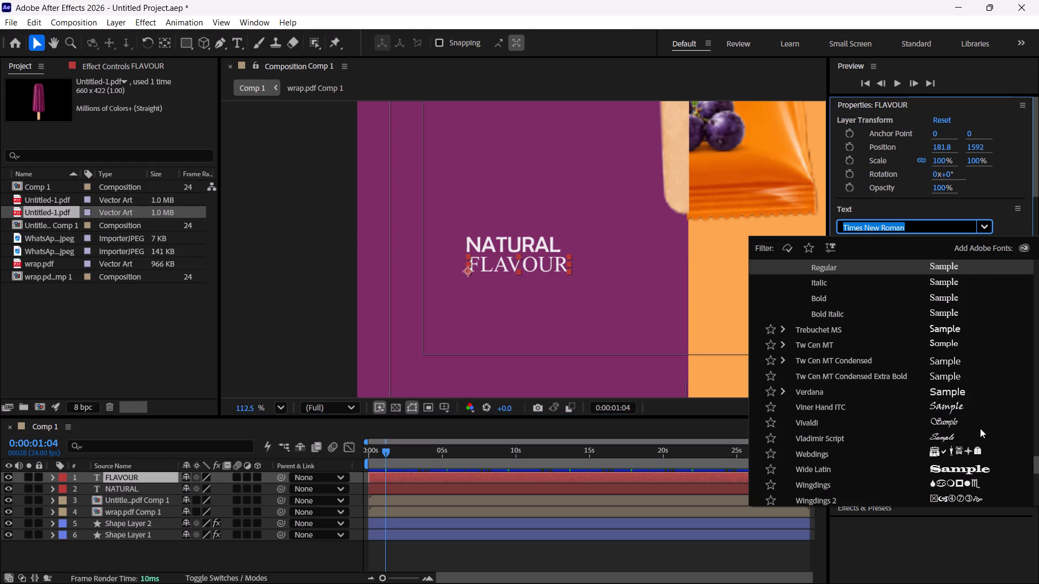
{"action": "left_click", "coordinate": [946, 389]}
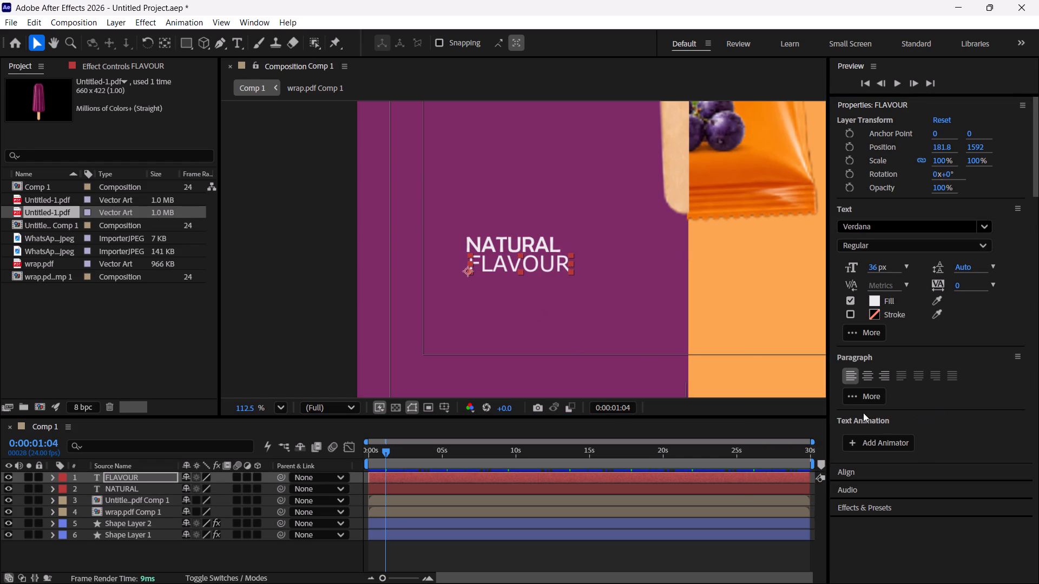
Check the NATURAL layer's font and set the FLAVOUR layer to the same one, Berlin Sans FB Regular.
{"action": "left_click", "coordinate": [399, 325]}
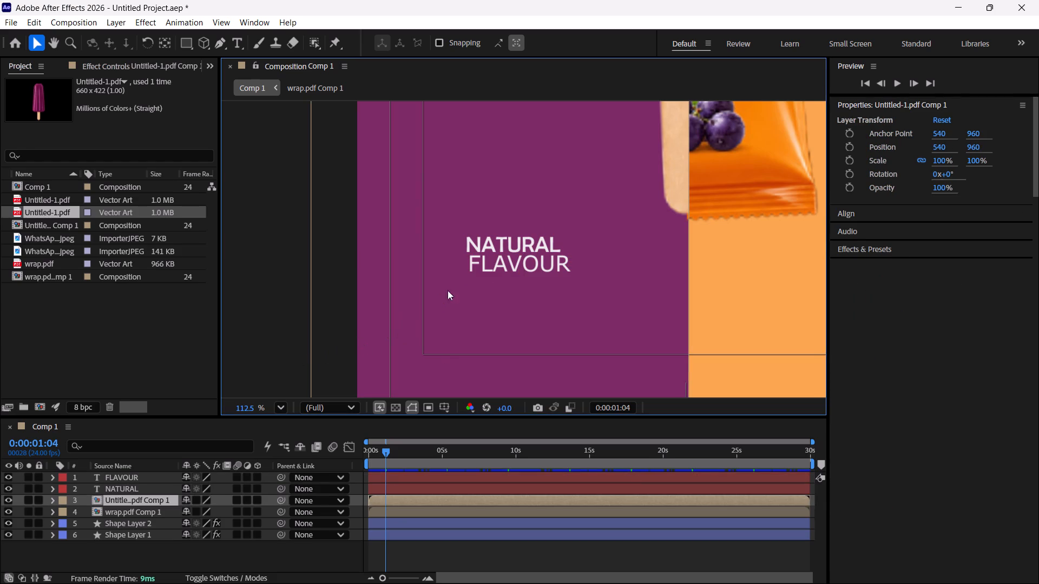
{"action": "left_click", "coordinate": [540, 265]}
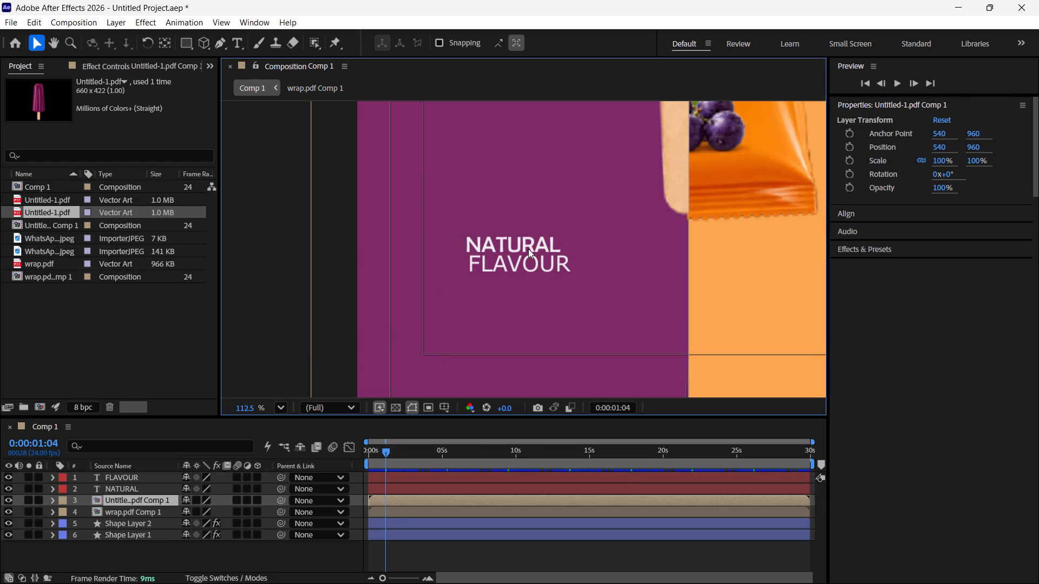
{"action": "left_click", "coordinate": [525, 241]}
{"action": "left_click", "coordinate": [251, 221]}
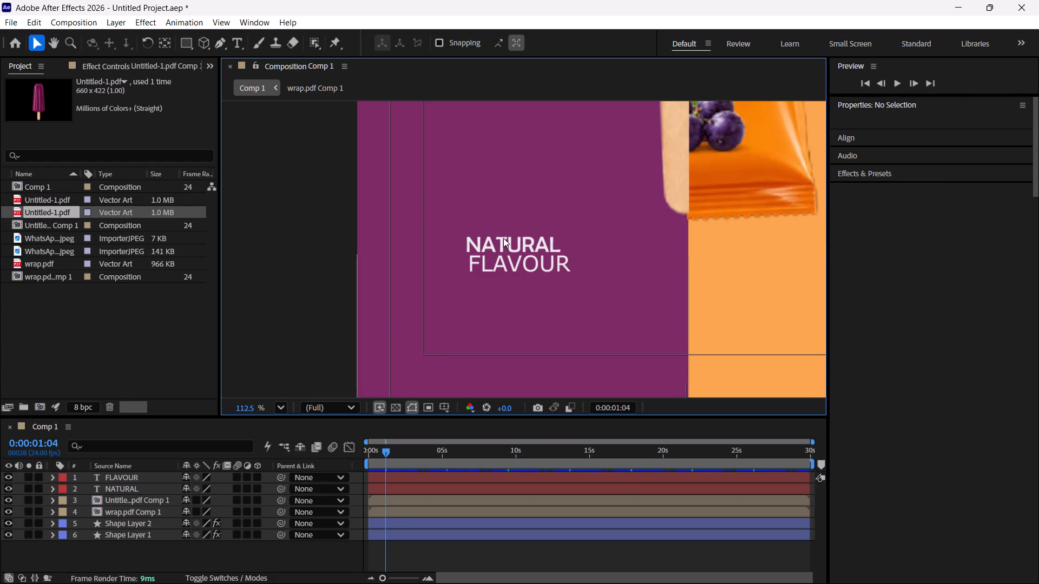
{"action": "left_click", "coordinate": [505, 238]}
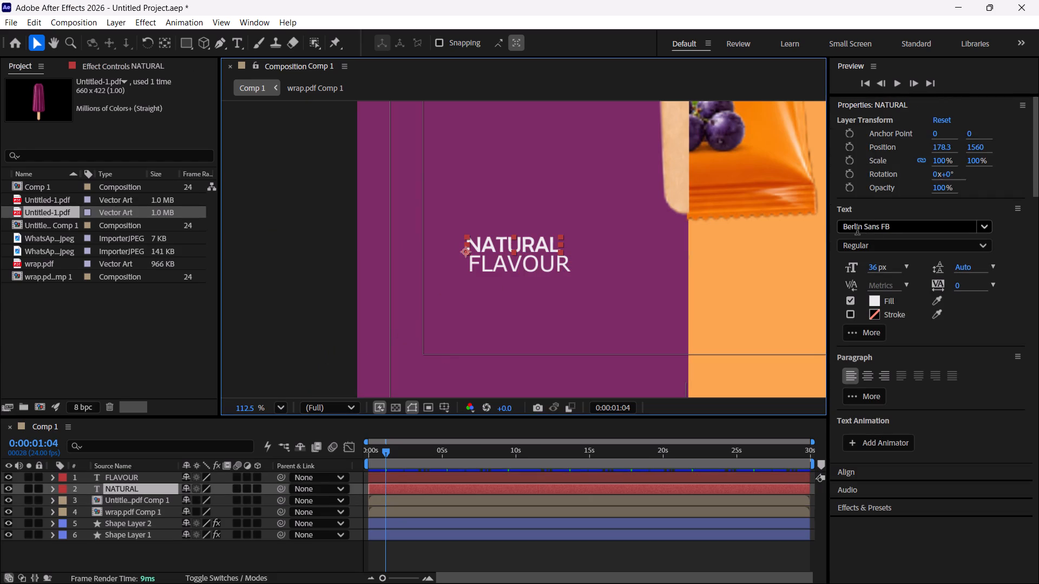
{"action": "left_click", "coordinate": [527, 262]}
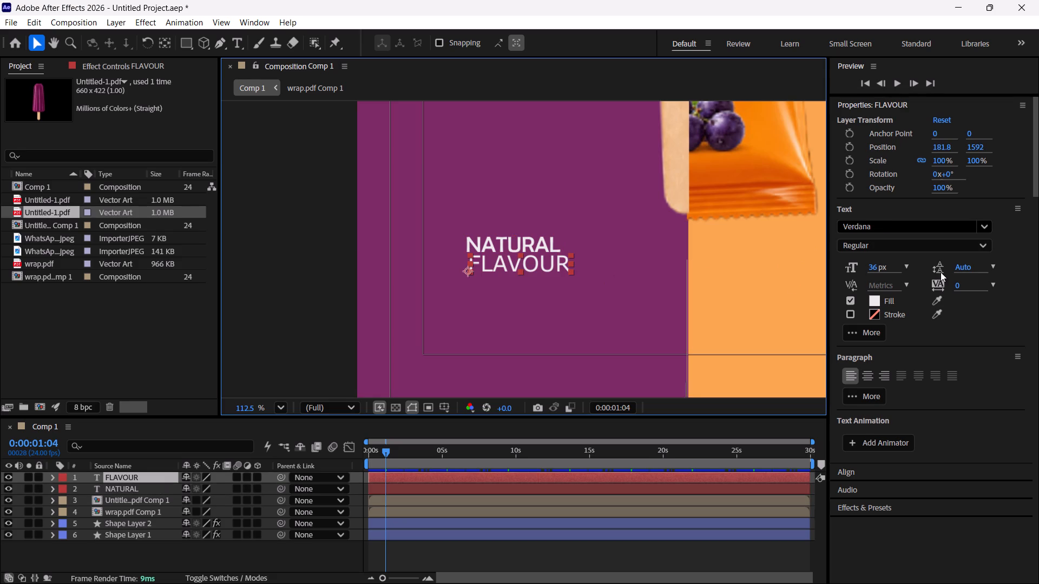
{"action": "left_click", "coordinate": [988, 225]}
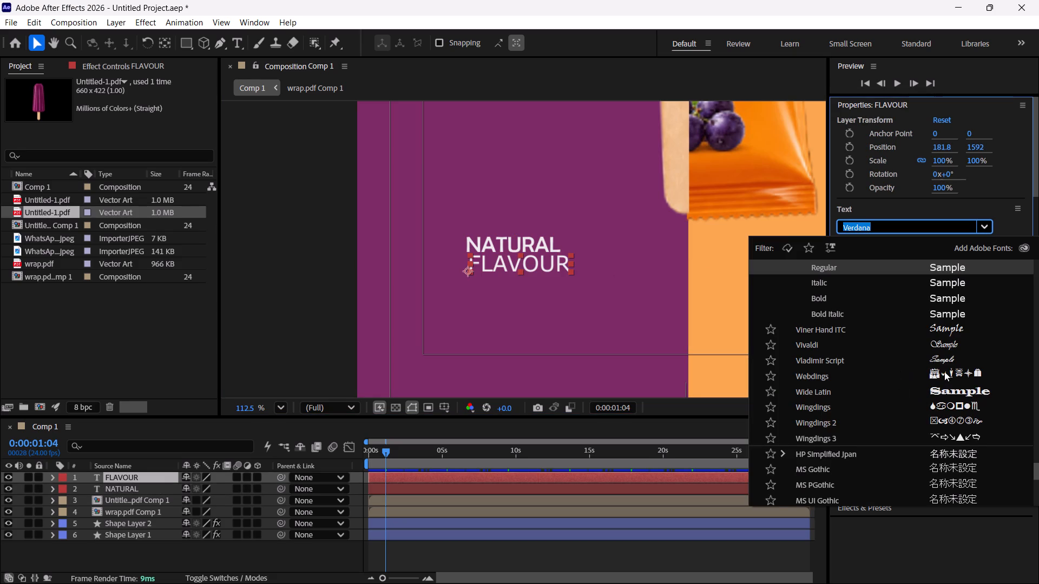
{"action": "scroll", "coordinate": [944, 371], "scroll_direction": "down", "scroll_amount": 7}
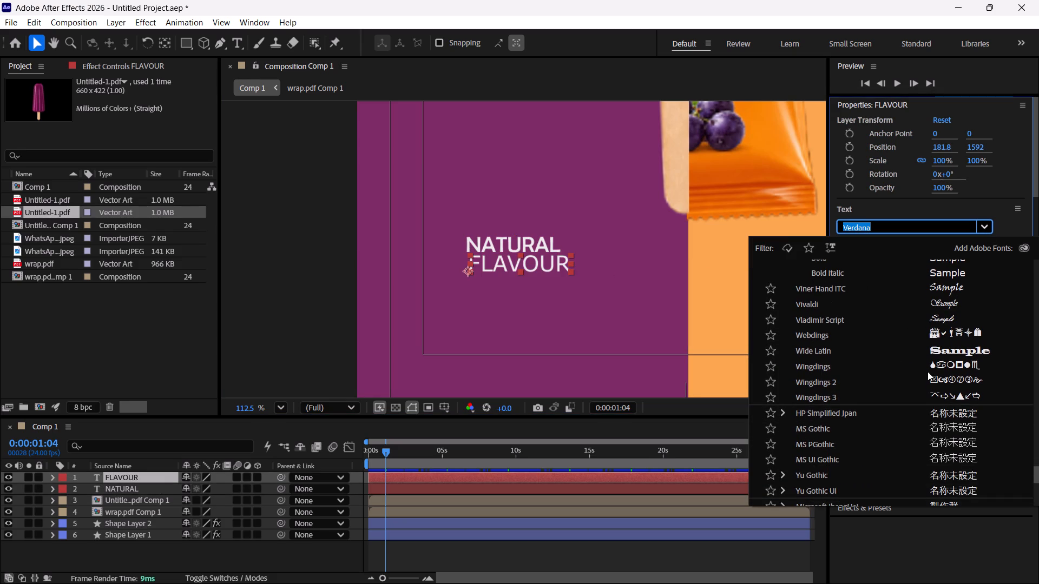
{"action": "scroll", "coordinate": [928, 371], "scroll_direction": "down", "scroll_amount": 3}
{"action": "type", "text": "ber"}
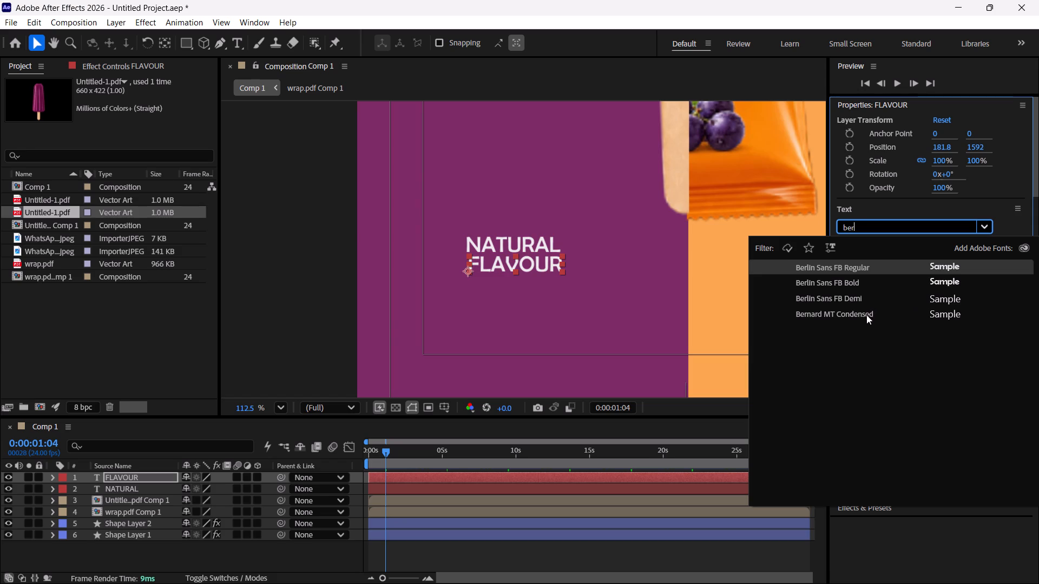
{"action": "left_click", "coordinate": [856, 269]}
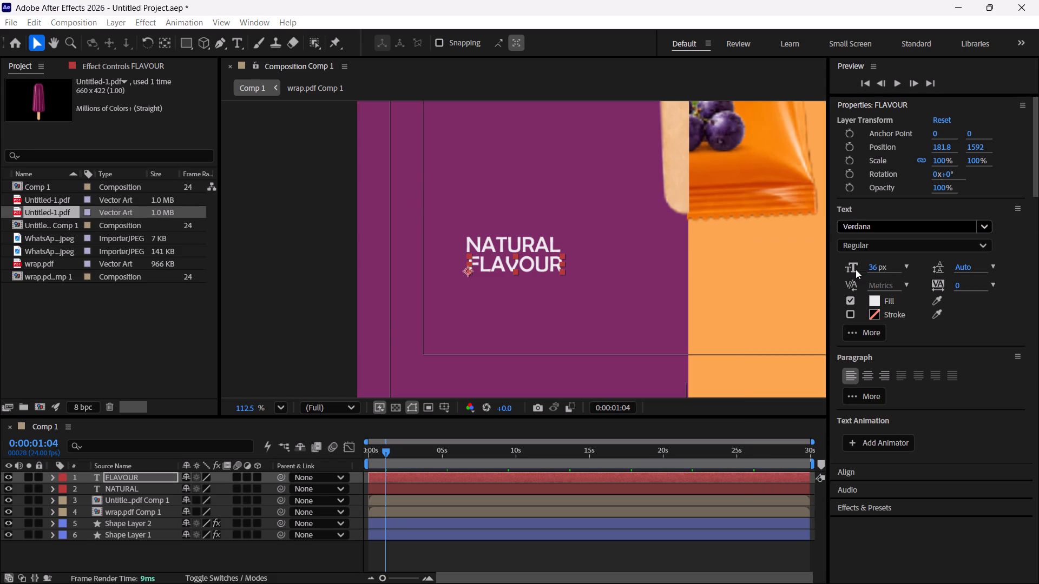
{"action": "left_click", "coordinate": [300, 287]}
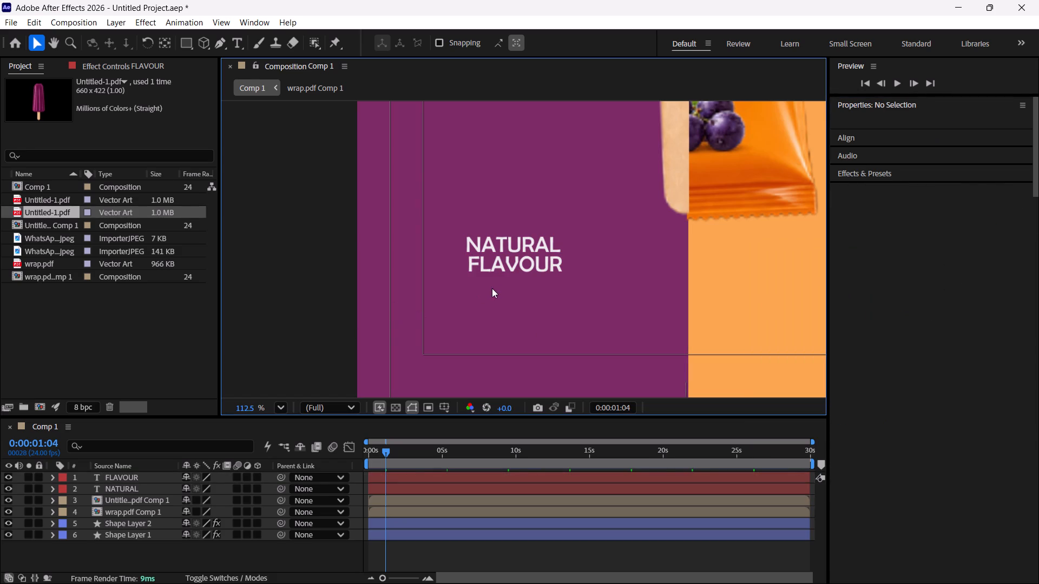
Nudge the FLAVOUR layer left to a horizontal position of 178.8 so its edge lines up with NATURAL.
{"action": "left_click", "coordinate": [497, 266]}
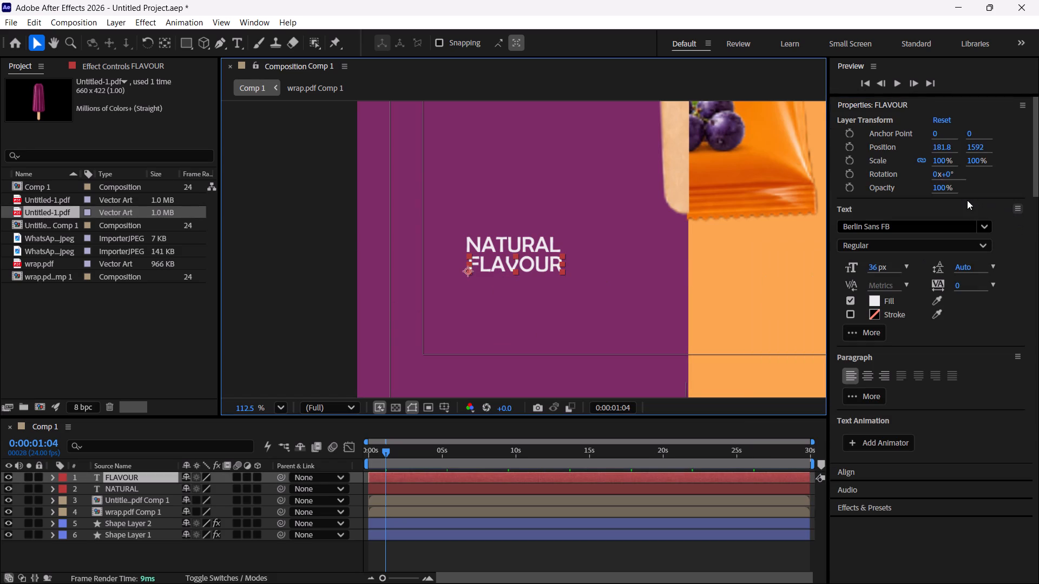
{"action": "key", "text": "Left"}
{"action": "key", "text": "Left"}
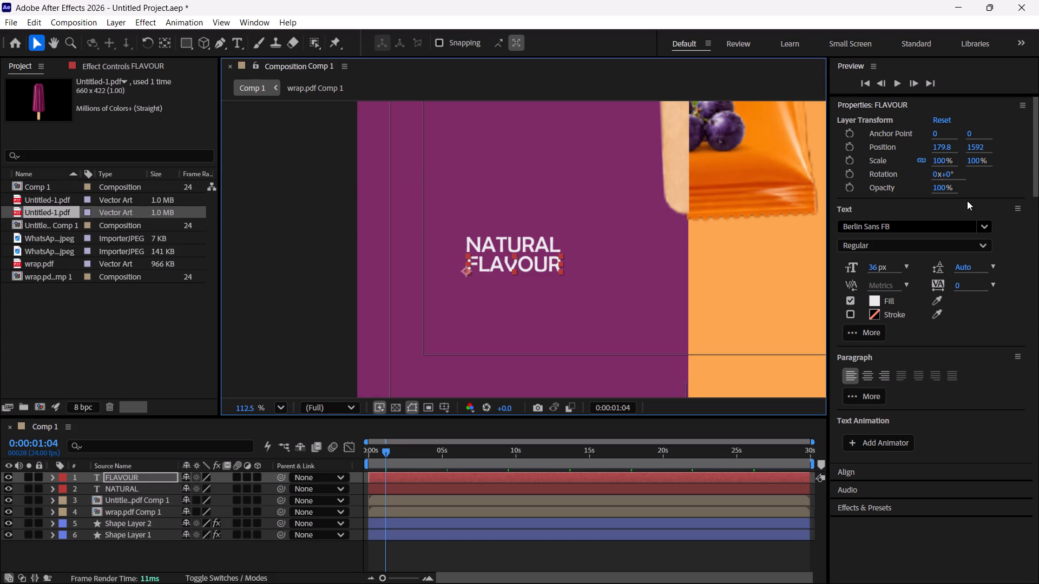
{"action": "key", "text": "Left"}
{"action": "left_click", "coordinate": [325, 300]}
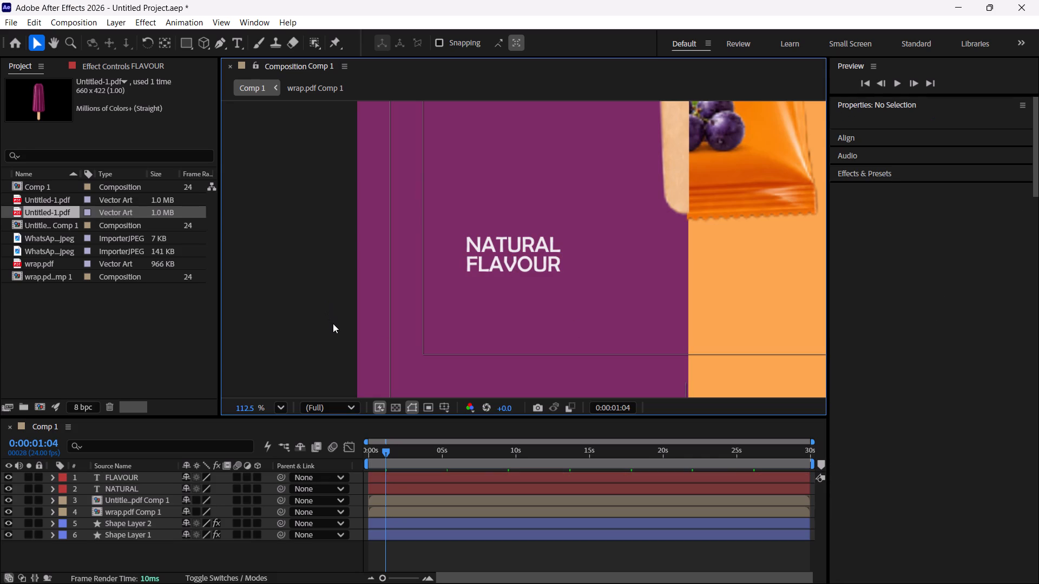
Select the NATURAL and FLAVOUR layers together and nudge them slightly down and to the right on the purple half.
{"action": "left_click", "coordinate": [518, 242]}
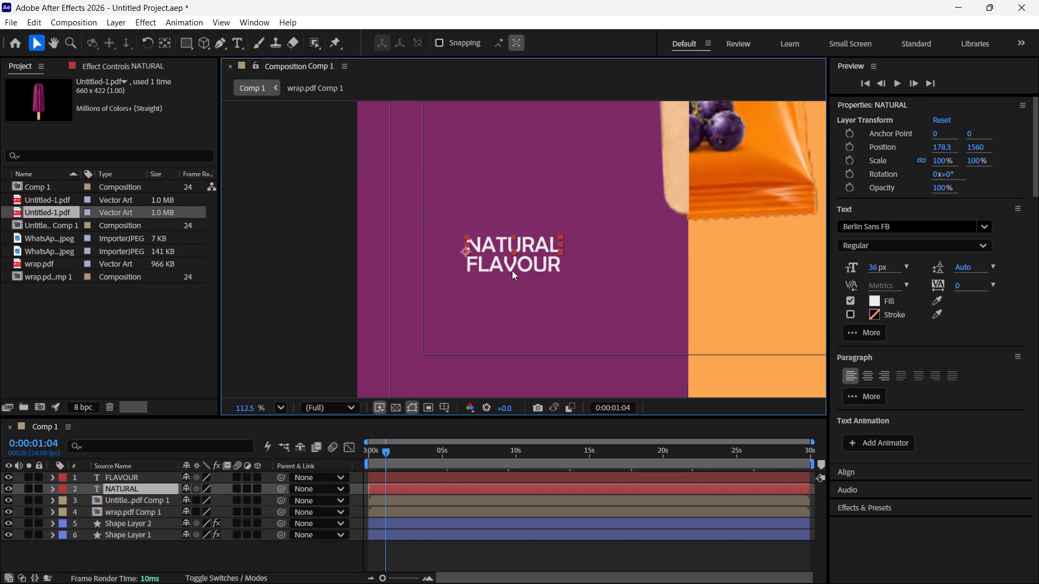
{"action": "left_click", "coordinate": [524, 263]}
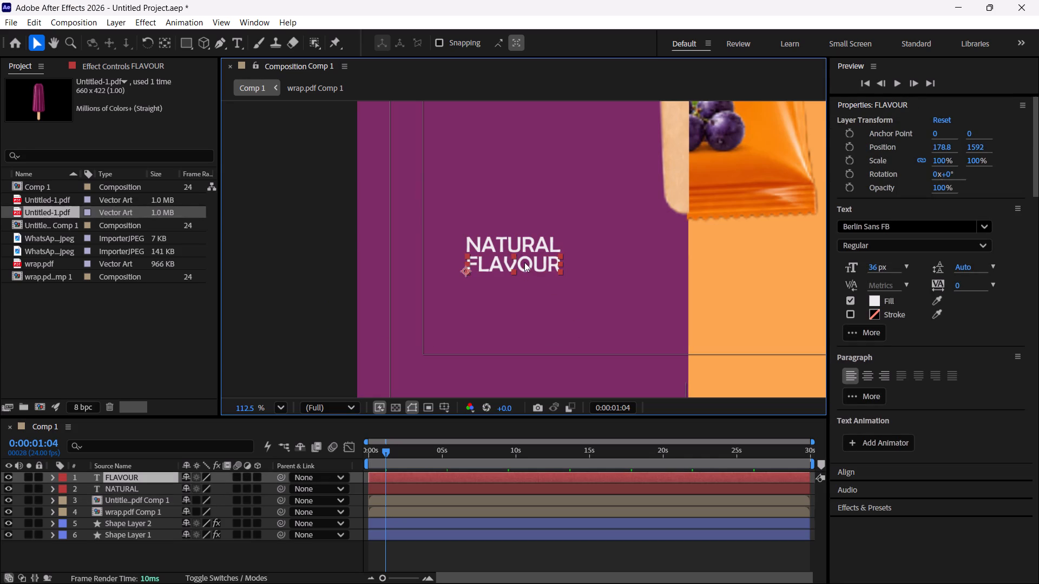
{"action": "left_click", "coordinate": [528, 228], "text": "shift"}
{"action": "left_click", "coordinate": [529, 243], "text": "shift"}
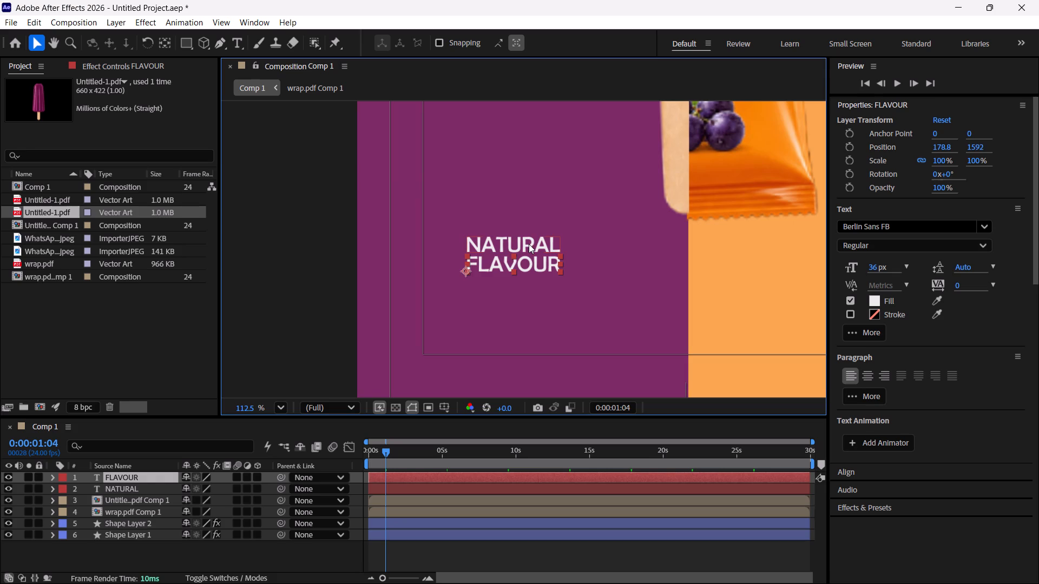
{"action": "left_click", "coordinate": [530, 246], "text": "shift"}
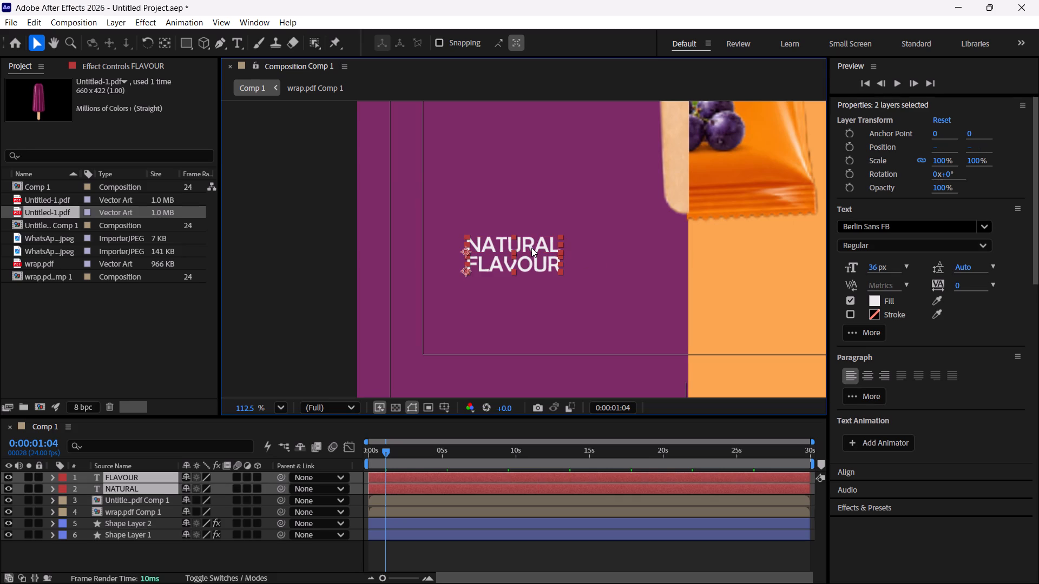
{"action": "key", "text": "Down"}
{"action": "key", "text": "Down"}
{"action": "key", "text": "Down"}
{"action": "key", "text": "Down"}
{"action": "key", "text": "Down"}
{"action": "key", "text": "Down"}
{"action": "key", "text": "Down"}
{"action": "key", "text": "Down"}
{"action": "key", "text": "Down"}
{"action": "key", "text": "Down"}
{"action": "key", "text": "Down"}
{"action": "key", "text": "Down"}
{"action": "key", "text": "Down"}
{"action": "key", "text": "Down"}
{"action": "key", "text": "Down"}
{"action": "key", "text": "Down"}
{"action": "key", "text": "Down"}
{"action": "key", "text": "Down"}
{"action": "key", "text": "Down"}
{"action": "key", "text": "Down"}
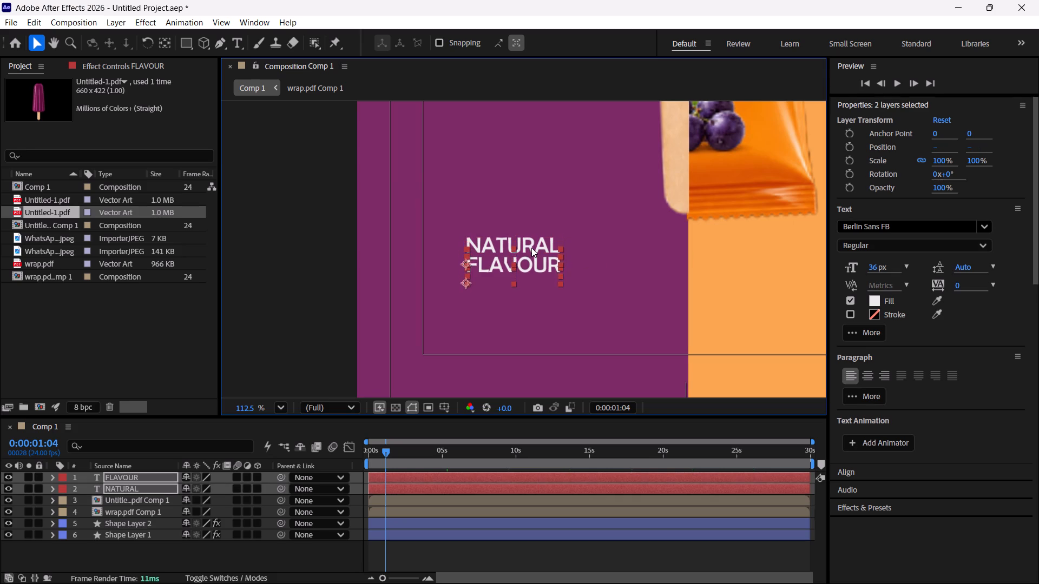
{"action": "key", "text": "Right"}
{"action": "key", "text": "Right"}
{"action": "key", "text": "Right"}
{"action": "key", "text": "Right"}
{"action": "key", "text": "Right"}
{"action": "key", "text": "Right"}
{"action": "key", "text": "Right"}
{"action": "key", "text": "Right"}
{"action": "key", "text": "Right"}
{"action": "key", "text": "Right"}
{"action": "key", "text": "Right"}
{"action": "key", "text": "Right"}
{"action": "key", "text": "Right"}
{"action": "key", "text": "Right"}
{"action": "key", "text": "Right"}
{"action": "key", "text": "Right"}
{"action": "key", "text": "Right"}
{"action": "key", "text": "Right"}
{"action": "key", "text": "Right"}
{"action": "key", "text": "Right"}
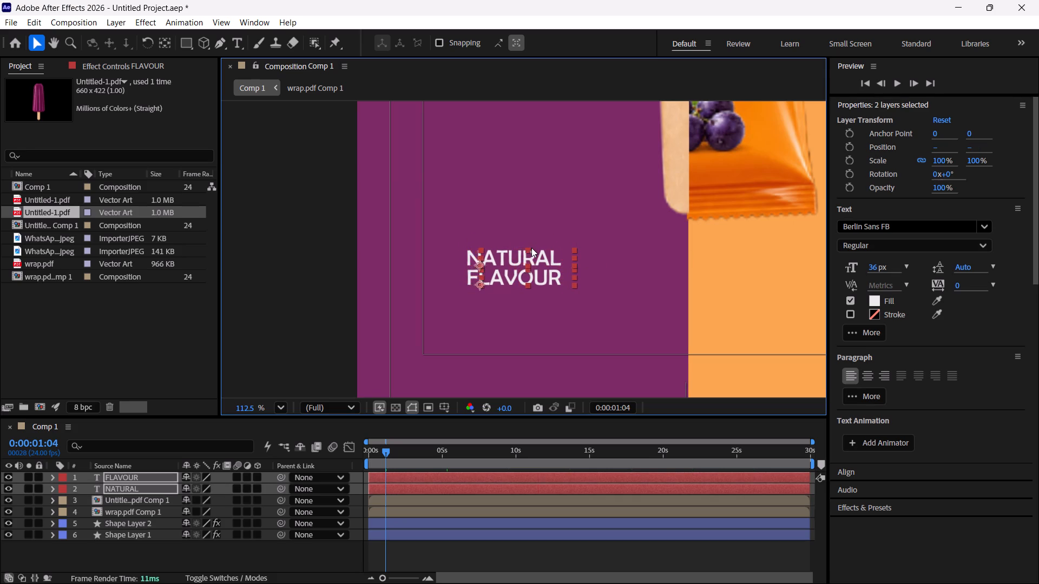
{"action": "key", "text": "Right"}
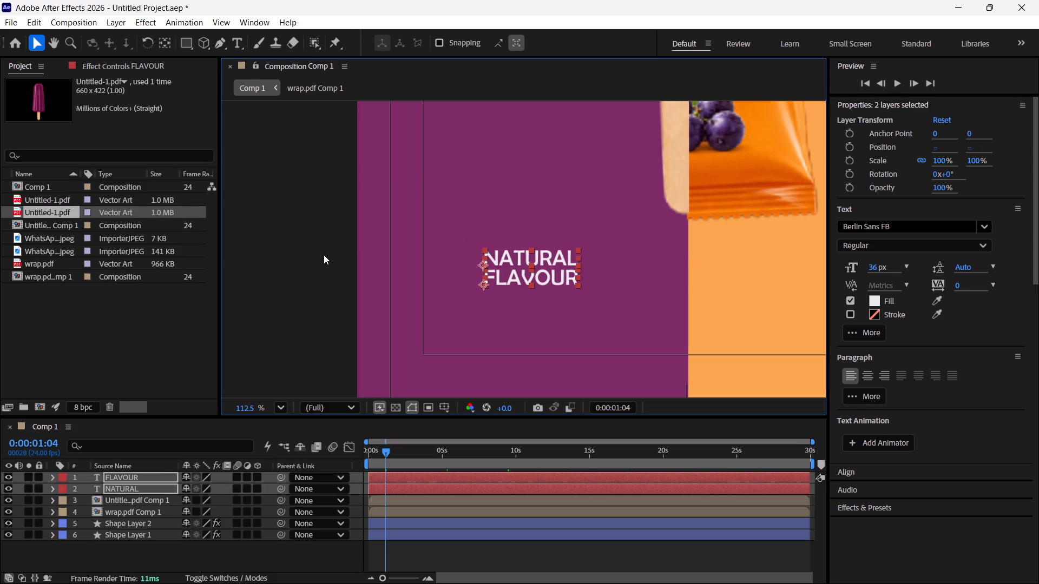
Deselect the text layers and turn off the Title/Action Safe overlay in the composition view.
{"action": "left_click", "coordinate": [324, 255]}
{"action": "scroll", "coordinate": [553, 304], "scroll_direction": "down", "scroll_amount": 9}
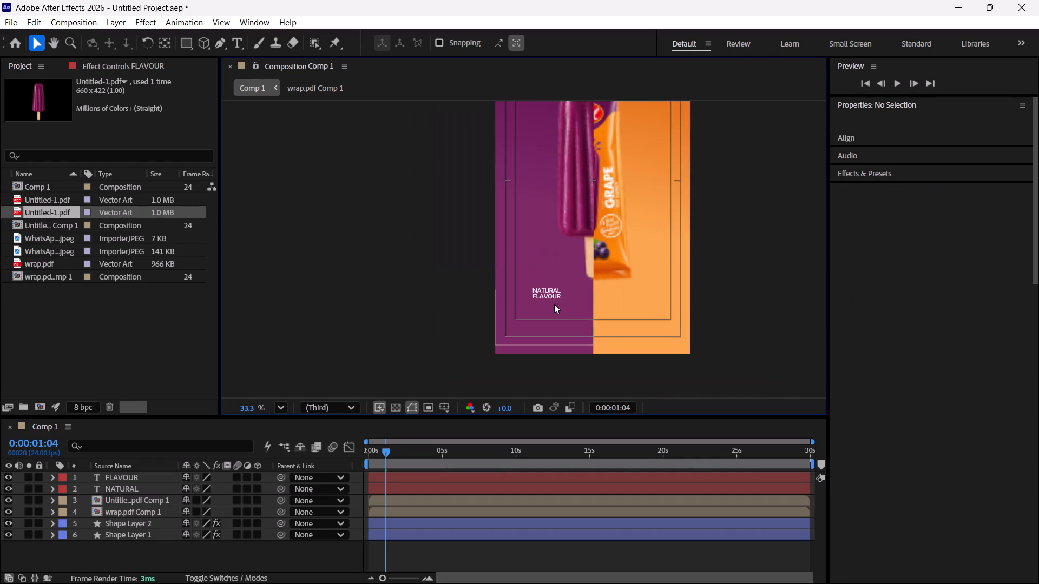
{"action": "scroll", "coordinate": [555, 304], "scroll_direction": "down", "scroll_amount": 4}
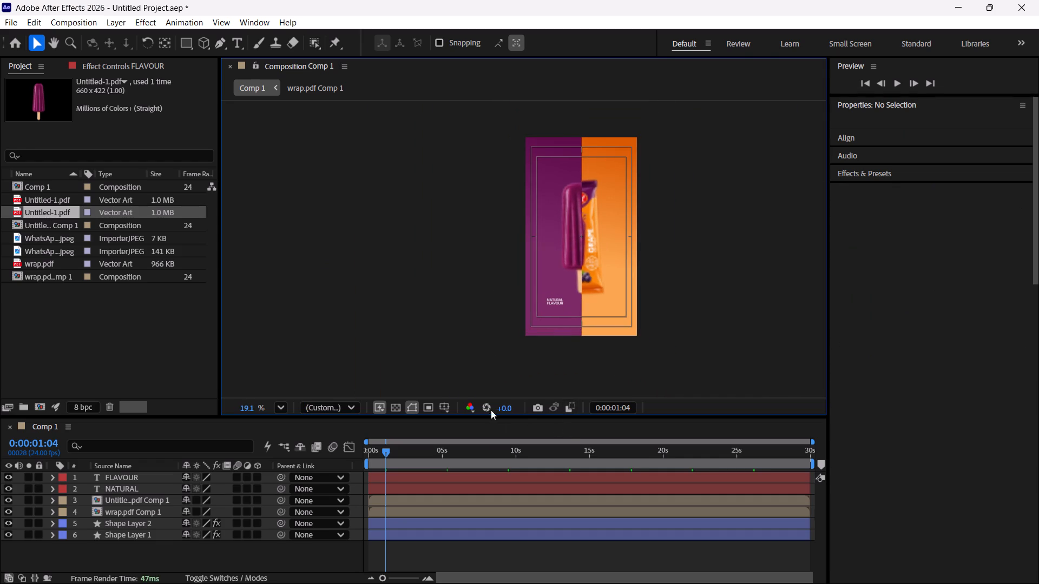
{"action": "left_click", "coordinate": [446, 405]}
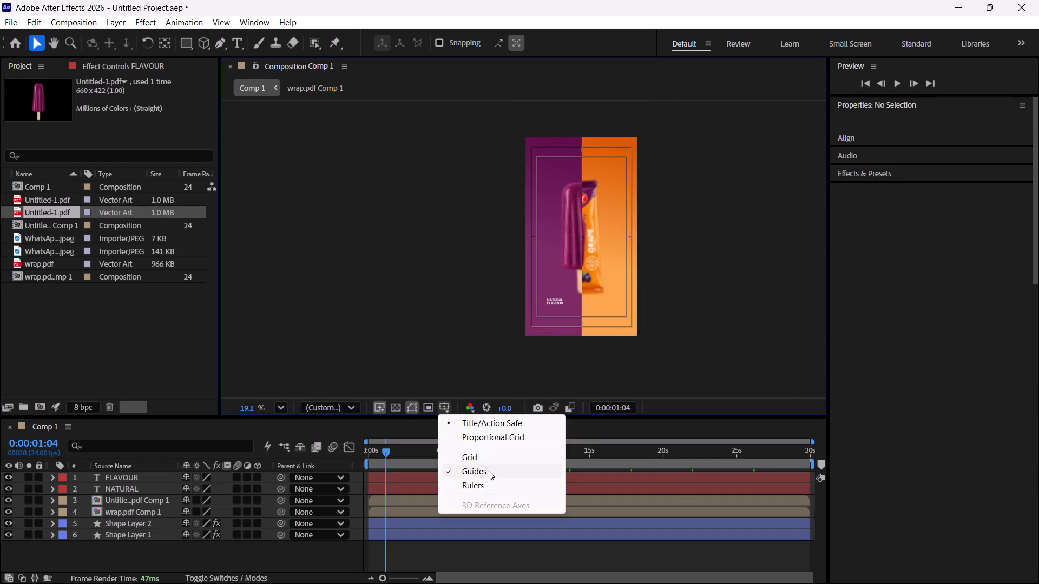
{"action": "left_click", "coordinate": [482, 422]}
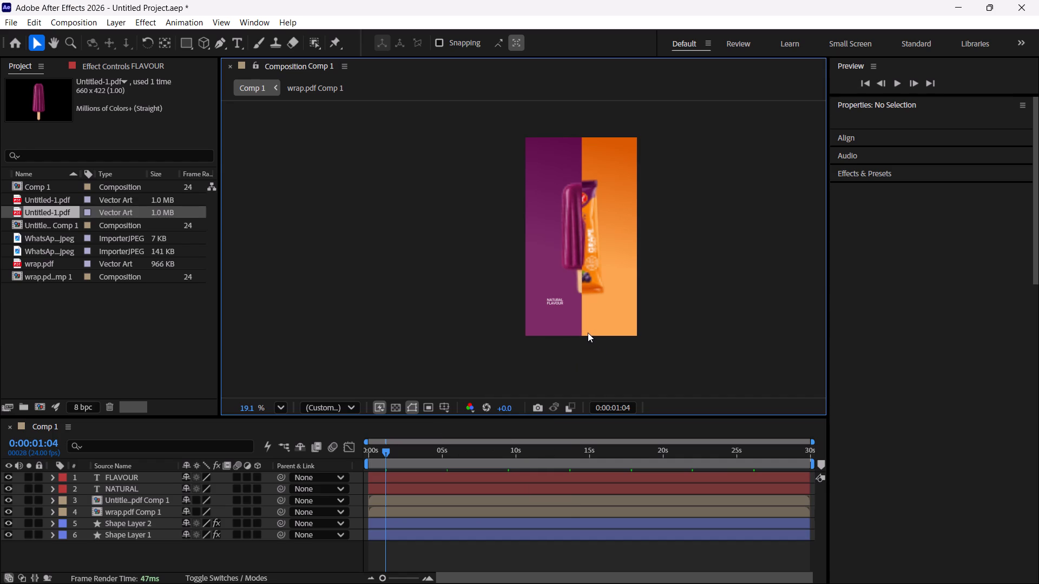
Select the NATURAL and FLAVOUR text layers together and scale them up to 209%.
{"action": "scroll", "coordinate": [580, 314], "scroll_direction": "up", "scroll_amount": 4}
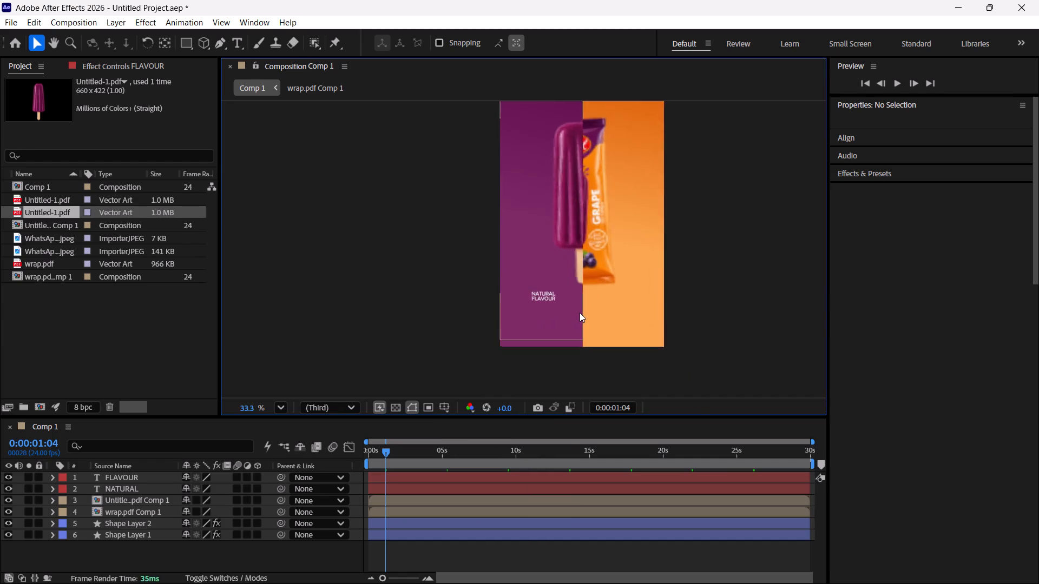
{"action": "scroll", "coordinate": [580, 313], "scroll_direction": "up", "scroll_amount": 4}
{"action": "scroll", "coordinate": [503, 295], "scroll_direction": "up", "scroll_amount": 1}
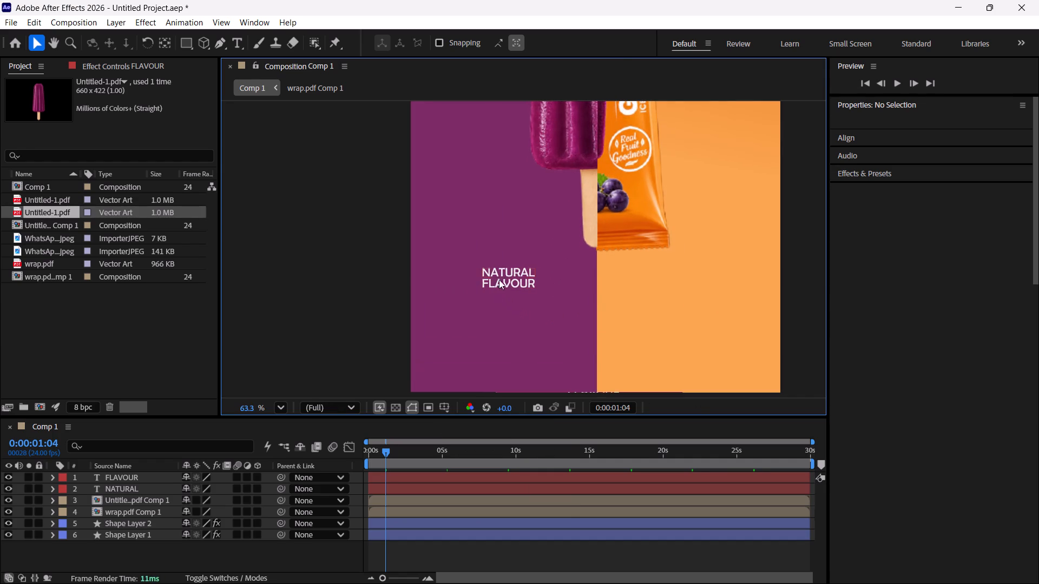
{"action": "left_click", "coordinate": [508, 268]}
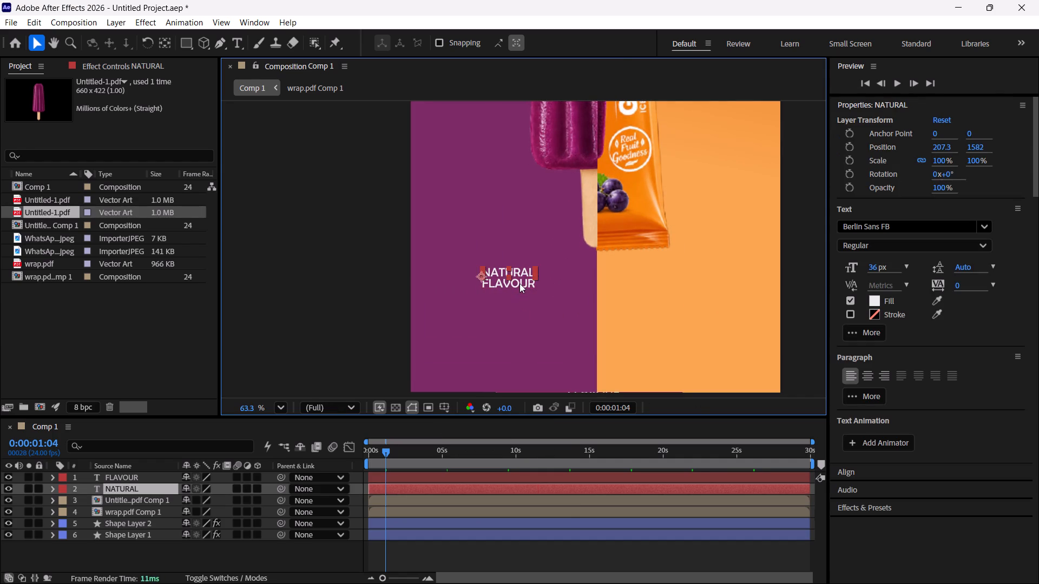
{"action": "left_click", "coordinate": [520, 283], "text": "shift"}
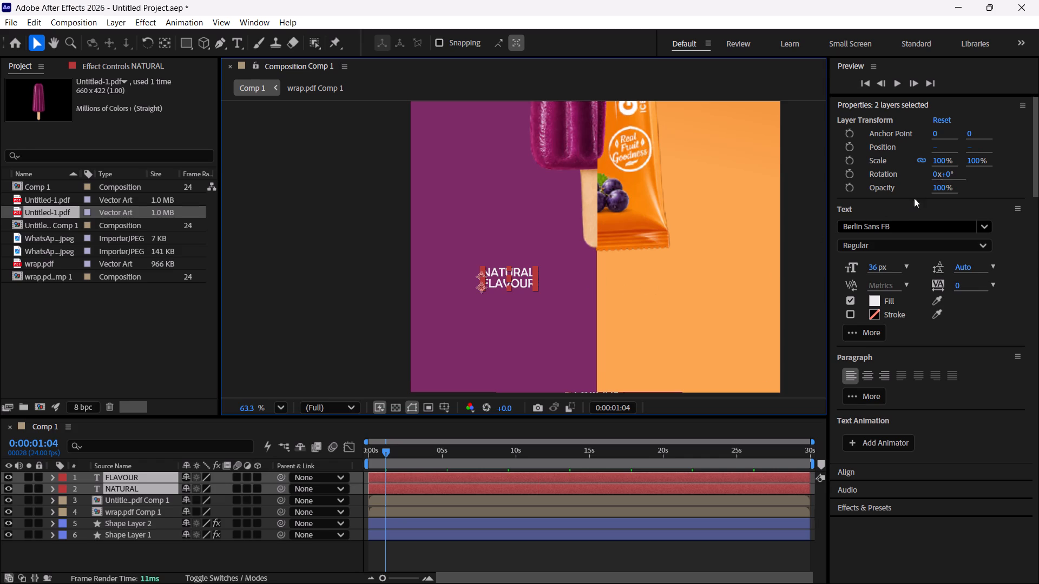
{"action": "left_click_drag", "start_coordinate": [937, 161], "coordinate": [948, 161]}
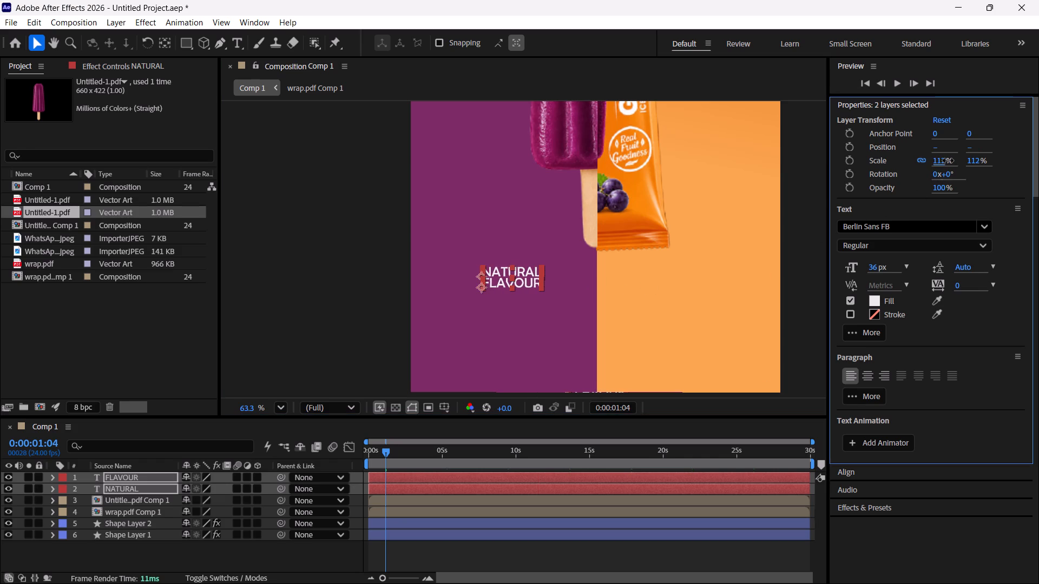
{"action": "left_click_drag", "start_coordinate": [948, 161], "coordinate": [999, 170]}
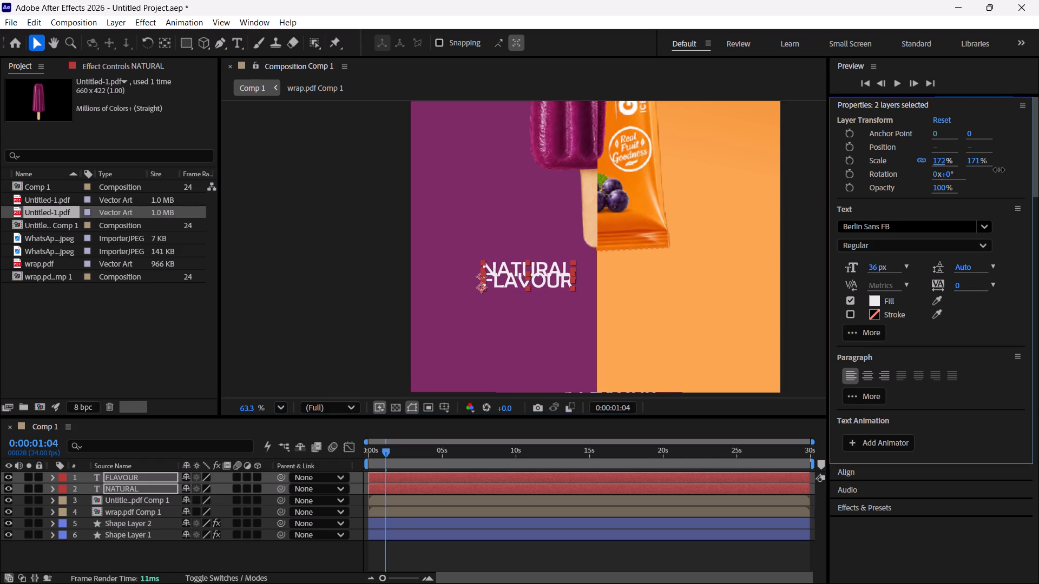
{"action": "left_click_drag", "start_coordinate": [999, 170], "coordinate": [1029, 176]}
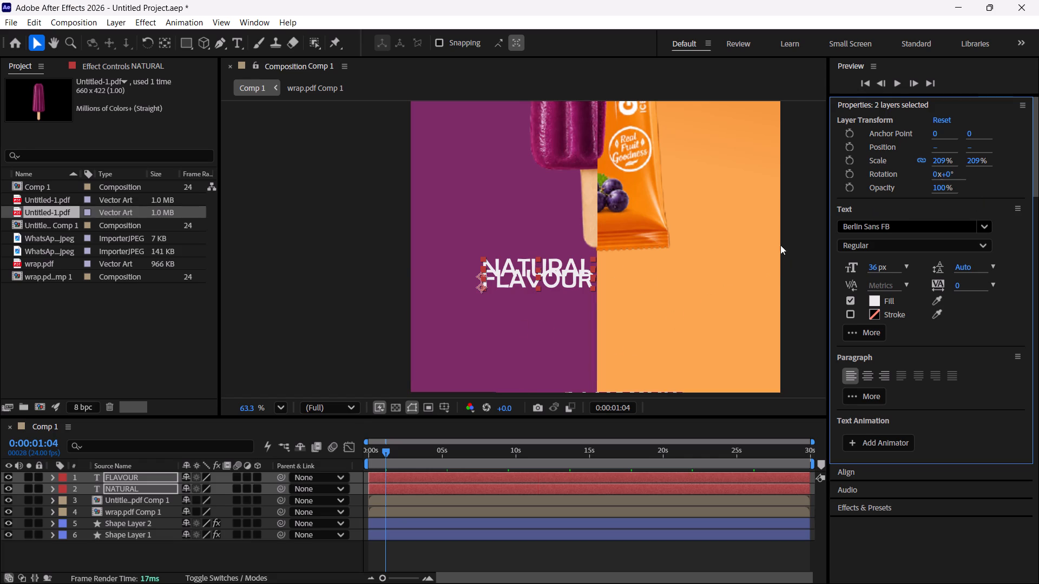
Move the enlarged NATURAL and FLAVOUR text together down and to the left, below the popsicle on the purple half.
{"action": "left_click_drag", "start_coordinate": [561, 276], "coordinate": [542, 300]}
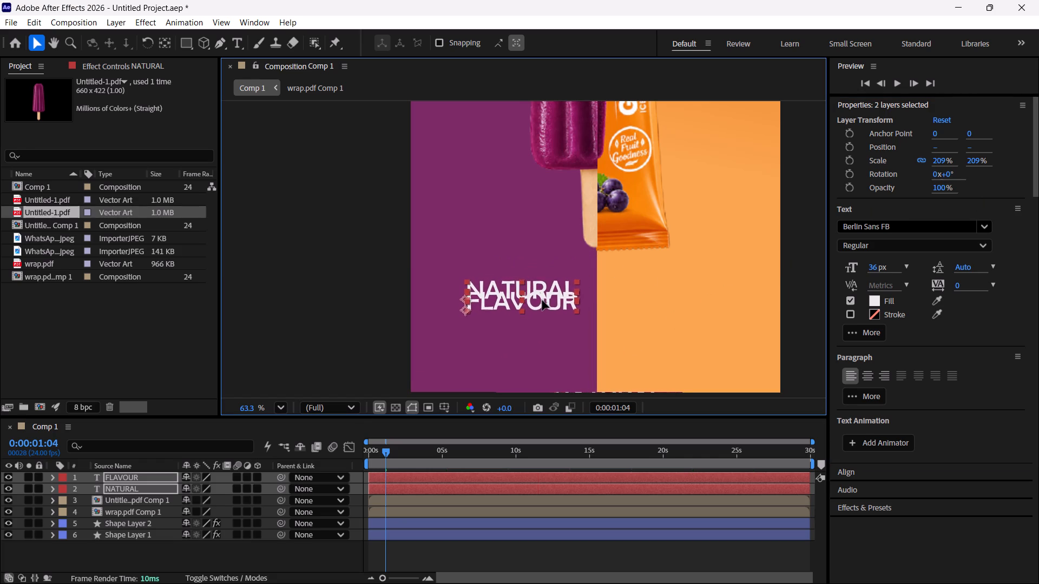
{"action": "left_click_drag", "start_coordinate": [542, 300], "coordinate": [534, 306]}
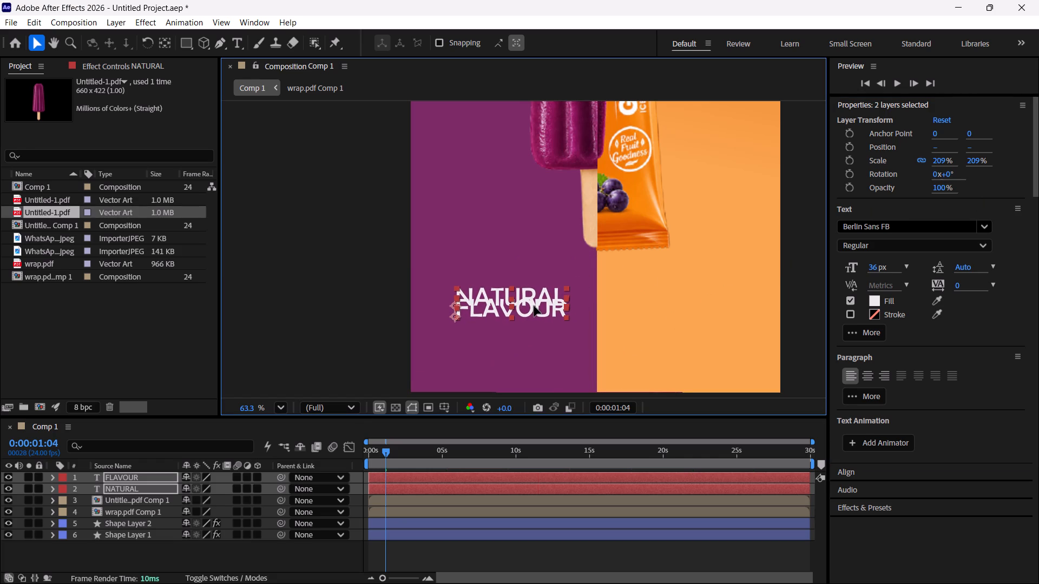
{"action": "left_click_drag", "start_coordinate": [534, 306], "coordinate": [533, 307]}
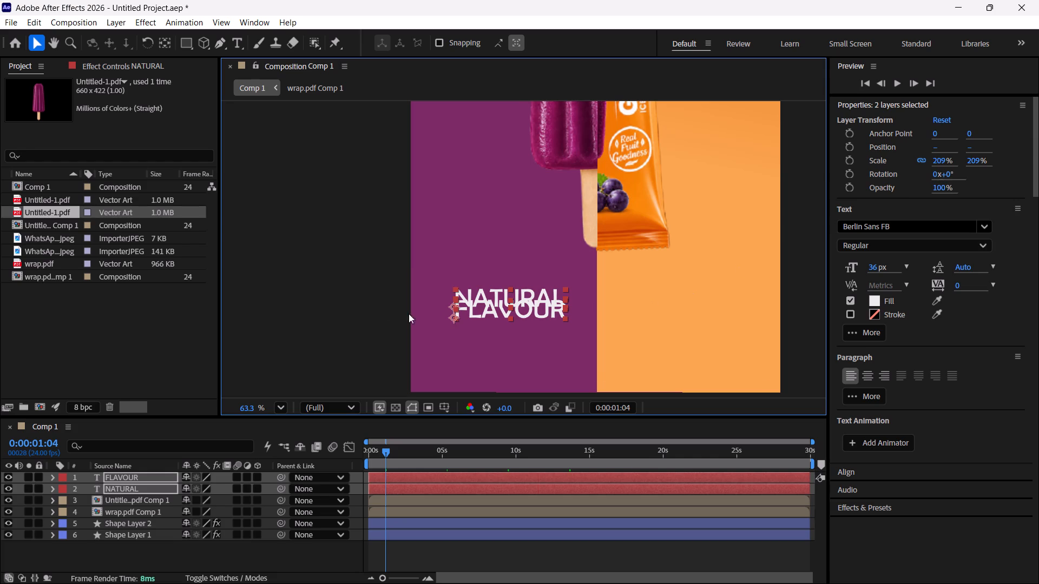
{"action": "left_click", "coordinate": [356, 298]}
Raise the NATURAL layer to a vertical position of 1638.5 so it sits just above FLAVOUR without overlapping.
{"action": "left_click", "coordinate": [519, 290]}
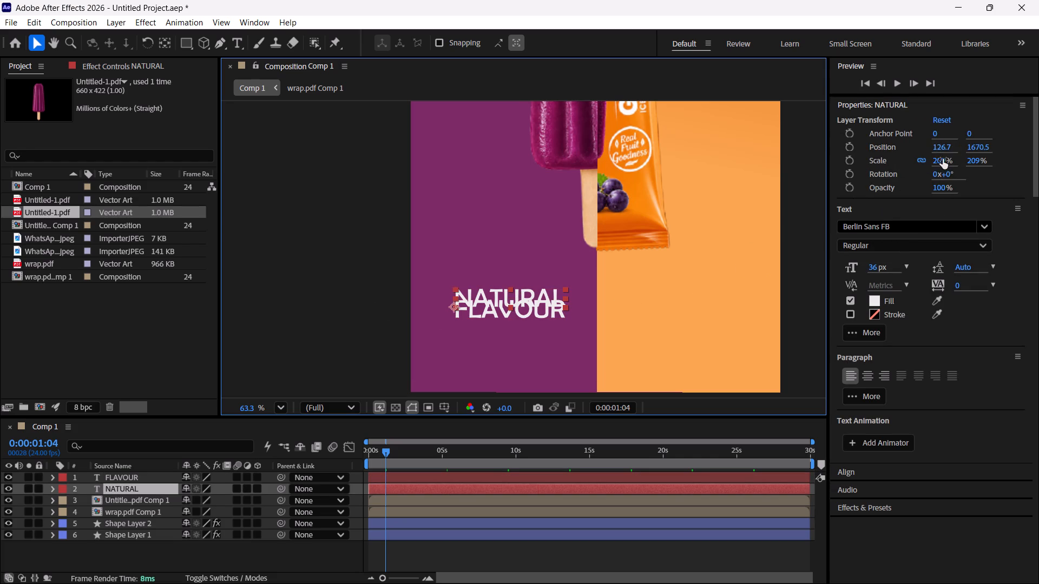
{"action": "left_click_drag", "start_coordinate": [974, 146], "coordinate": [985, 146]}
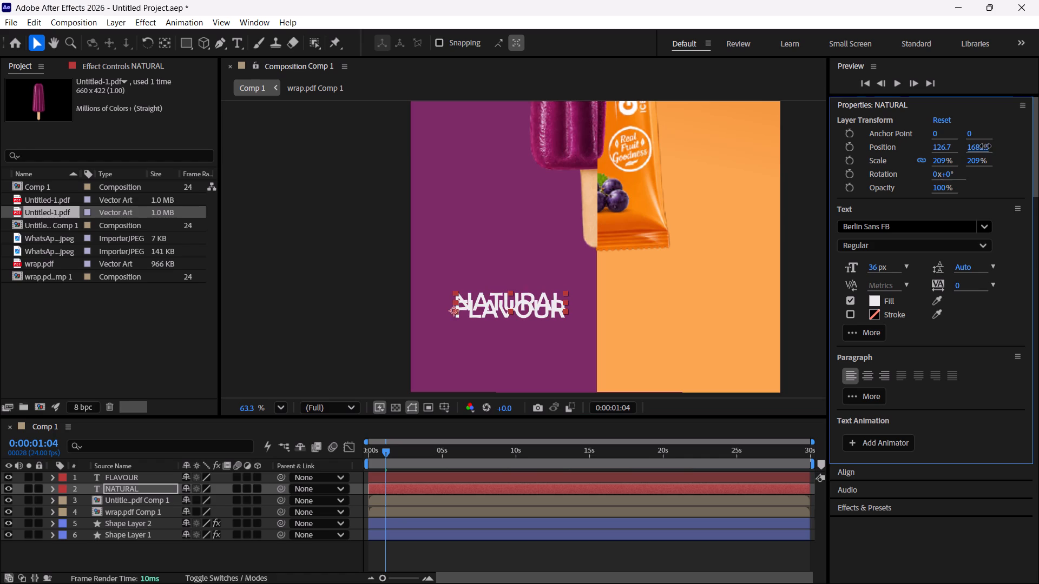
{"action": "left_click_drag", "start_coordinate": [985, 146], "coordinate": [955, 153]}
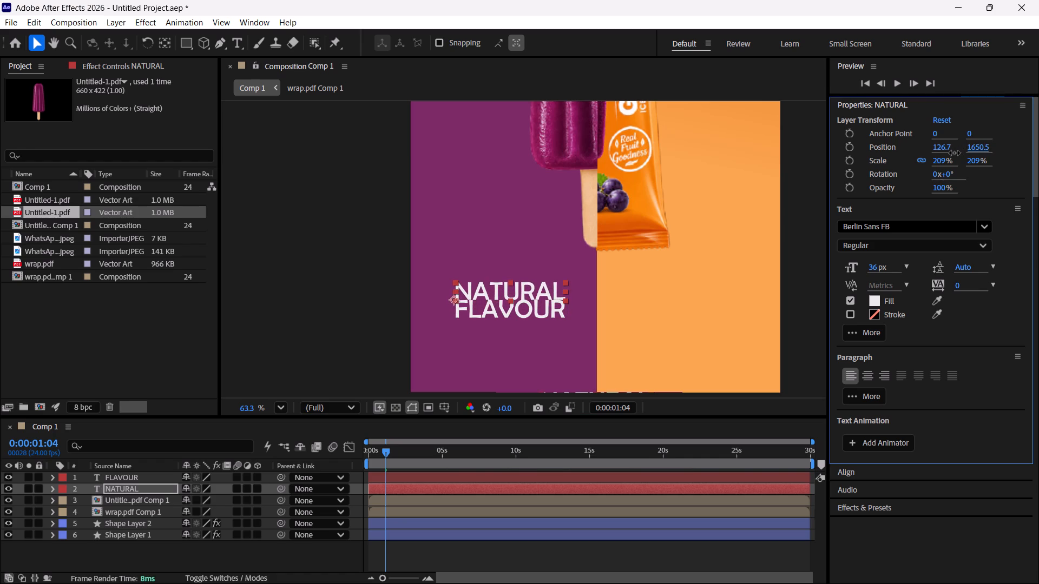
{"action": "left_click_drag", "start_coordinate": [955, 153], "coordinate": [938, 163]}
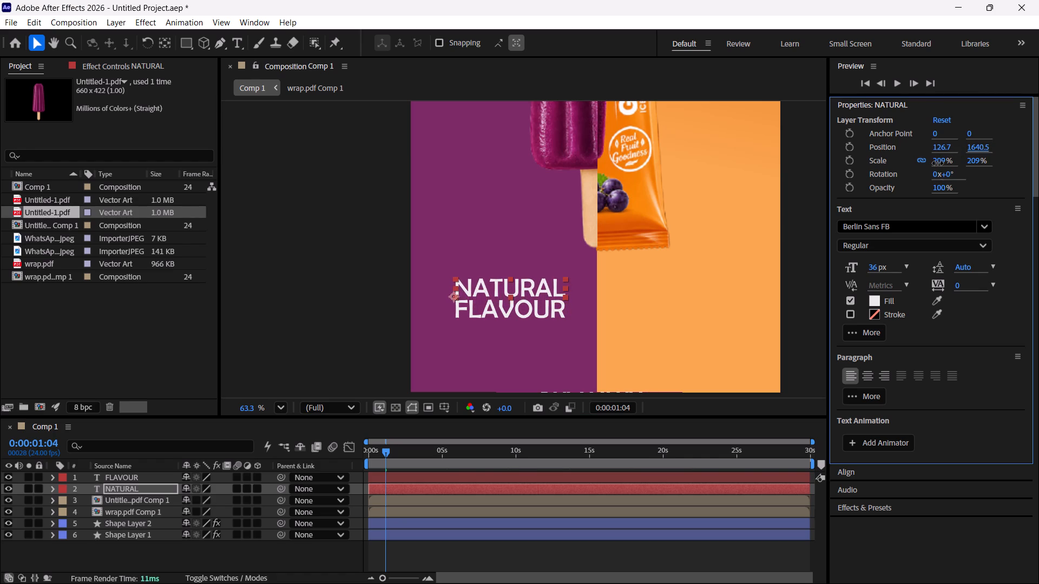
{"action": "left_click_drag", "start_coordinate": [938, 163], "coordinate": [935, 165]}
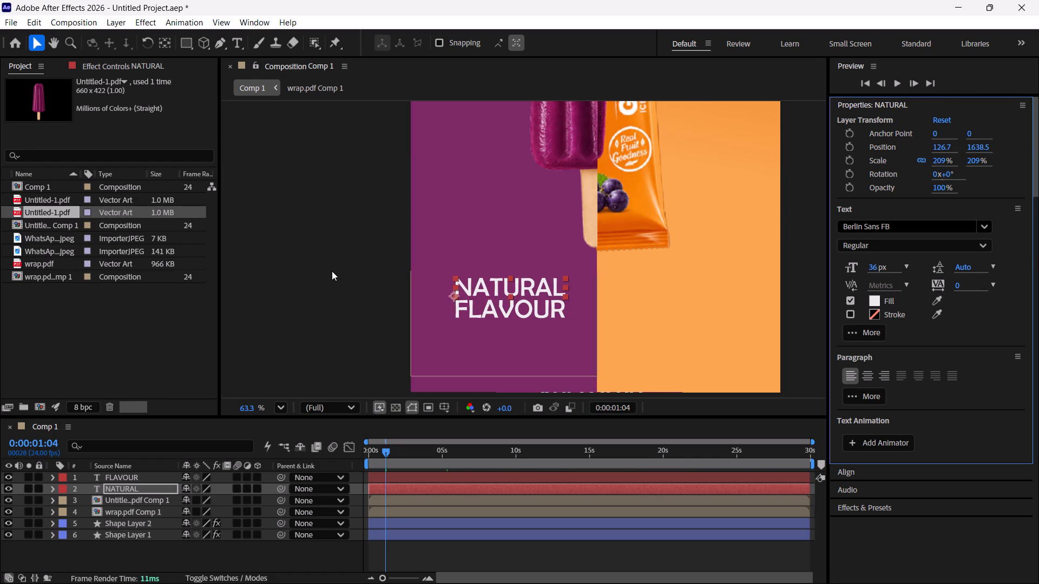
{"action": "left_click", "coordinate": [332, 271]}
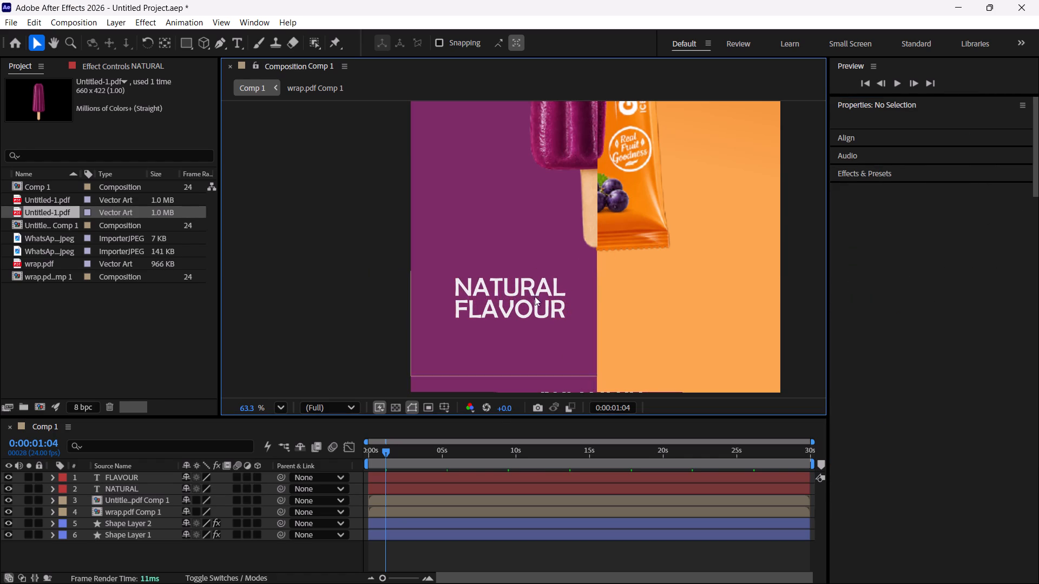
Pre-compose the NATURAL text layer into its own composition, keeping the default name.
{"action": "left_click", "coordinate": [530, 286]}
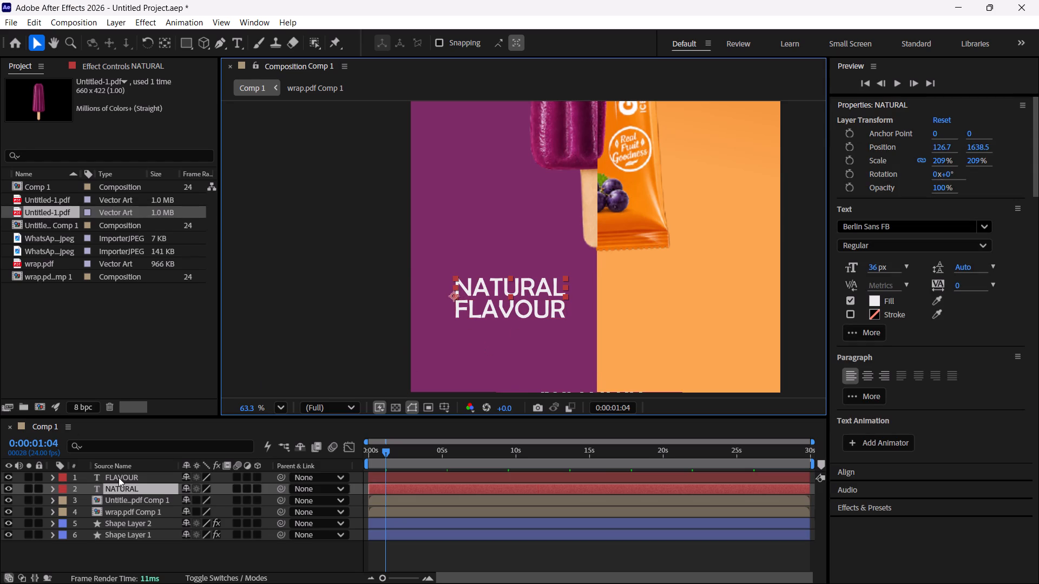
{"action": "right_click", "coordinate": [115, 486]}
{"action": "left_click", "coordinate": [115, 487]}
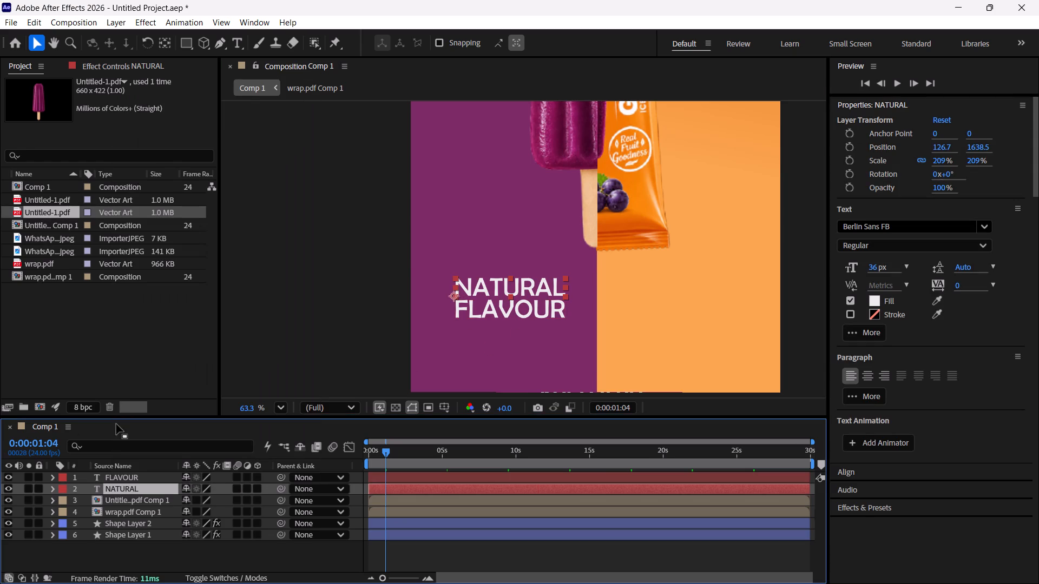
{"action": "left_click", "coordinate": [122, 26]}
{"action": "left_click", "coordinate": [164, 481]}
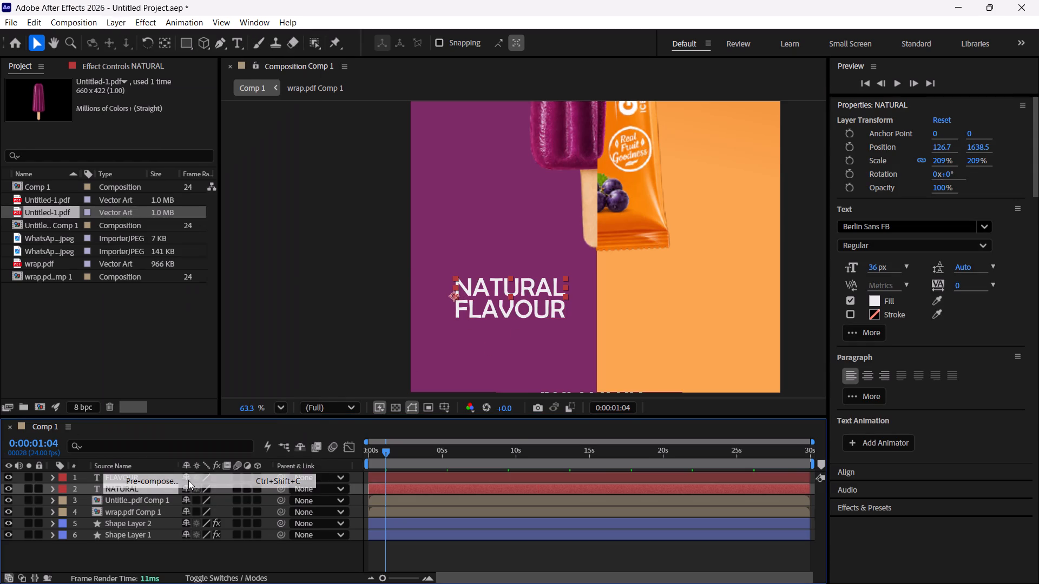
{"action": "left_click", "coordinate": [577, 399]}
Pre-compose the FLAVOUR text layer as FLAVOUR Comp 1, moving all attributes into the new composition.
{"action": "left_click", "coordinate": [124, 476]}
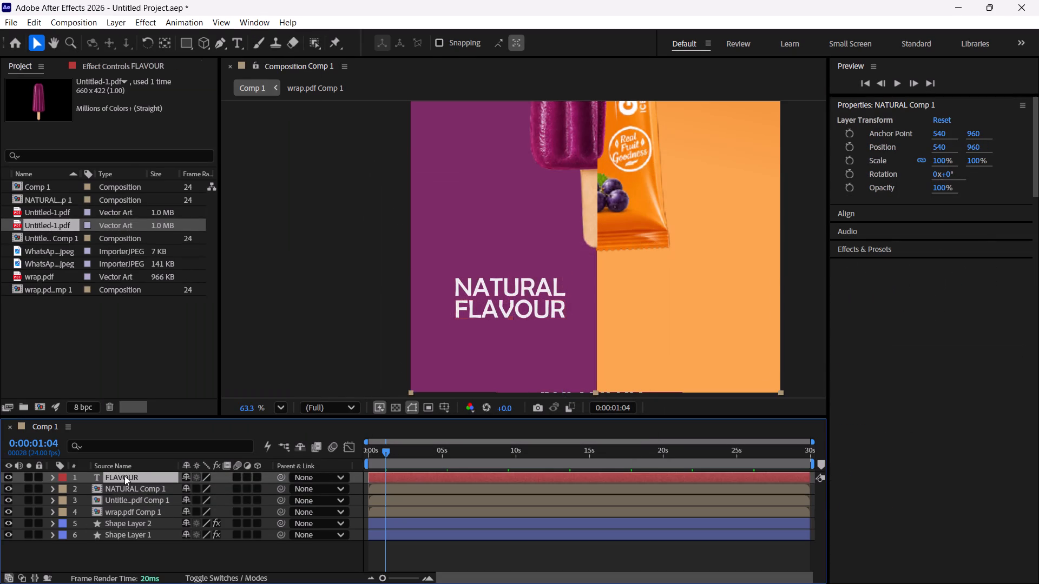
{"action": "left_click", "coordinate": [112, 15]}
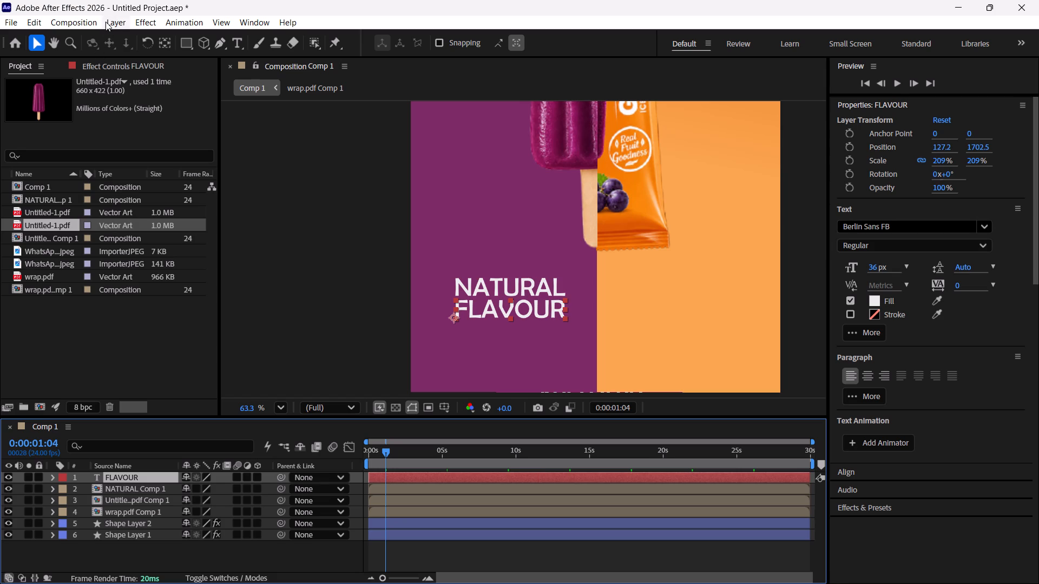
{"action": "left_click", "coordinate": [106, 22]}
{"action": "left_click", "coordinate": [205, 478]}
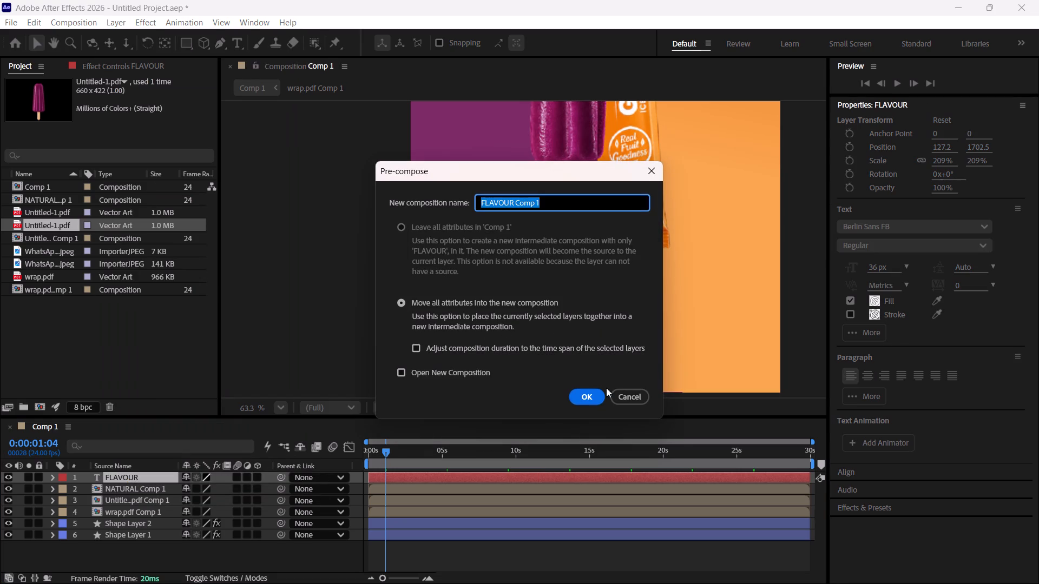
{"action": "left_click", "coordinate": [593, 395]}
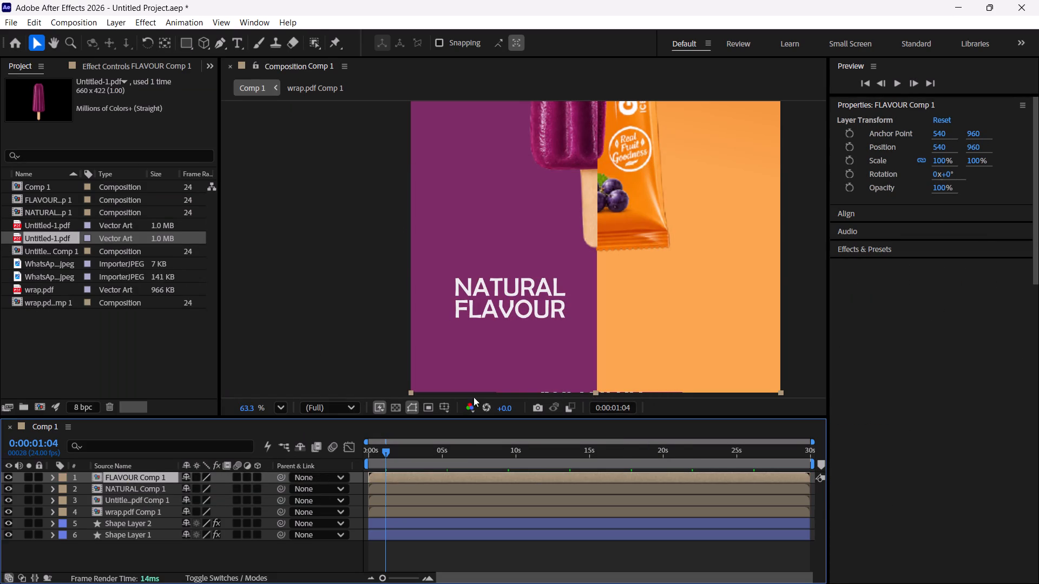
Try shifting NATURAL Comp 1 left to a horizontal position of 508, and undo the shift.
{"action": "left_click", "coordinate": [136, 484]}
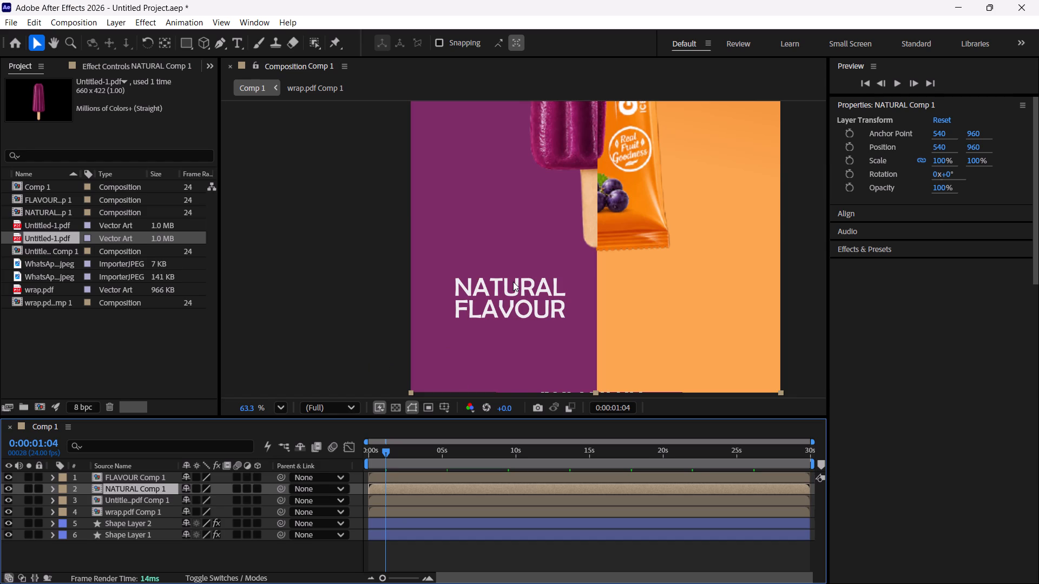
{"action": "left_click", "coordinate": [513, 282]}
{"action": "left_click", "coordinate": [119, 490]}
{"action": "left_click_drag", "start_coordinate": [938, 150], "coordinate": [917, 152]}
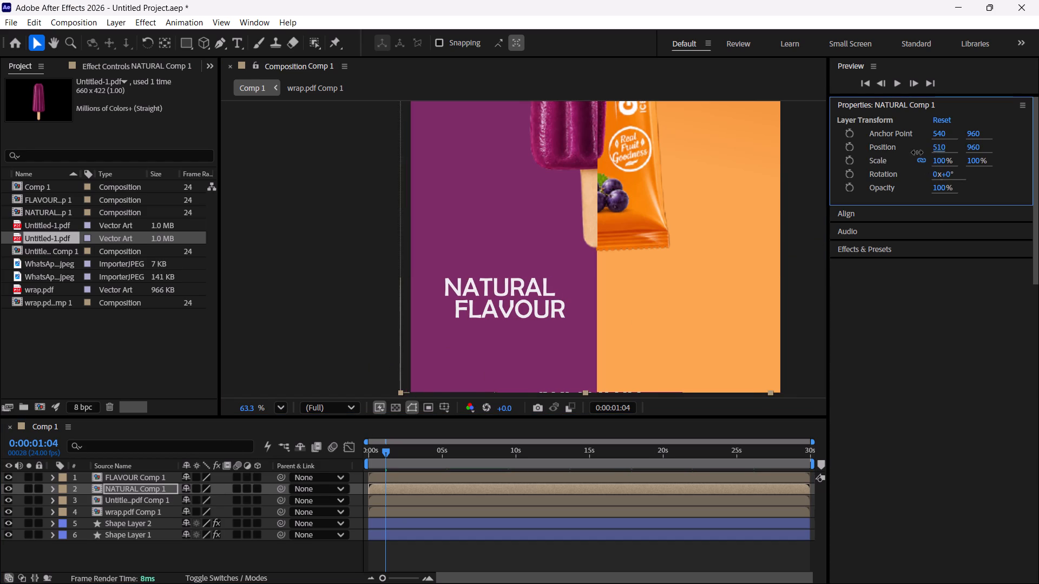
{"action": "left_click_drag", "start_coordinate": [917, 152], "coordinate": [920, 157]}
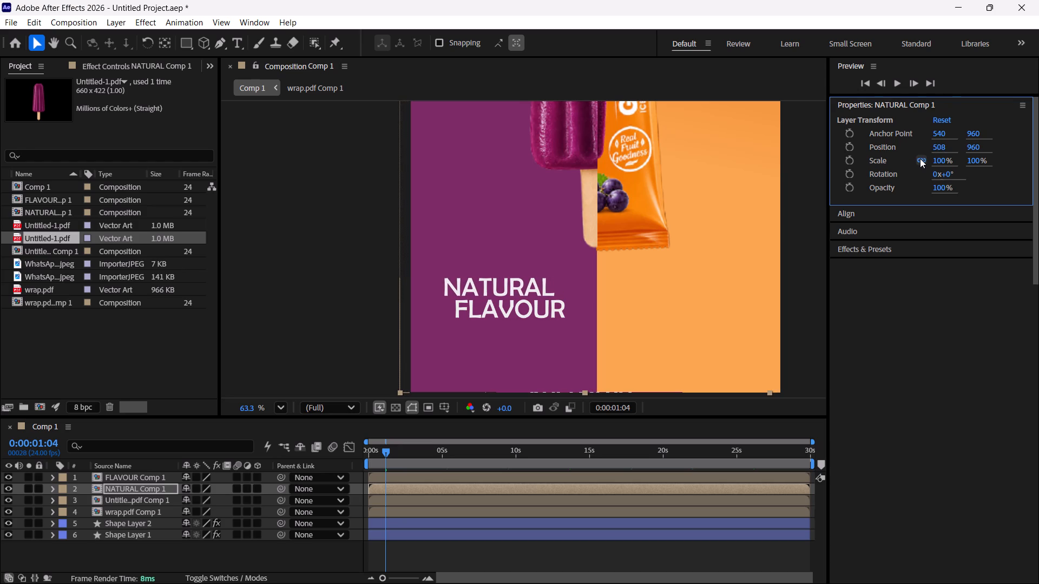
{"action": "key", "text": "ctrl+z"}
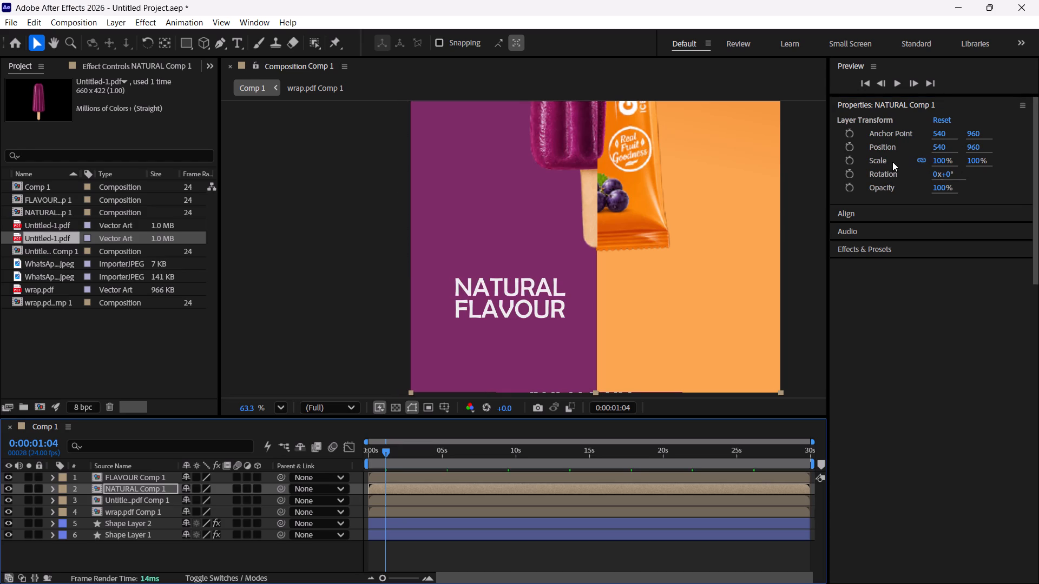
Lower NATURAL Comp 1 to a vertical position of 1014 and add its first Position keyframe at 0:00:01:04.
{"action": "left_click_drag", "start_coordinate": [974, 145], "coordinate": [1008, 147]}
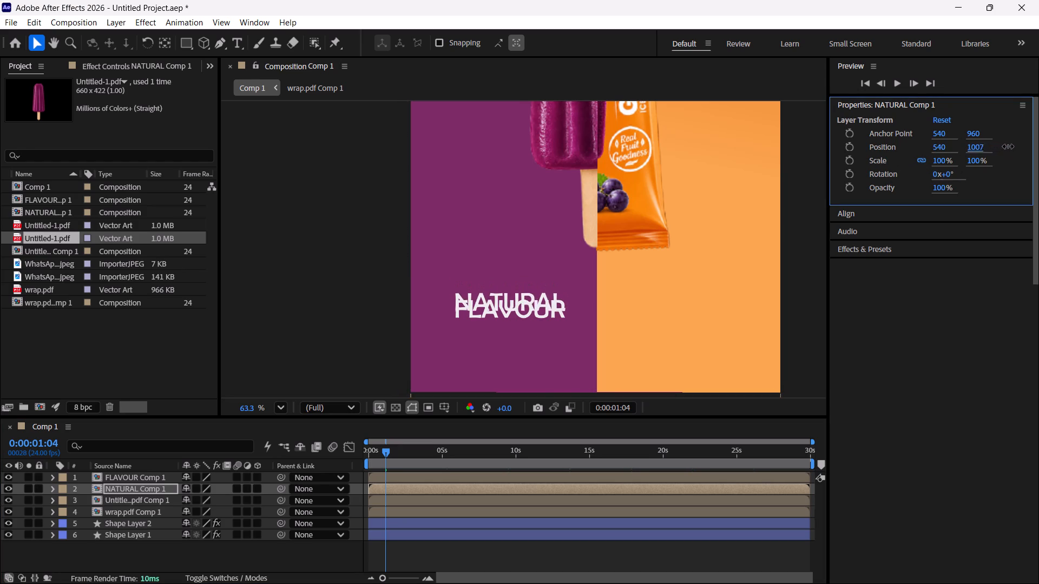
{"action": "left_click_drag", "start_coordinate": [1008, 147], "coordinate": [1010, 148]}
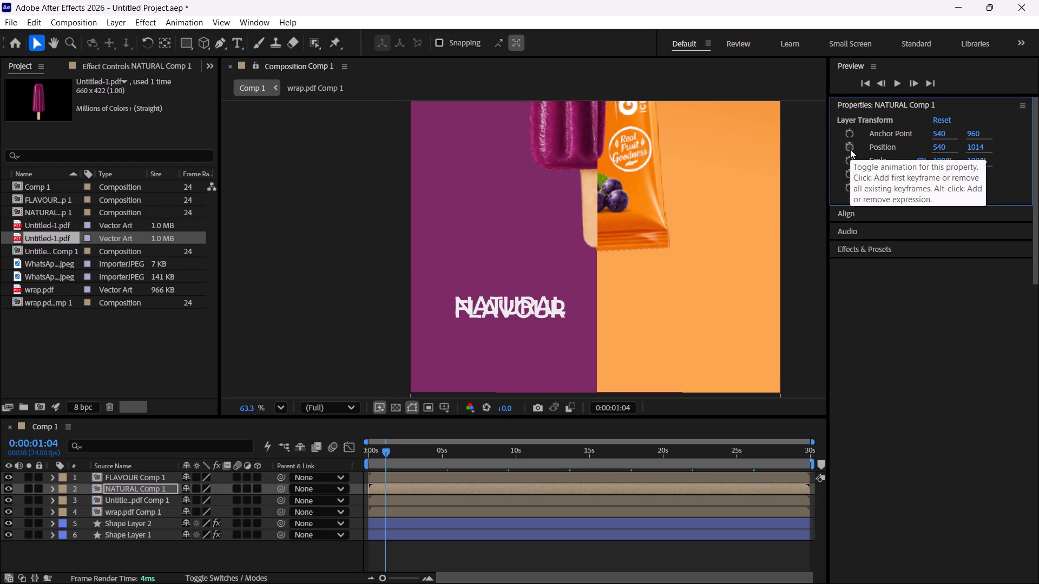
{"action": "left_click", "coordinate": [850, 149]}
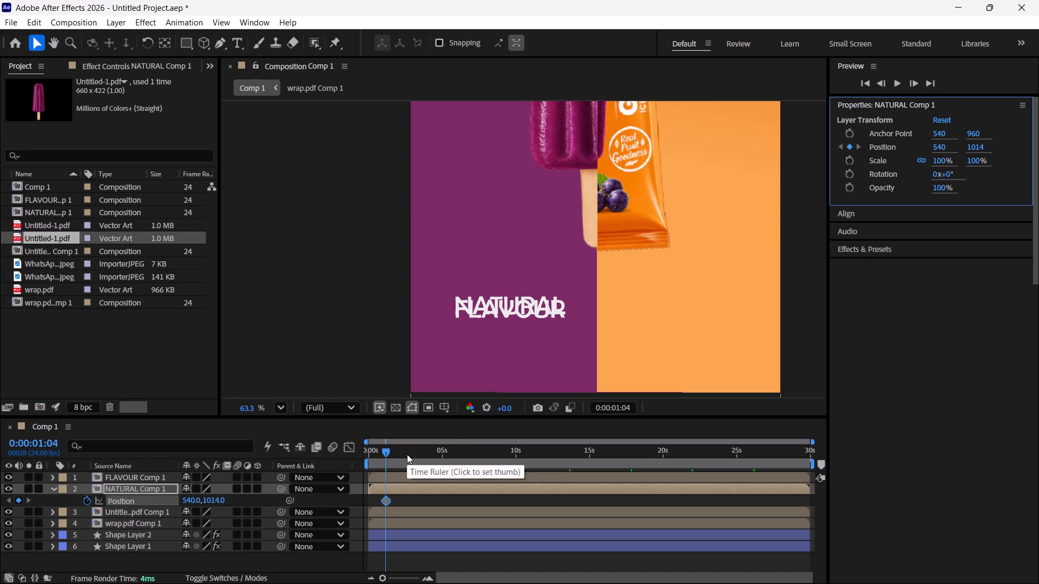
Undo the Position keyframe and the vertical shift on NATURAL Comp 1.
{"action": "key", "text": "ctrl+z"}
{"action": "key", "text": "ctrl+z"}
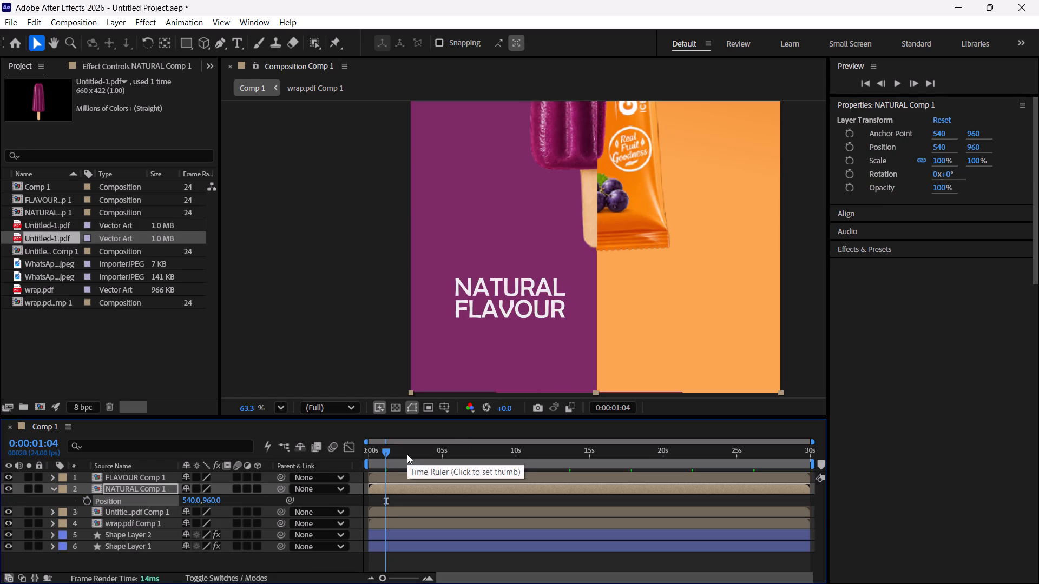
Add a Position keyframe to NATURAL Comp 1 at 0:00:00:00 with its vertical position lowered to 1037.
{"action": "left_click_drag", "start_coordinate": [385, 451], "coordinate": [385, 450]}
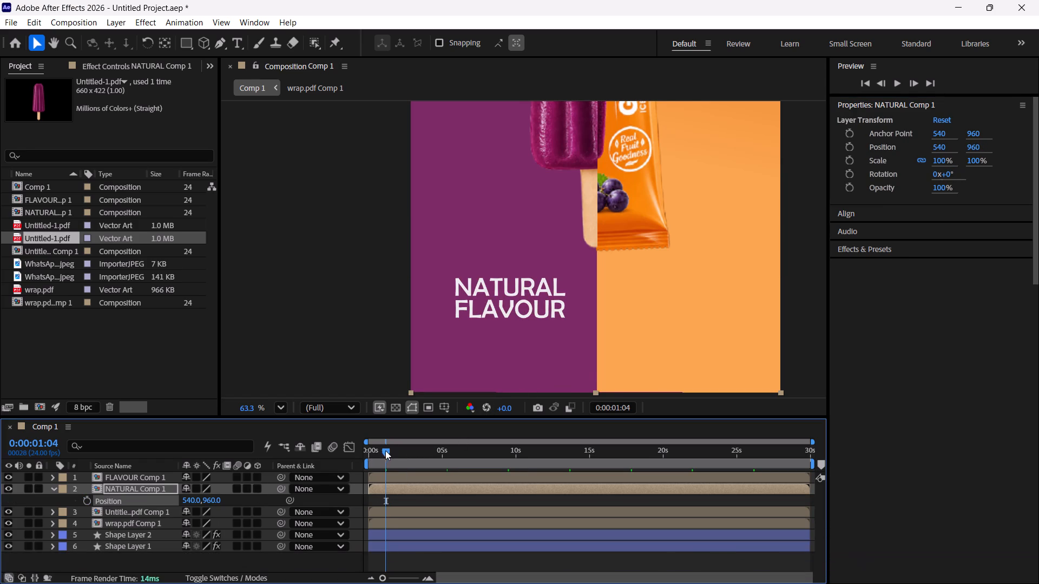
{"action": "left_click_drag", "start_coordinate": [385, 450], "coordinate": [307, 475]}
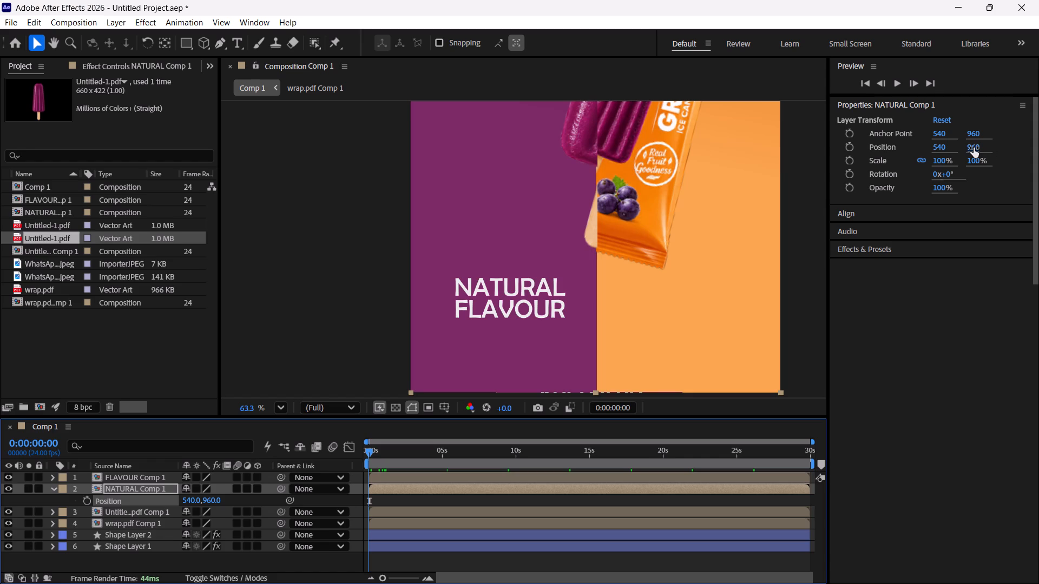
{"action": "left_click_drag", "start_coordinate": [974, 148], "coordinate": [1012, 149]}
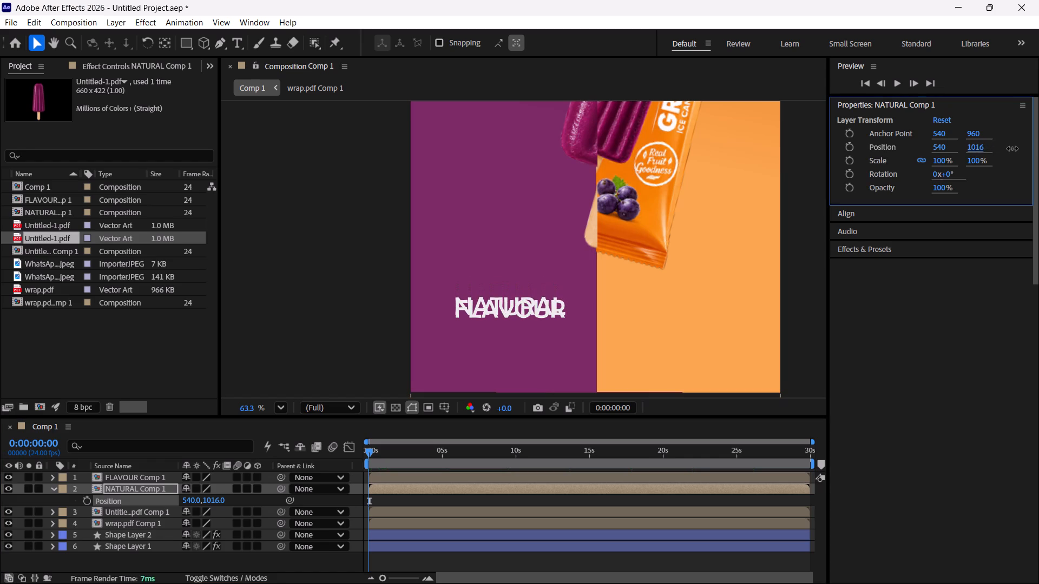
{"action": "left_click_drag", "start_coordinate": [1012, 149], "coordinate": [1016, 149]}
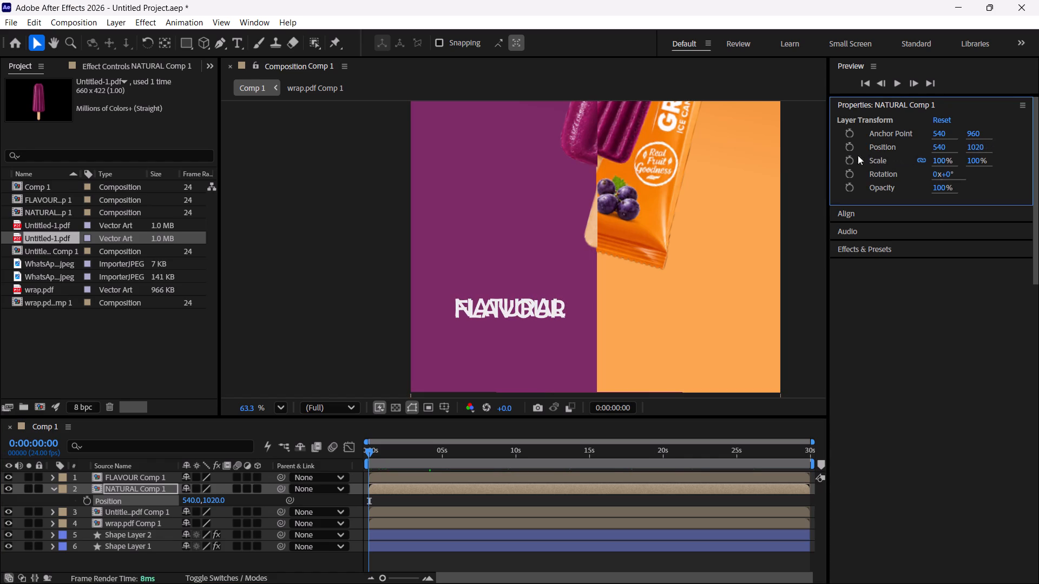
{"action": "left_click", "coordinate": [851, 150]}
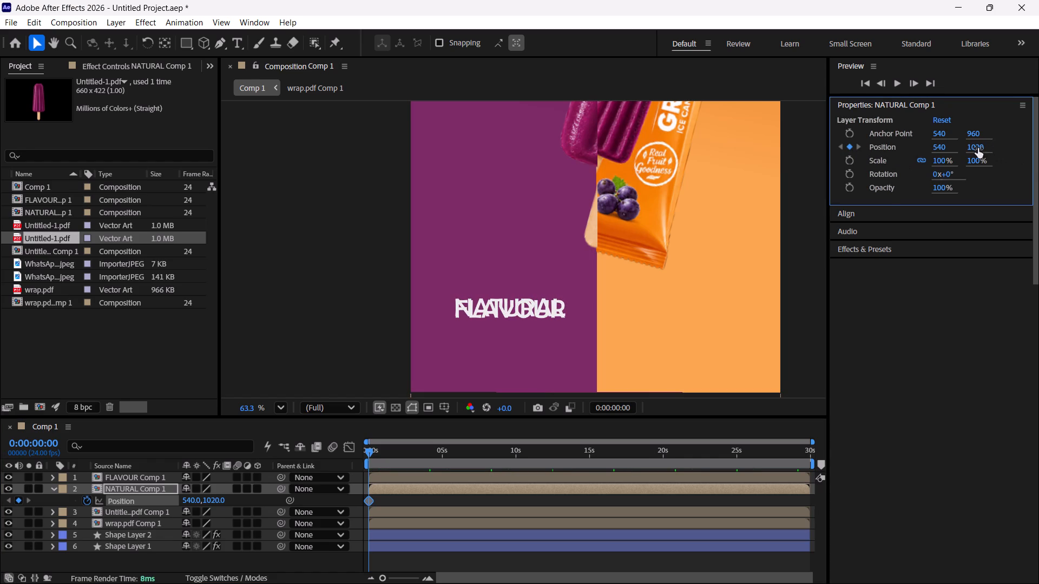
{"action": "left_click_drag", "start_coordinate": [977, 147], "coordinate": [991, 147]}
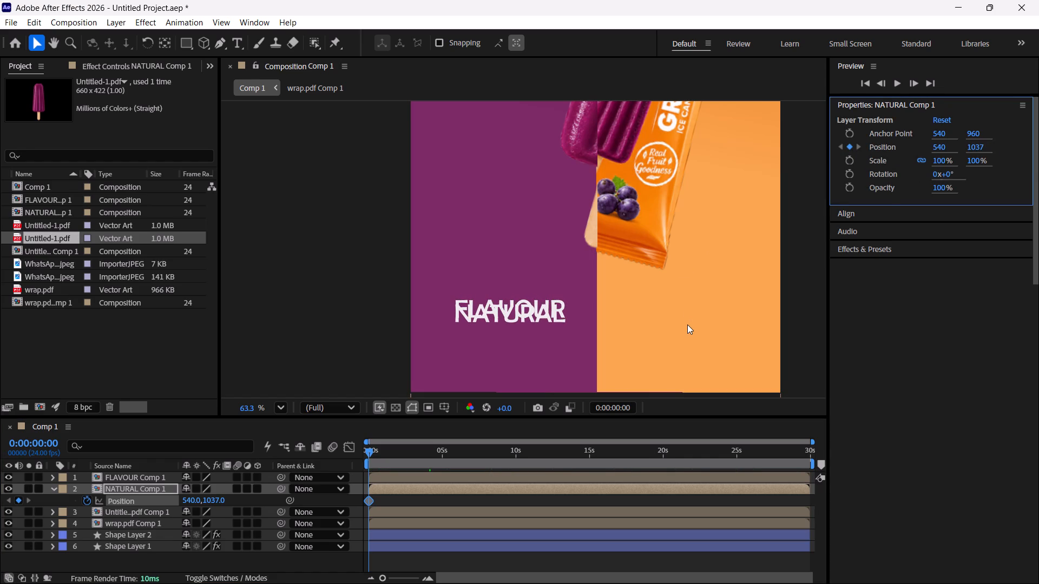
Raise NATURAL Comp 1 to a vertical position of 957 at 0:00:02:02, adding its second Position keyframe.
{"action": "key", "text": "ctrl+shift+Right"}
{"action": "key", "text": "ctrl+shift+Right"}
{"action": "key", "text": "ctrl+shift+Right"}
{"action": "key", "text": "ctrl+shift+Right"}
{"action": "key", "text": "ctrl+shift+Right"}
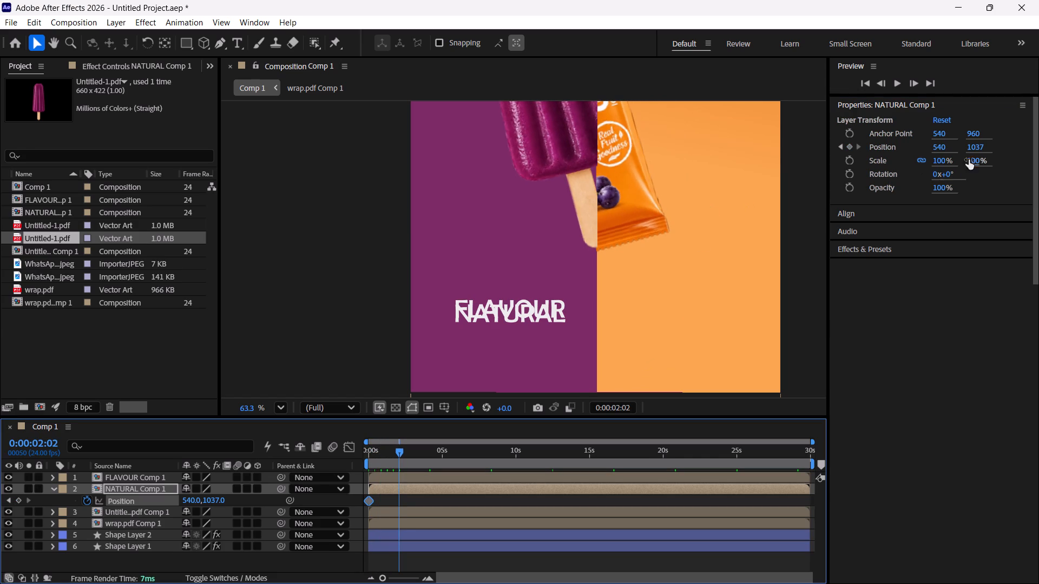
{"action": "left_click_drag", "start_coordinate": [976, 148], "coordinate": [890, 177]}
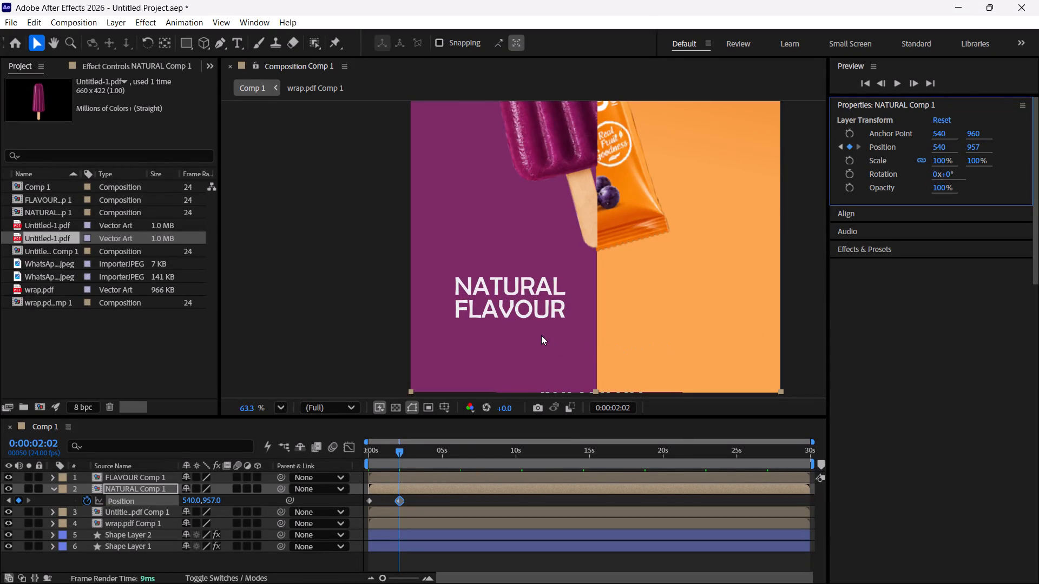
Add a Position keyframe to FLAVOUR Comp 1 at 0:00:00:00 and lower its vertical position to 1098.
{"action": "left_click_drag", "start_coordinate": [398, 452], "coordinate": [397, 453]}
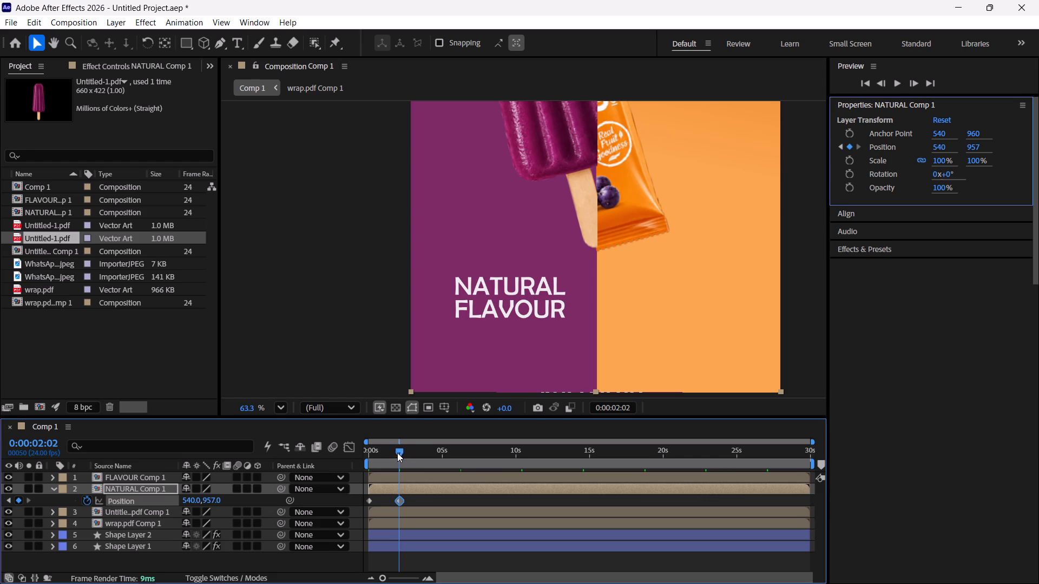
{"action": "left_click_drag", "start_coordinate": [397, 453], "coordinate": [363, 460]}
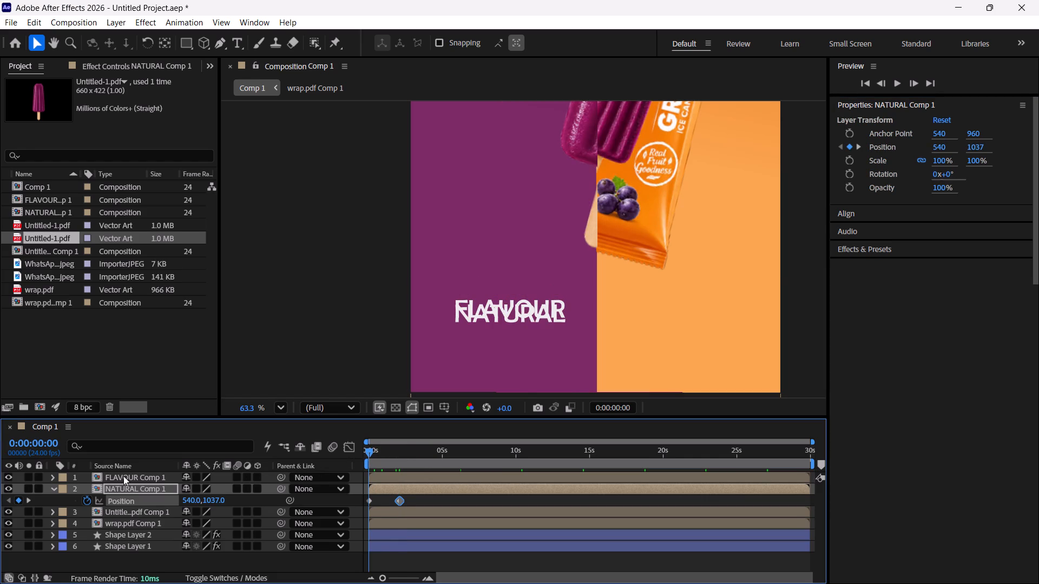
{"action": "left_click", "coordinate": [123, 476]}
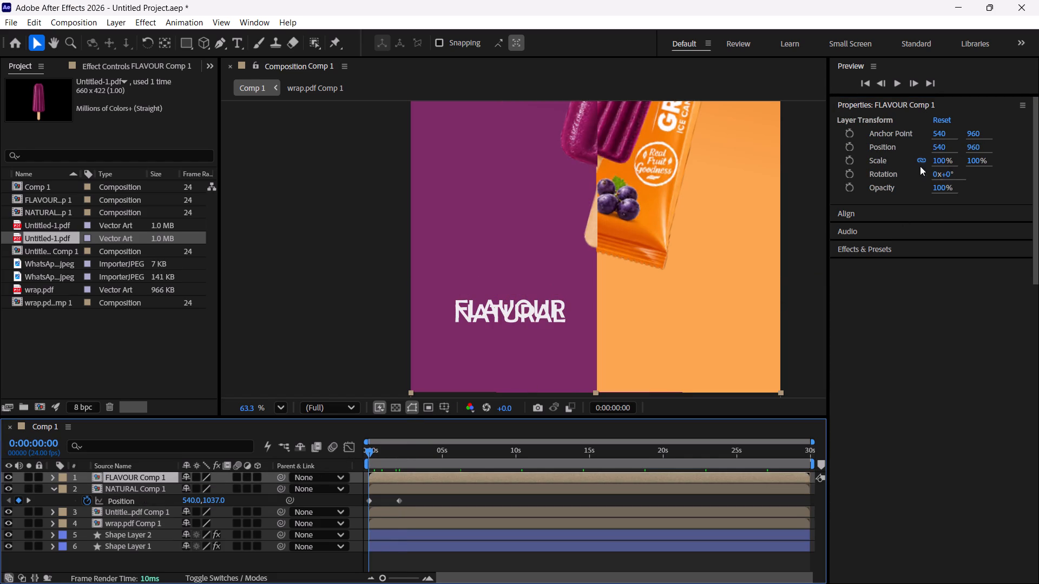
{"action": "left_click", "coordinate": [851, 147]}
{"action": "left_click_drag", "start_coordinate": [979, 145], "coordinate": [949, 164]}
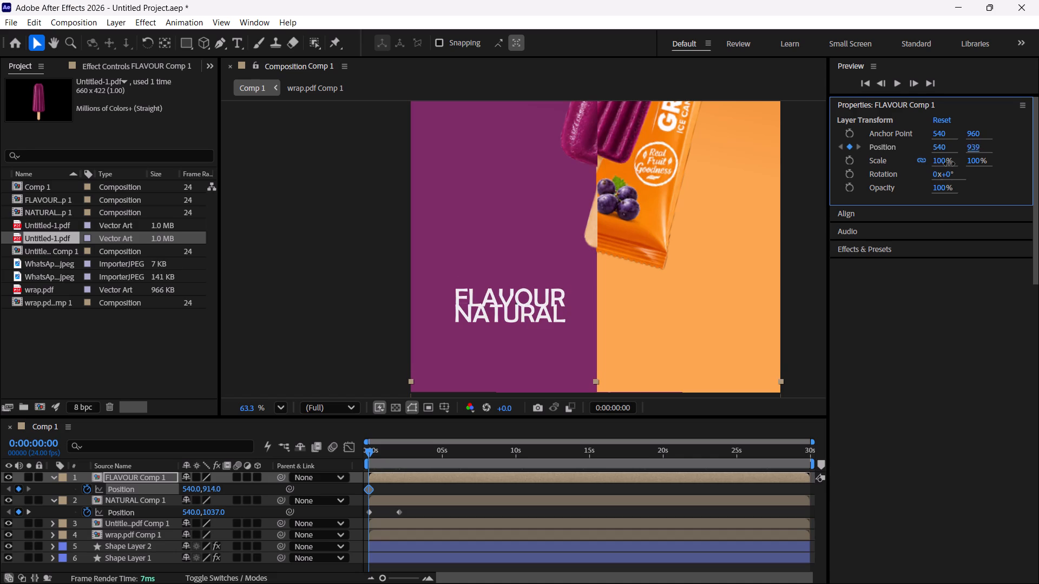
{"action": "left_click_drag", "start_coordinate": [949, 164], "coordinate": [1038, 156]}
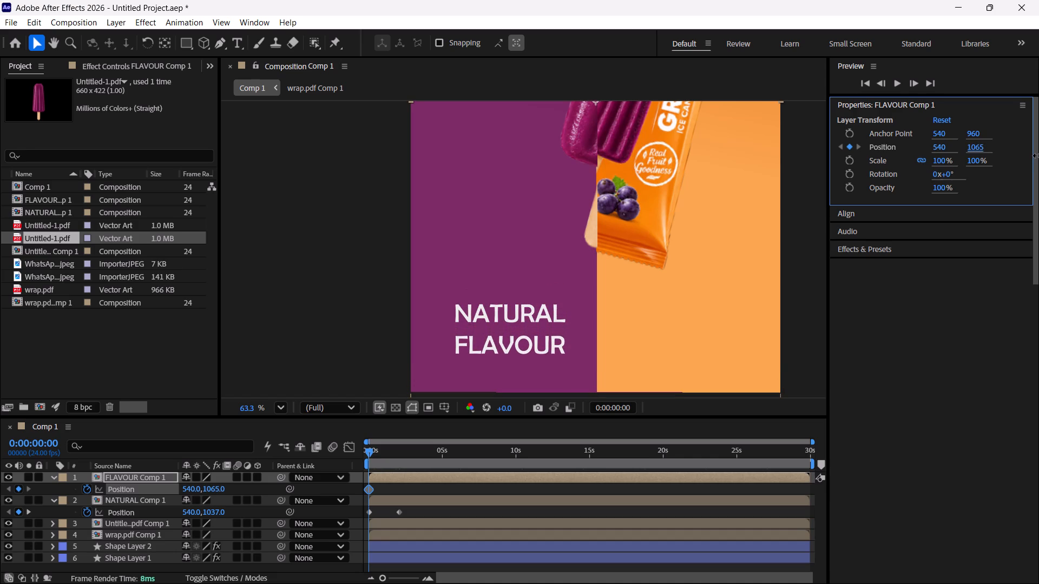
{"action": "left_click_drag", "start_coordinate": [1038, 156], "coordinate": [1038, 154]}
{"action": "left_click_drag", "start_coordinate": [977, 148], "coordinate": [995, 147]}
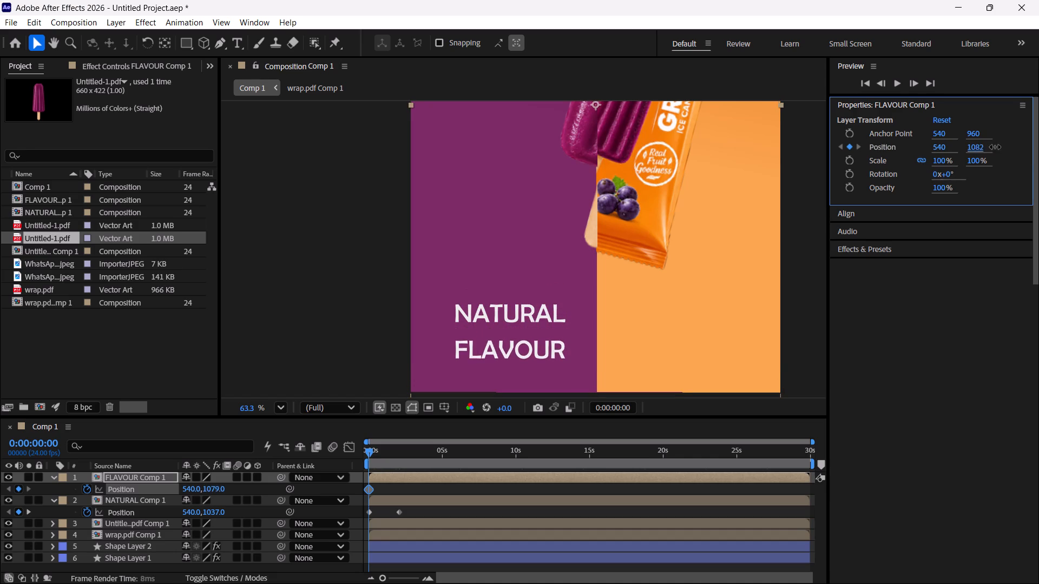
{"action": "left_click_drag", "start_coordinate": [995, 147], "coordinate": [1007, 145]}
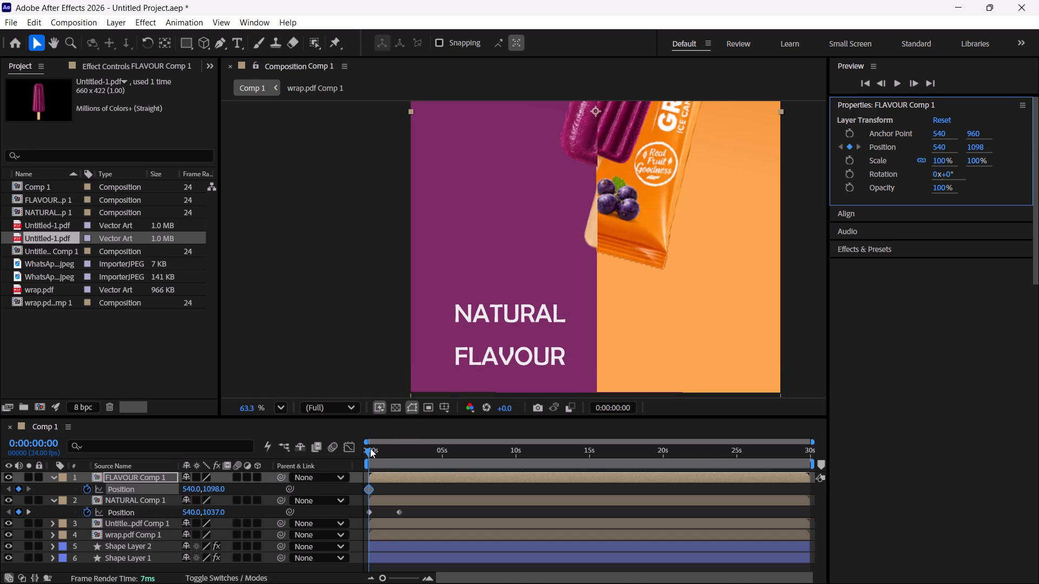
Raise FLAVOUR Comp 1 to a vertical position of 956 at 0:00:02:02, adding its second Position keyframe.
{"action": "key", "text": "ctrl+shift+Right"}
{"action": "key", "text": "ctrl+shift+Right"}
{"action": "key", "text": "ctrl+shift+Right"}
{"action": "key", "text": "ctrl+shift+Right"}
{"action": "key", "text": "ctrl+shift+Right"}
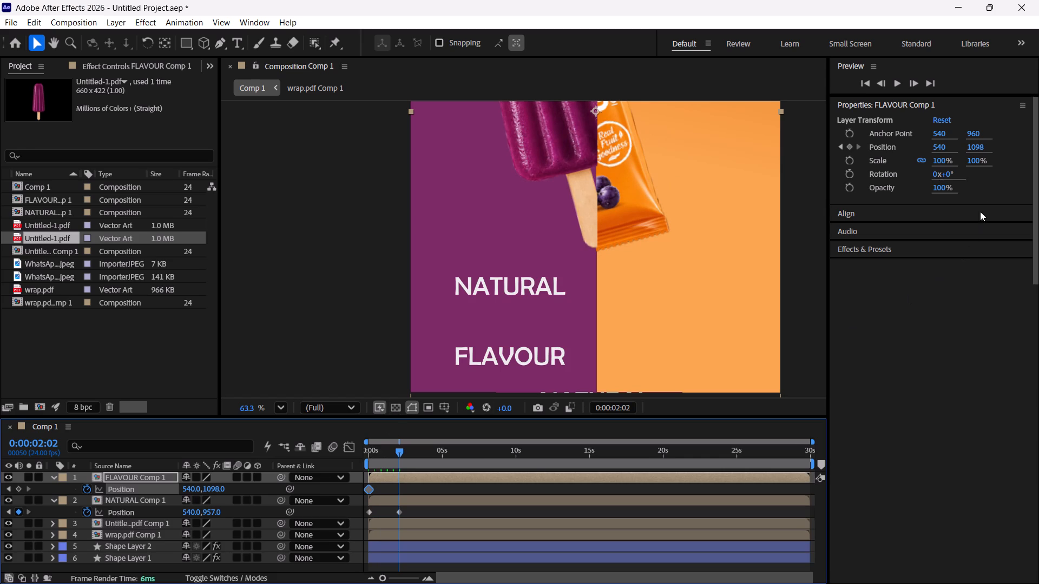
{"action": "left_click_drag", "start_coordinate": [975, 148], "coordinate": [936, 161]}
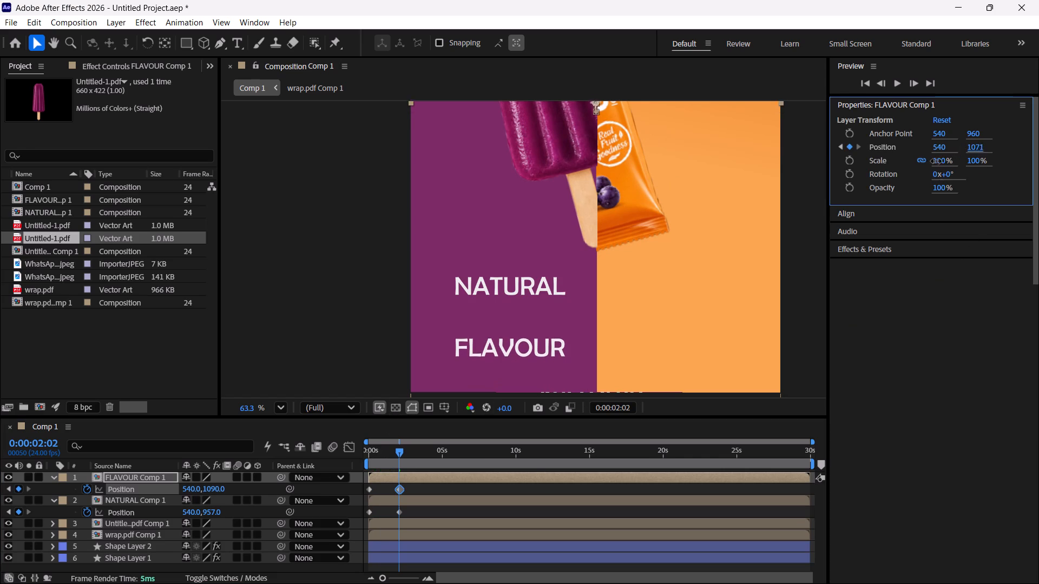
{"action": "left_click_drag", "start_coordinate": [936, 161], "coordinate": [839, 187]}
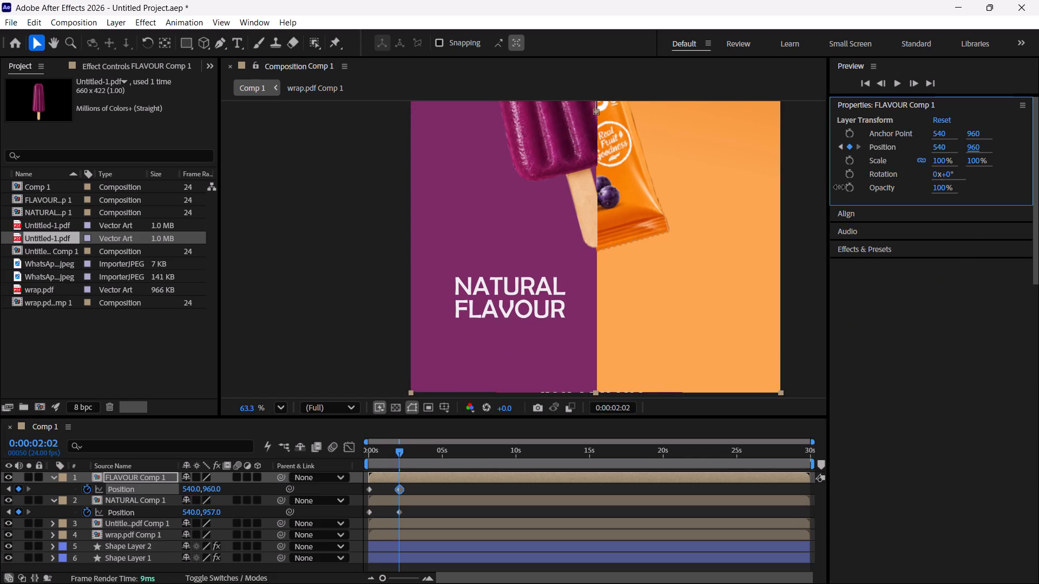
{"action": "left_click_drag", "start_coordinate": [839, 187], "coordinate": [835, 189]}
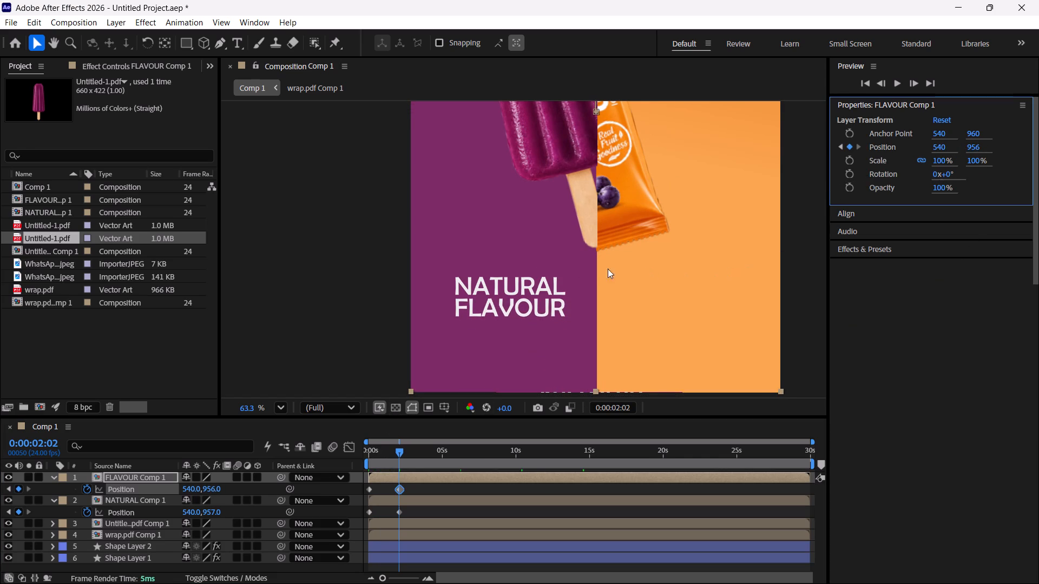
Preview the NATURAL FLAVOUR text animation from the start of the timeline.
{"action": "left_click_drag", "start_coordinate": [402, 455], "coordinate": [387, 460]}
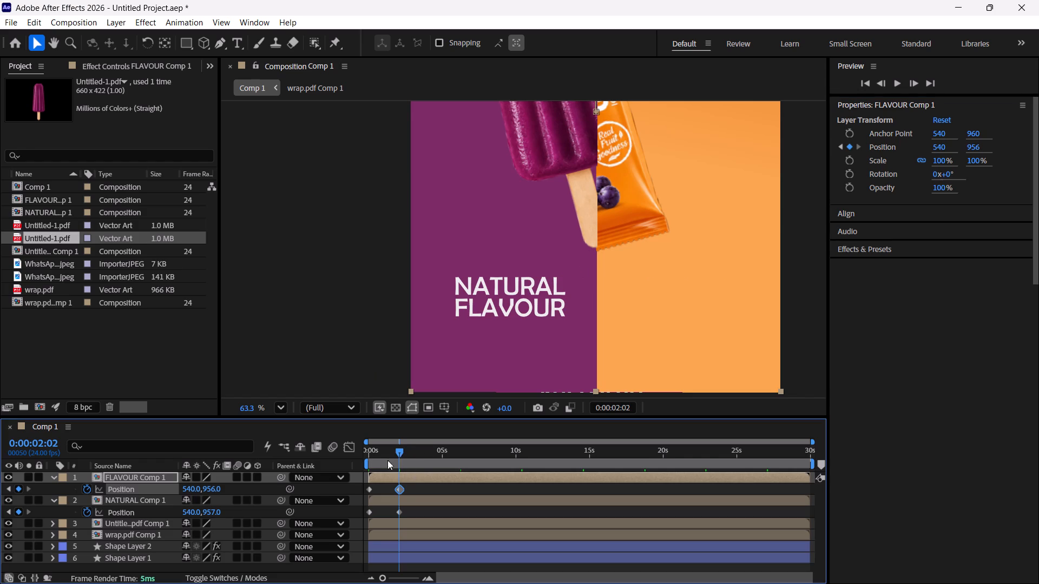
{"action": "left_click_drag", "start_coordinate": [387, 460], "coordinate": [353, 464]}
{"action": "key", "text": "space"}
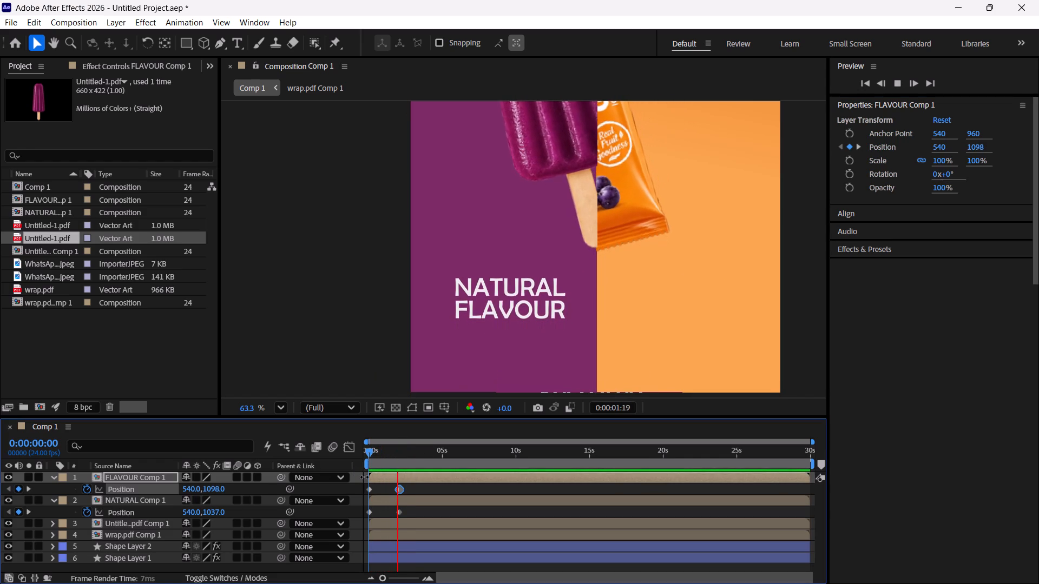
{"action": "key", "text": "space"}
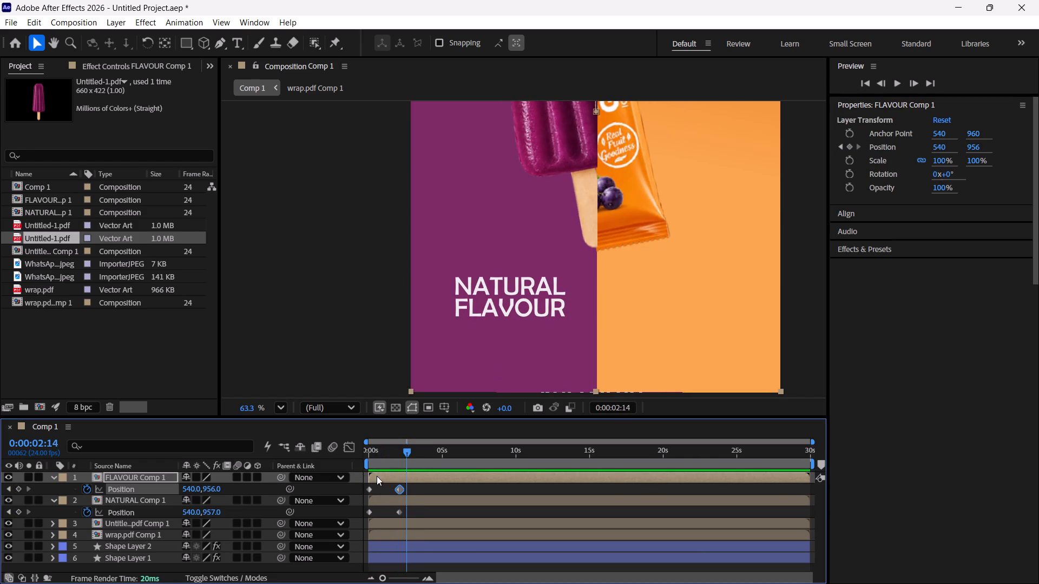
Apply Easy Ease to both Position keyframes of FLAVOUR Comp 1 and NATURAL Comp 1.
{"action": "left_click", "coordinate": [369, 488], "text": "shift"}
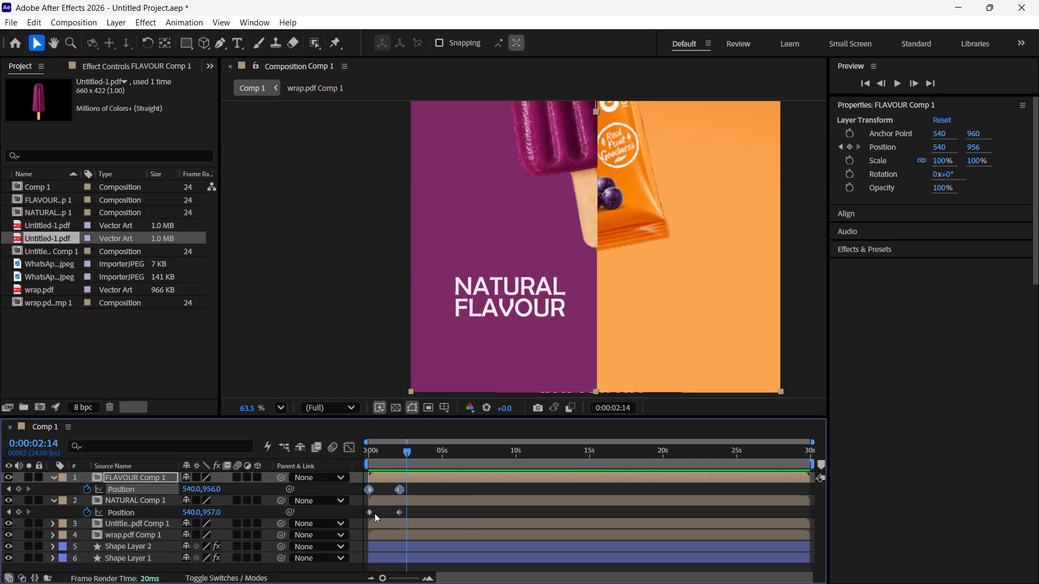
{"action": "left_click", "coordinate": [367, 512], "text": "shift"}
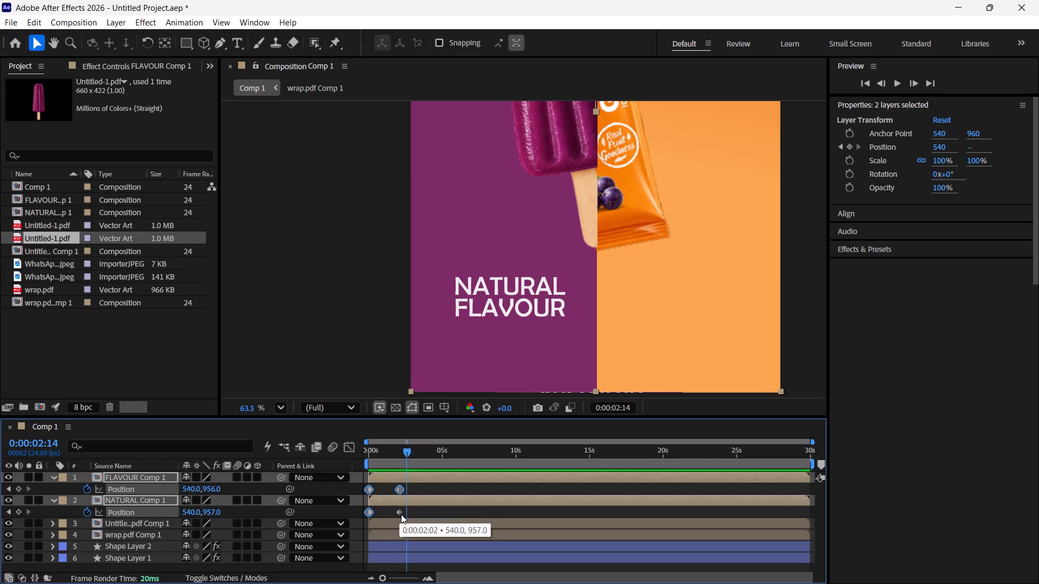
{"action": "left_click", "coordinate": [401, 514], "text": "shift"}
{"action": "key", "text": "F9"}
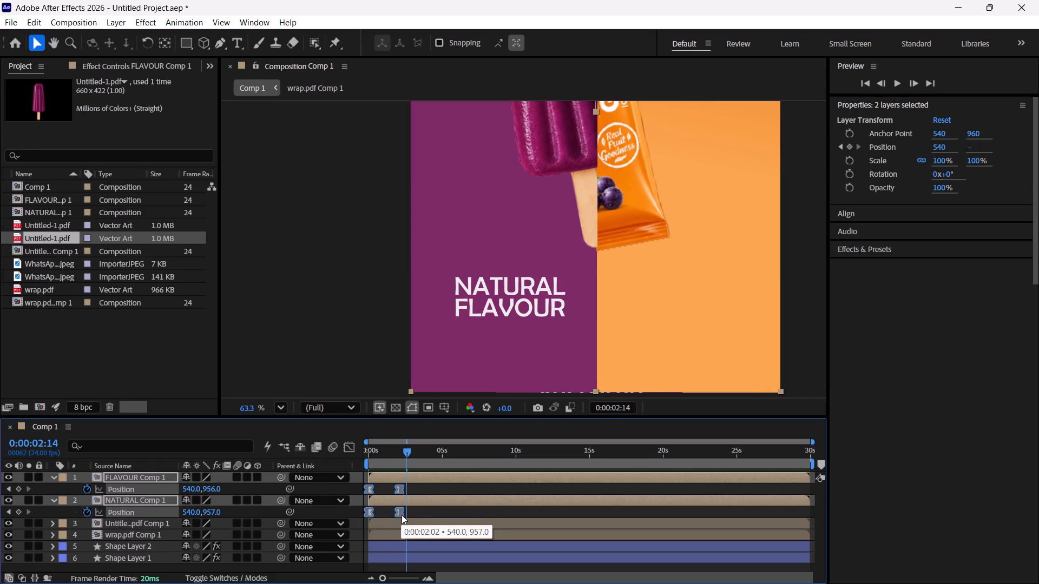
Preview the eased text animation from the start of the timeline.
{"action": "left_click_drag", "start_coordinate": [408, 455], "coordinate": [346, 466]}
{"action": "key", "text": "space"}
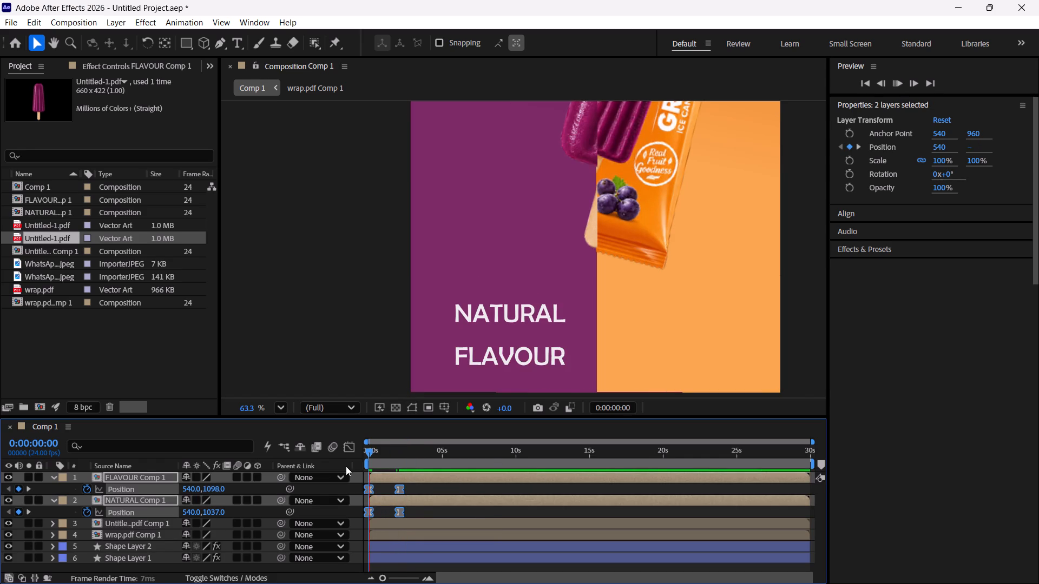
{"action": "key", "text": "space"}
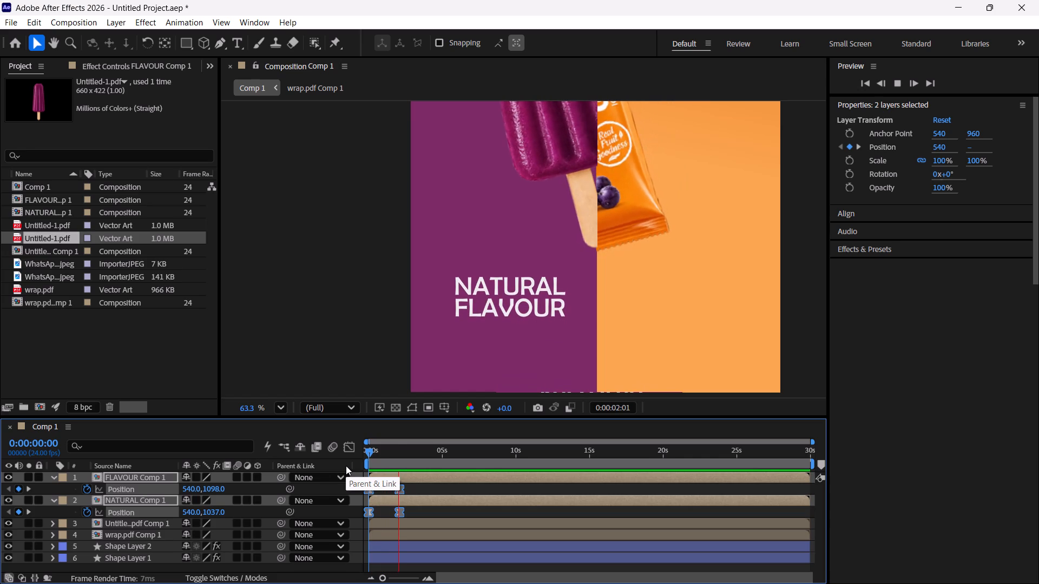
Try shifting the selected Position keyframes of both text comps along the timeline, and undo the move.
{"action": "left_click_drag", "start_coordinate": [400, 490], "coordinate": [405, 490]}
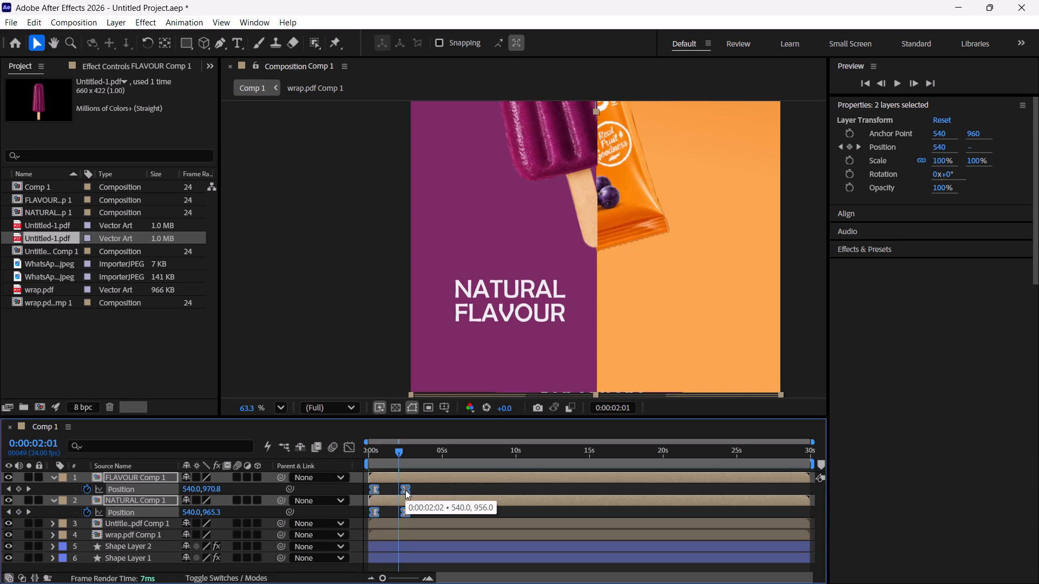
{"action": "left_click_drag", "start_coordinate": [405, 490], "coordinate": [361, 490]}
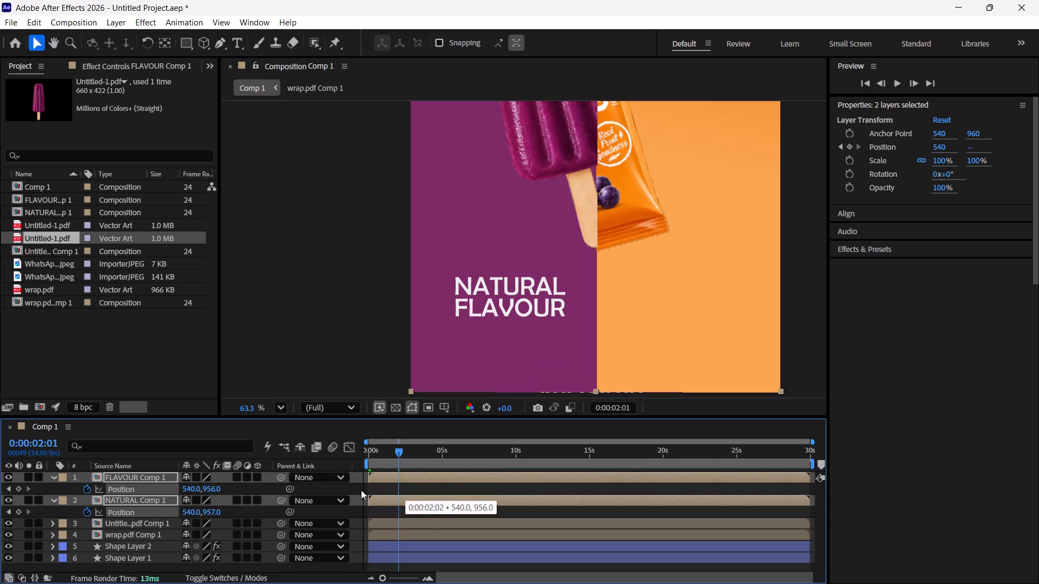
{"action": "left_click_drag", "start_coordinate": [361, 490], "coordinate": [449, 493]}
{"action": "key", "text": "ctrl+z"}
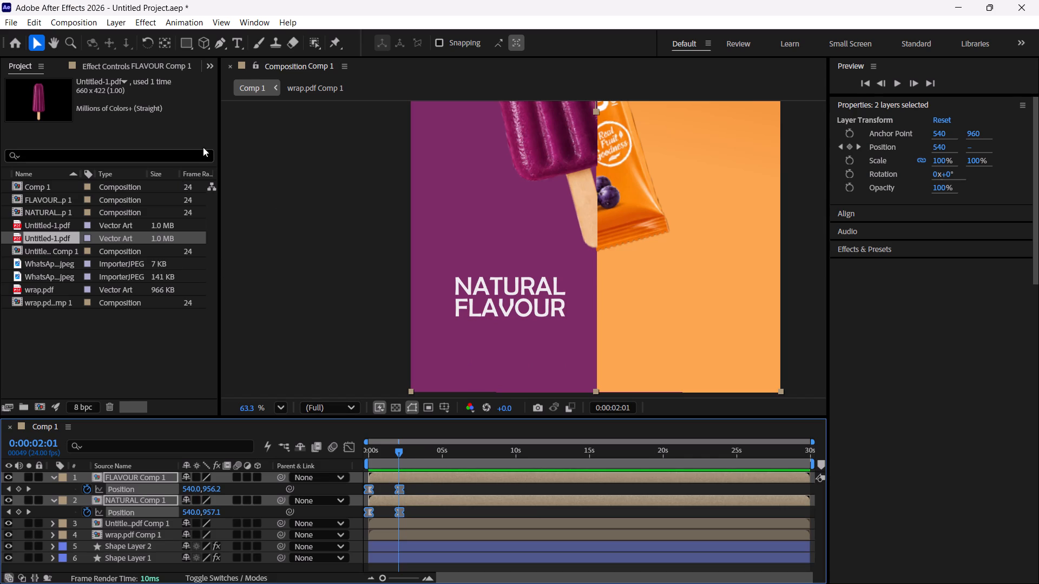
Collapse the Position properties of FLAVOUR Comp 1 and NATURAL Comp 1, and deselect all layers.
{"action": "left_click", "coordinate": [128, 497]}
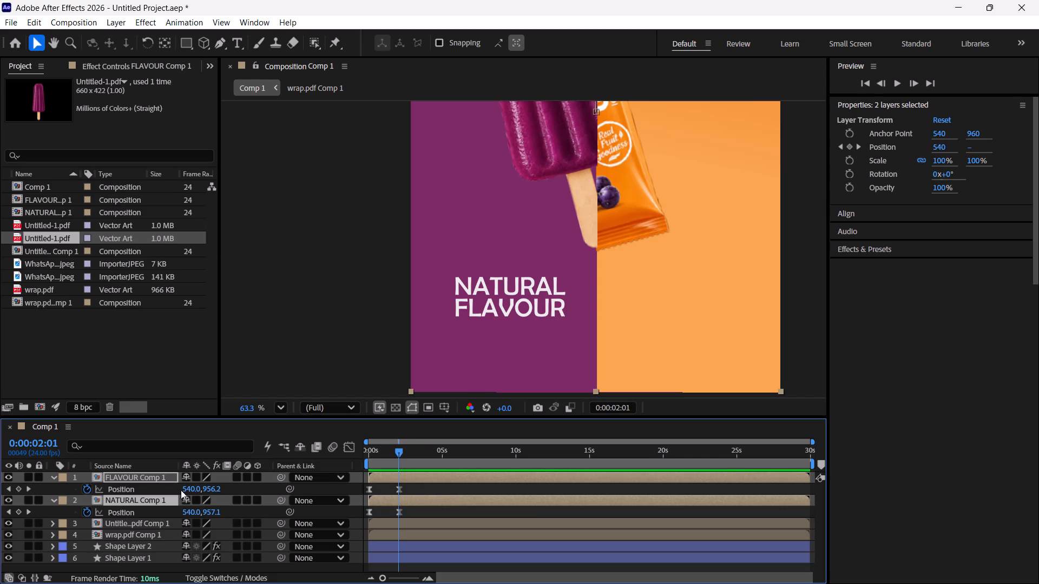
{"action": "left_click", "coordinate": [52, 479]}
{"action": "left_click", "coordinate": [123, 491]}
{"action": "left_click", "coordinate": [148, 551]}
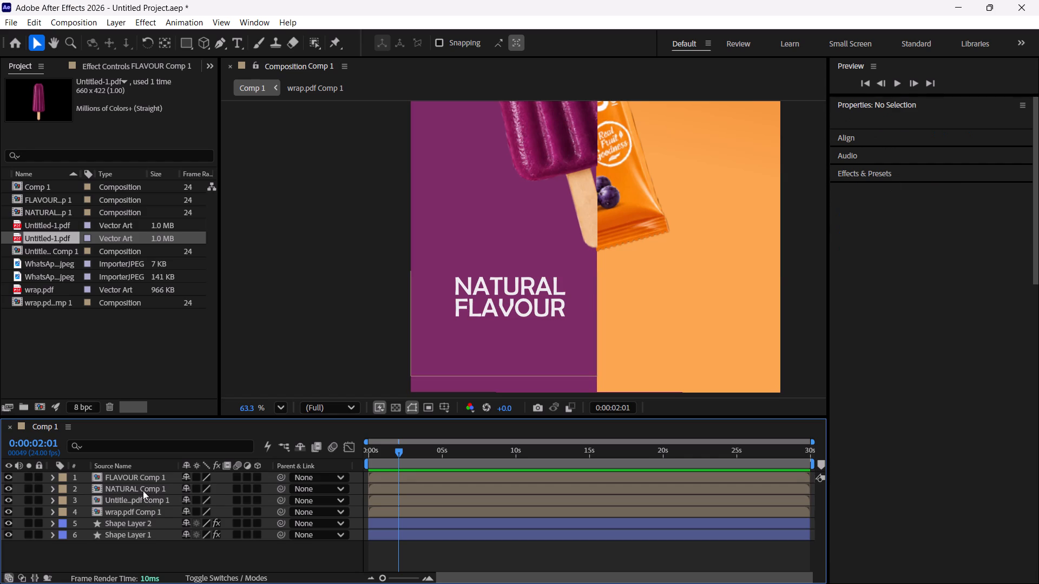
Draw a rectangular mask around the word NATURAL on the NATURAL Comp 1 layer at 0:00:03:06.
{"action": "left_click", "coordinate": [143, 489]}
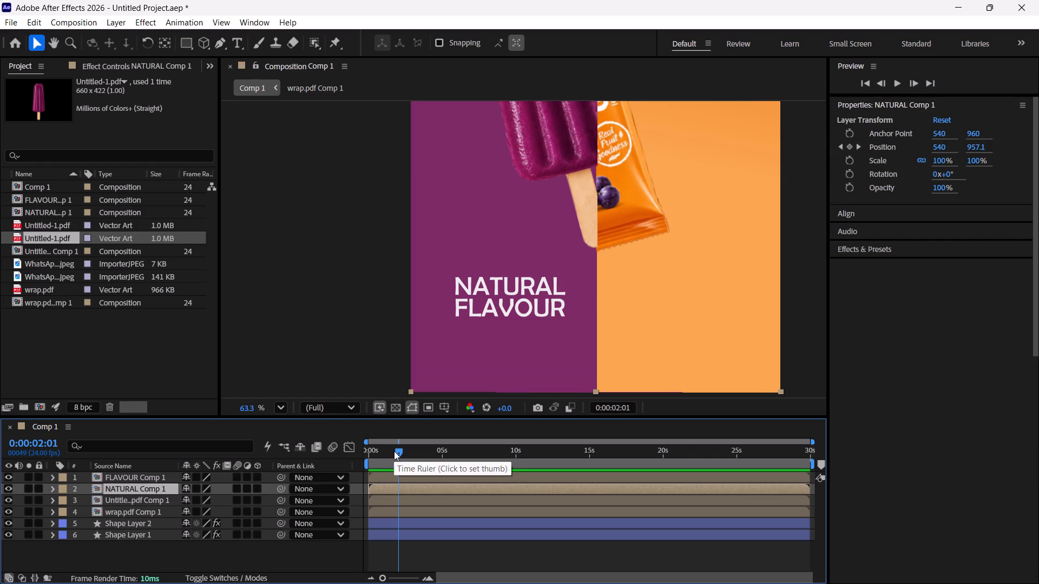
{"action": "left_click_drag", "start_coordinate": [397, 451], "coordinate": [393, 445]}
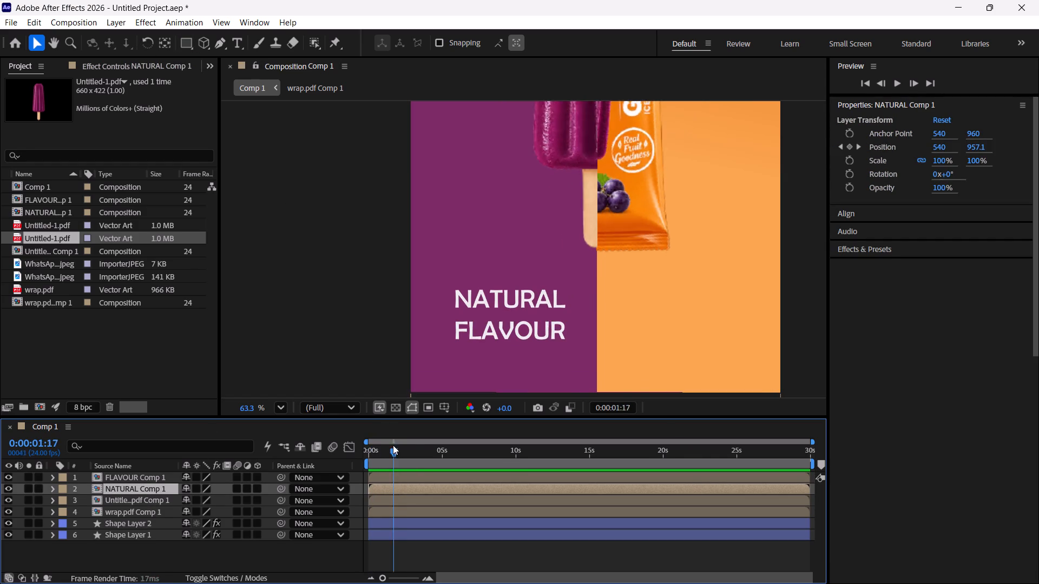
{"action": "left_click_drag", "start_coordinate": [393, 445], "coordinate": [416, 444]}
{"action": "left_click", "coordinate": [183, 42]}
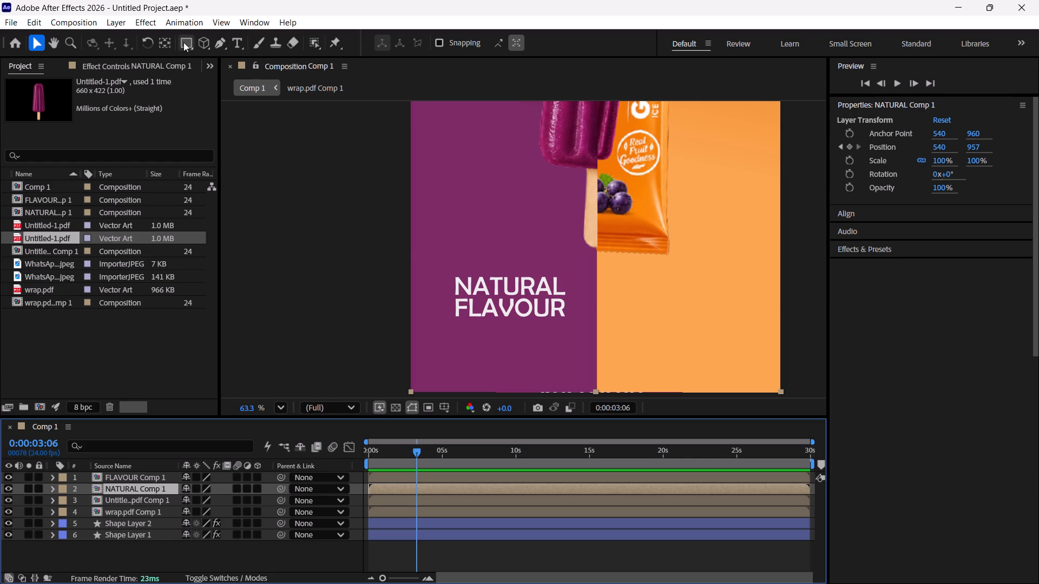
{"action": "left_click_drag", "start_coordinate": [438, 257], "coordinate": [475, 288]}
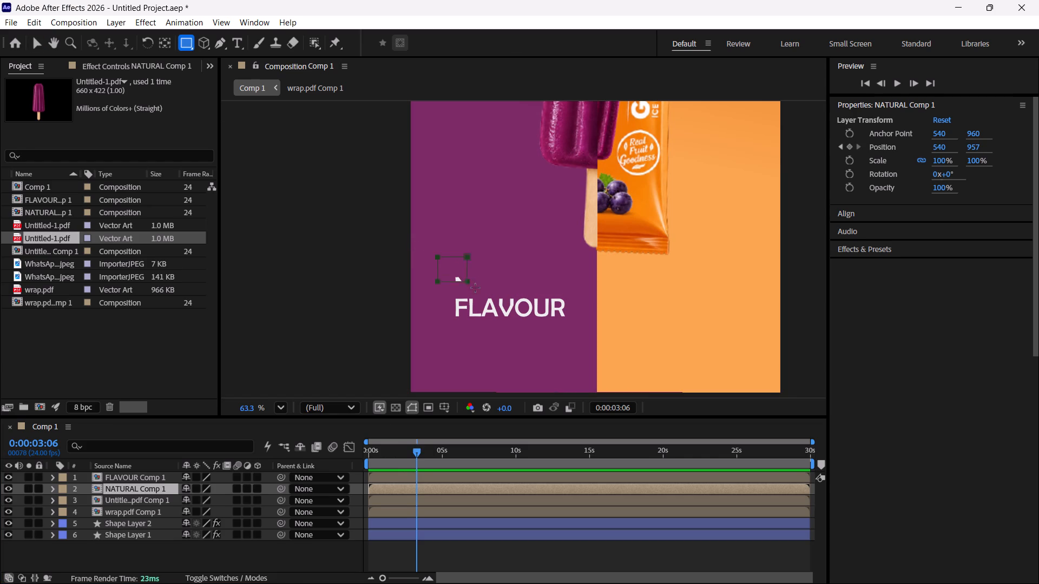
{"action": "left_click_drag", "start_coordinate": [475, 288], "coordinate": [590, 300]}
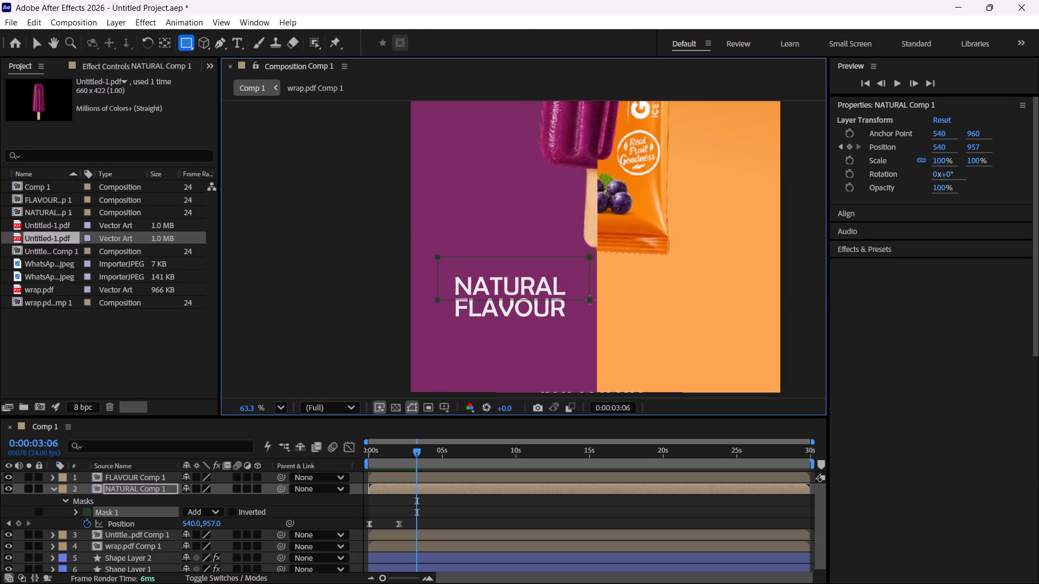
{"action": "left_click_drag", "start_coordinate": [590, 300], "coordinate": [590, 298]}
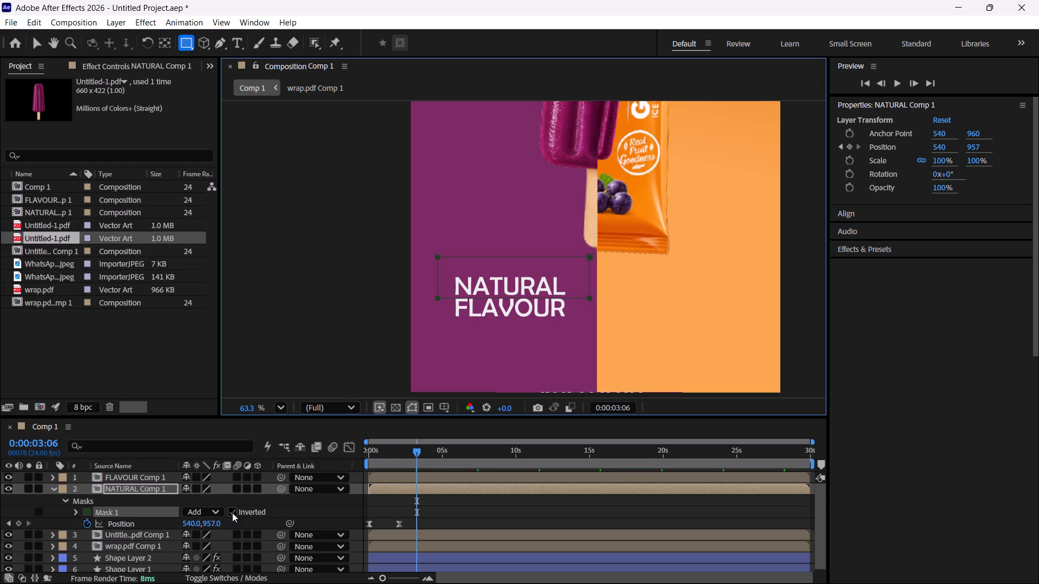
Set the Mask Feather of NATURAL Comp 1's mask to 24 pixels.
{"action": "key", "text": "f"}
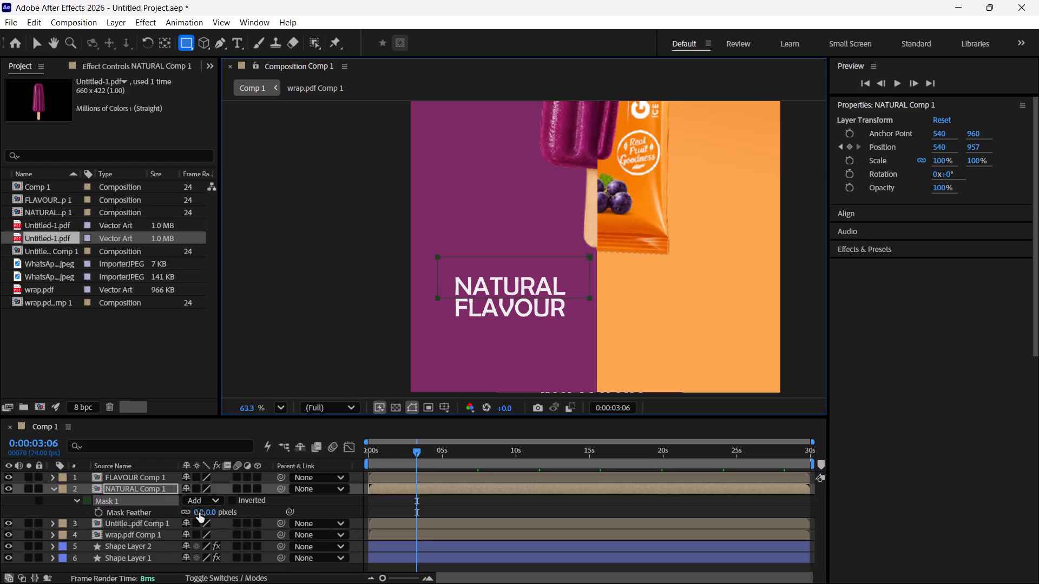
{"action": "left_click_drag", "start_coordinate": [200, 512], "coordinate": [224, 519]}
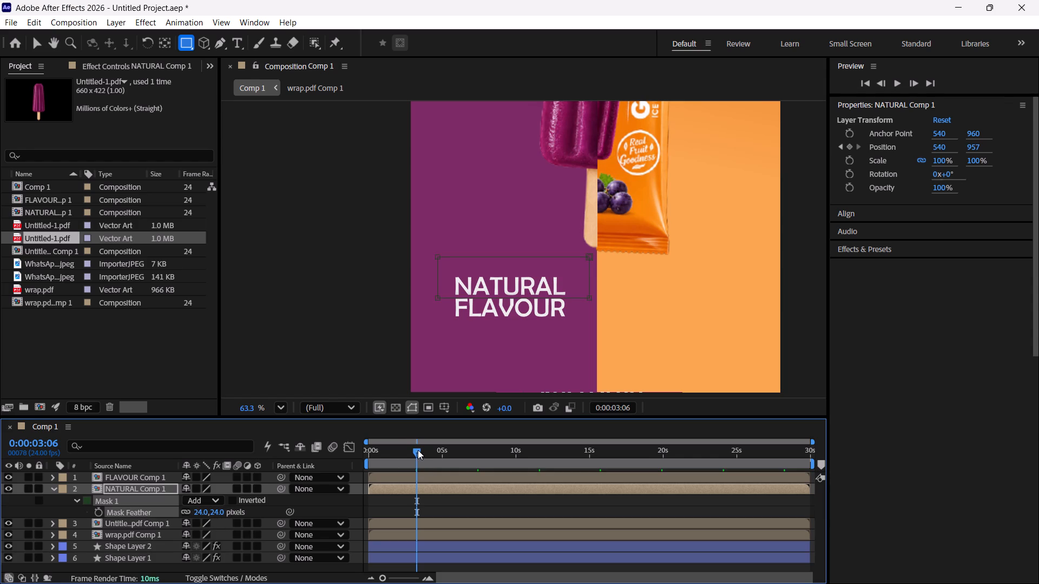
Scrub back and forth through the first few seconds to examine how the mask behaves as the NATURAL text rises.
{"action": "left_click_drag", "start_coordinate": [416, 451], "coordinate": [347, 450]}
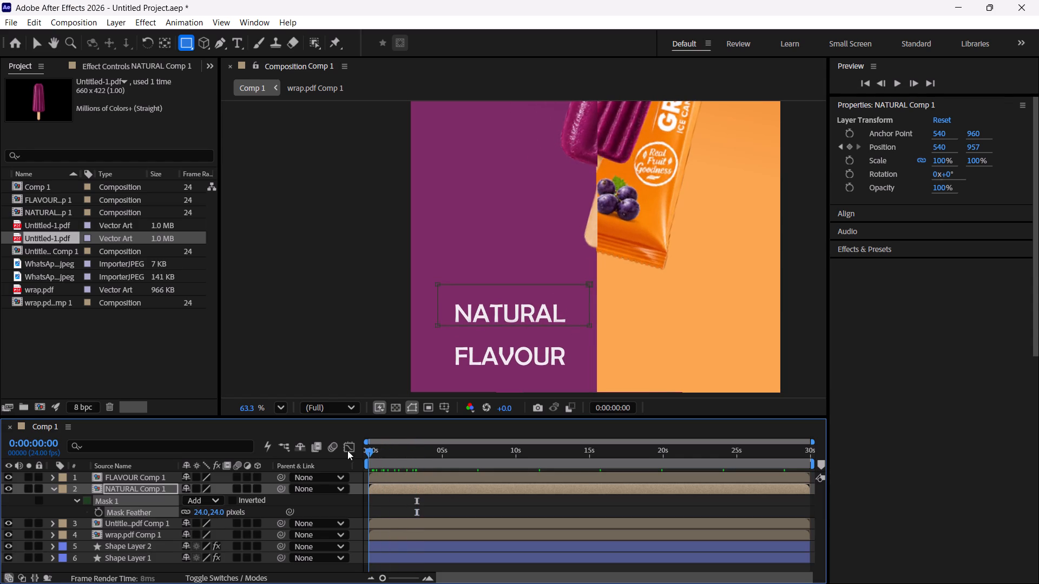
{"action": "left_click_drag", "start_coordinate": [347, 450], "coordinate": [372, 449]}
{"action": "left_click_drag", "start_coordinate": [372, 449], "coordinate": [394, 449]}
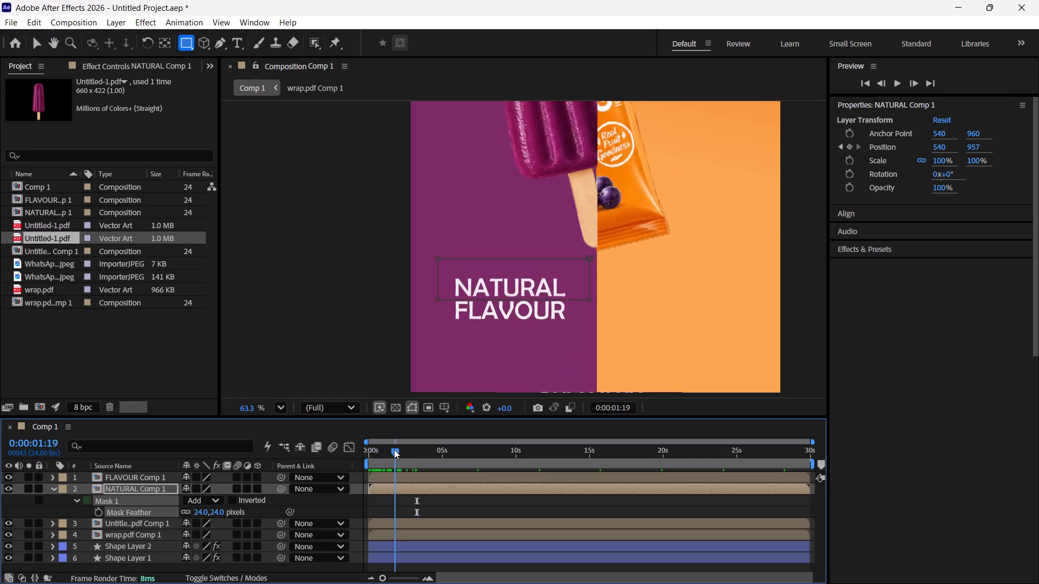
{"action": "left_click_drag", "start_coordinate": [394, 449], "coordinate": [353, 452]}
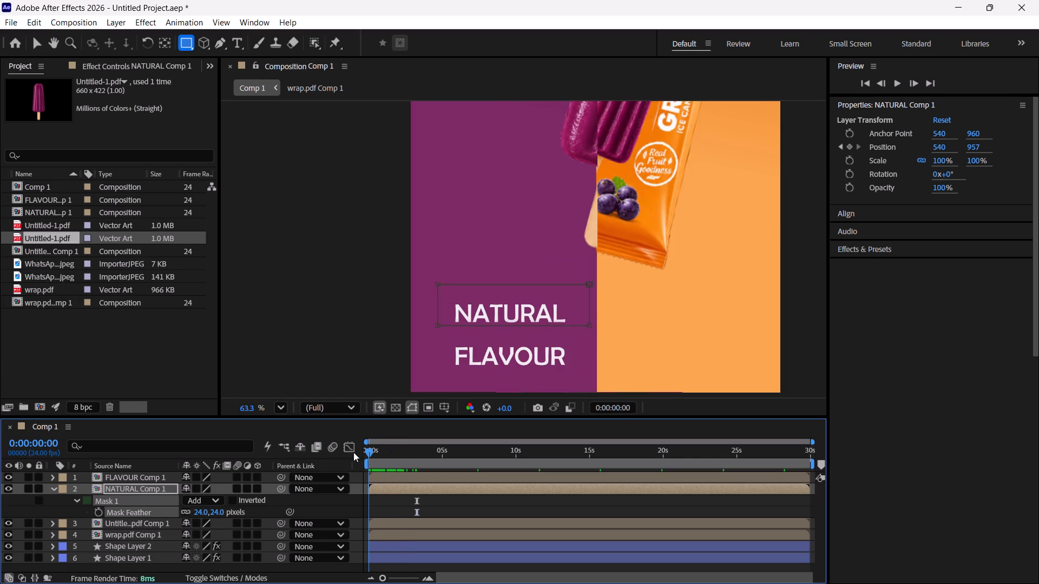
{"action": "left_click_drag", "start_coordinate": [353, 452], "coordinate": [402, 444]}
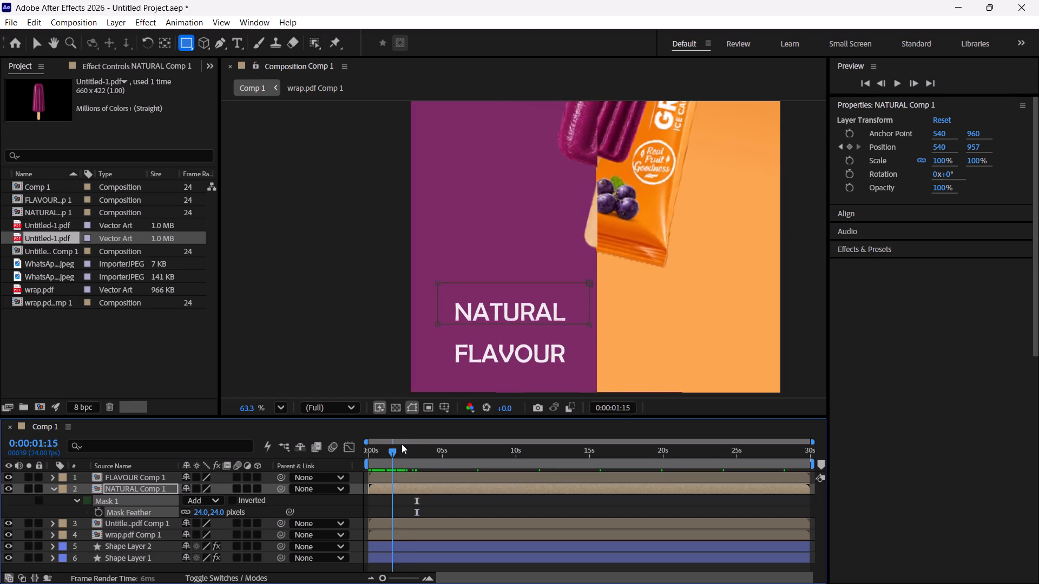
{"action": "left_click_drag", "start_coordinate": [402, 444], "coordinate": [371, 457]}
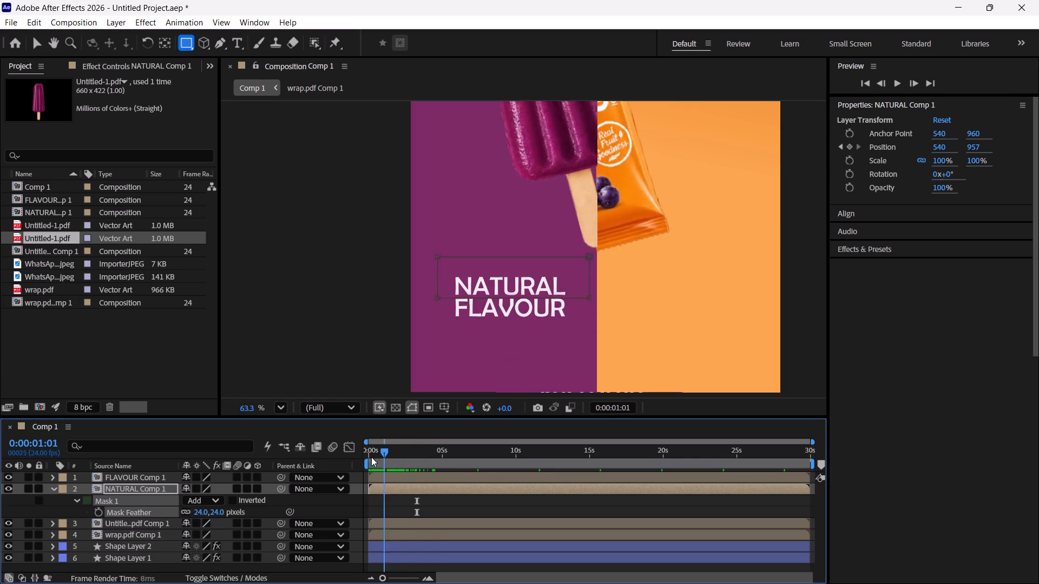
{"action": "left_click_drag", "start_coordinate": [371, 457], "coordinate": [416, 457]}
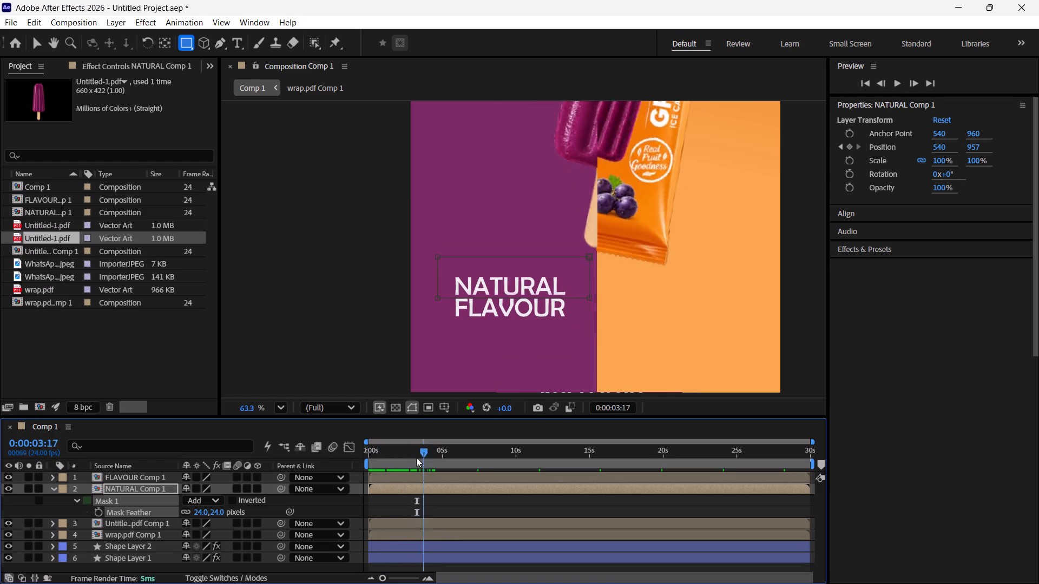
{"action": "left_click_drag", "start_coordinate": [416, 457], "coordinate": [377, 459]}
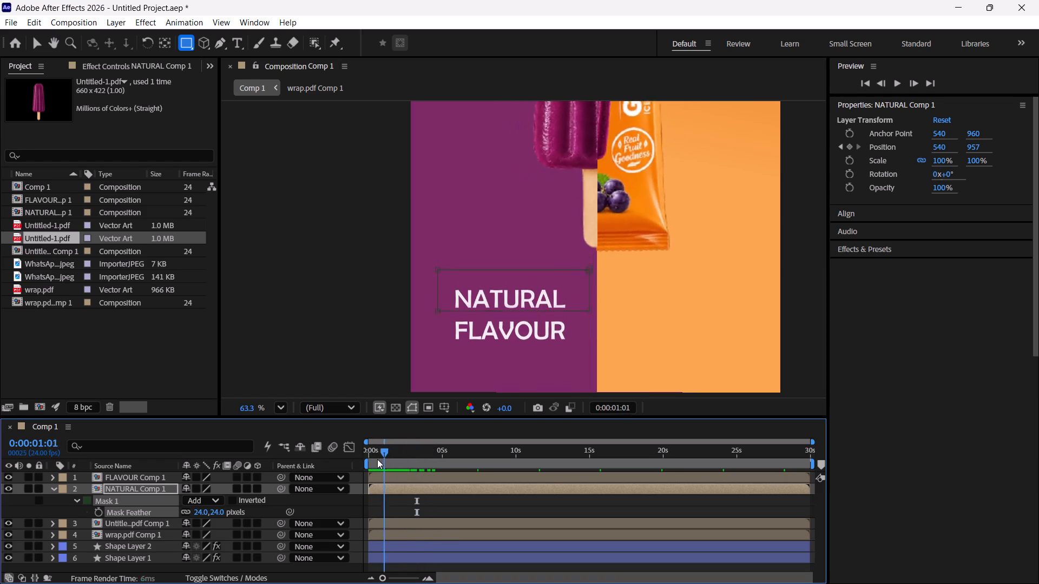
{"action": "left_click_drag", "start_coordinate": [377, 459], "coordinate": [405, 452]}
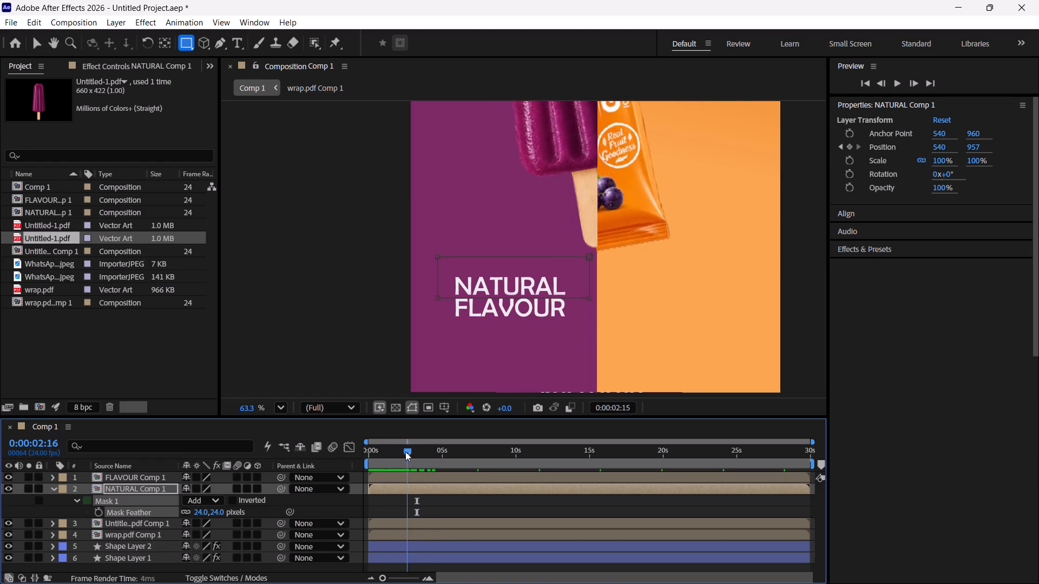
{"action": "left_click_drag", "start_coordinate": [405, 452], "coordinate": [363, 466]}
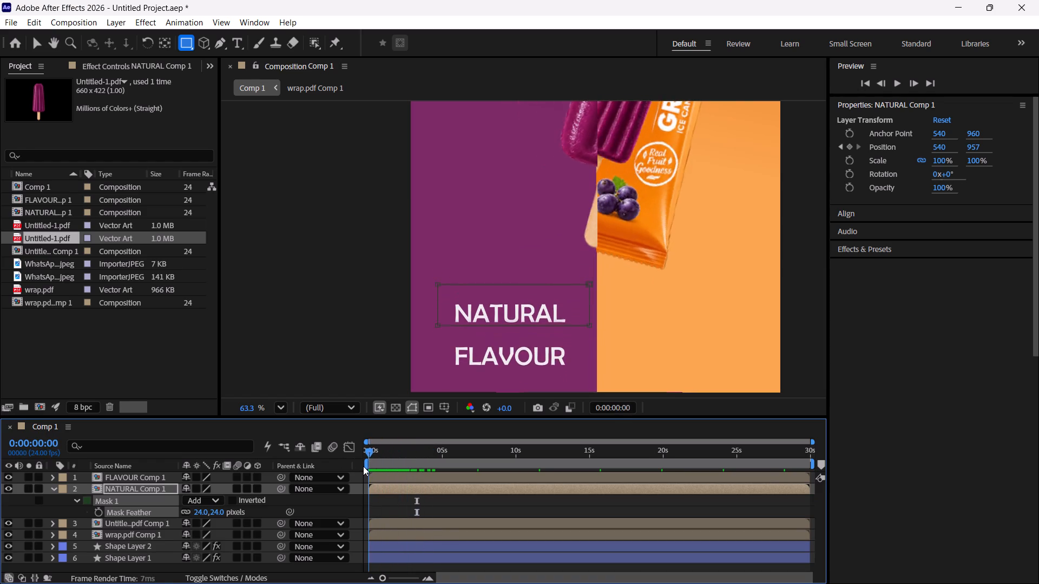
{"action": "left_click_drag", "start_coordinate": [363, 466], "coordinate": [360, 463]}
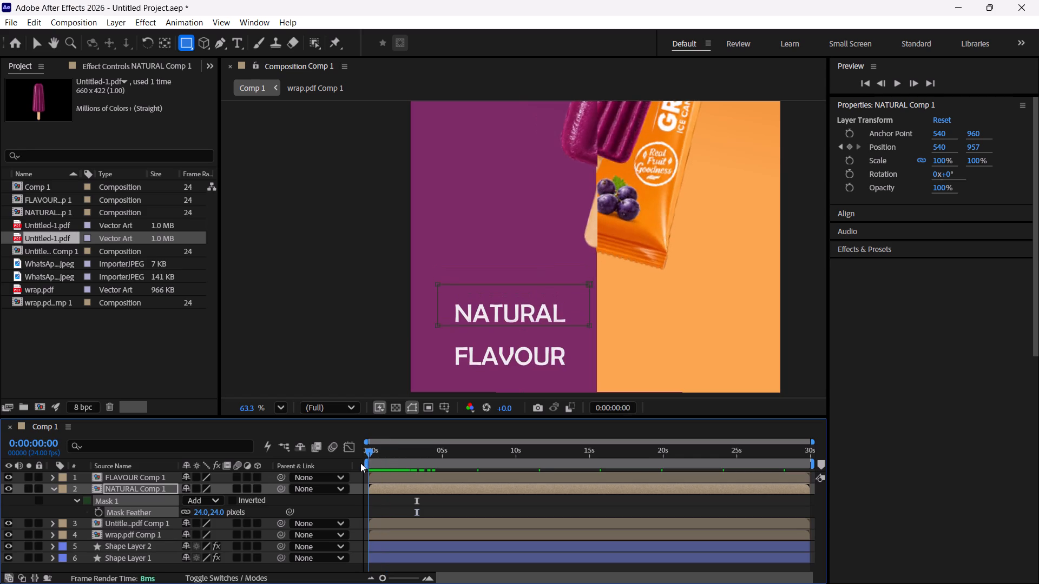
{"action": "left_click_drag", "start_coordinate": [360, 463], "coordinate": [360, 455]}
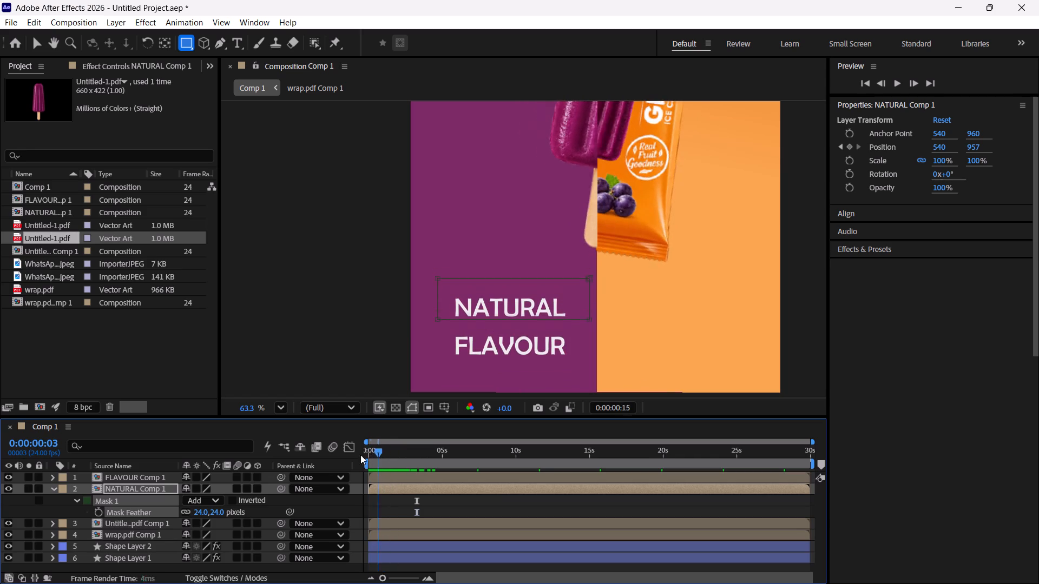
{"action": "left_click_drag", "start_coordinate": [360, 455], "coordinate": [349, 455]}
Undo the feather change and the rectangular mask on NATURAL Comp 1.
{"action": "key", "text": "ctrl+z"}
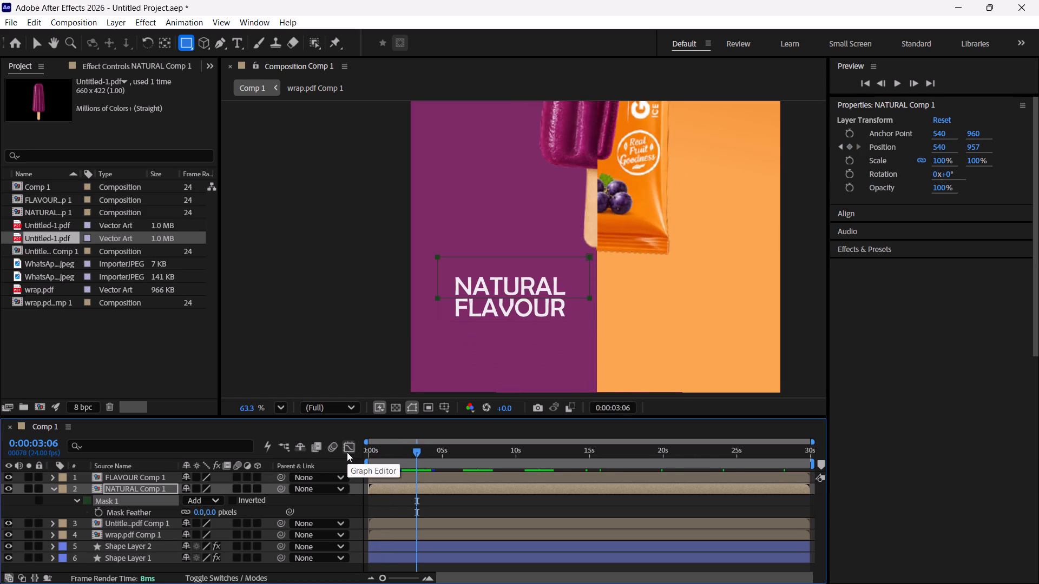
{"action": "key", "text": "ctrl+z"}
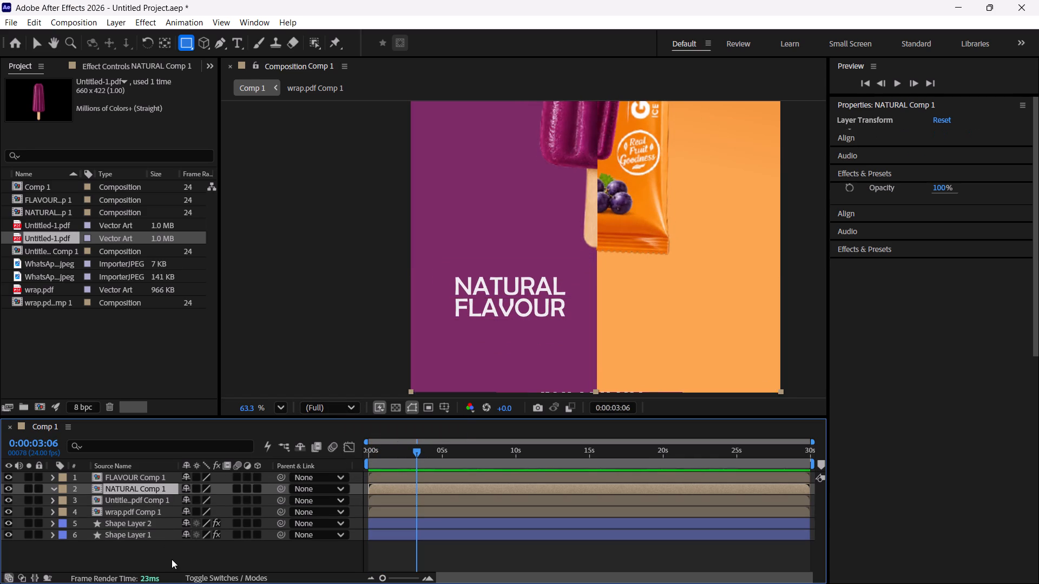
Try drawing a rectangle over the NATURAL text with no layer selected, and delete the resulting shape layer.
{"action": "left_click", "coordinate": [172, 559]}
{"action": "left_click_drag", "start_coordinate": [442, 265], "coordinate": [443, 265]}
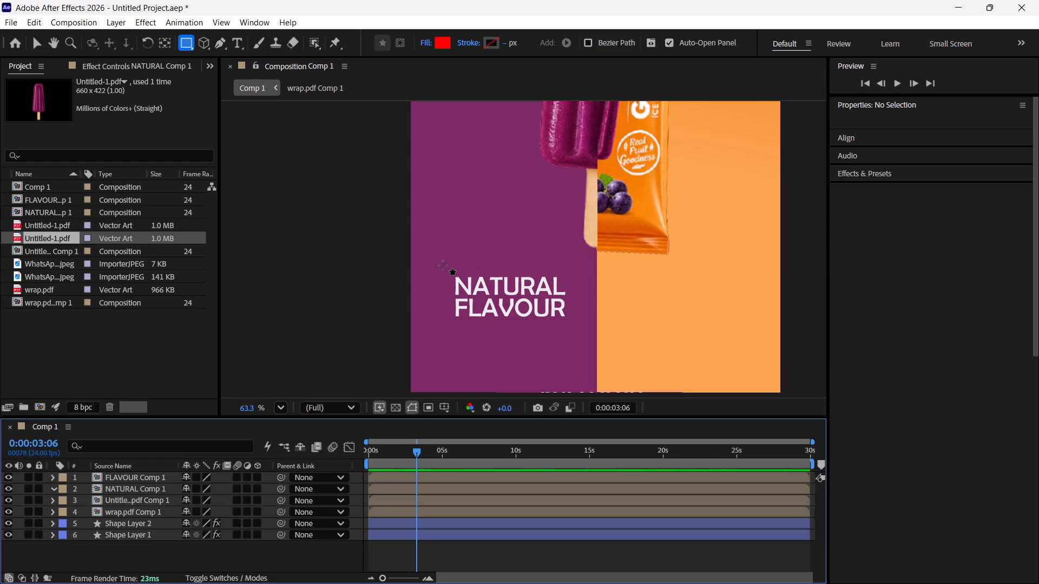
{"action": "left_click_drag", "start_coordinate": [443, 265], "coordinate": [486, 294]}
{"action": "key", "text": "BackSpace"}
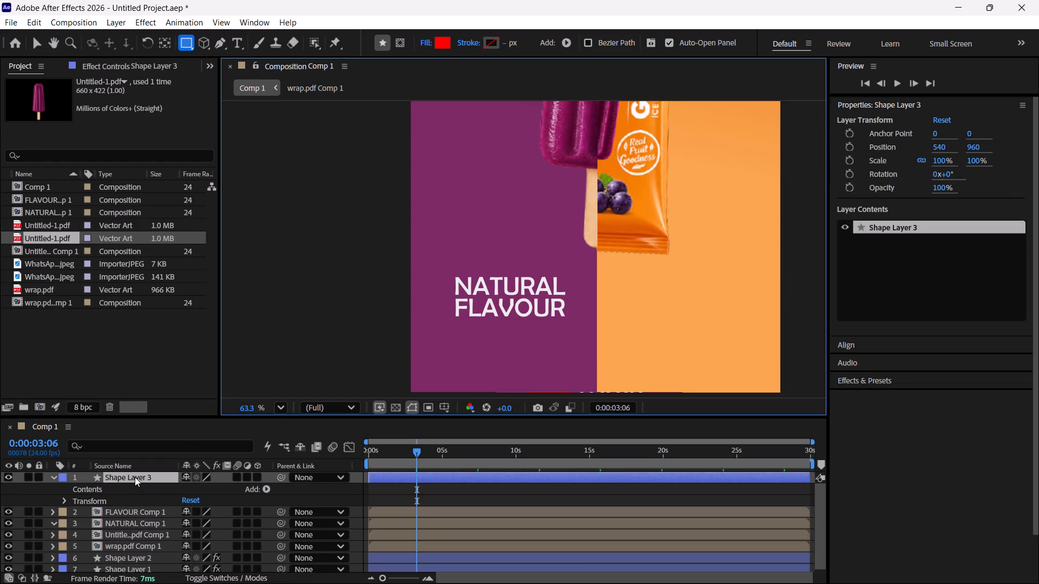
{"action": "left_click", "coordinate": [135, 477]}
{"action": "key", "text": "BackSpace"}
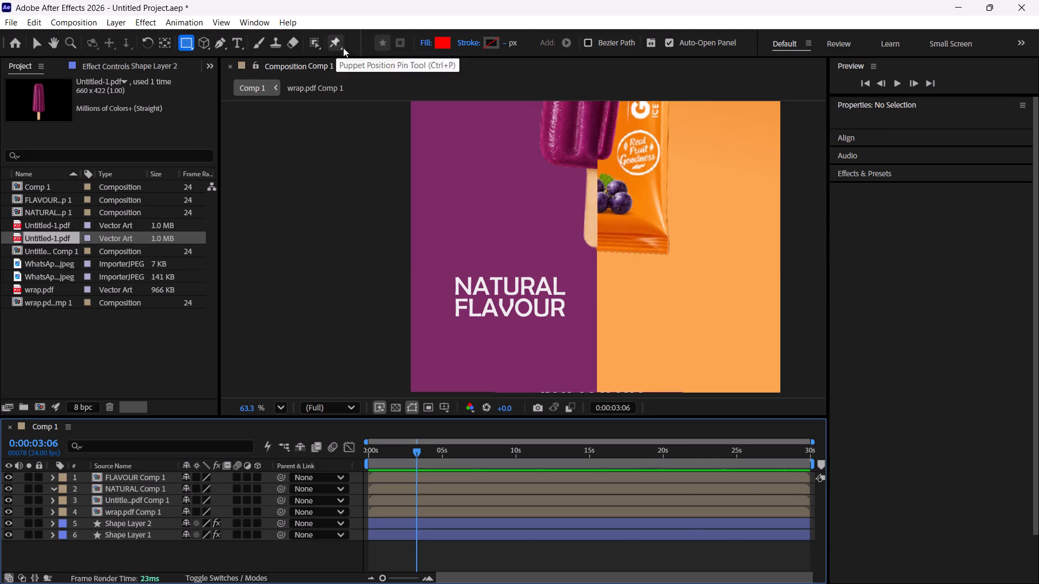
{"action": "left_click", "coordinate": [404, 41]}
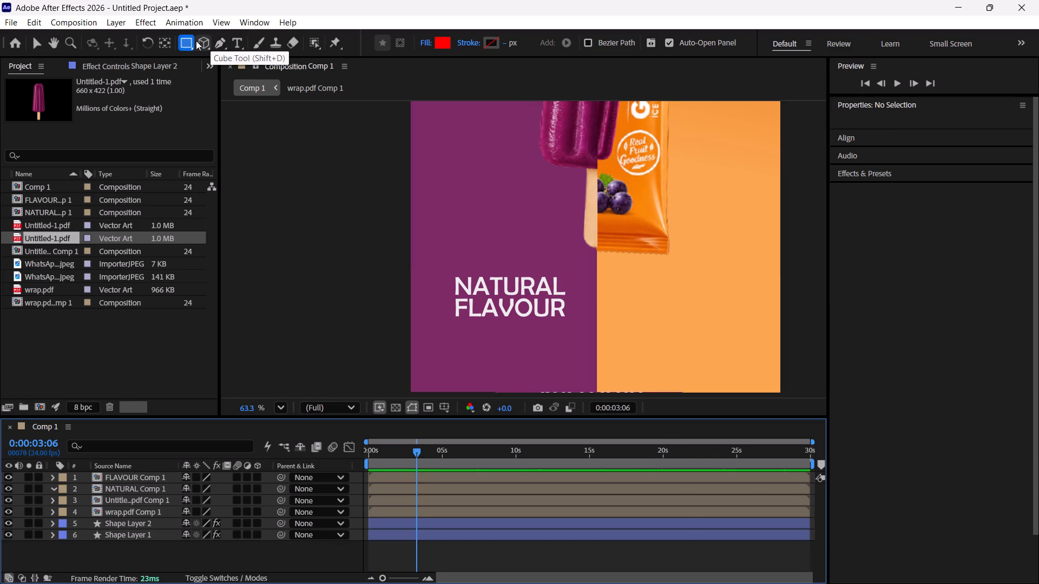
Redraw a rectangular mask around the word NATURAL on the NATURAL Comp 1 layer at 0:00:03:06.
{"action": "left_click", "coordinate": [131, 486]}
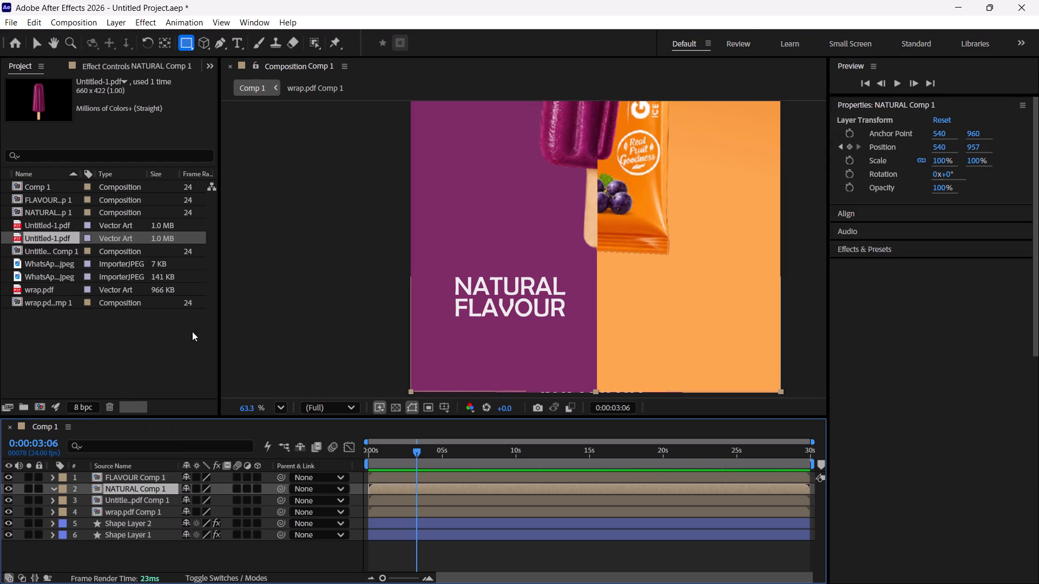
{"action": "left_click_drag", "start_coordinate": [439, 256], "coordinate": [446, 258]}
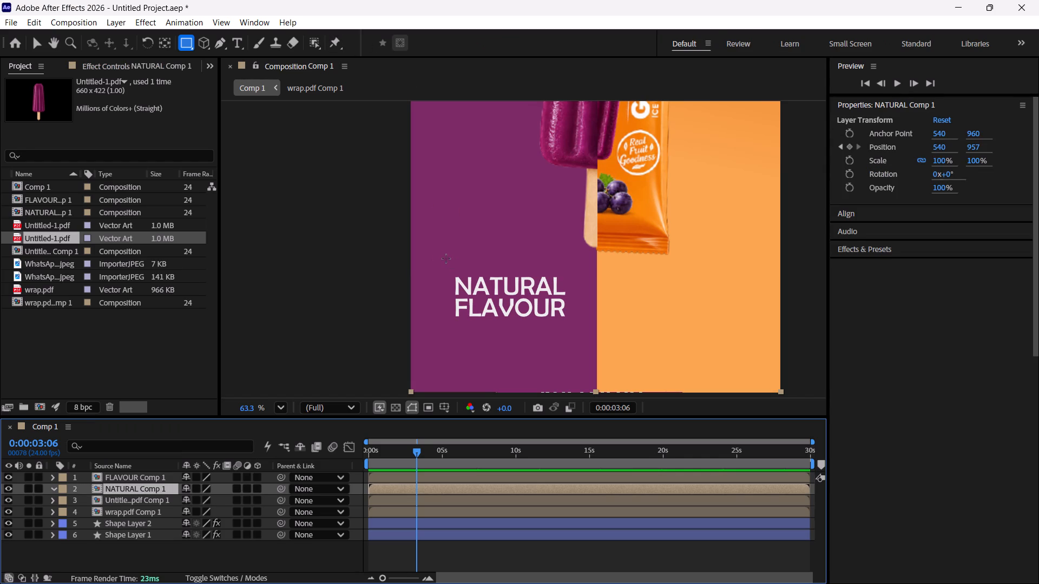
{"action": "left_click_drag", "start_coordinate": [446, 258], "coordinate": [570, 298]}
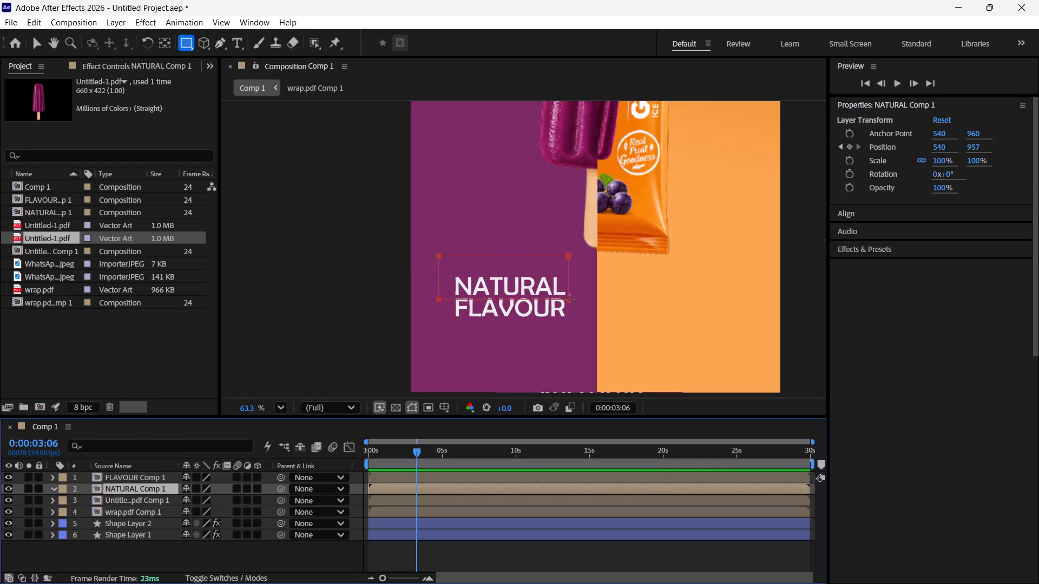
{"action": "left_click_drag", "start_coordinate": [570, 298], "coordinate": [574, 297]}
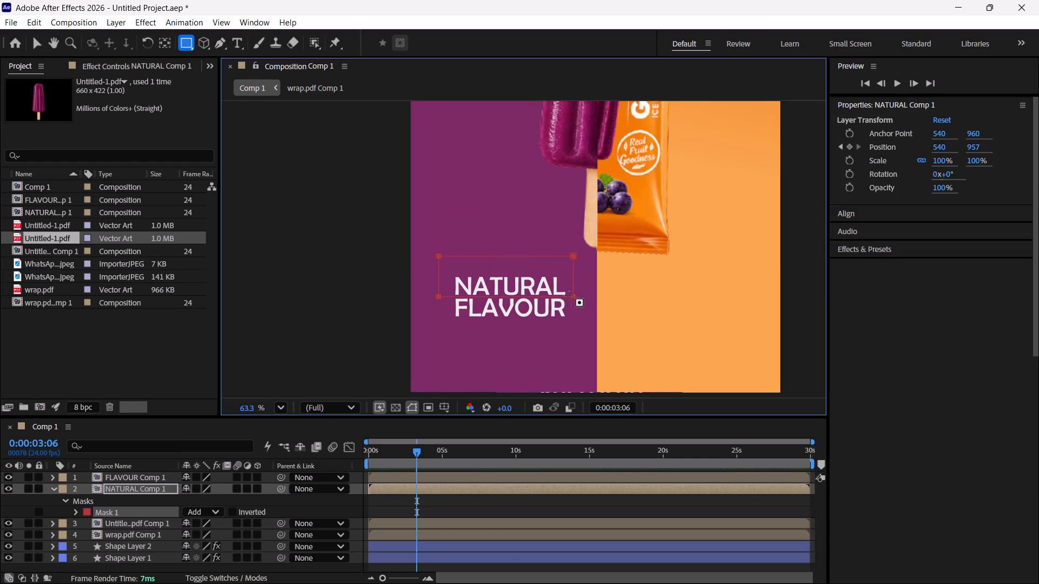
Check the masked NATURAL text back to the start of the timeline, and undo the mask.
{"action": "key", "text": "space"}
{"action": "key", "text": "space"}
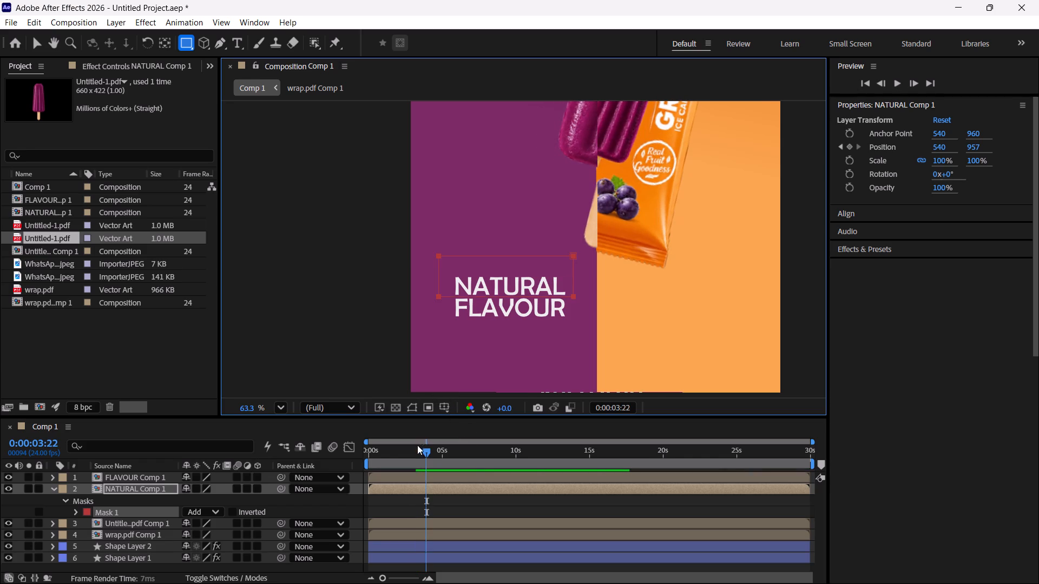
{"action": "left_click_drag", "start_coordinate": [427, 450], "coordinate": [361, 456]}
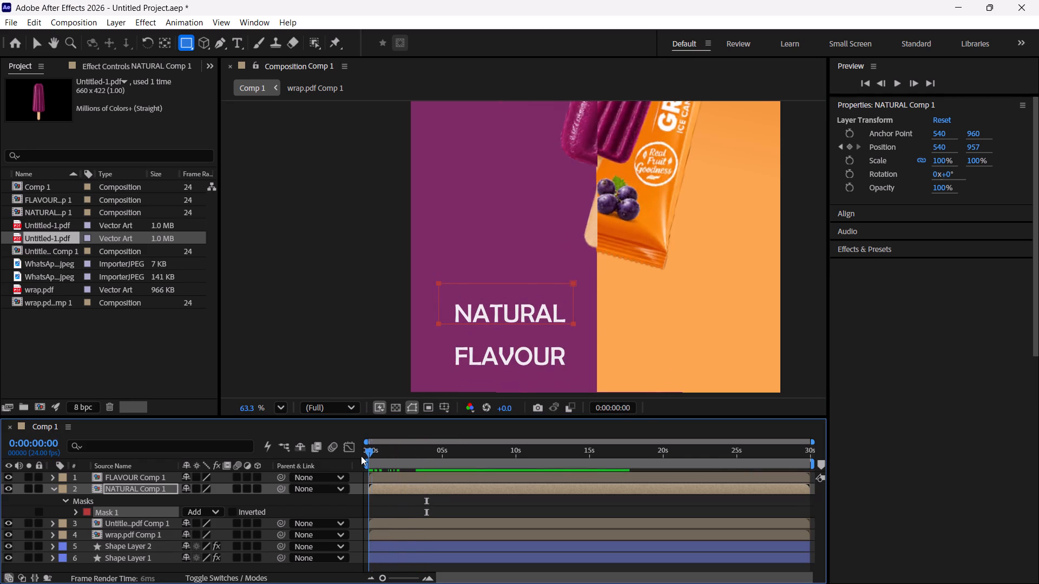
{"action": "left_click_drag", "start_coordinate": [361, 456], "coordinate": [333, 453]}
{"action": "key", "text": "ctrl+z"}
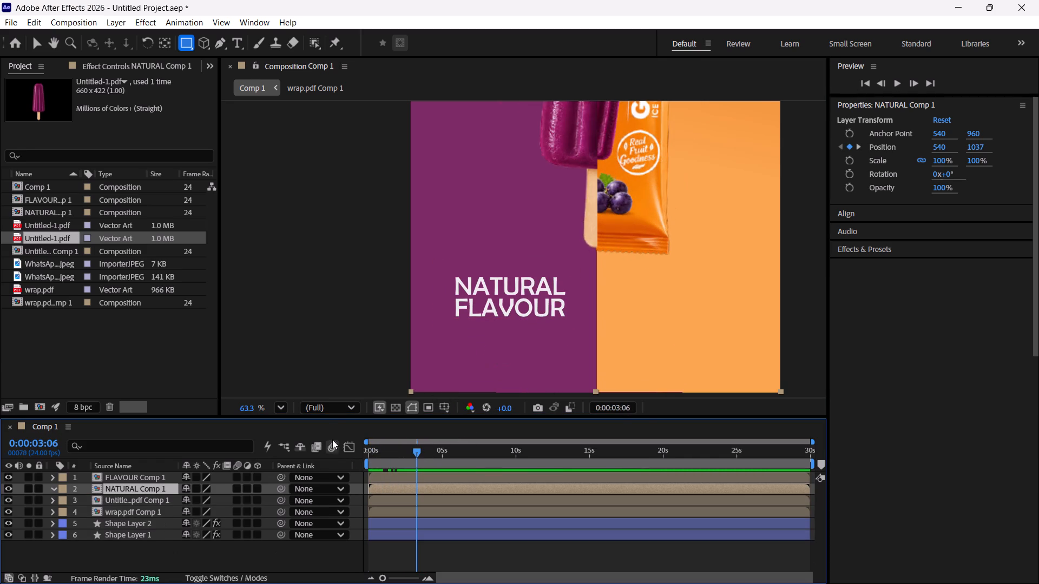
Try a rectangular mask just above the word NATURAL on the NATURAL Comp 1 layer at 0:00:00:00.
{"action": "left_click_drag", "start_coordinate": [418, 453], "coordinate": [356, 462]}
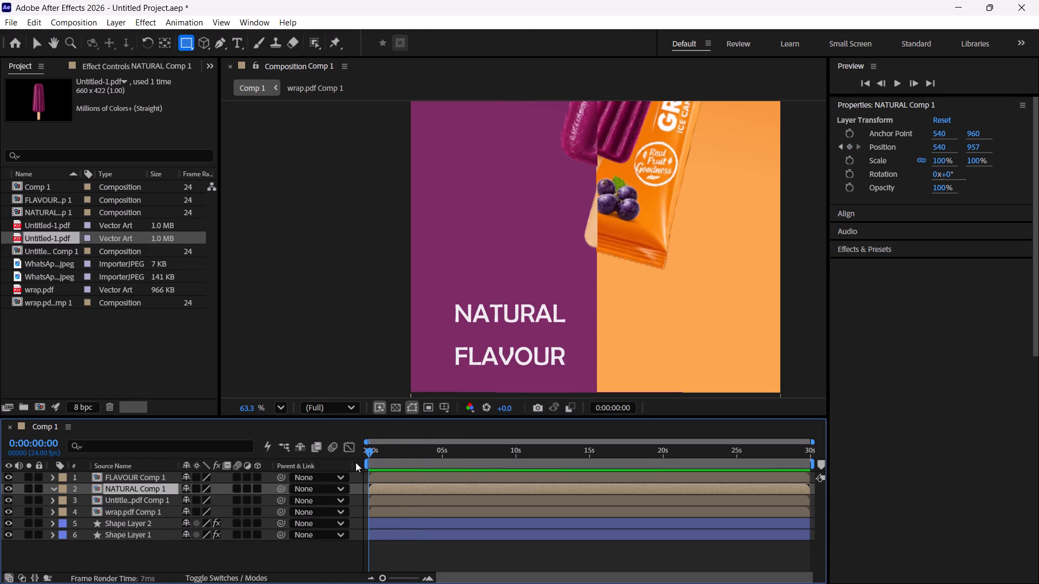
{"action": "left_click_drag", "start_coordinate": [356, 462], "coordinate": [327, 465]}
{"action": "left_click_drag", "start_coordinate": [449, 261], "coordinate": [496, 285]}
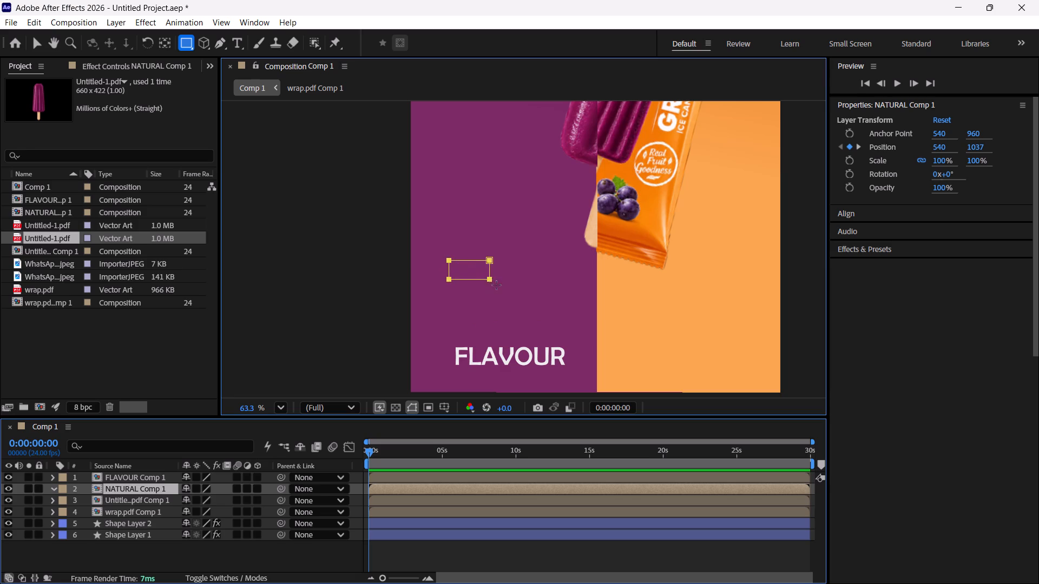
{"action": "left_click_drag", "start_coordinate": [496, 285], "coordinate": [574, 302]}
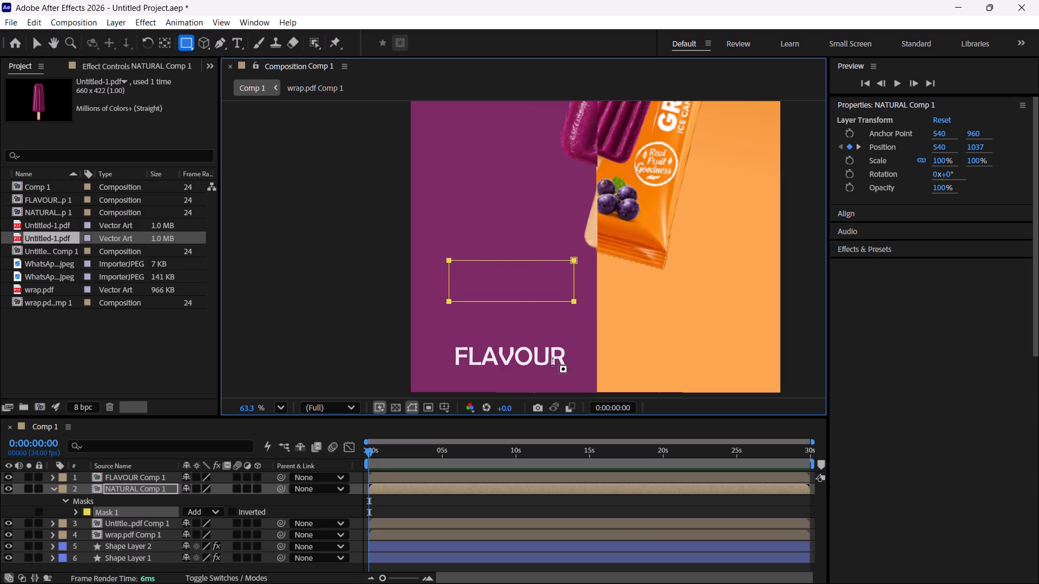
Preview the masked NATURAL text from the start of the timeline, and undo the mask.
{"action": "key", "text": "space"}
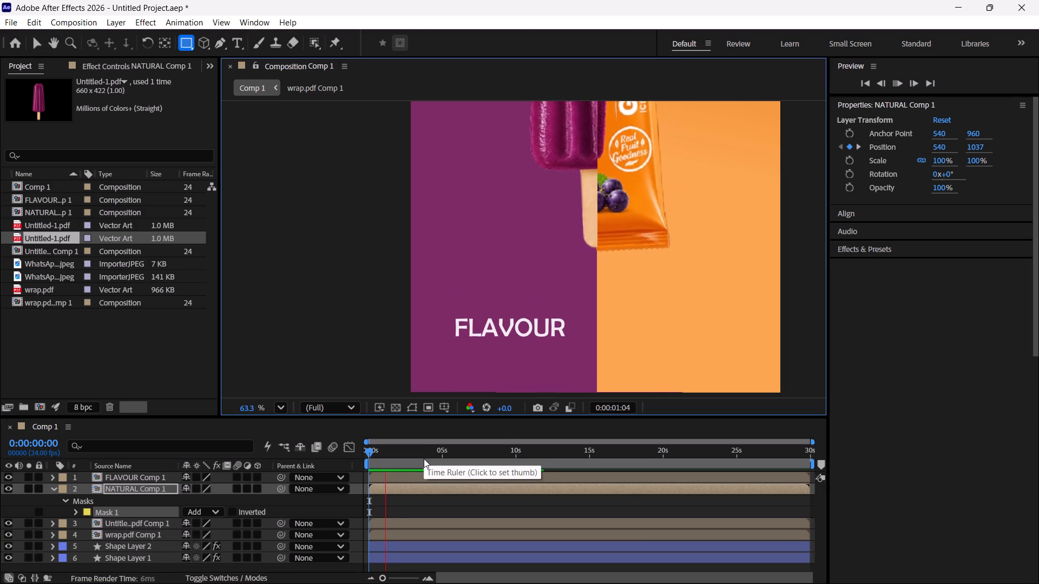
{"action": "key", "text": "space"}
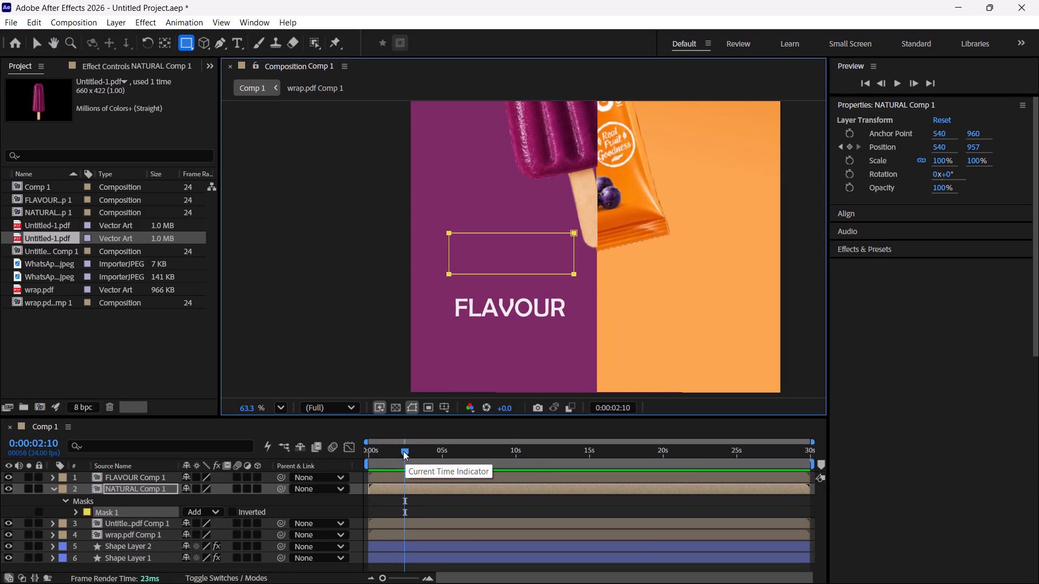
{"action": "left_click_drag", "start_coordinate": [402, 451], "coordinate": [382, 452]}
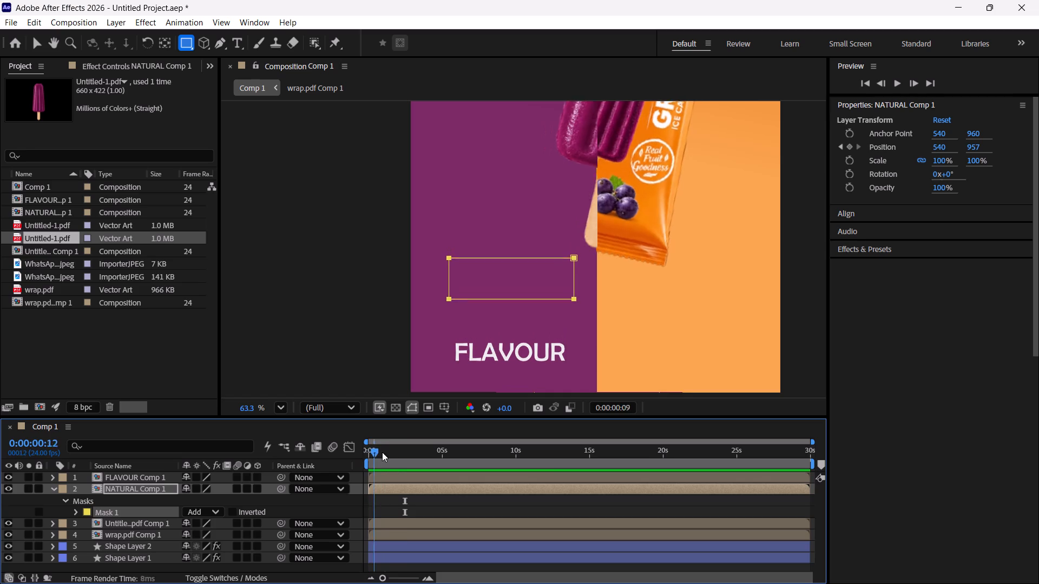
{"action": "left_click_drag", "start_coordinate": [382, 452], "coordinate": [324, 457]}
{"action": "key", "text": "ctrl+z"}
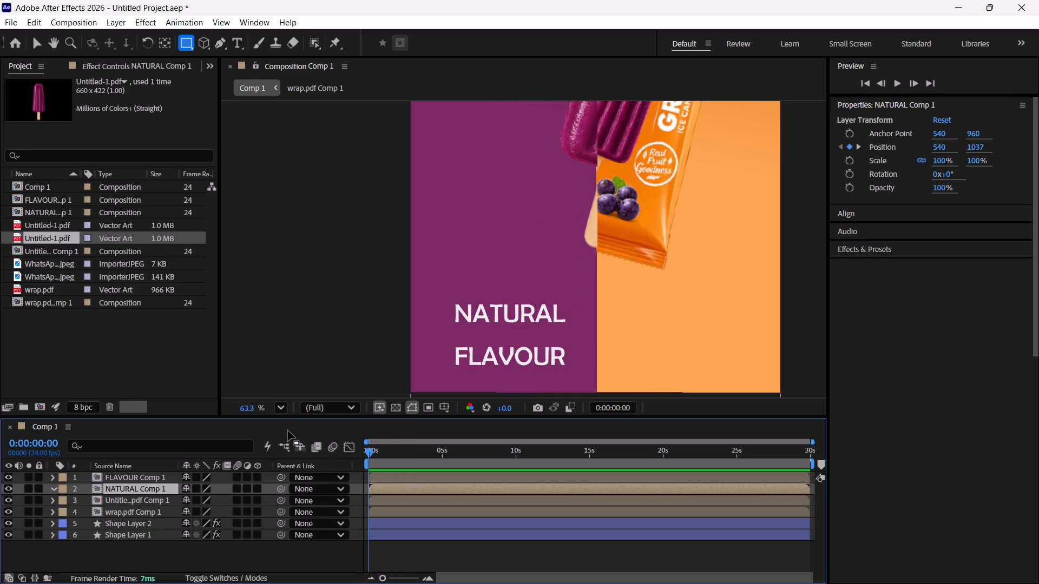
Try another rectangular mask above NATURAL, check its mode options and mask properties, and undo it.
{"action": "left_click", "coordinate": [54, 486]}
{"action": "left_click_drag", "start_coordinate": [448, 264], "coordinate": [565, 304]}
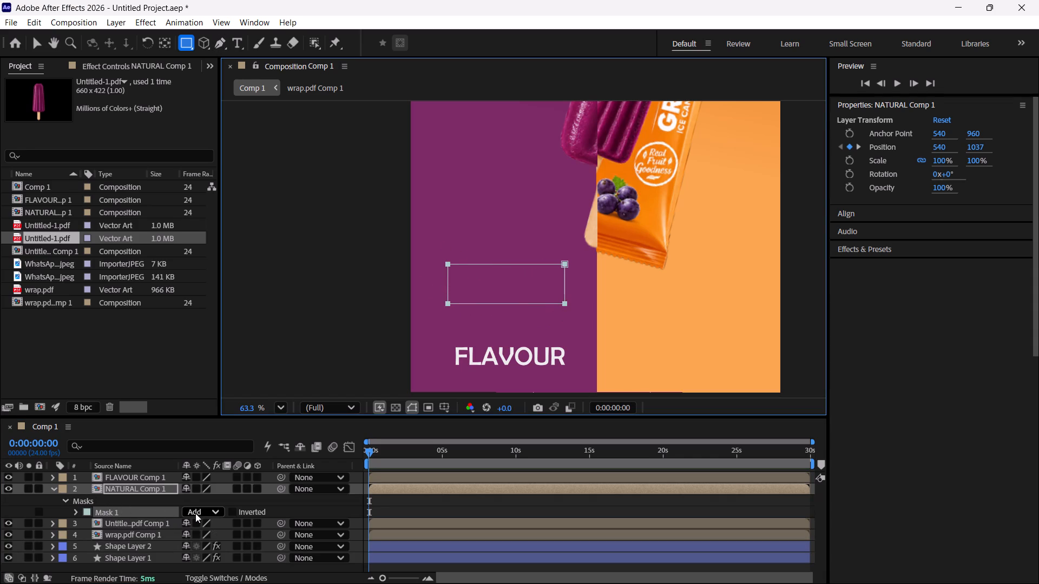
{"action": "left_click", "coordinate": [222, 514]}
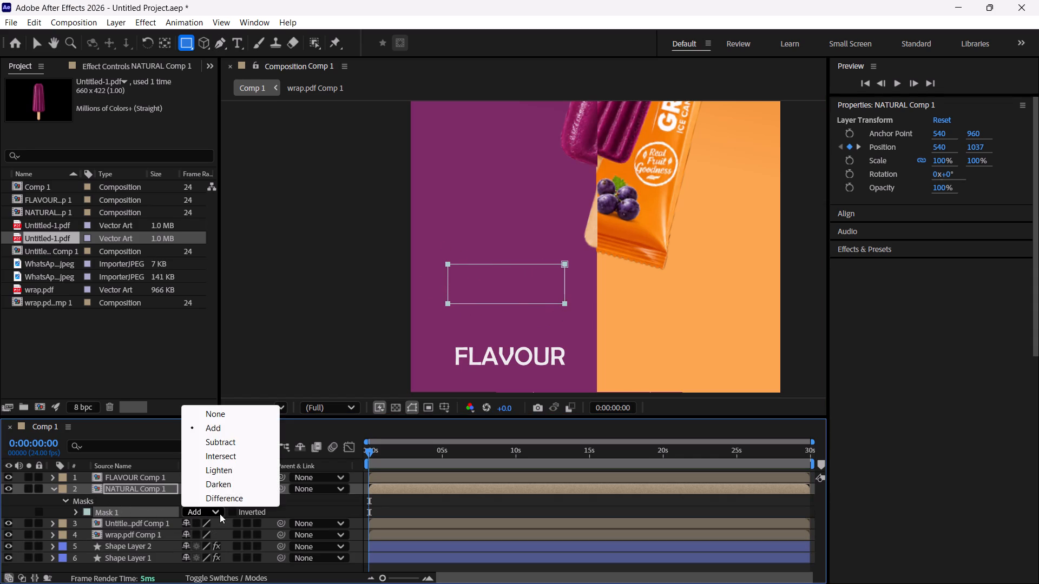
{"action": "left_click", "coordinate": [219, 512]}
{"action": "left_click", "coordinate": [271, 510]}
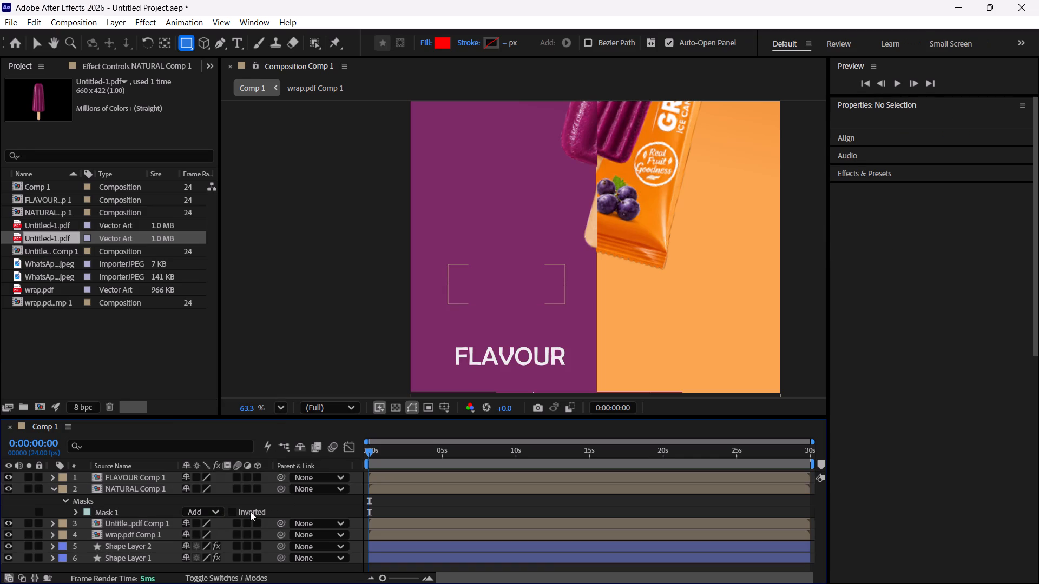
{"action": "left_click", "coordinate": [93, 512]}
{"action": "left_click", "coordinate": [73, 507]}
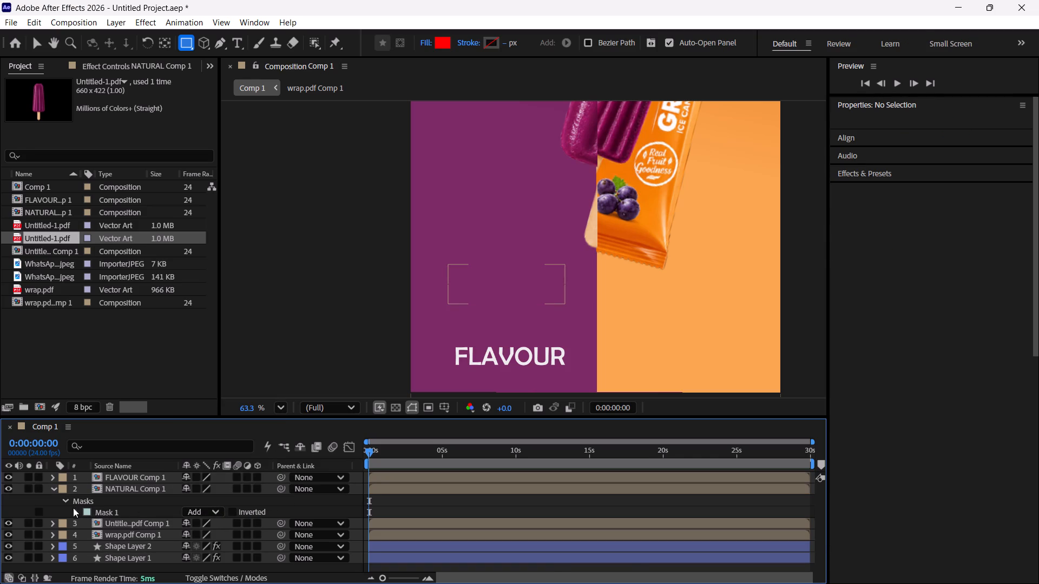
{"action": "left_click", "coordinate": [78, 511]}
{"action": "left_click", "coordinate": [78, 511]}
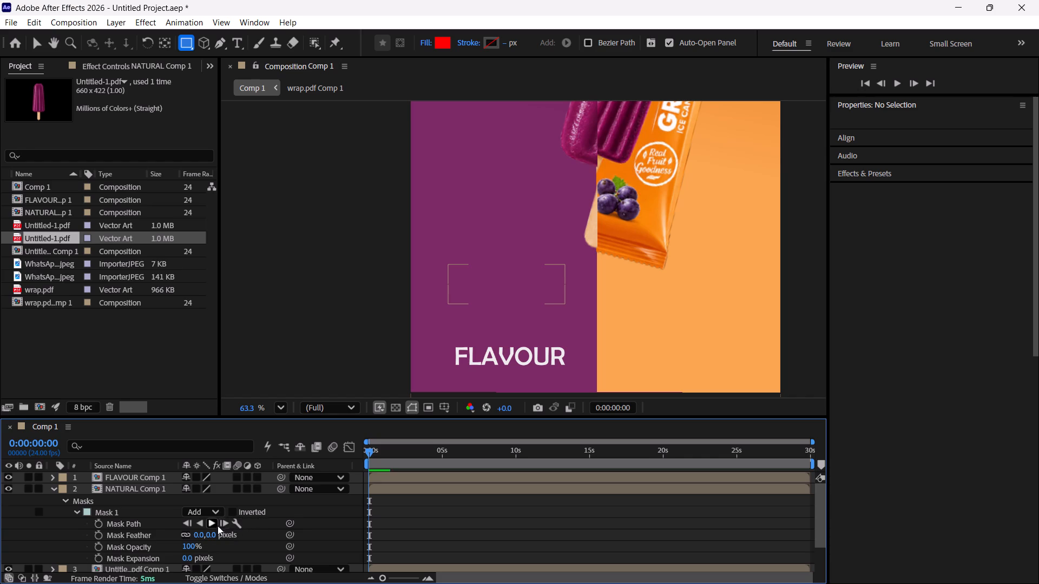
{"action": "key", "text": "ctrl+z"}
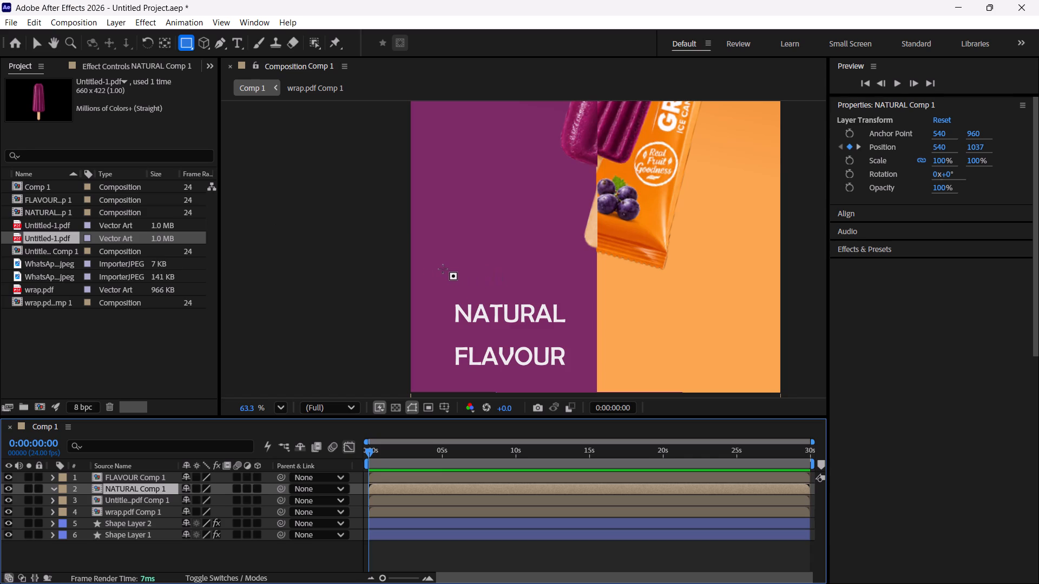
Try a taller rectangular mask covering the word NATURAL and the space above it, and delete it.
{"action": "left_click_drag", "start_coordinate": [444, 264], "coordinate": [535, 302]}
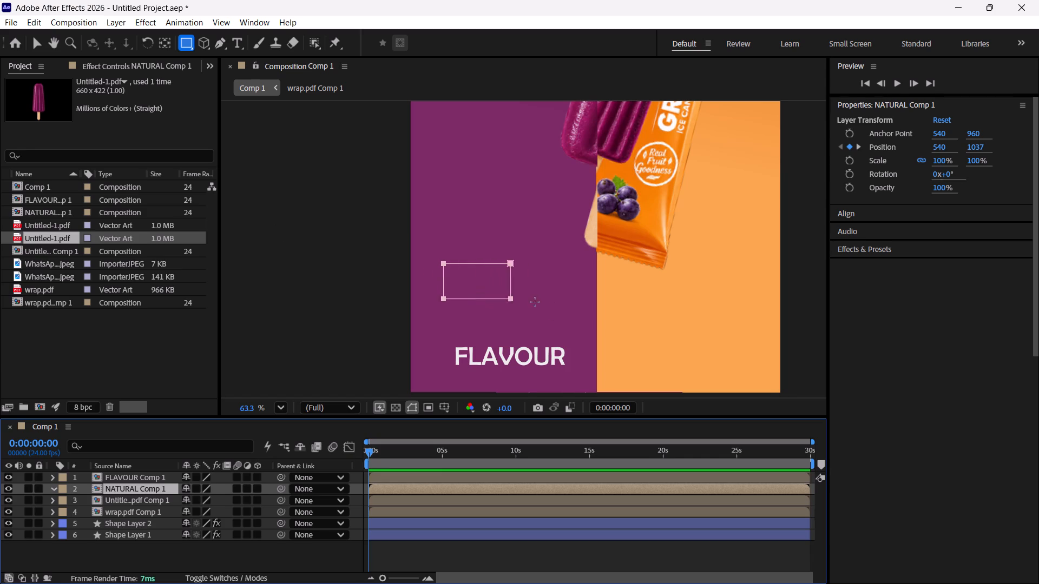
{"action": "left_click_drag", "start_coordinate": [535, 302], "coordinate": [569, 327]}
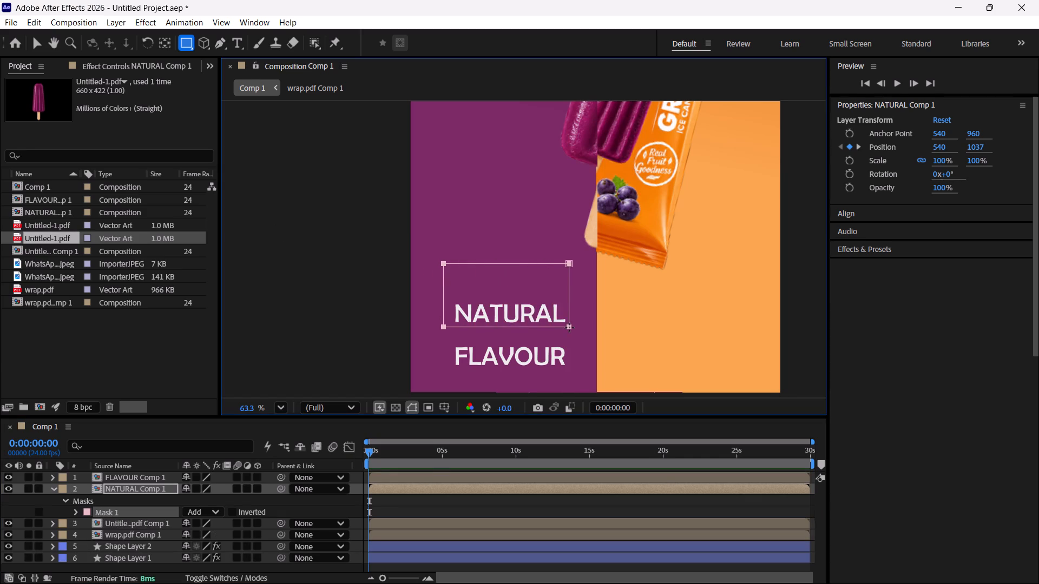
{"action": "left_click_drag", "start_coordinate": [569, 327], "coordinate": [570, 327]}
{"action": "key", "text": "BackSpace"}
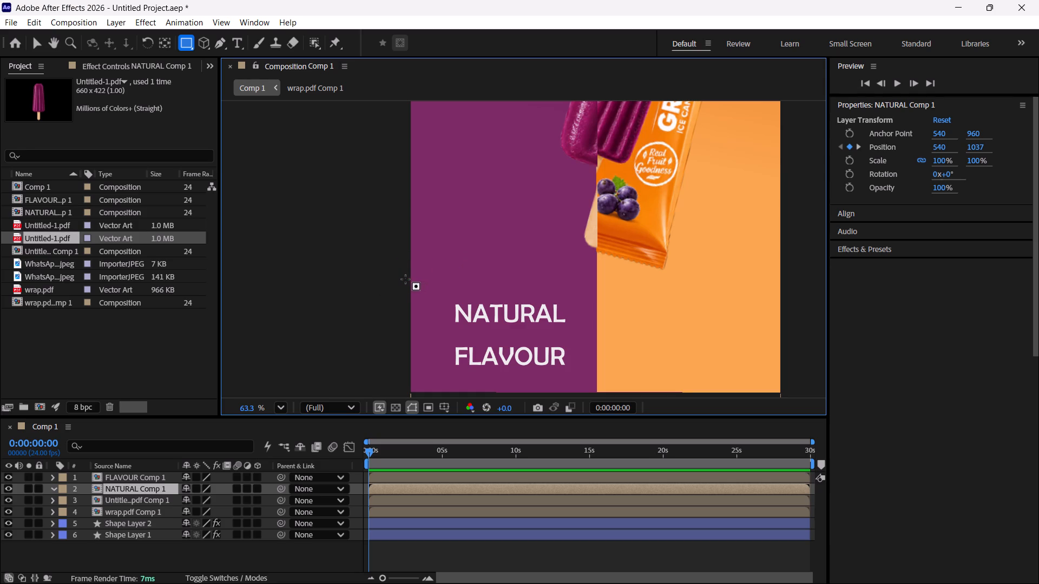
Show the blending mode and Track Matte columns and look at the matte options for NATURAL Comp 1.
{"action": "left_click", "coordinate": [238, 578]}
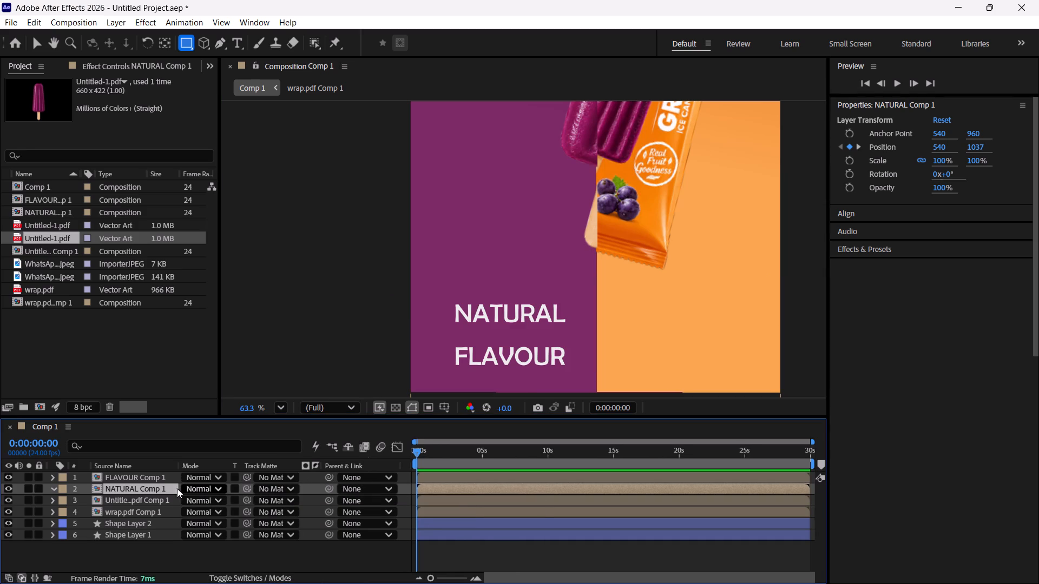
{"action": "left_click", "coordinate": [280, 489]}
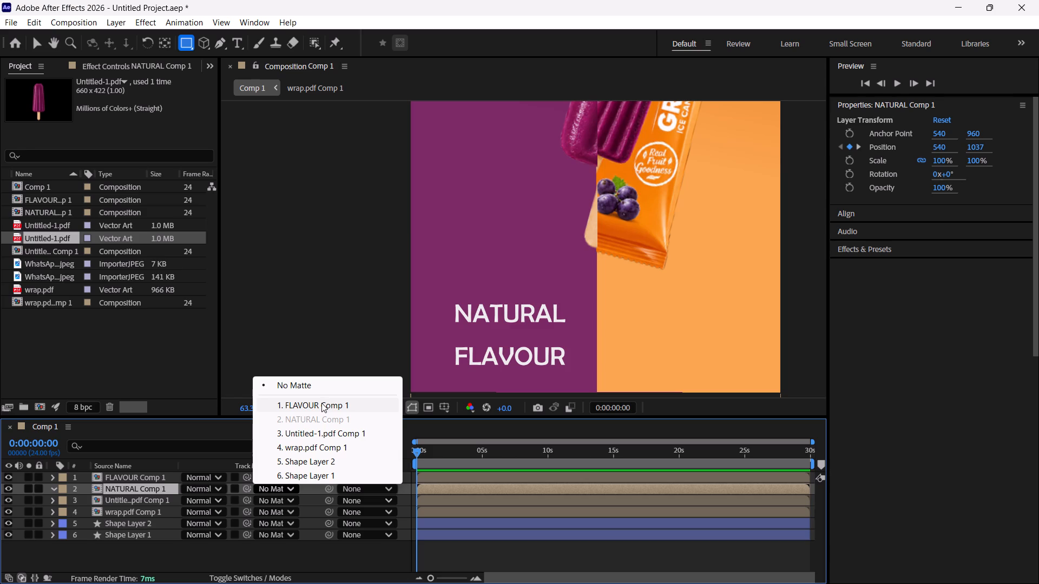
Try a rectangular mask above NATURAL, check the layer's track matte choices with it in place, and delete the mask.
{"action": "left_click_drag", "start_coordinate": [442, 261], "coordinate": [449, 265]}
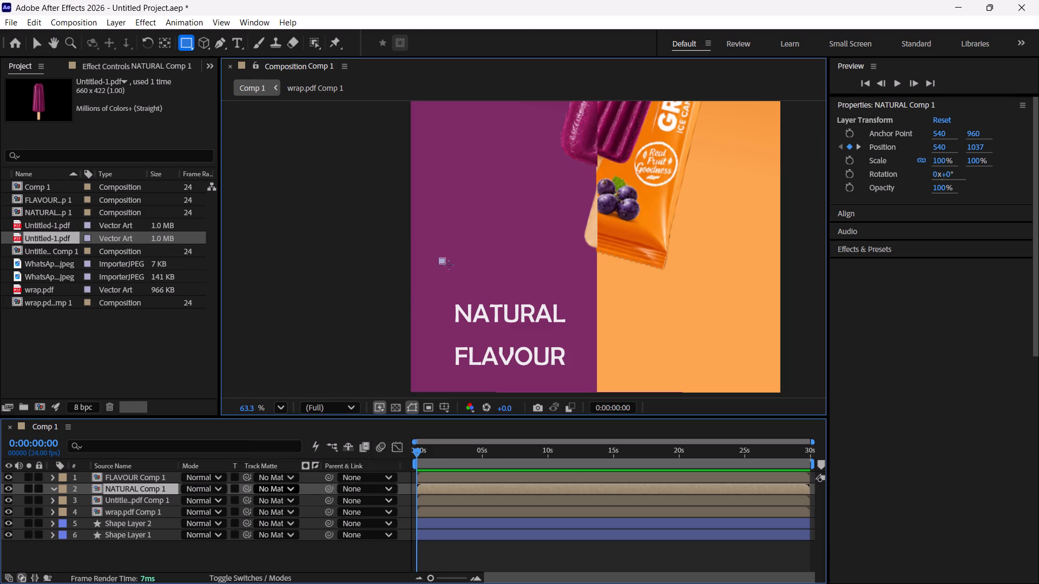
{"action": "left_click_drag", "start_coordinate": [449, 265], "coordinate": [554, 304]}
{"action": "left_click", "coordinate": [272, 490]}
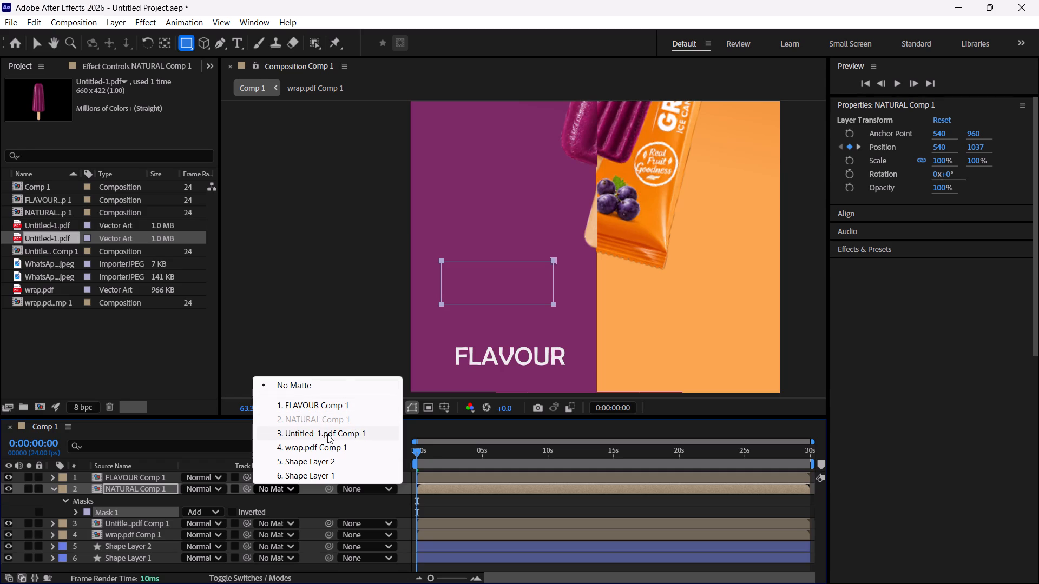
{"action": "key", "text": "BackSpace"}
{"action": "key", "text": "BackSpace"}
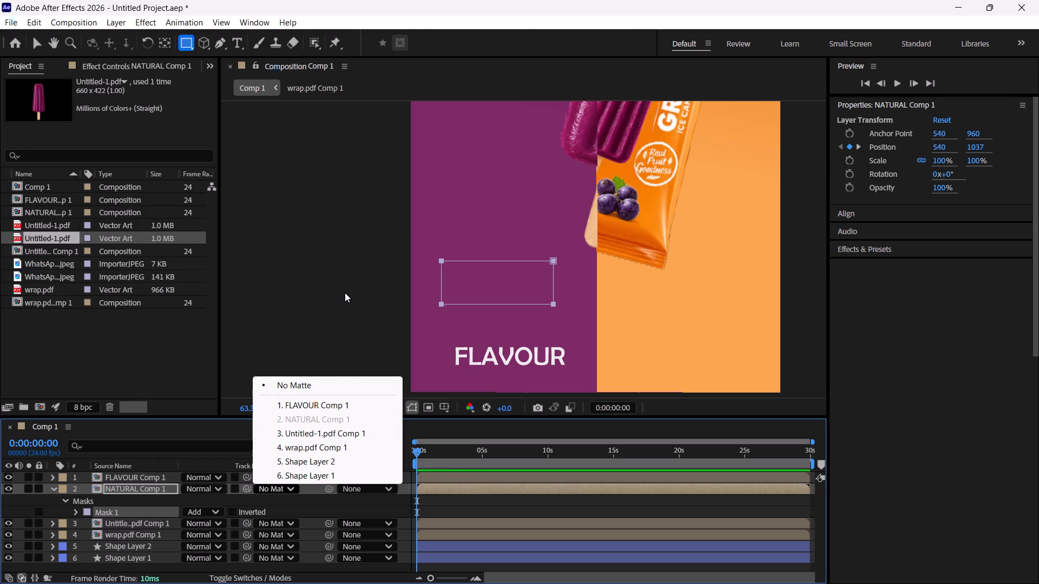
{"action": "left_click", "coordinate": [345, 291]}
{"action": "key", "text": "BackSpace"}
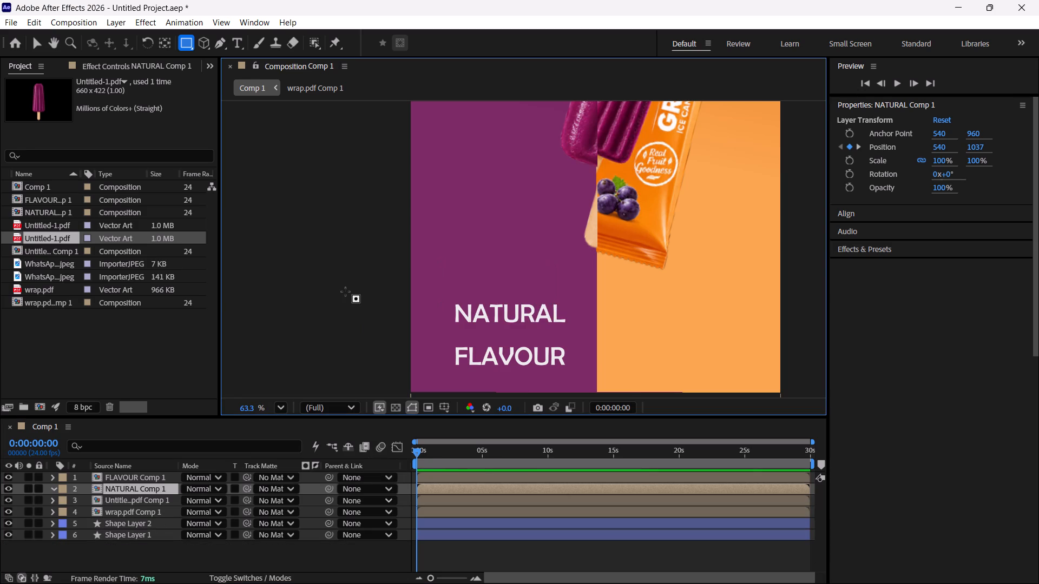
Play back the unmasked NATURAL FLAVOUR text animation and return to the start of the timeline.
{"action": "key", "text": "space"}
{"action": "scroll", "coordinate": [481, 318], "scroll_direction": "down", "scroll_amount": 8}
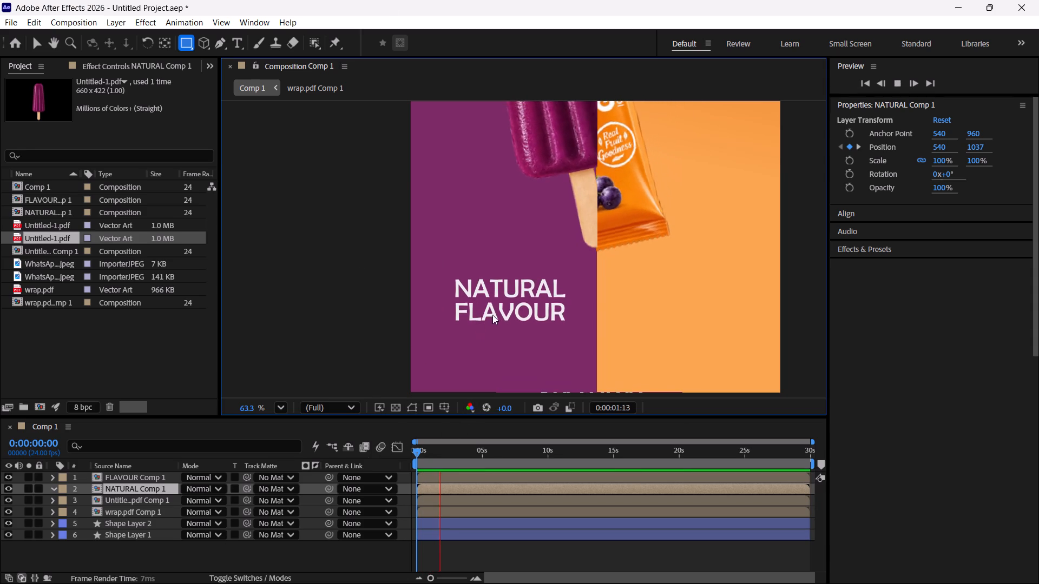
{"action": "scroll", "coordinate": [439, 278], "scroll_direction": "down", "scroll_amount": 6}
{"action": "scroll", "coordinate": [441, 277], "scroll_direction": "up", "scroll_amount": 6}
{"action": "scroll", "coordinate": [446, 278], "scroll_direction": "down", "scroll_amount": 5}
{"action": "scroll", "coordinate": [488, 292], "scroll_direction": "up", "scroll_amount": 3}
{"action": "middle_click_drag", "start_coordinate": [549, 282], "coordinate": [505, 287]}
{"action": "scroll", "coordinate": [522, 273], "scroll_direction": "down", "scroll_amount": 6}
{"action": "scroll", "coordinate": [532, 257], "scroll_direction": "up", "scroll_amount": 6}
{"action": "scroll", "coordinate": [532, 256], "scroll_direction": "down", "scroll_amount": 6}
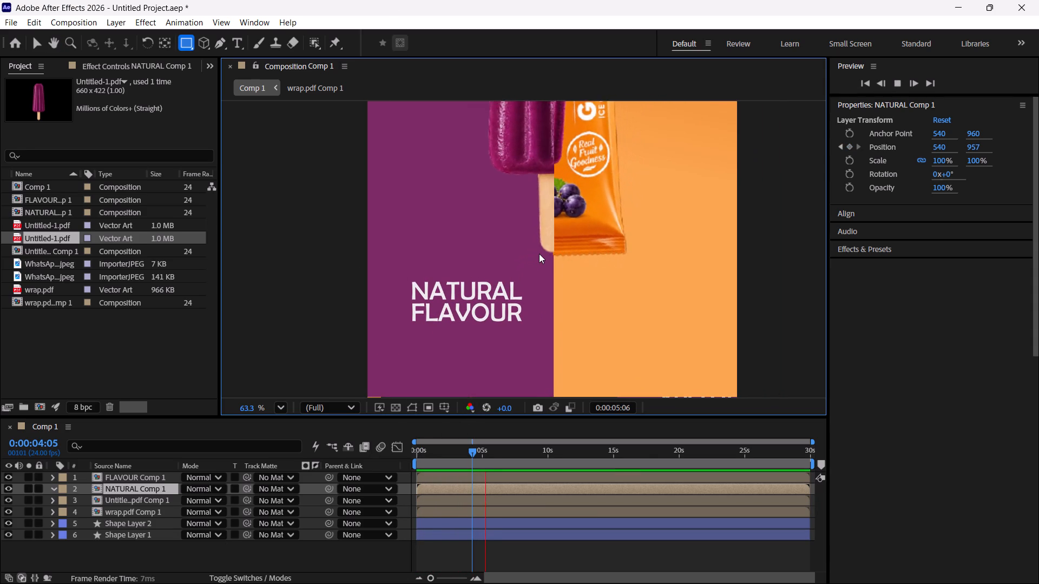
{"action": "key", "text": "space"}
{"action": "left_click_drag", "start_coordinate": [495, 452], "coordinate": [408, 469]}
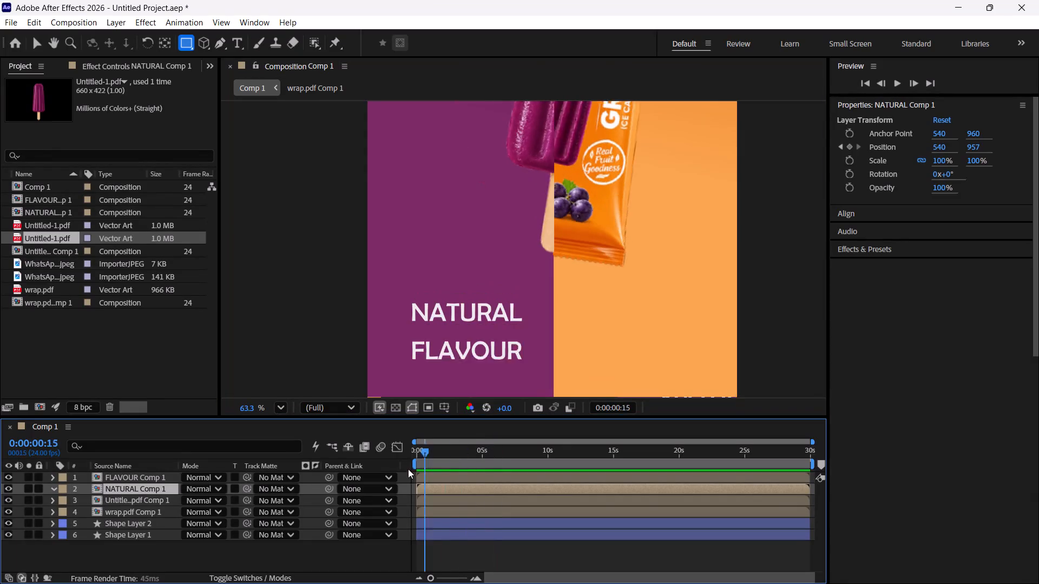
{"action": "left_click_drag", "start_coordinate": [408, 469], "coordinate": [379, 459]}
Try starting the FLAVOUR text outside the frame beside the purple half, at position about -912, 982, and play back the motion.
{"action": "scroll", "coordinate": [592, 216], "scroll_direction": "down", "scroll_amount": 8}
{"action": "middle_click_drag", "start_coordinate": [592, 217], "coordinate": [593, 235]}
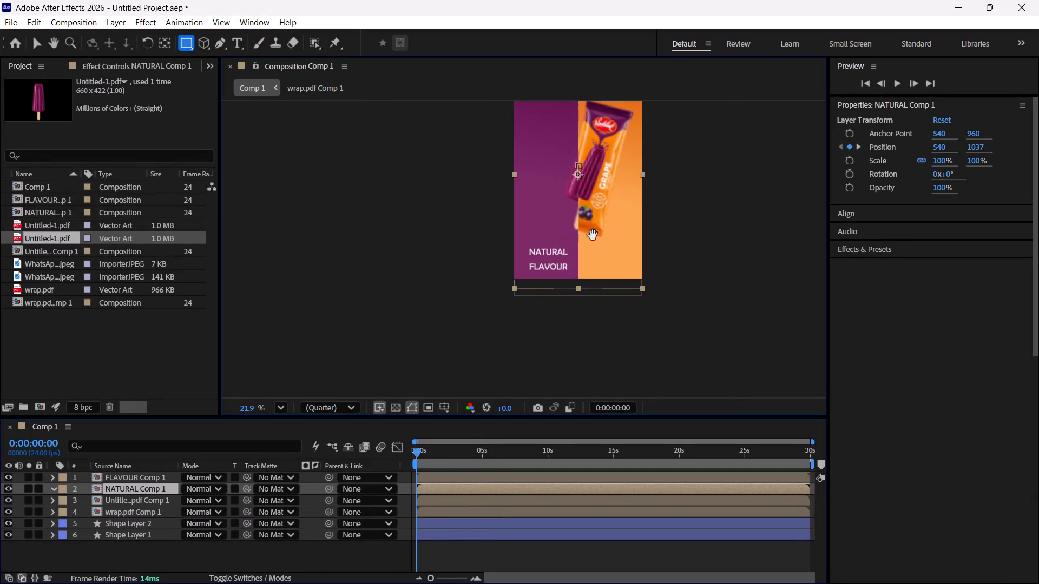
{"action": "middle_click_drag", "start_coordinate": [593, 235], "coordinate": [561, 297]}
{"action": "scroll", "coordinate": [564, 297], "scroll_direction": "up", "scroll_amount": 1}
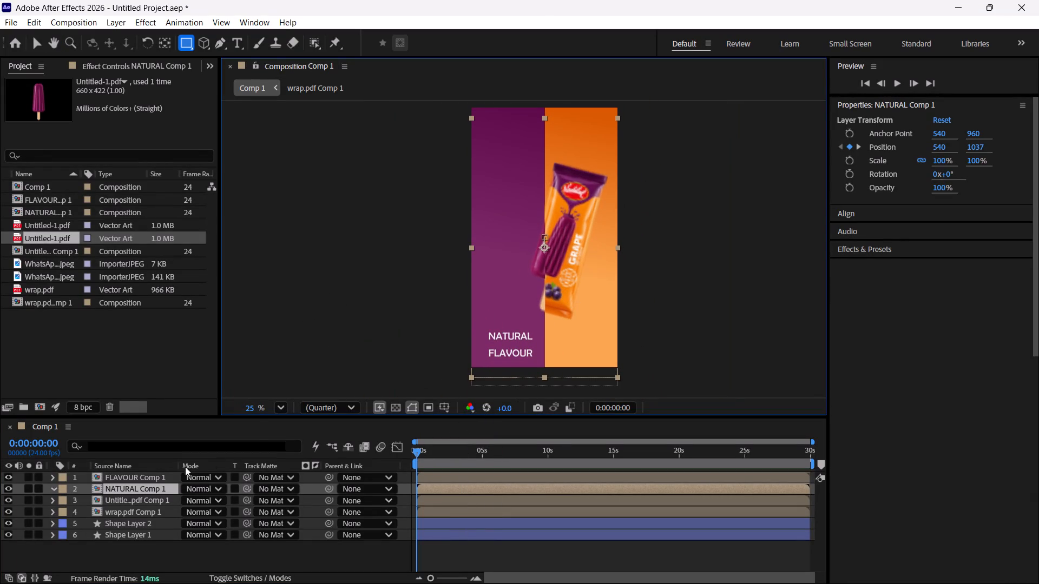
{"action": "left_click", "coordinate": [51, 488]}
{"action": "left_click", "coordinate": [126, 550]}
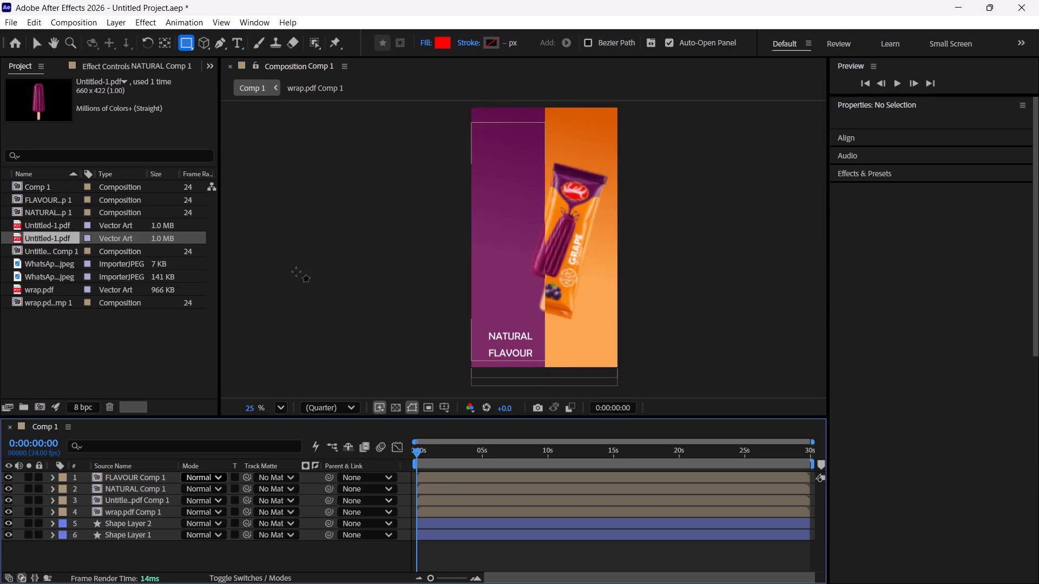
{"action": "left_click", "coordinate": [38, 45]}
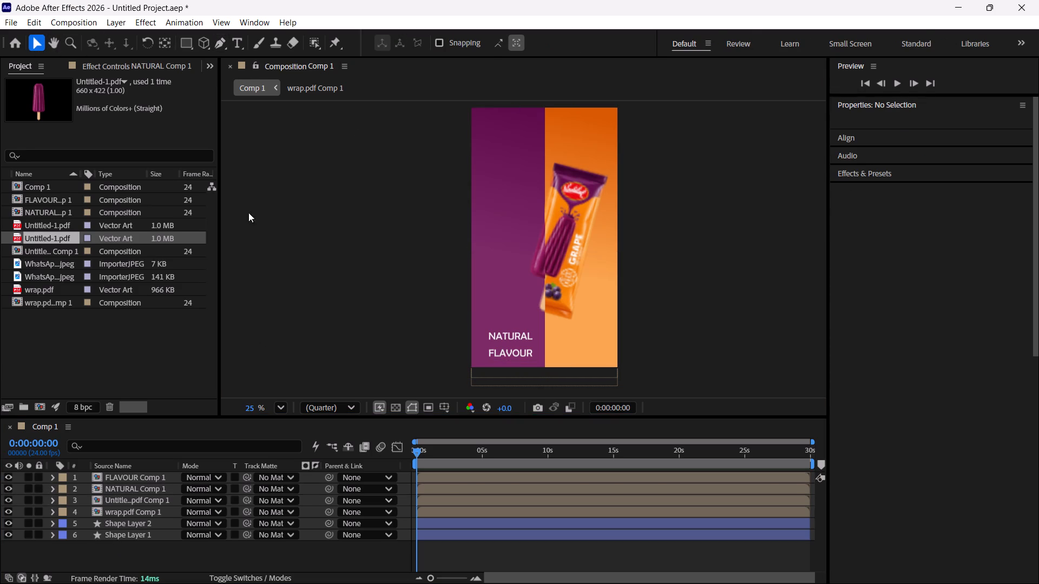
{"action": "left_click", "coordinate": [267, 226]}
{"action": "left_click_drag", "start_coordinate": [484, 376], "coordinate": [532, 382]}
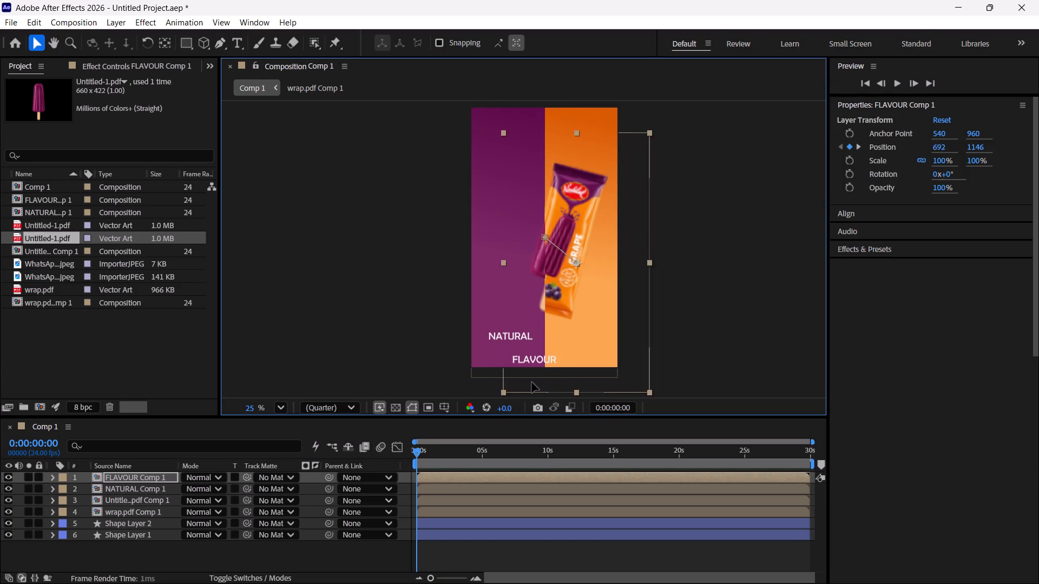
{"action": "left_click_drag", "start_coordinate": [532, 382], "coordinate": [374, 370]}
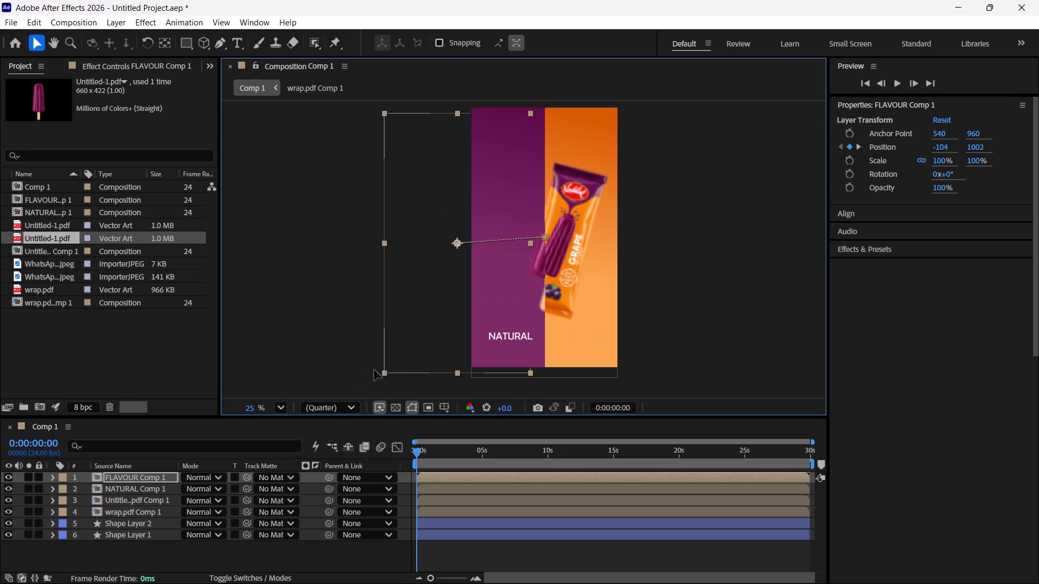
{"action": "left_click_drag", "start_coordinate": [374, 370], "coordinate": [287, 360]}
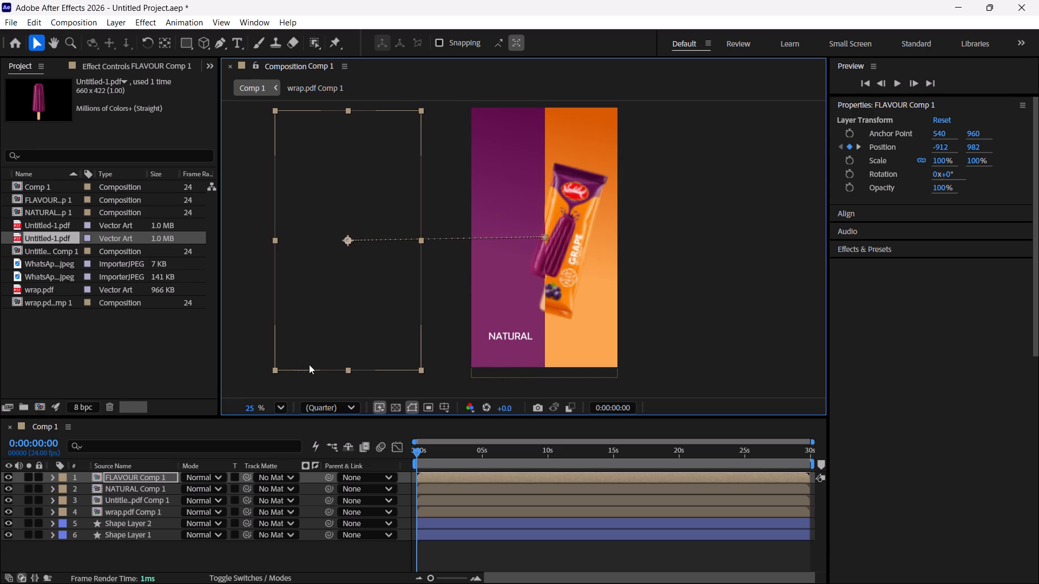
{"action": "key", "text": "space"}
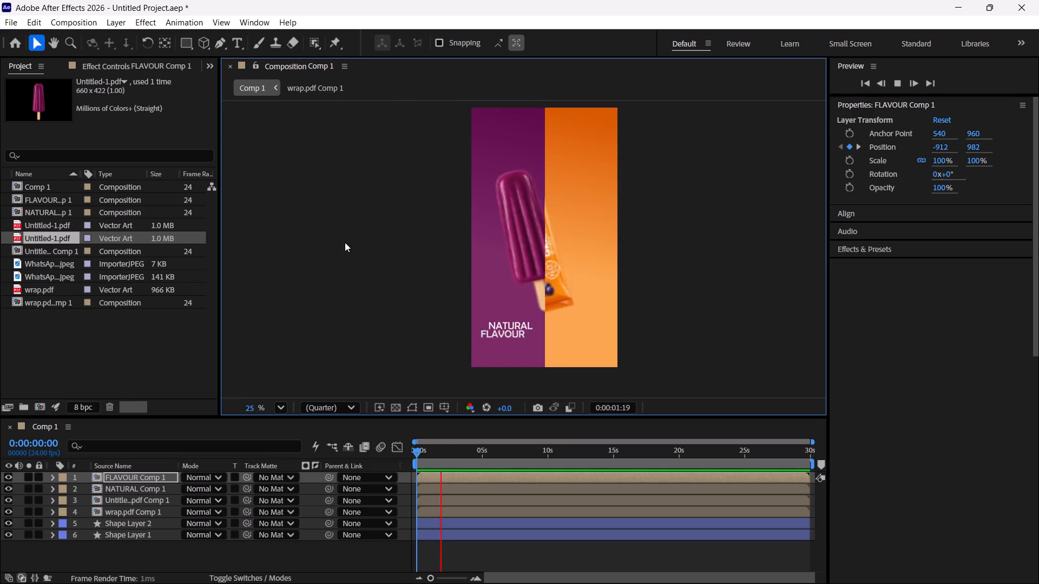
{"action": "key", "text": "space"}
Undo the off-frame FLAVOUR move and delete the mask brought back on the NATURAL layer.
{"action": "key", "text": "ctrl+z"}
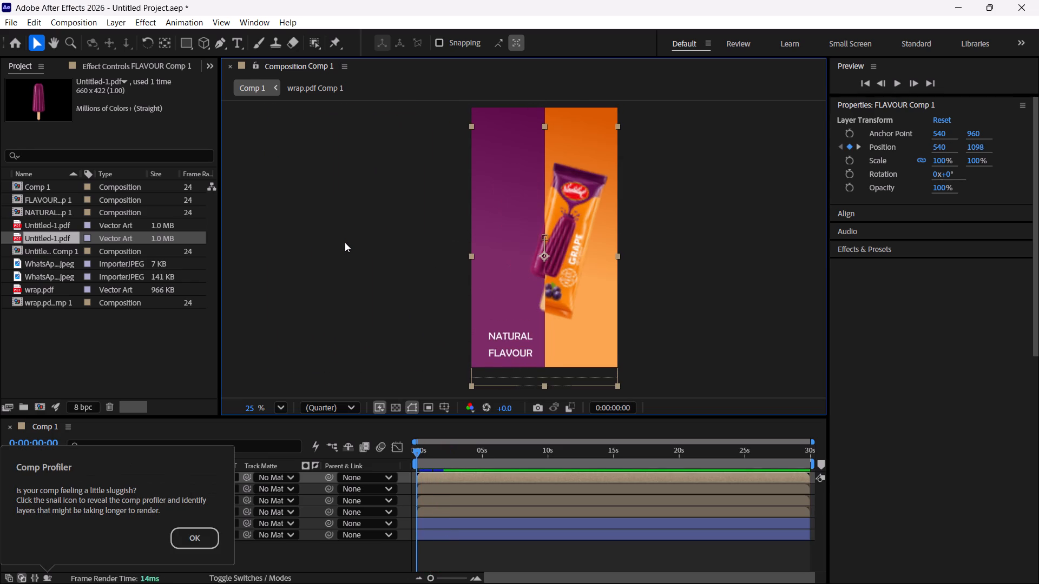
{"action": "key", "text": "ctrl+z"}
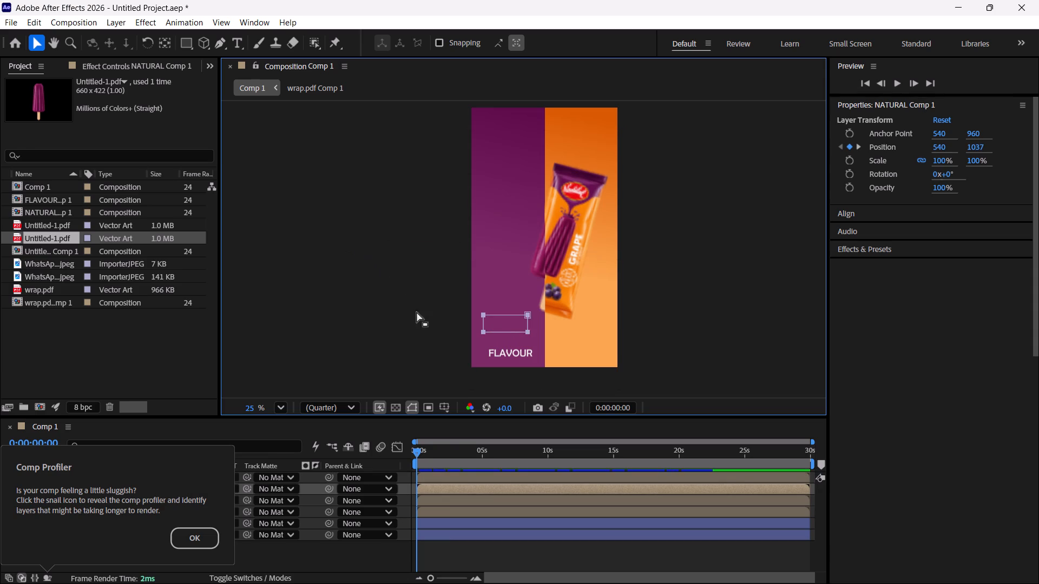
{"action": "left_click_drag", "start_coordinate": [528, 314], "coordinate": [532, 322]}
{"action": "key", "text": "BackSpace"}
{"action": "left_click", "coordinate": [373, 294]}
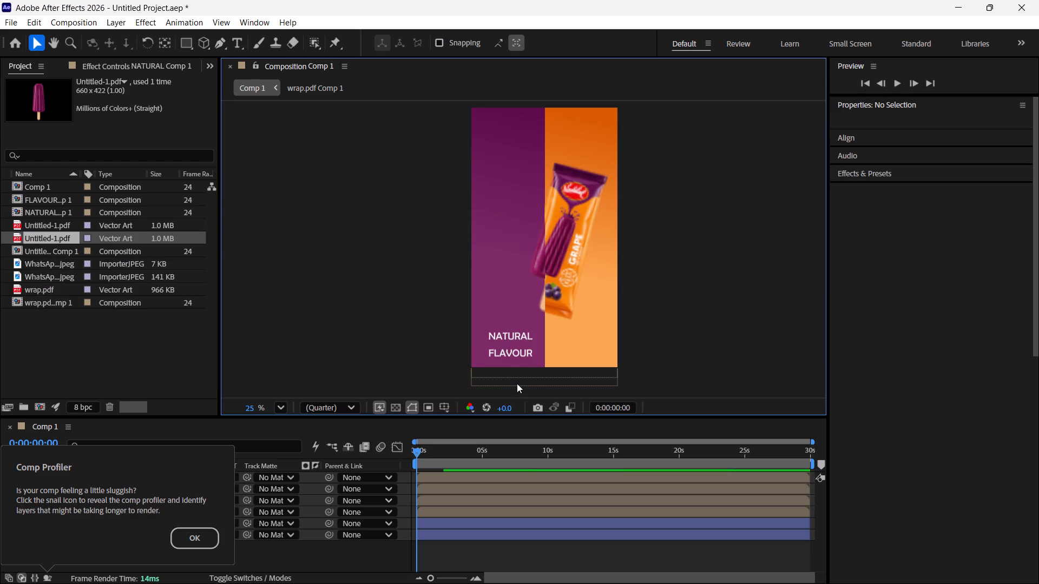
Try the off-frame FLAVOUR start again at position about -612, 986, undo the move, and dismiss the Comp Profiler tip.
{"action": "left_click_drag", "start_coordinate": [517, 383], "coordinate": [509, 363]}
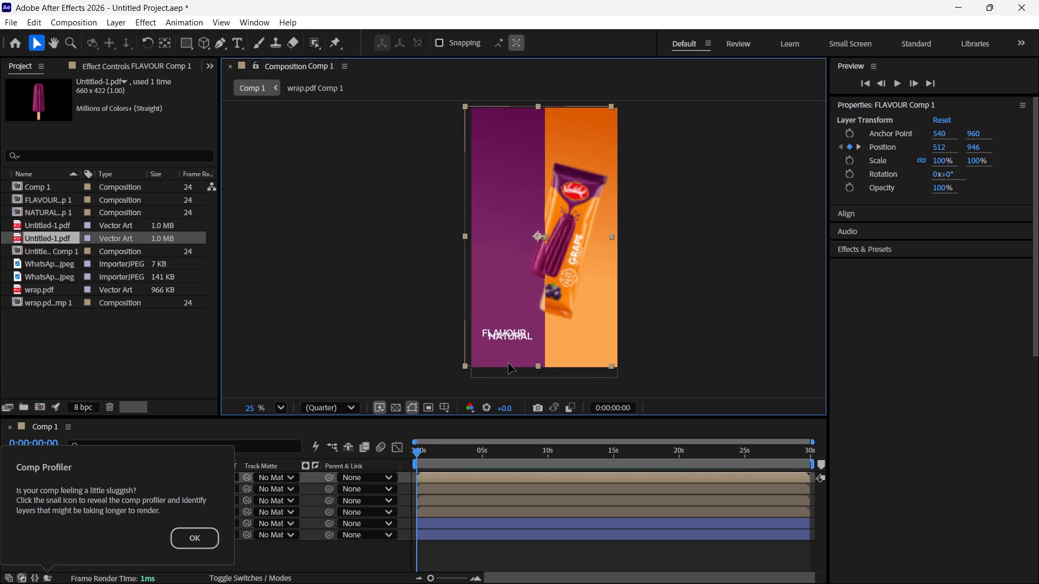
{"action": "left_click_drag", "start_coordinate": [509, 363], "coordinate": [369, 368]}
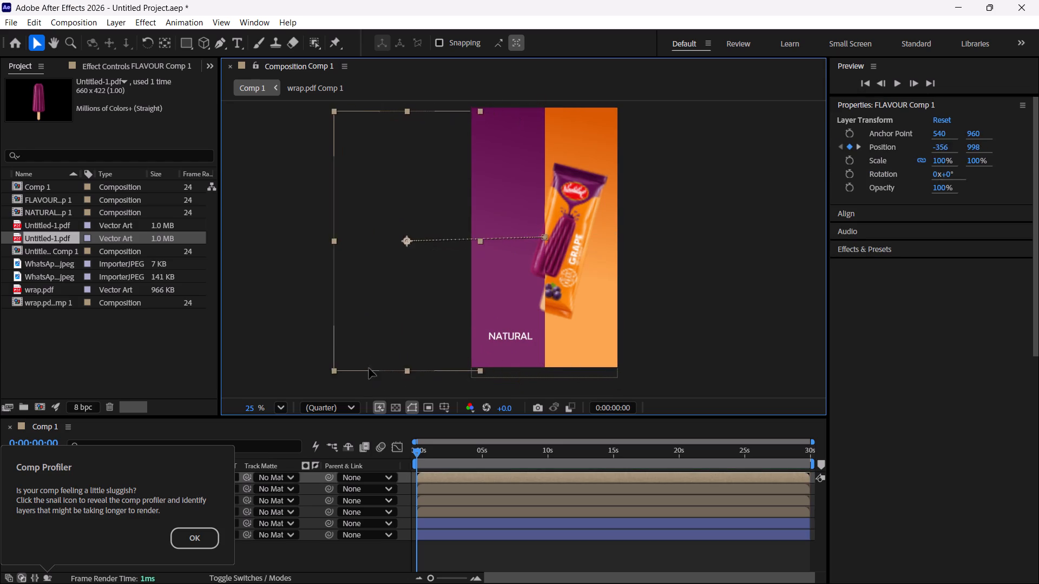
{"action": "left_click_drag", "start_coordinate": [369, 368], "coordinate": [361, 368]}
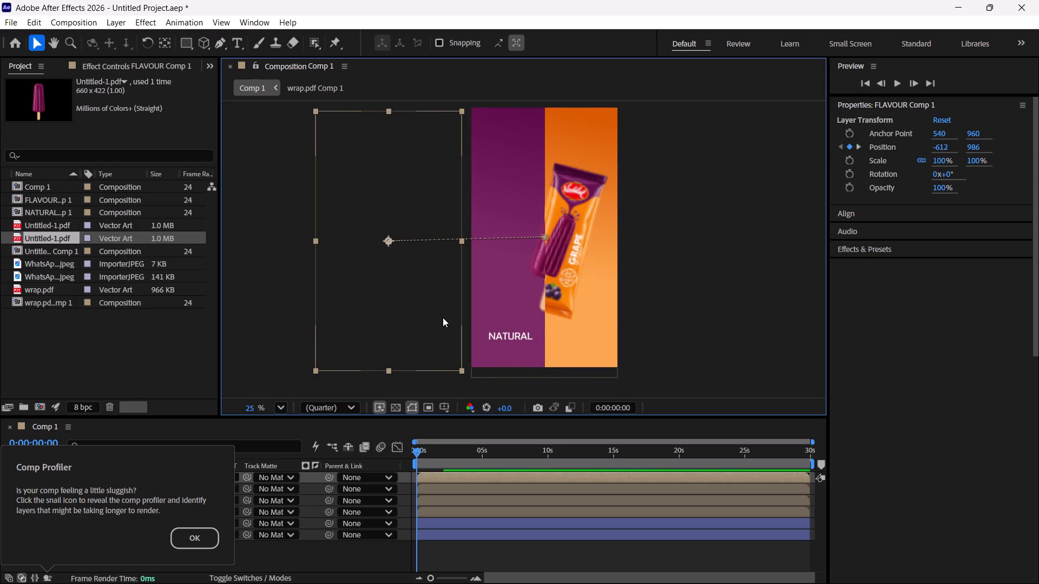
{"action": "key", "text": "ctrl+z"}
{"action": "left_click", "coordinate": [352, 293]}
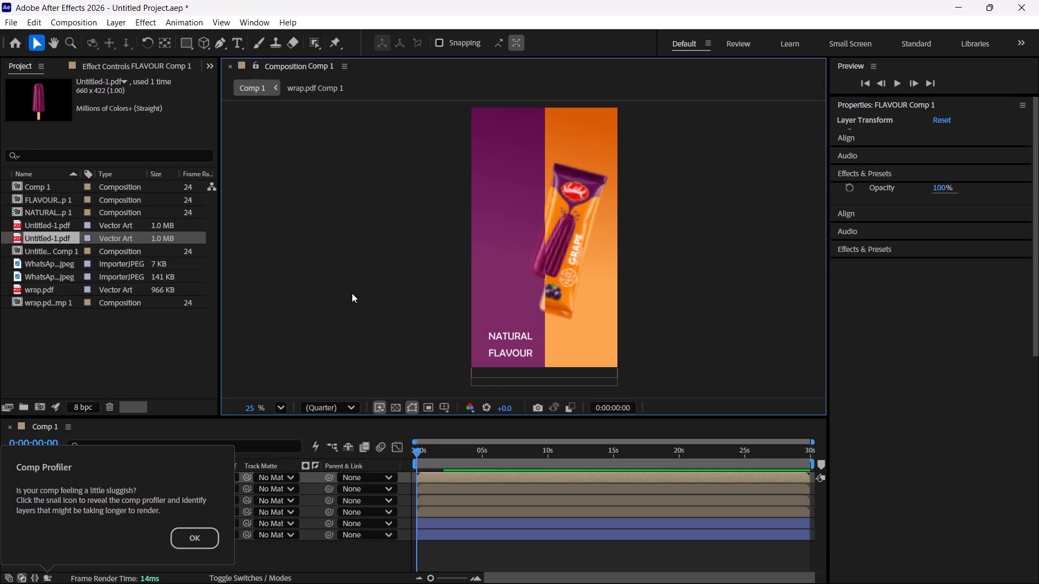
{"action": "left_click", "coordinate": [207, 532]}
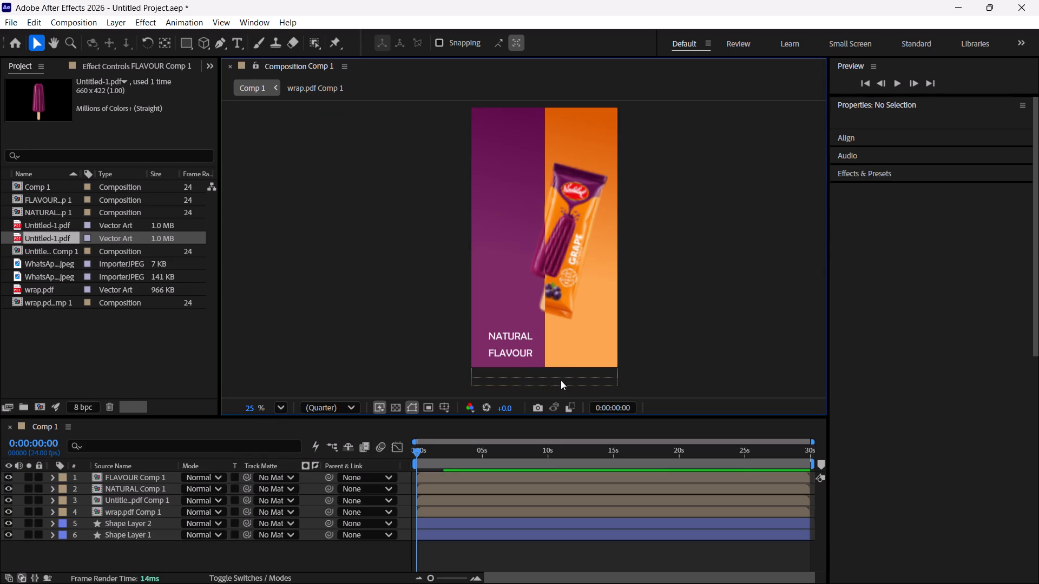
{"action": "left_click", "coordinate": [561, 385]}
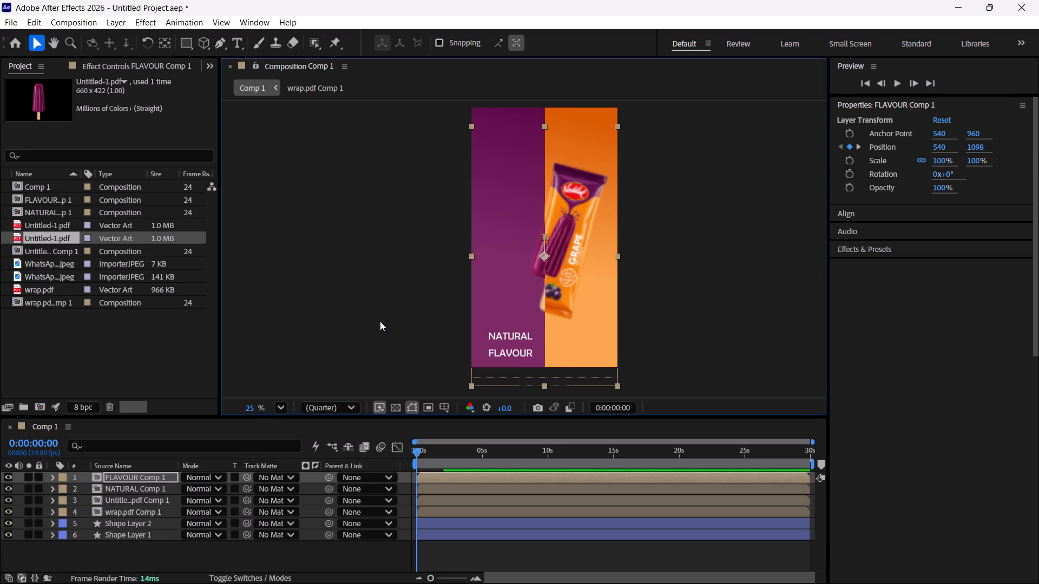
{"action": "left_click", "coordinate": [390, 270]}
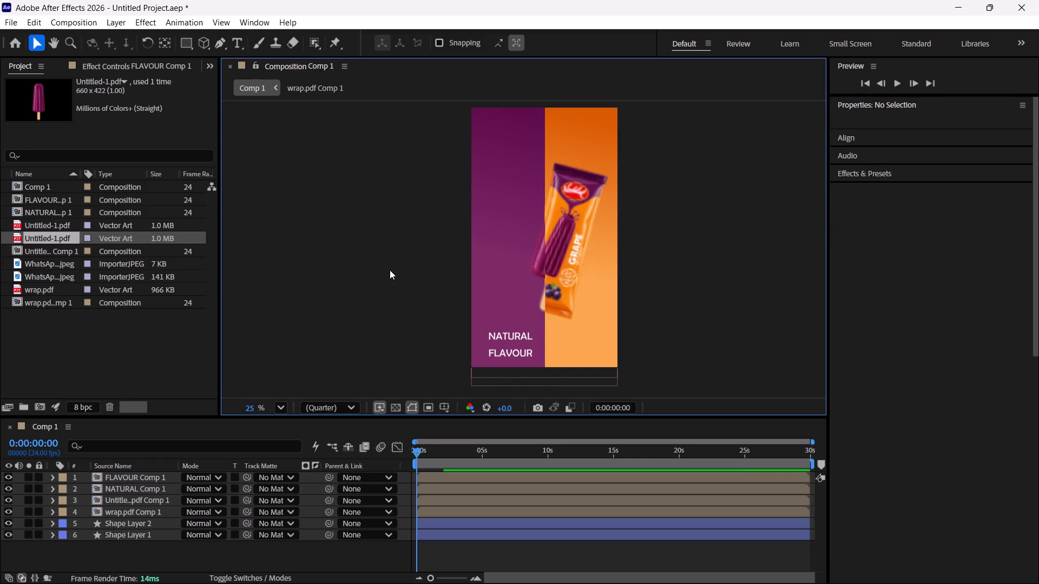
Play back the NATURAL FLAVOUR text and split-reveal animation in Comp 1, and return to the start of the timeline.
{"action": "key", "text": "space"}
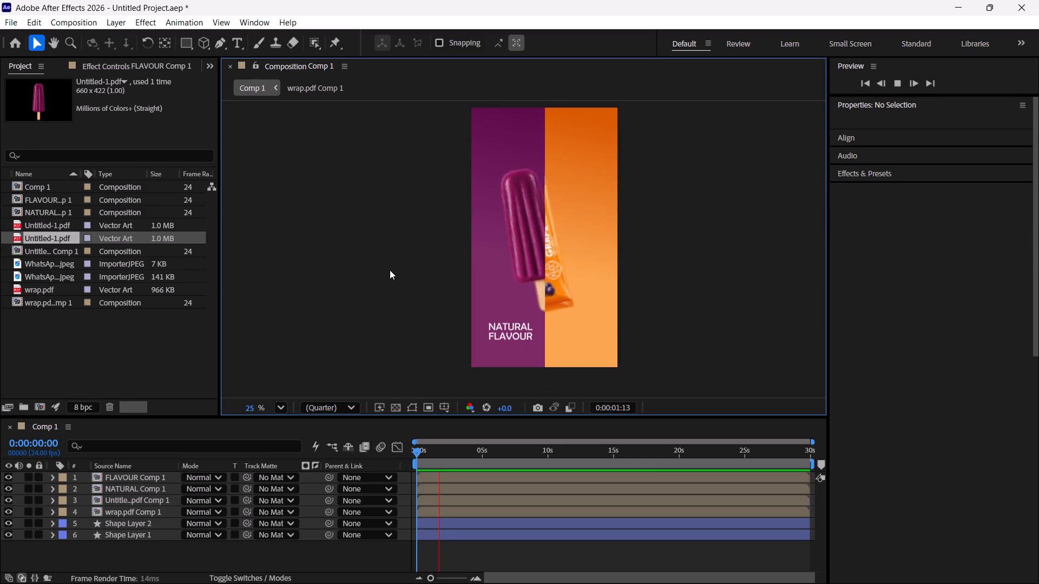
{"action": "key", "text": "space"}
{"action": "key", "text": "space"}
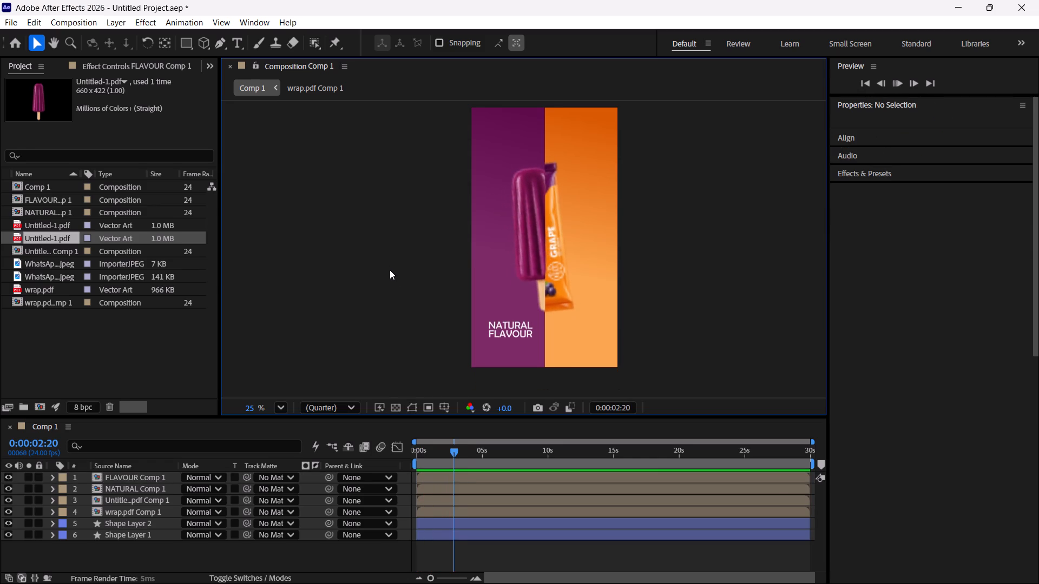
{"action": "key", "text": "space"}
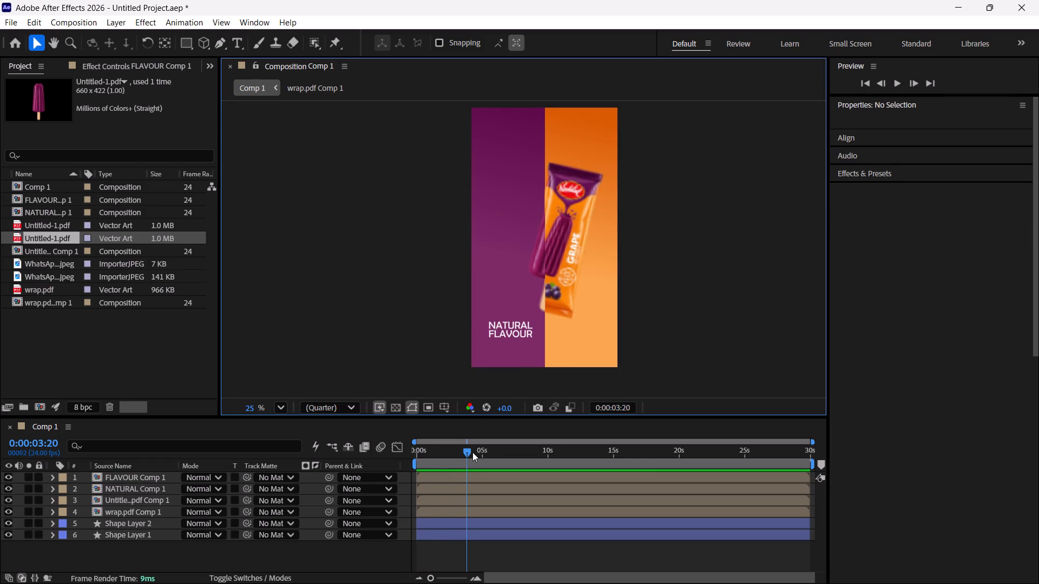
{"action": "left_click_drag", "start_coordinate": [472, 452], "coordinate": [320, 455]}
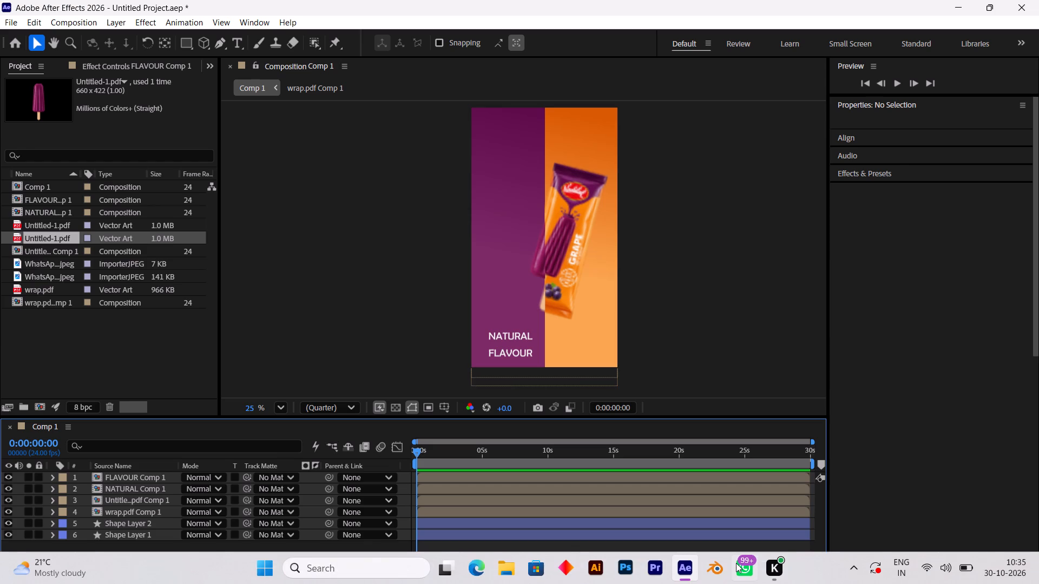
Open the class 02 recording from the recent files, skim it from start to end for the split-reveal and text technique, and close it.
{"action": "left_click", "coordinate": [503, 567]}
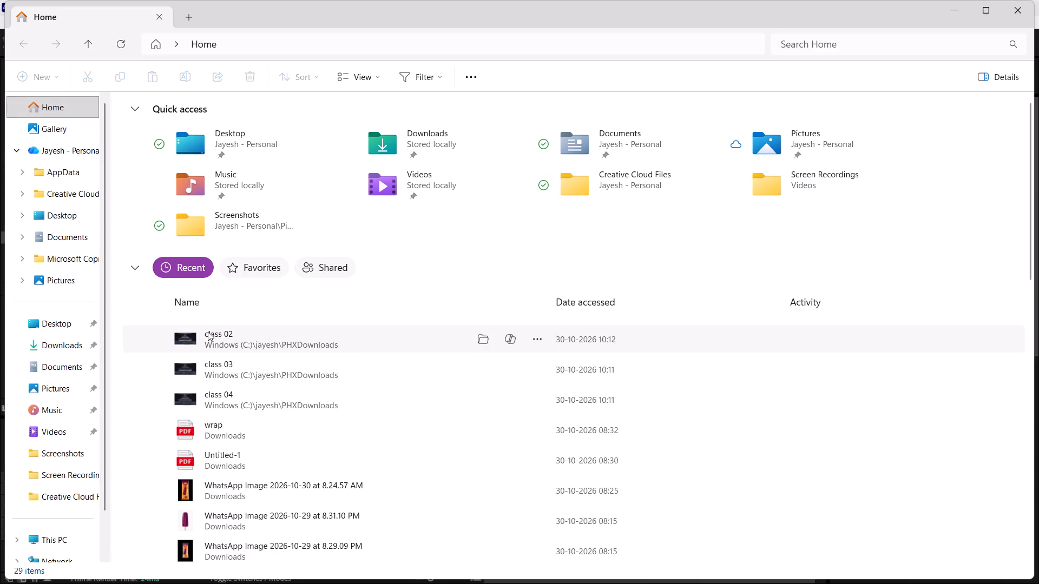
{"action": "double_click", "coordinate": [225, 337]}
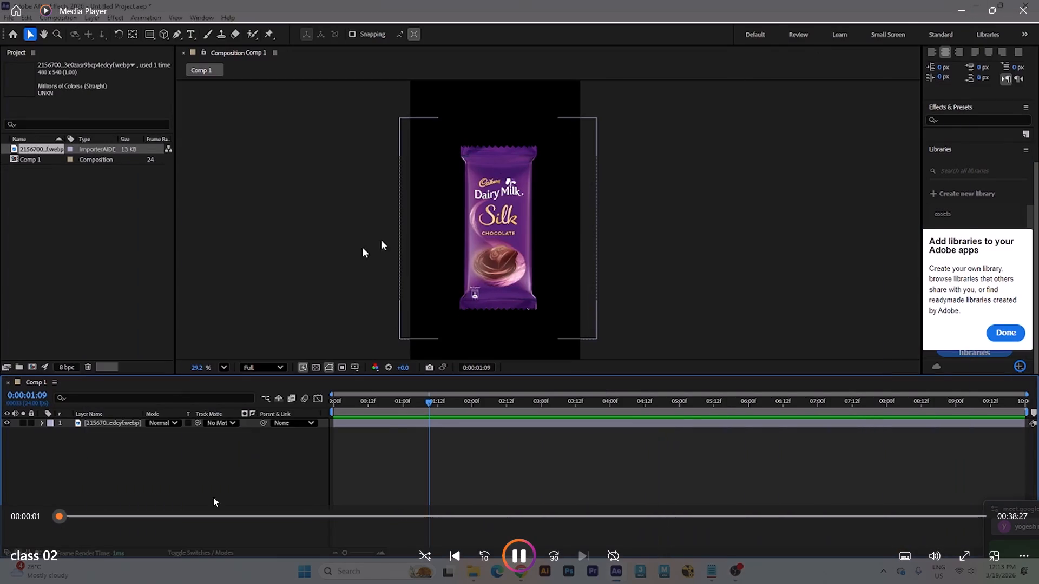
{"action": "left_click", "coordinate": [77, 514]}
{"action": "left_click", "coordinate": [88, 514]}
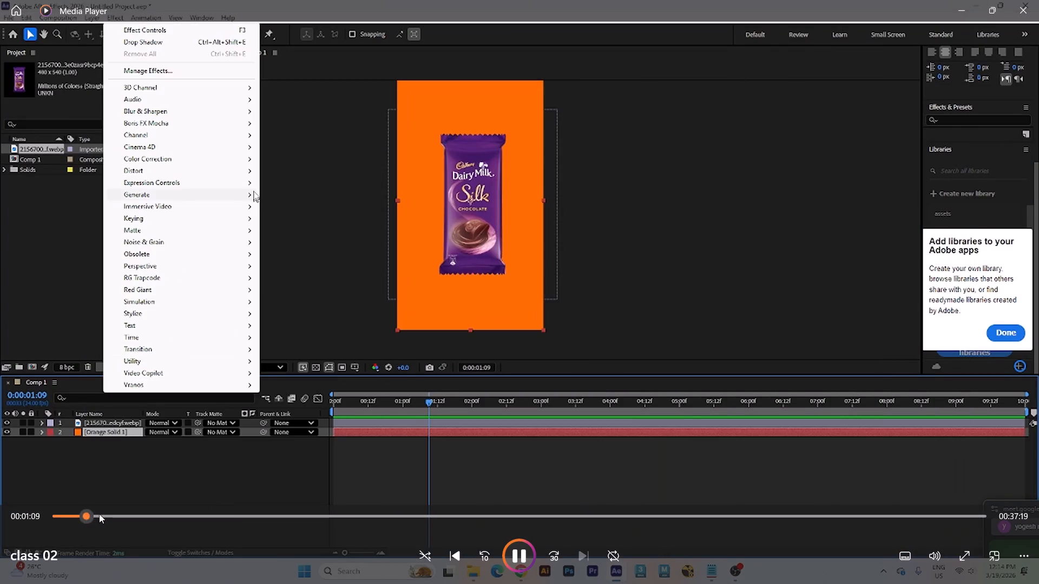
{"action": "left_click", "coordinate": [100, 514]}
{"action": "left_click", "coordinate": [114, 515]}
{"action": "left_click", "coordinate": [128, 517]}
{"action": "left_click", "coordinate": [143, 519]}
{"action": "left_click", "coordinate": [167, 520]}
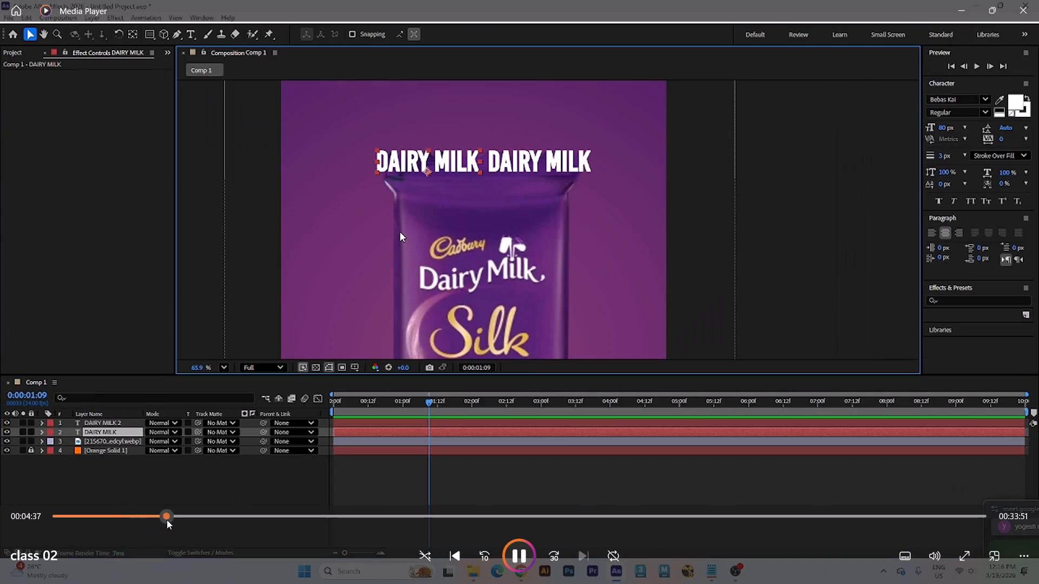
{"action": "left_click_drag", "start_coordinate": [186, 520], "coordinate": [232, 522]}
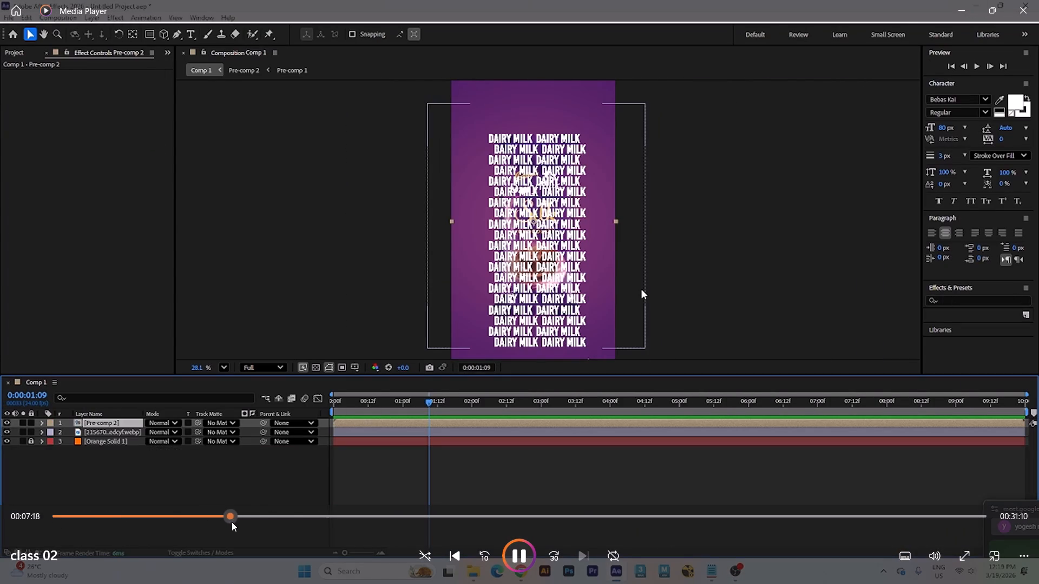
{"action": "left_click_drag", "start_coordinate": [232, 522], "coordinate": [331, 522]}
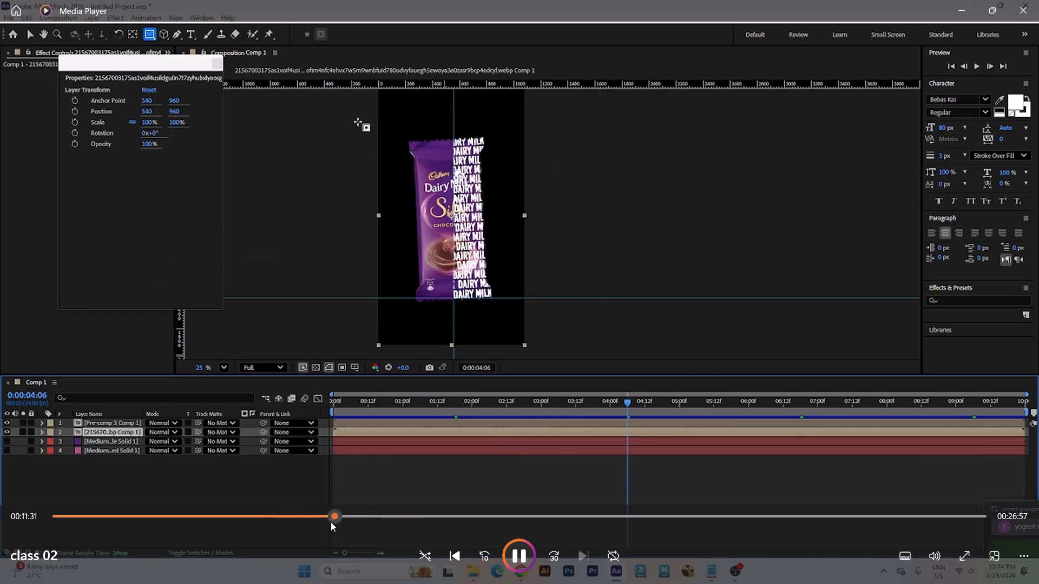
{"action": "left_click_drag", "start_coordinate": [331, 522], "coordinate": [391, 522]}
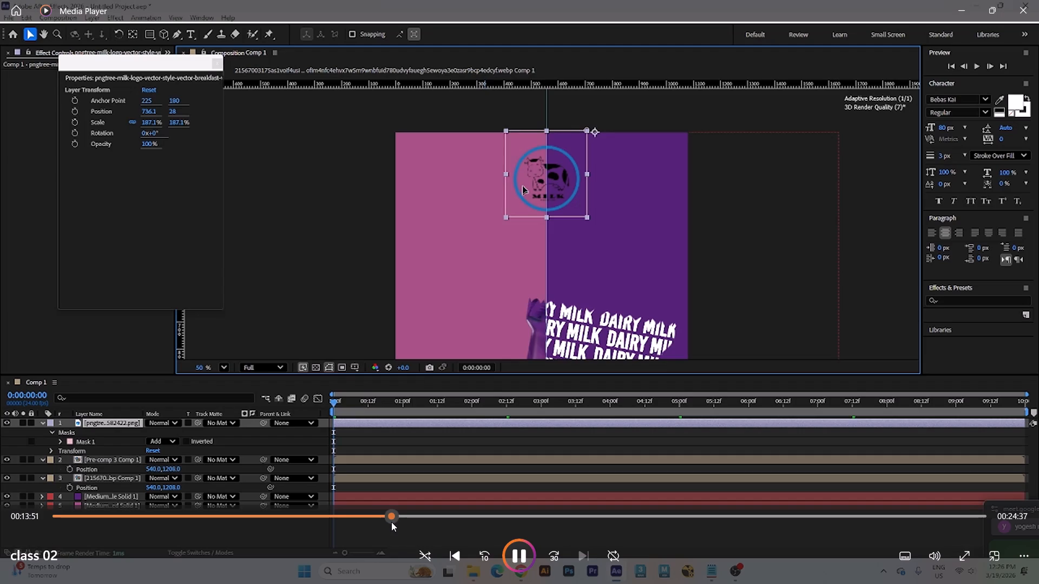
{"action": "left_click_drag", "start_coordinate": [391, 522], "coordinate": [442, 519]}
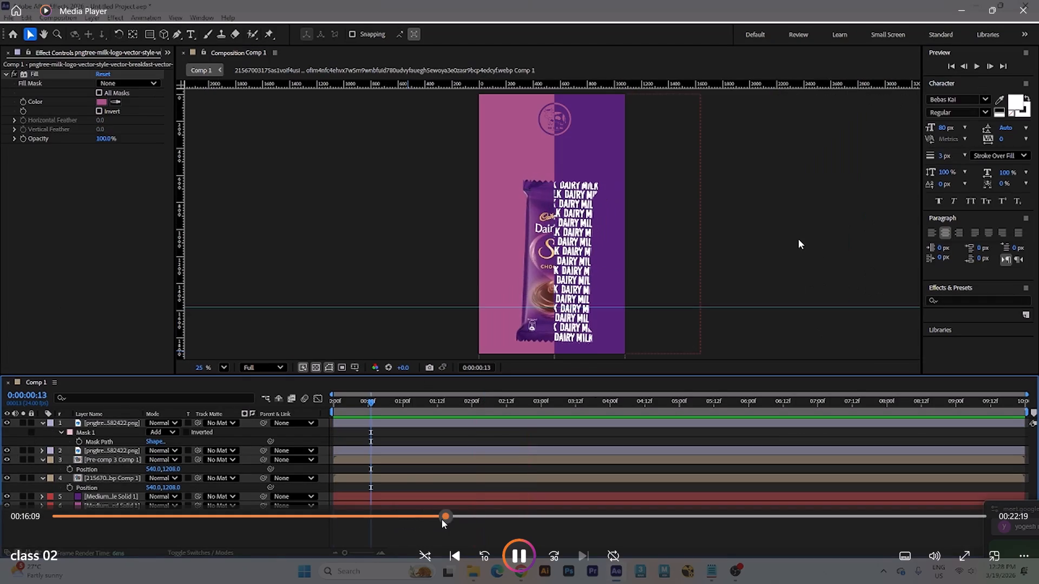
{"action": "left_click_drag", "start_coordinate": [442, 519], "coordinate": [478, 516]}
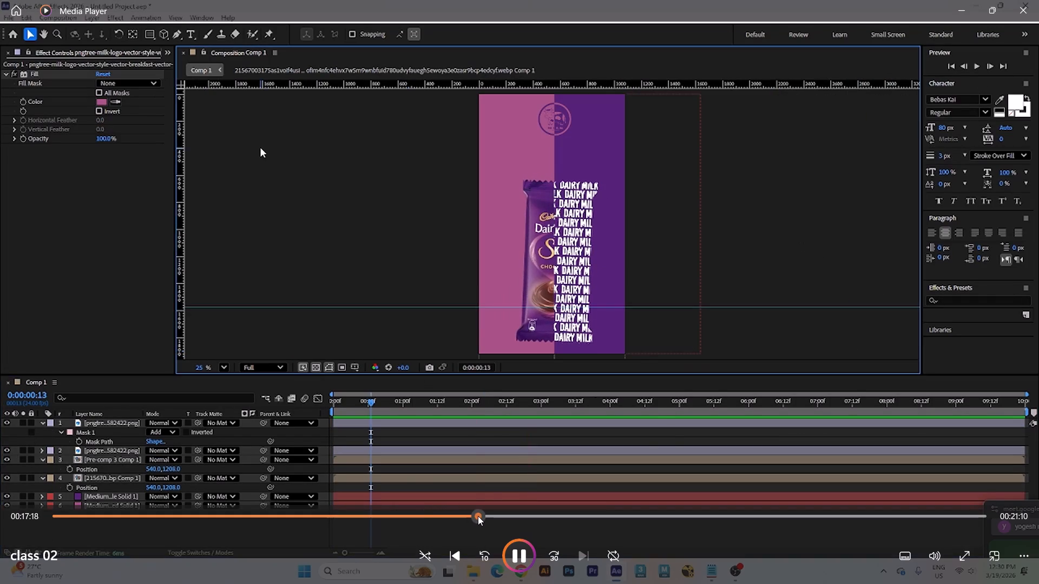
{"action": "left_click_drag", "start_coordinate": [478, 516], "coordinate": [520, 515]}
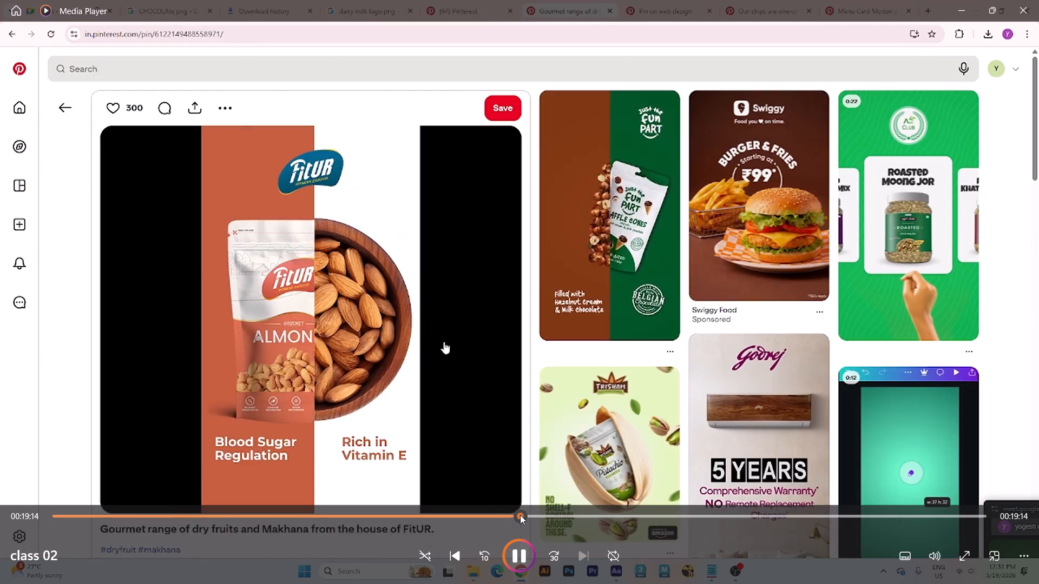
{"action": "left_click_drag", "start_coordinate": [520, 515], "coordinate": [579, 507]}
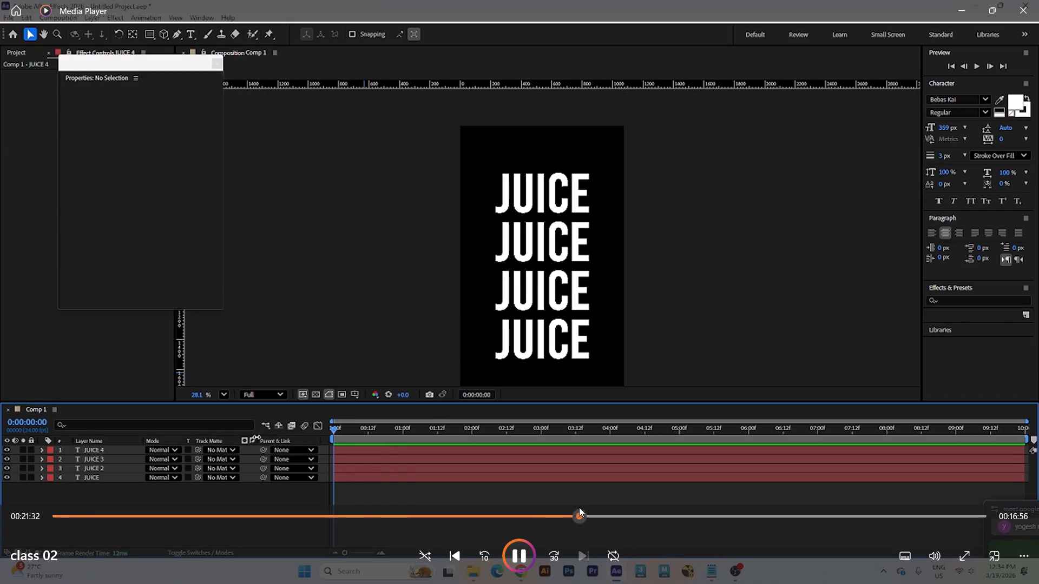
{"action": "left_click_drag", "start_coordinate": [579, 507], "coordinate": [630, 501]}
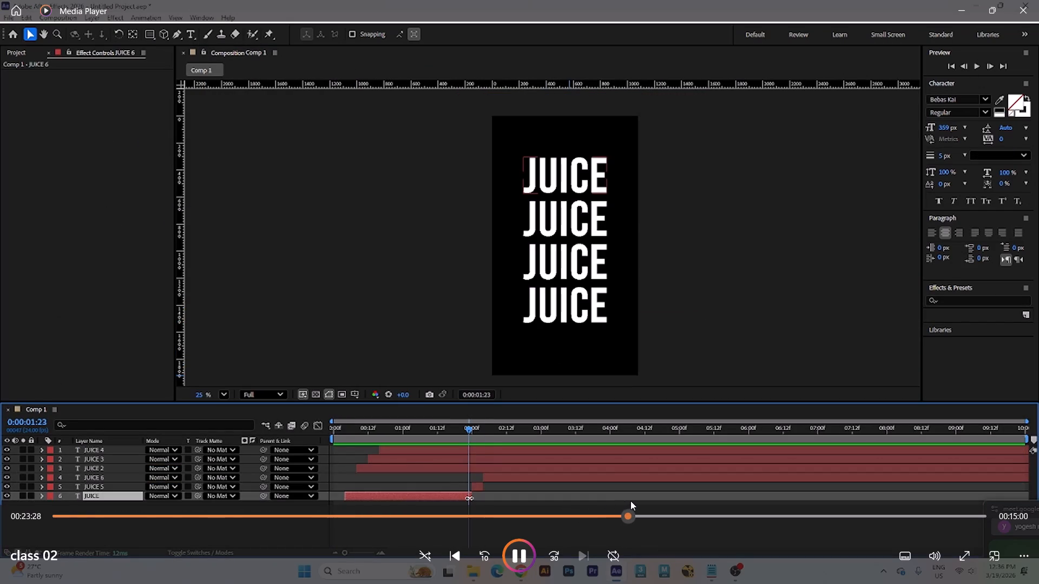
{"action": "left_click_drag", "start_coordinate": [630, 501], "coordinate": [681, 499]}
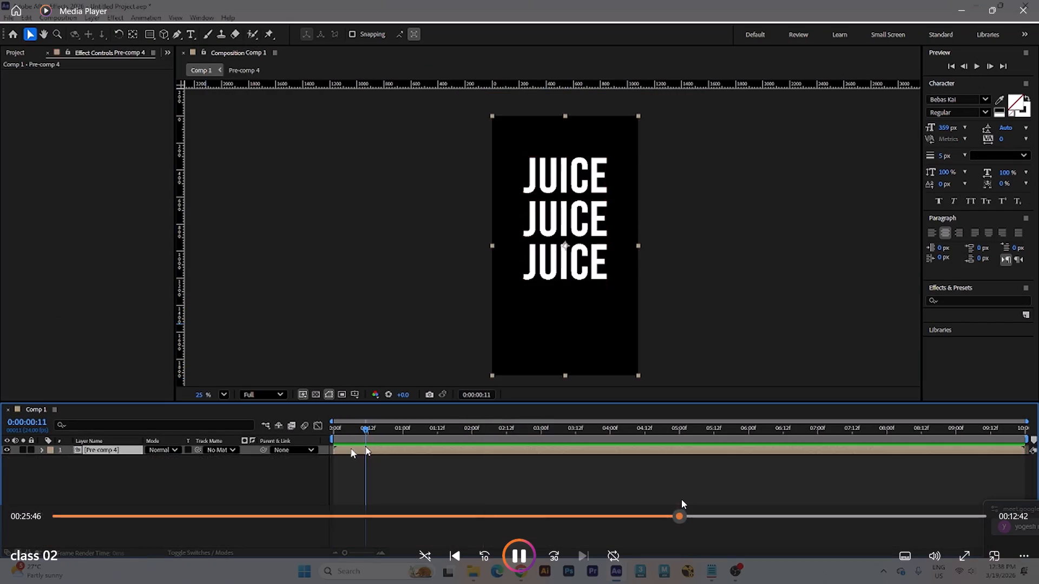
{"action": "left_click_drag", "start_coordinate": [681, 499], "coordinate": [771, 497]}
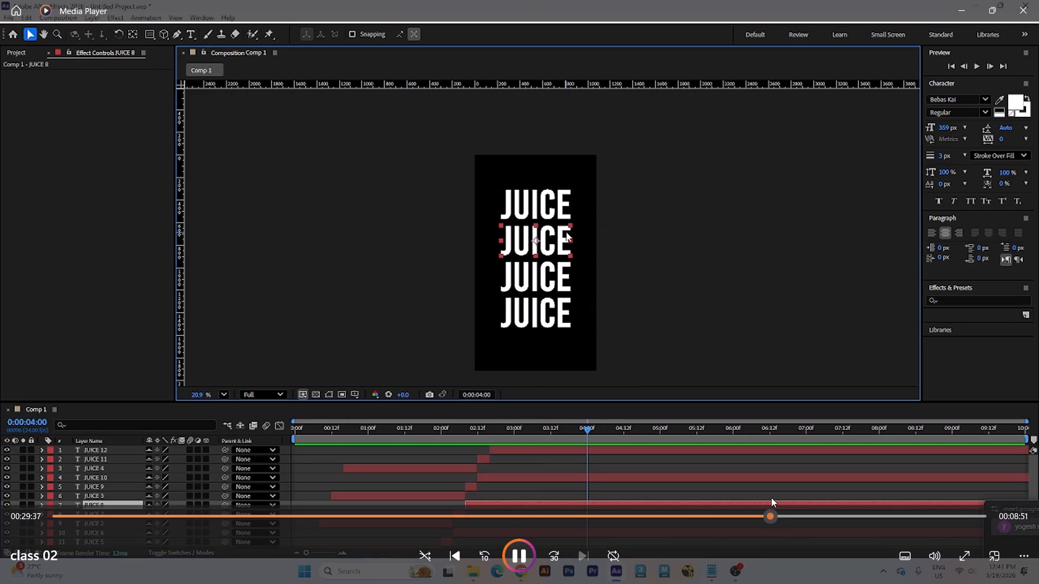
{"action": "left_click_drag", "start_coordinate": [771, 497], "coordinate": [890, 499]}
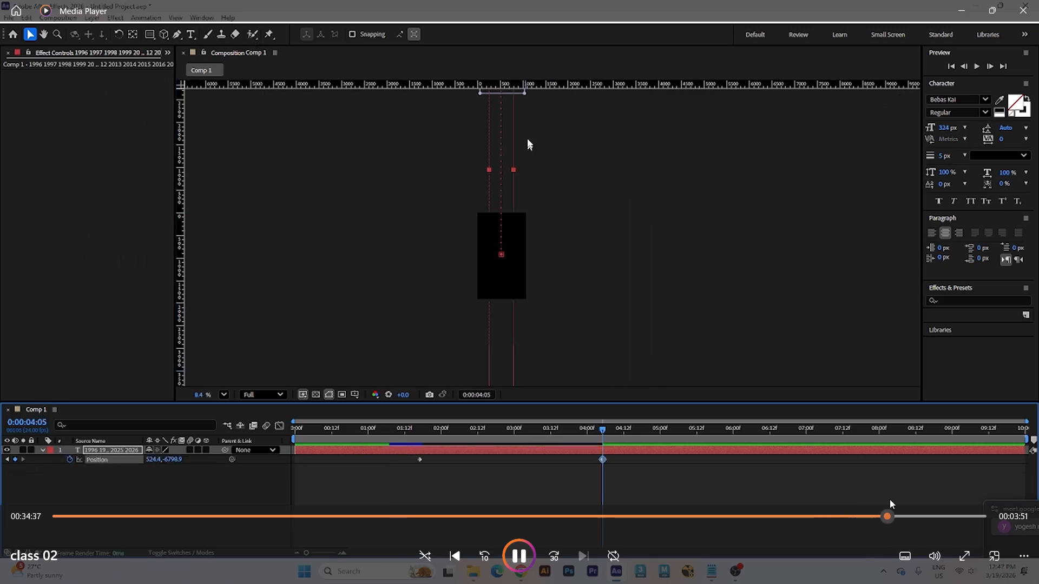
{"action": "left_click_drag", "start_coordinate": [890, 499], "coordinate": [949, 501]}
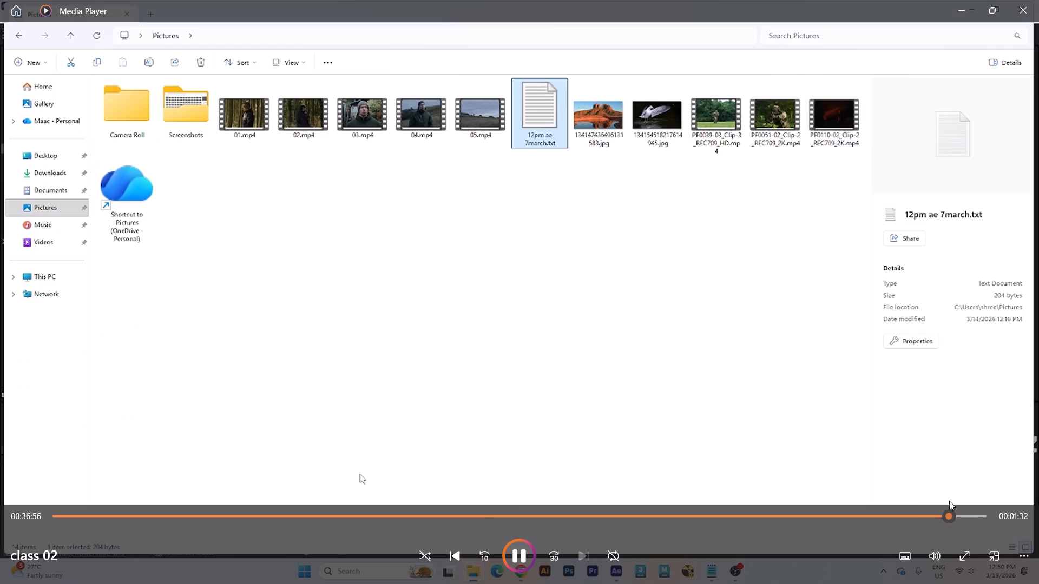
{"action": "left_click_drag", "start_coordinate": [949, 501], "coordinate": [992, 502]}
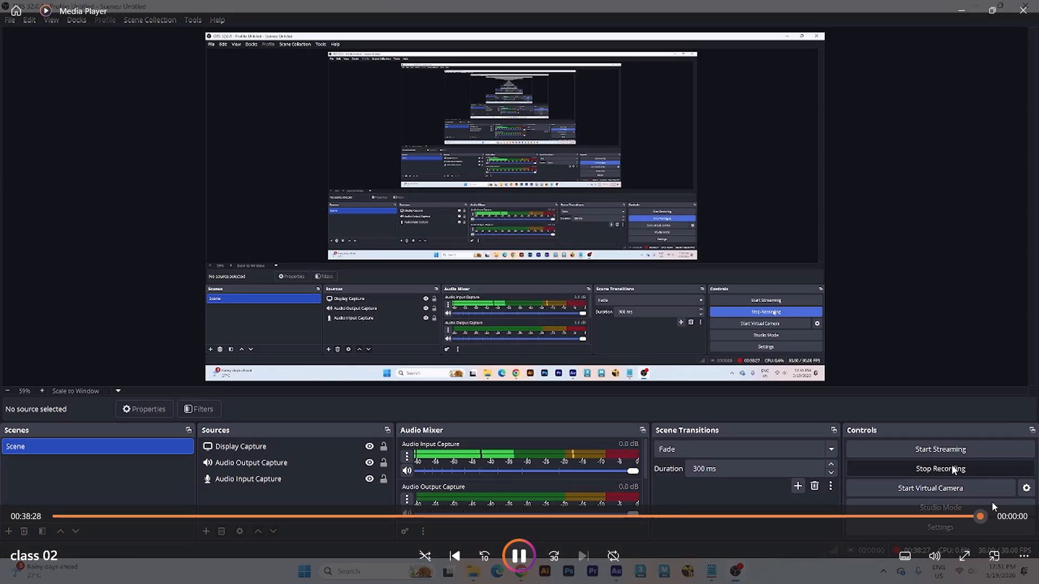
{"action": "left_click_drag", "start_coordinate": [992, 502], "coordinate": [1004, 502]}
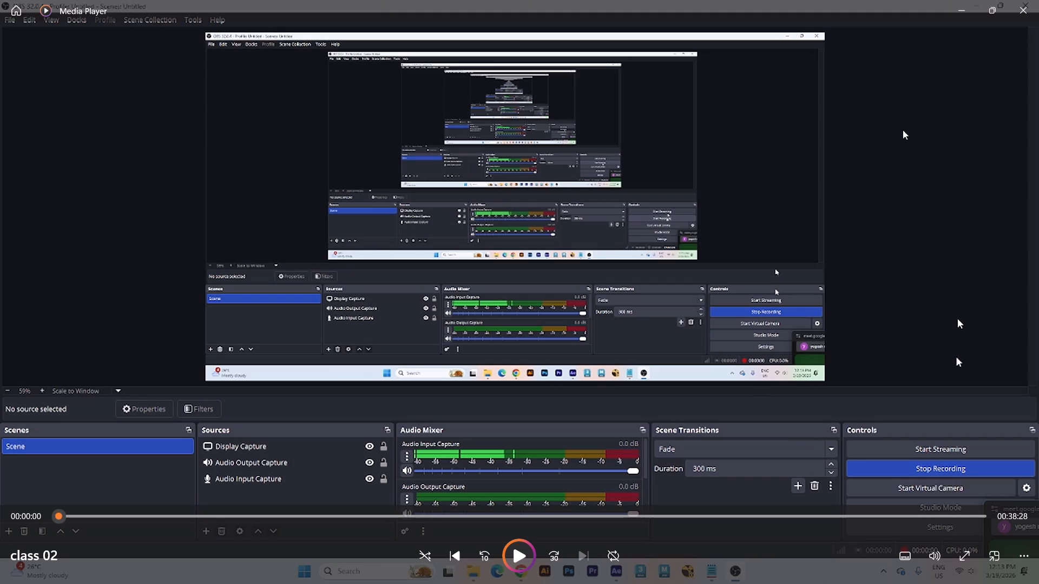
{"action": "left_click", "coordinate": [1038, 0]}
{"action": "left_click", "coordinate": [1020, 6]}
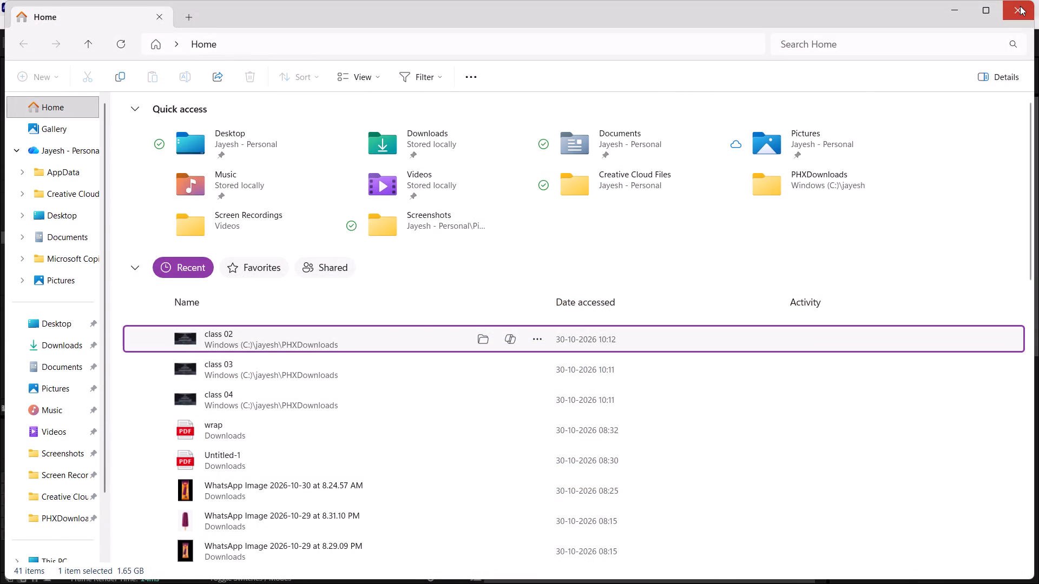
Play back the NATURAL FLAVOUR text and split-reveal animation in Comp 1 from the start, and return to the first frame.
{"action": "left_click_drag", "start_coordinate": [417, 448], "coordinate": [424, 449]}
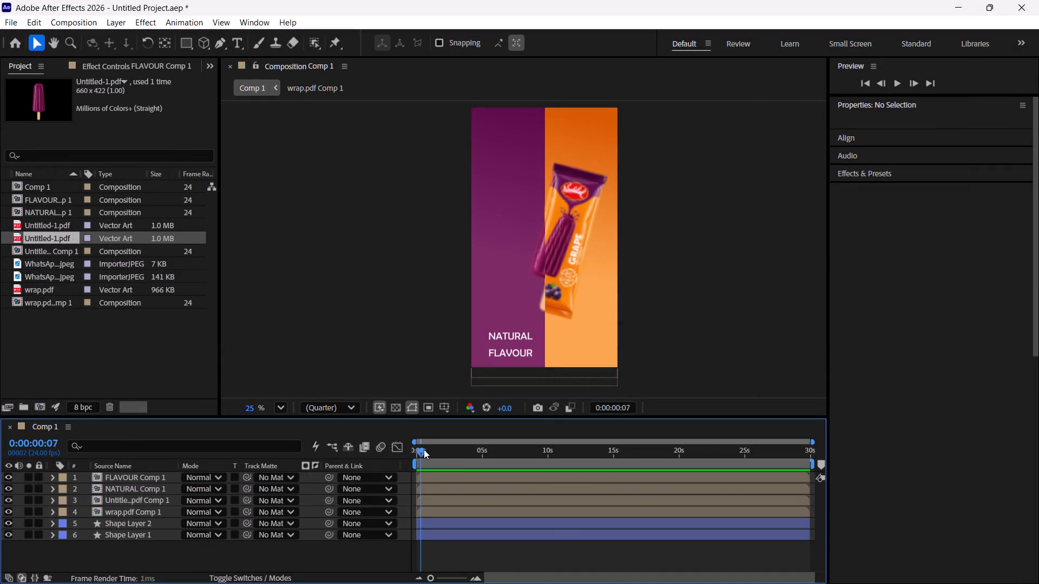
{"action": "left_click_drag", "start_coordinate": [424, 449], "coordinate": [361, 438]}
{"action": "key", "text": "space"}
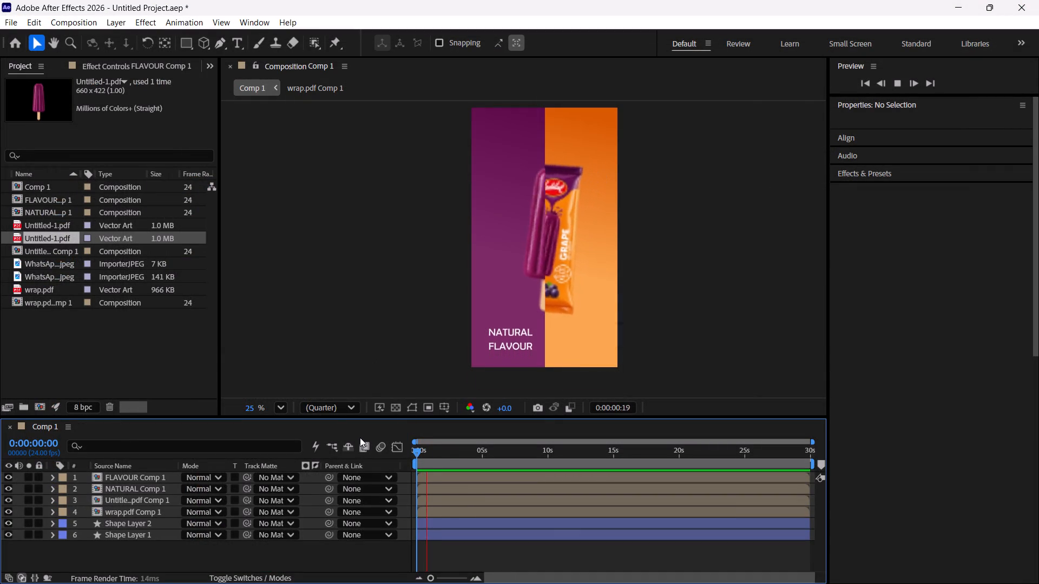
{"action": "key", "text": "space"}
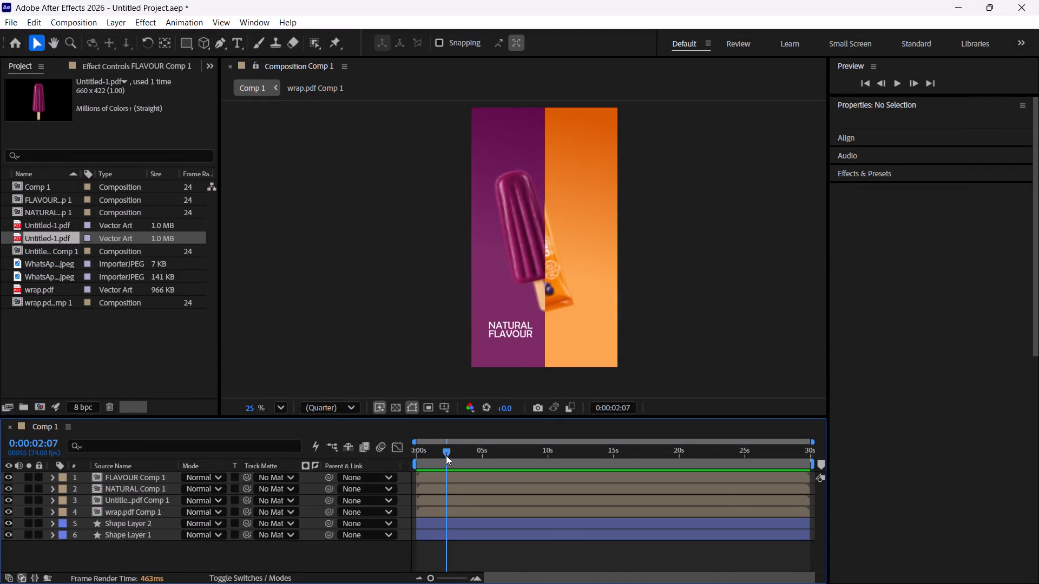
{"action": "left_click_drag", "start_coordinate": [450, 450], "coordinate": [381, 462]}
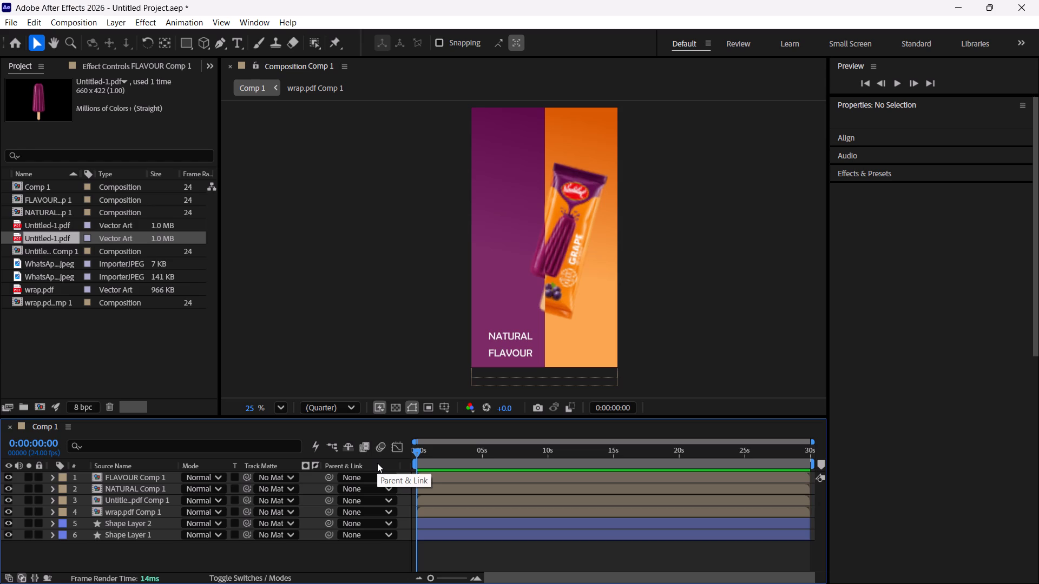
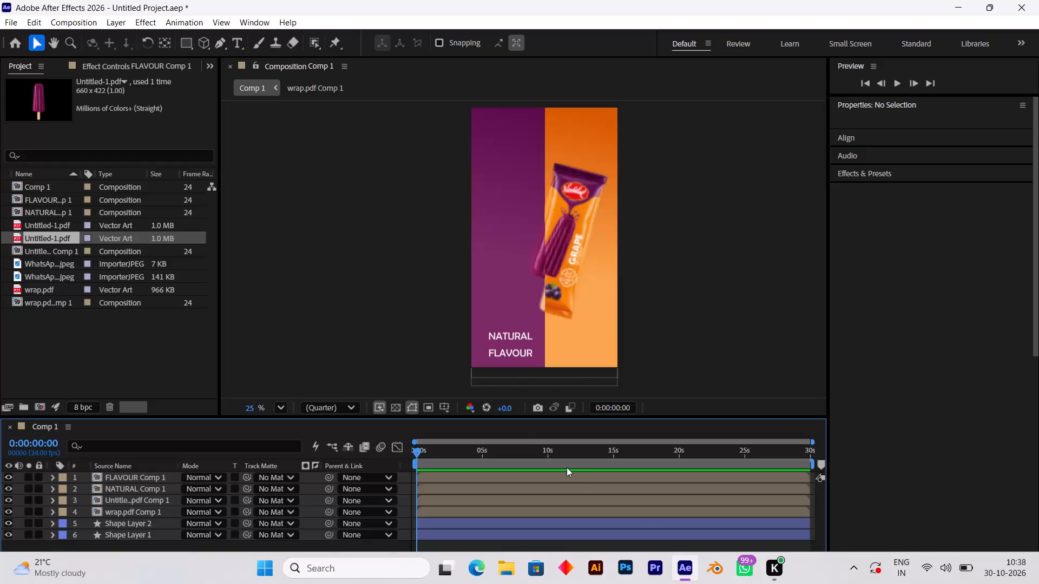
Play back the NATURAL FLAVOUR text and split-reveal animation in Comp 1 through its full length, and return to the first frame.
{"action": "key", "text": "space"}
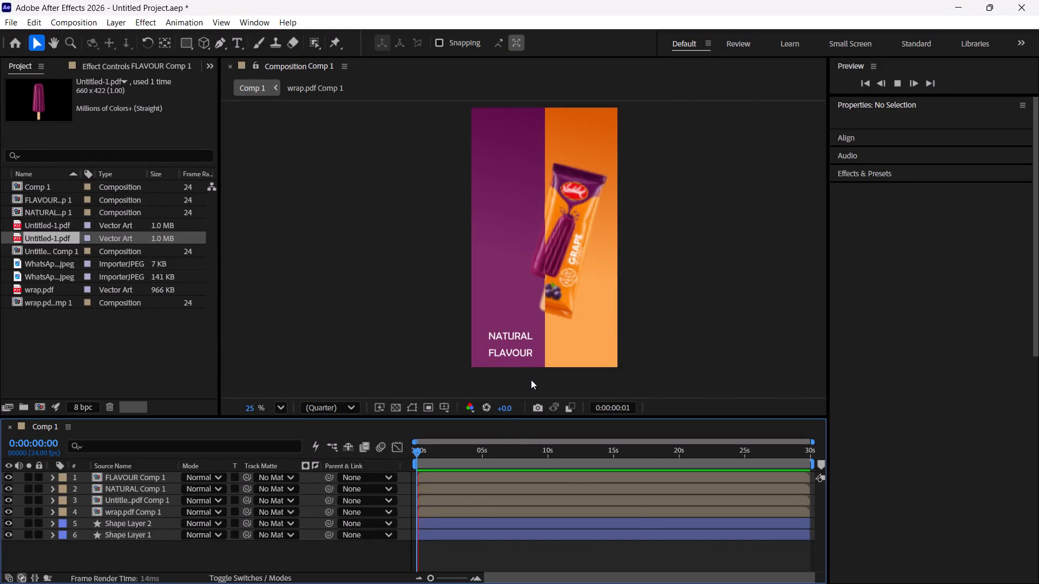
{"action": "key", "text": "space"}
{"action": "scroll", "coordinate": [545, 278], "scroll_direction": "up", "scroll_amount": 5}
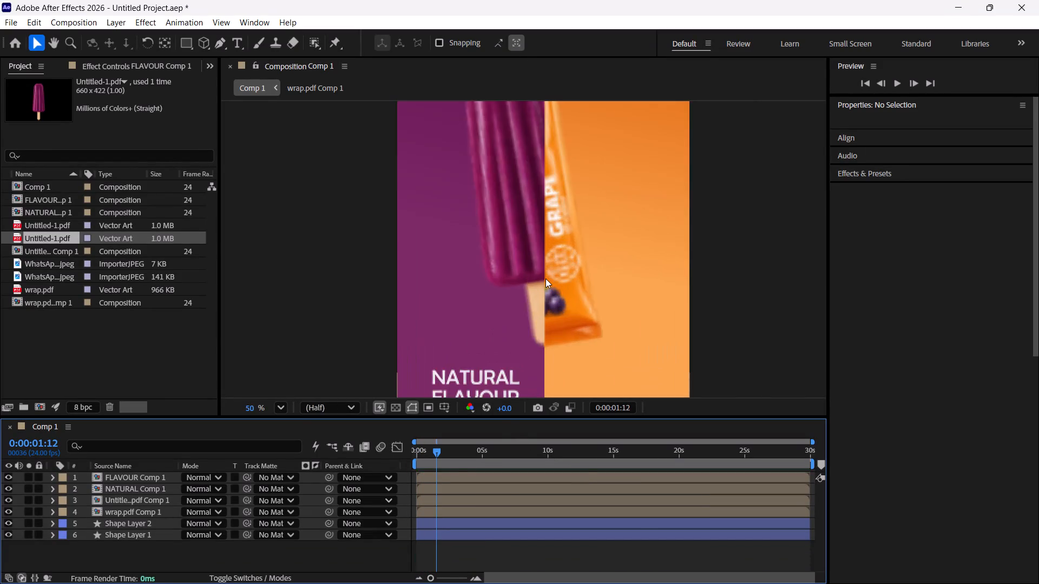
{"action": "scroll", "coordinate": [545, 278], "scroll_direction": "up", "scroll_amount": 5}
{"action": "scroll", "coordinate": [545, 278], "scroll_direction": "down", "scroll_amount": 9}
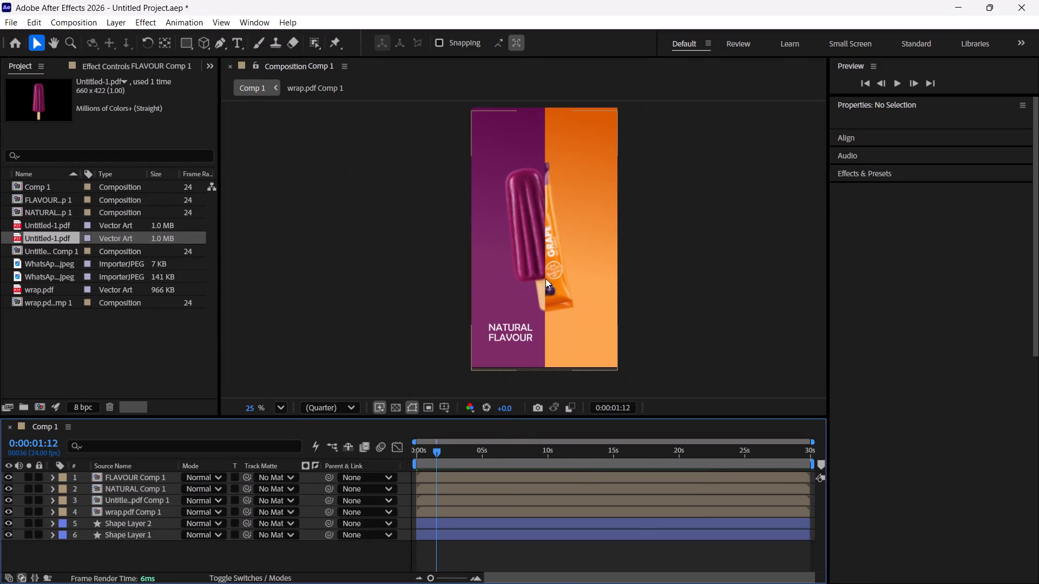
{"action": "key", "text": "space"}
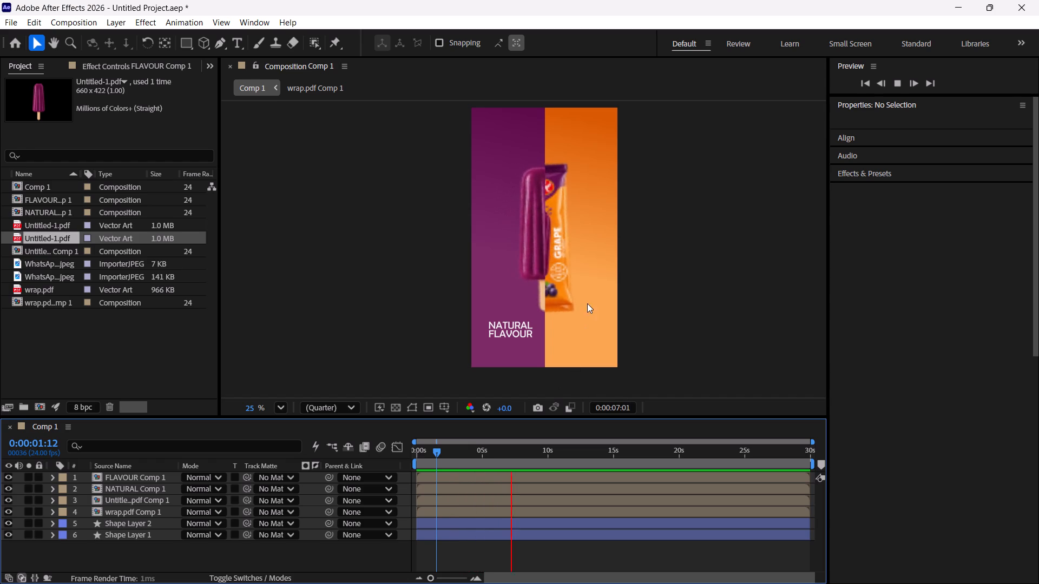
{"action": "scroll", "coordinate": [584, 288], "scroll_direction": "down", "scroll_amount": 3}
{"action": "scroll", "coordinate": [573, 277], "scroll_direction": "up", "scroll_amount": 5}
{"action": "scroll", "coordinate": [567, 275], "scroll_direction": "down", "scroll_amount": 6}
{"action": "scroll", "coordinate": [523, 259], "scroll_direction": "up", "scroll_amount": 3}
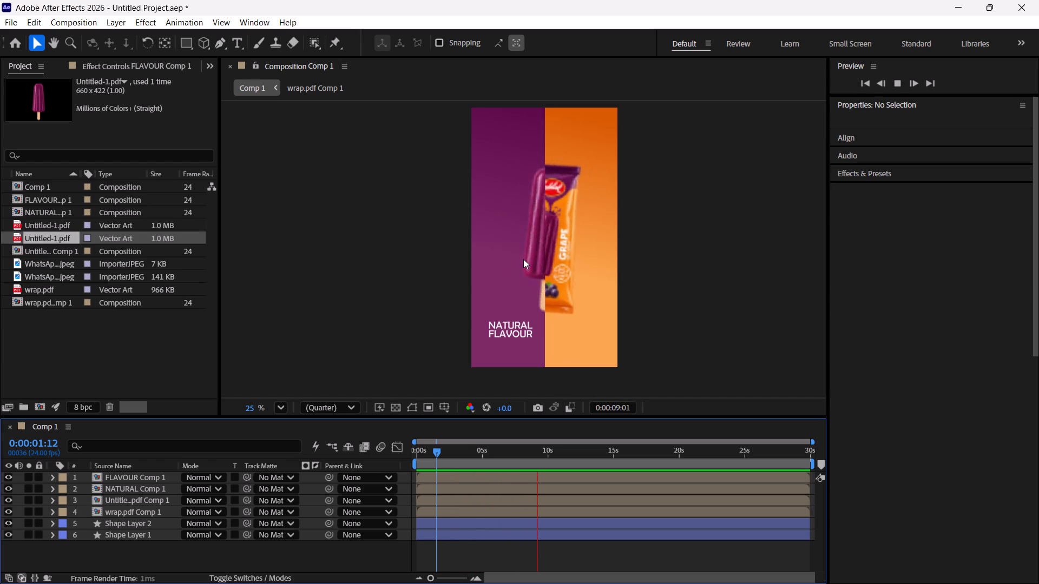
{"action": "scroll", "coordinate": [523, 259], "scroll_direction": "up", "scroll_amount": 3}
{"action": "scroll", "coordinate": [523, 259], "scroll_direction": "down", "scroll_amount": 5}
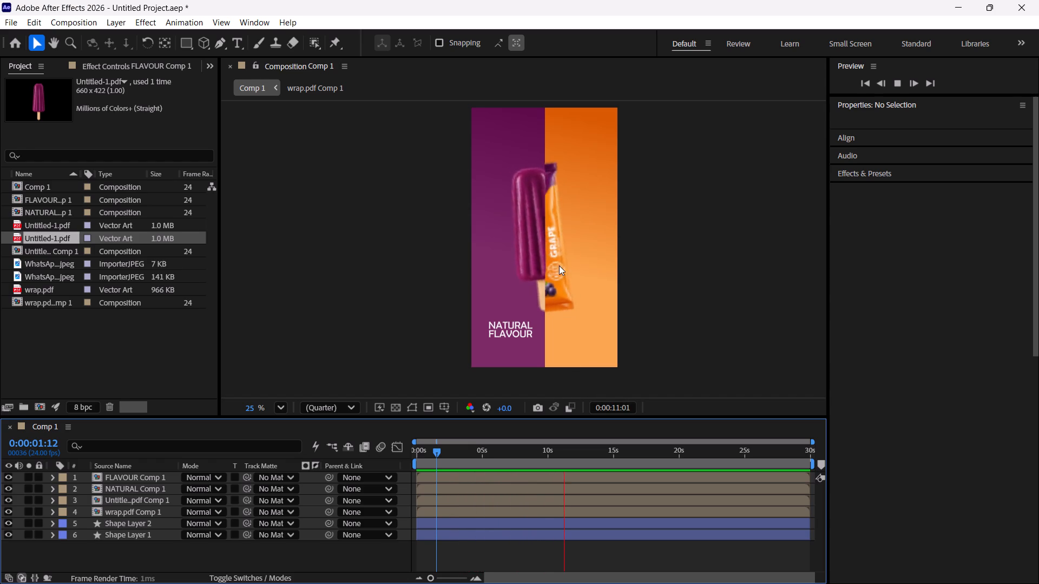
{"action": "middle_click_drag", "start_coordinate": [559, 266], "coordinate": [557, 271]}
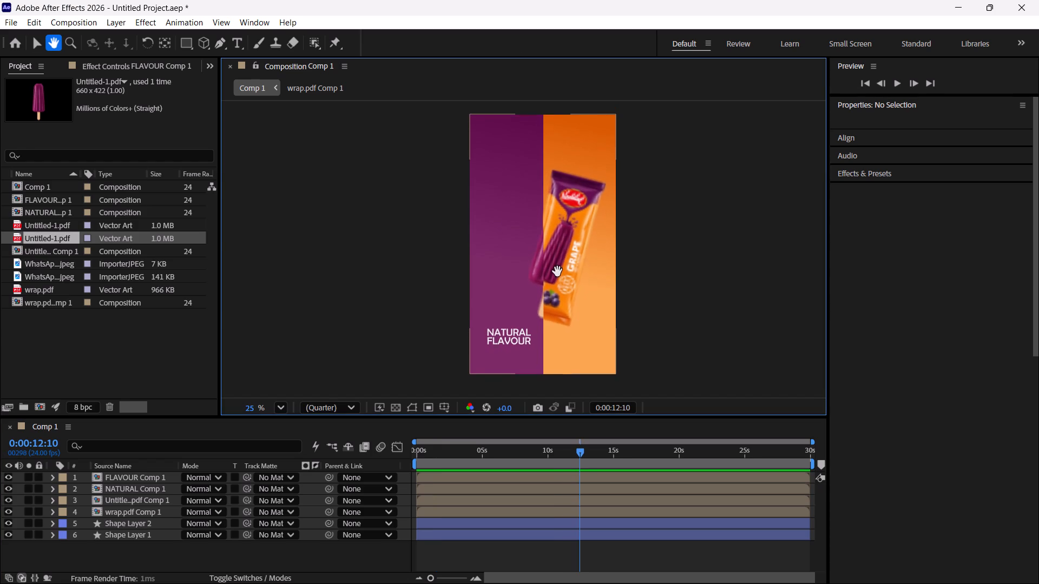
{"action": "middle_click_drag", "start_coordinate": [557, 271], "coordinate": [558, 270]}
{"action": "scroll", "coordinate": [558, 270], "scroll_direction": "up", "scroll_amount": 1}
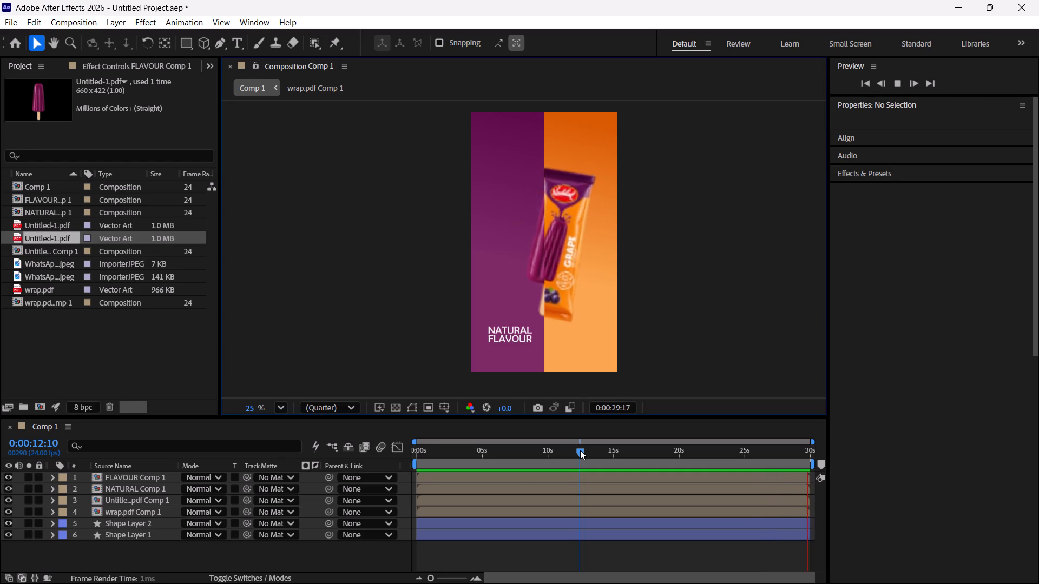
{"action": "key", "text": "space"}
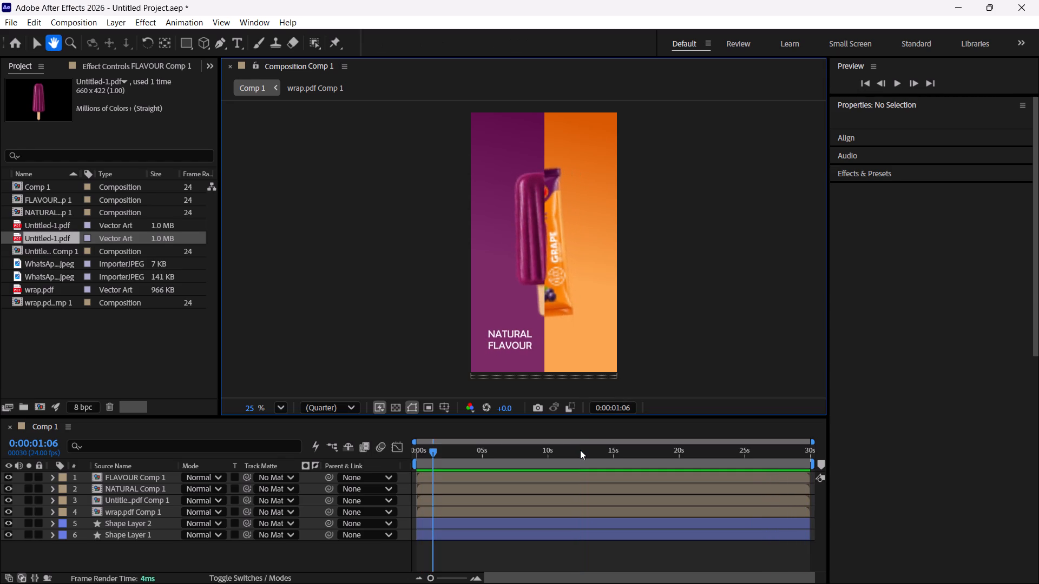
{"action": "left_click_drag", "start_coordinate": [431, 449], "coordinate": [388, 460]}
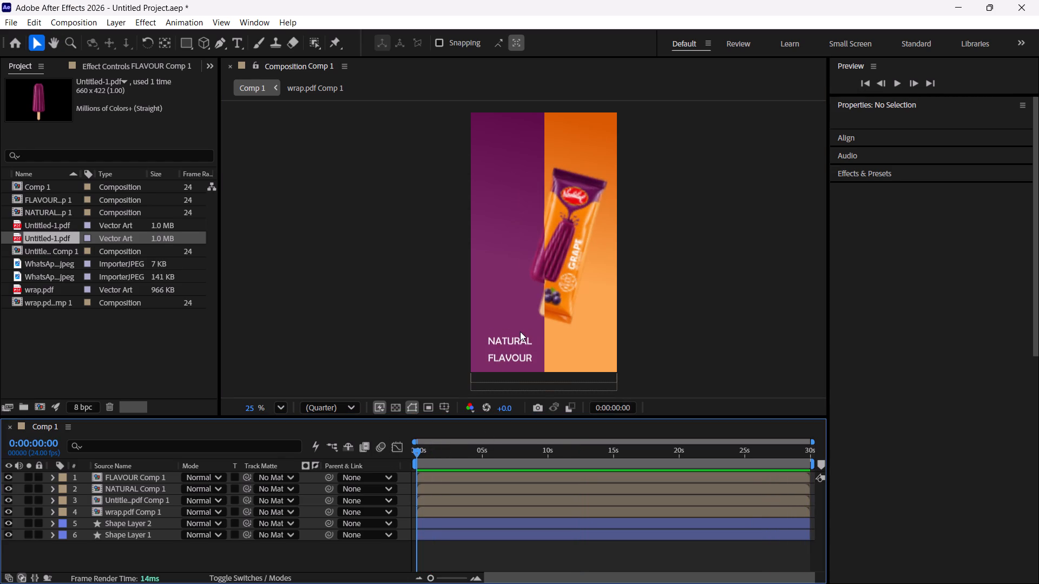
{"action": "left_click", "coordinate": [520, 331]}
{"action": "left_click", "coordinate": [677, 333]}
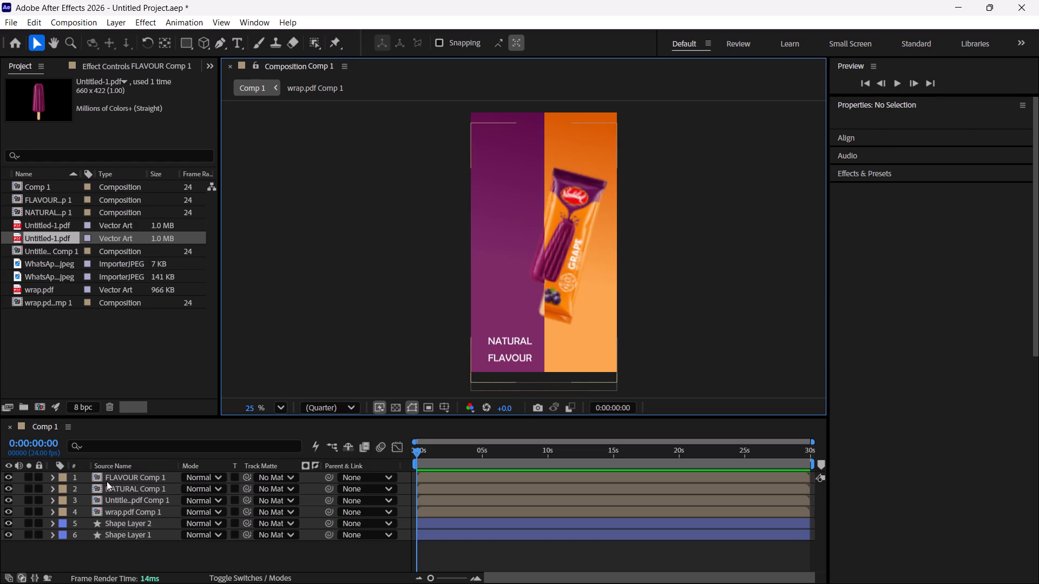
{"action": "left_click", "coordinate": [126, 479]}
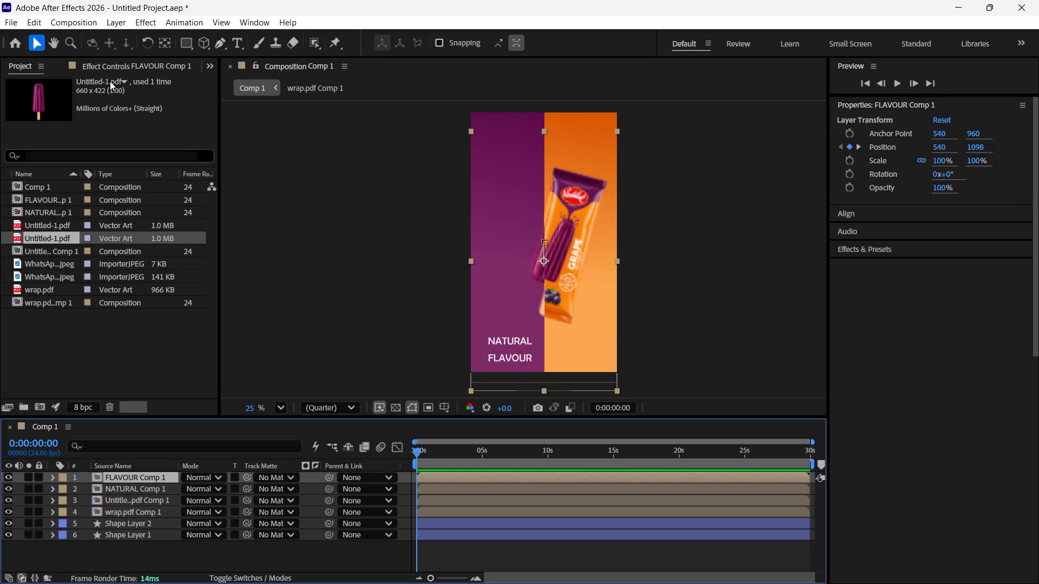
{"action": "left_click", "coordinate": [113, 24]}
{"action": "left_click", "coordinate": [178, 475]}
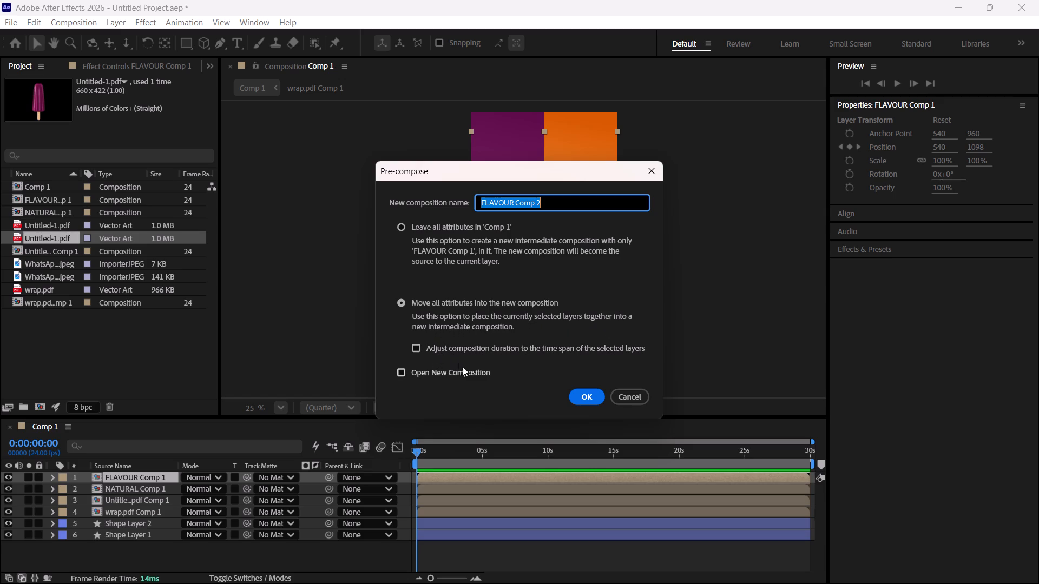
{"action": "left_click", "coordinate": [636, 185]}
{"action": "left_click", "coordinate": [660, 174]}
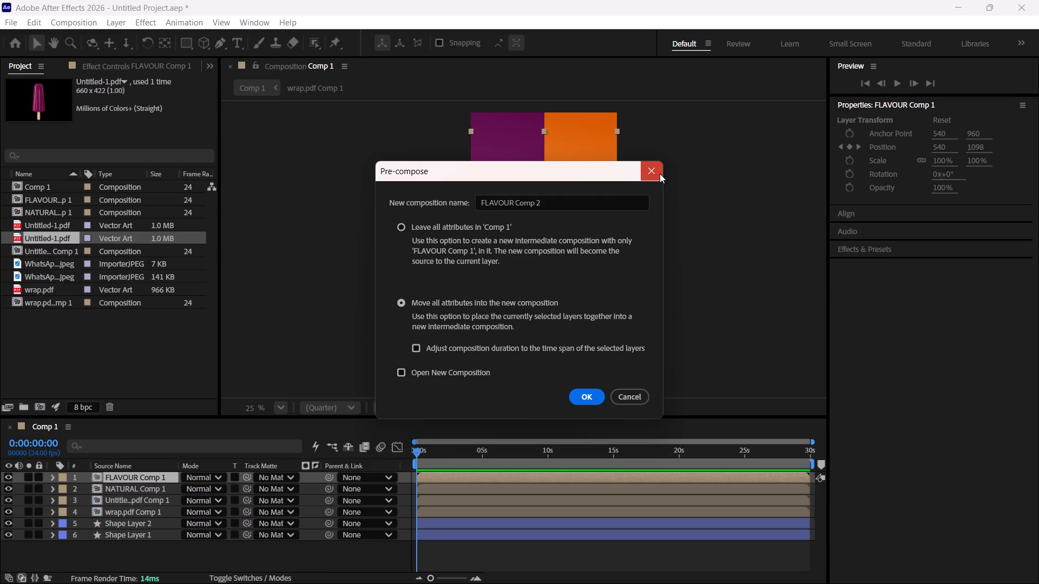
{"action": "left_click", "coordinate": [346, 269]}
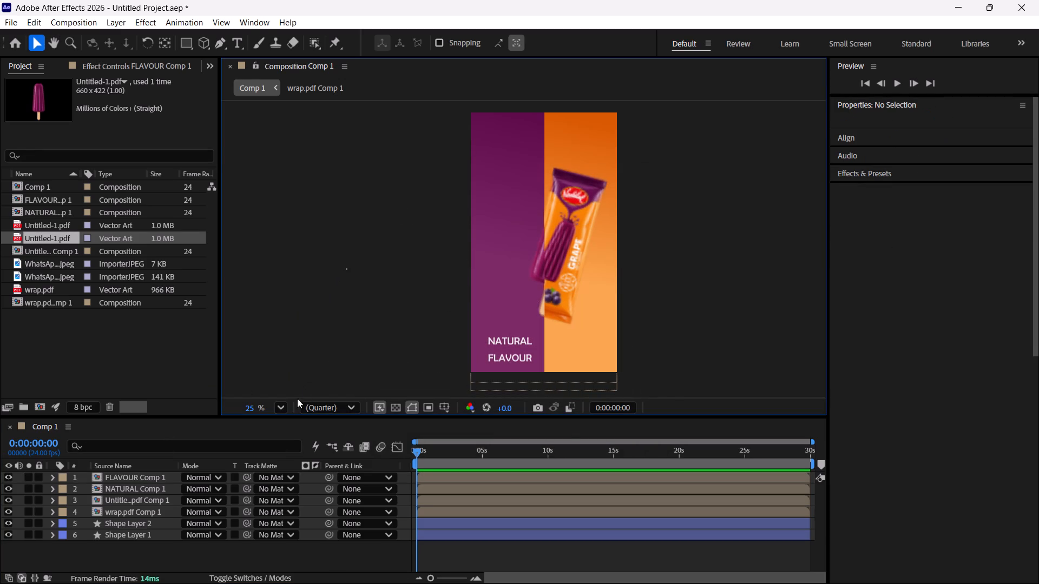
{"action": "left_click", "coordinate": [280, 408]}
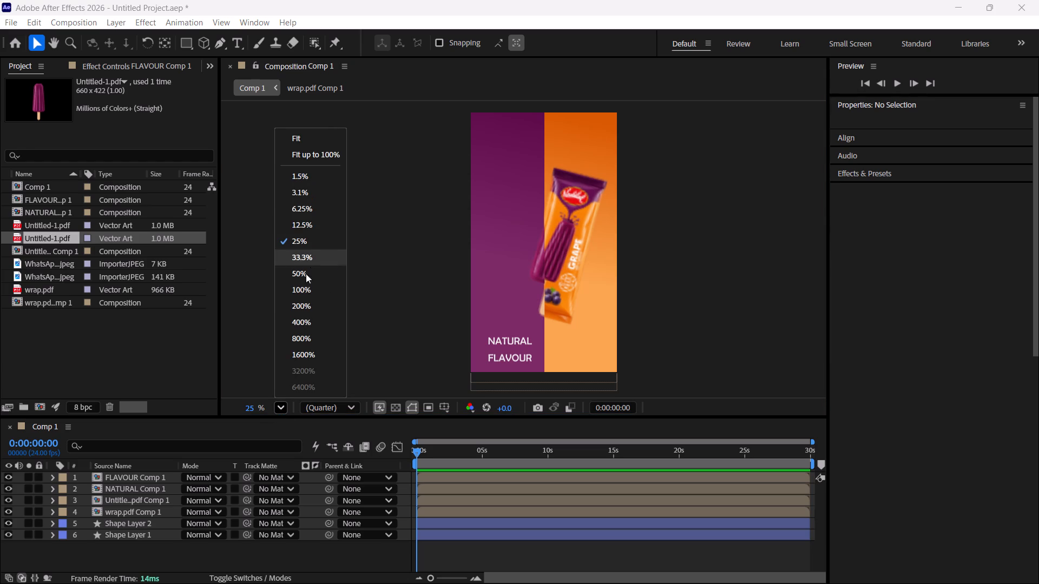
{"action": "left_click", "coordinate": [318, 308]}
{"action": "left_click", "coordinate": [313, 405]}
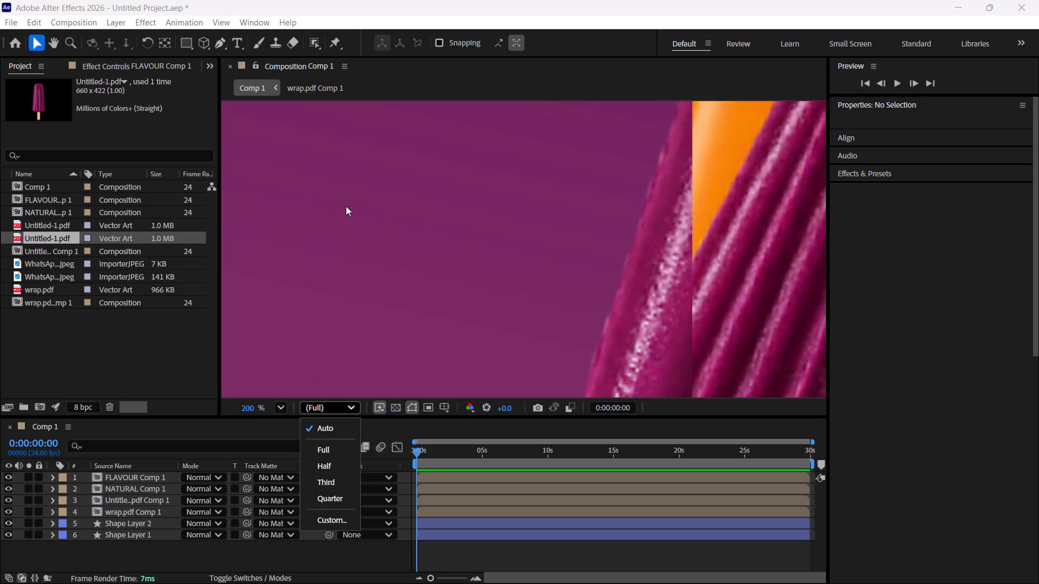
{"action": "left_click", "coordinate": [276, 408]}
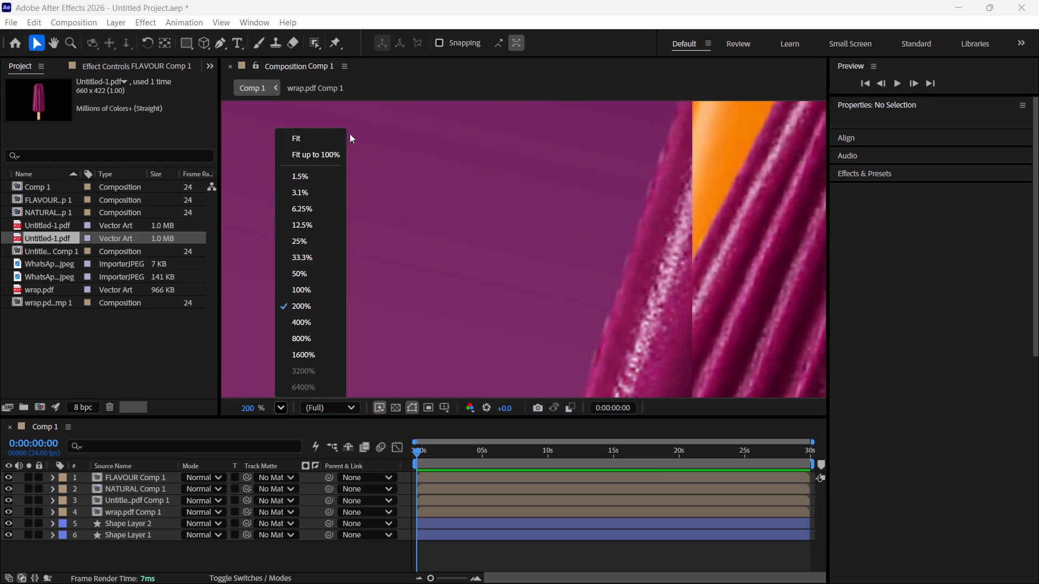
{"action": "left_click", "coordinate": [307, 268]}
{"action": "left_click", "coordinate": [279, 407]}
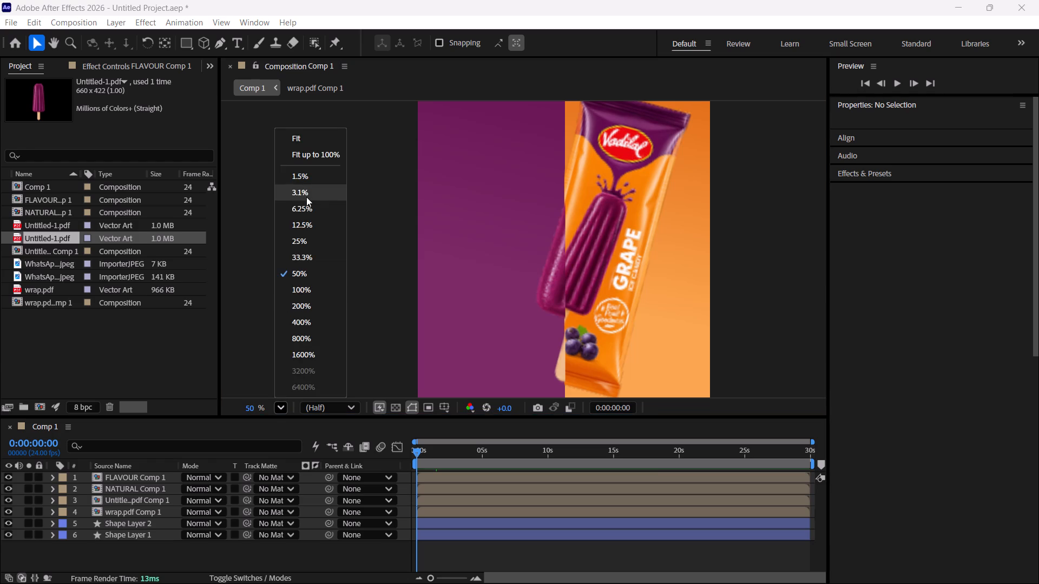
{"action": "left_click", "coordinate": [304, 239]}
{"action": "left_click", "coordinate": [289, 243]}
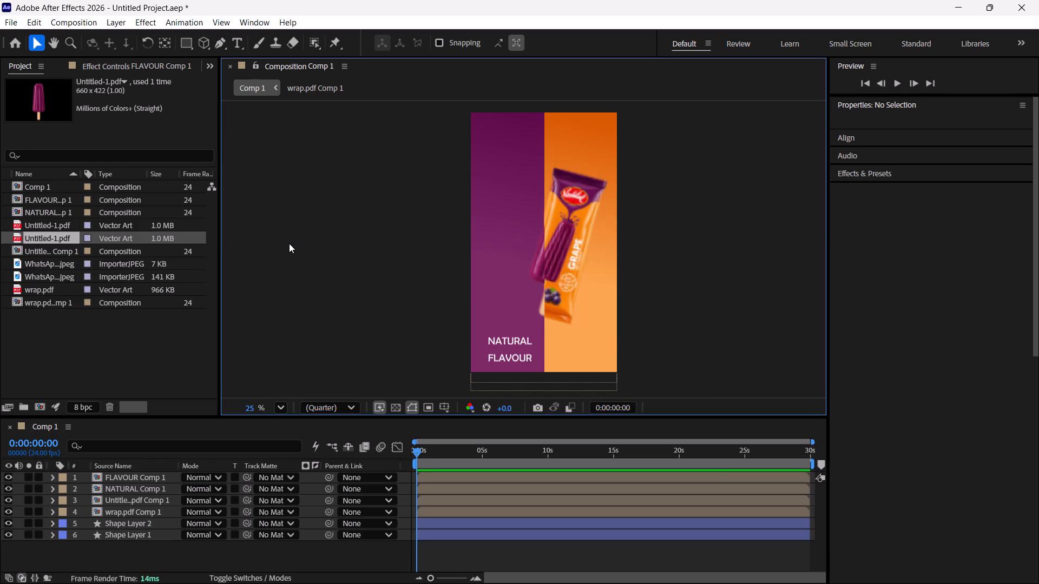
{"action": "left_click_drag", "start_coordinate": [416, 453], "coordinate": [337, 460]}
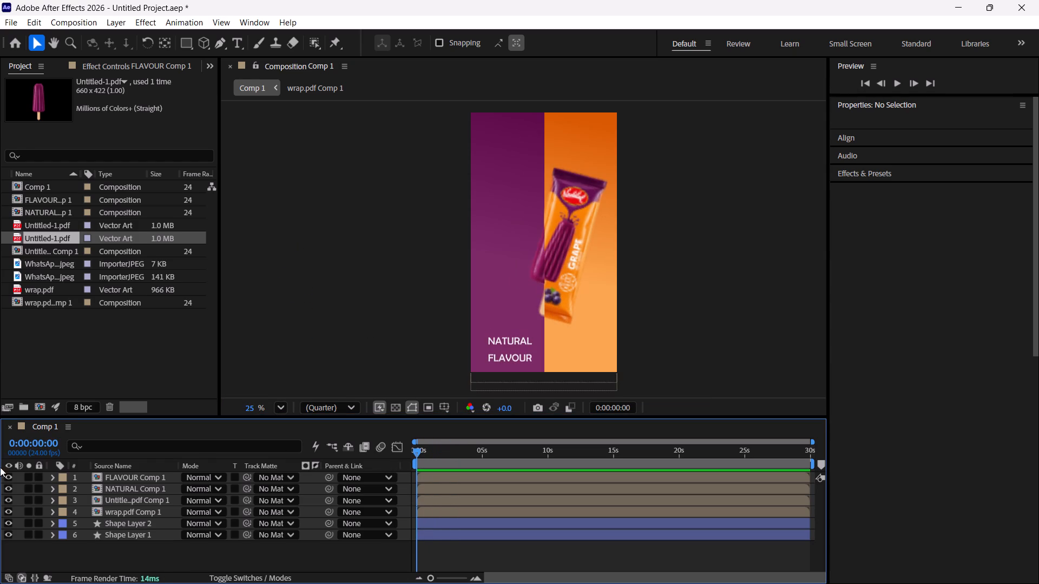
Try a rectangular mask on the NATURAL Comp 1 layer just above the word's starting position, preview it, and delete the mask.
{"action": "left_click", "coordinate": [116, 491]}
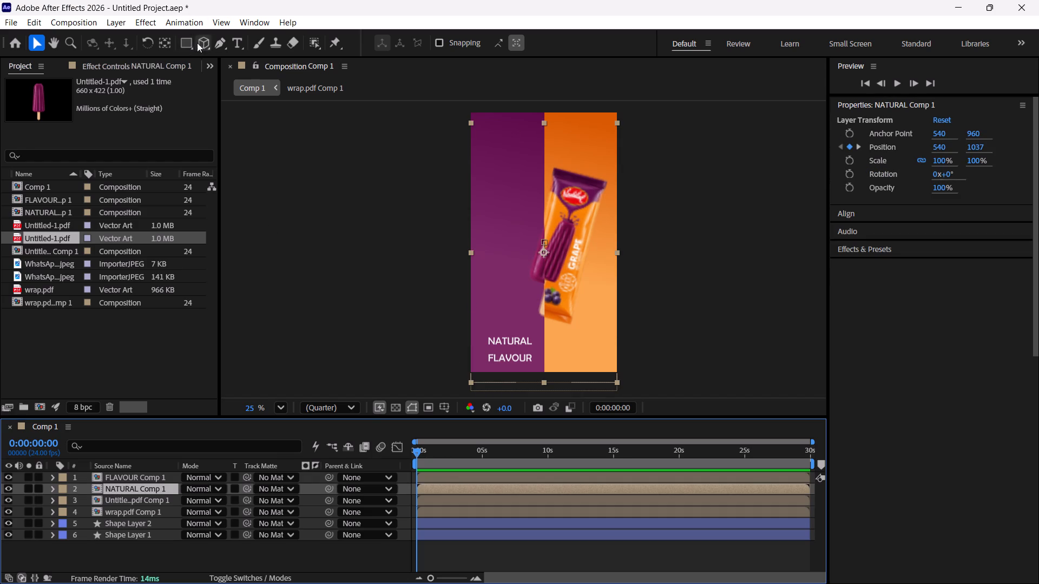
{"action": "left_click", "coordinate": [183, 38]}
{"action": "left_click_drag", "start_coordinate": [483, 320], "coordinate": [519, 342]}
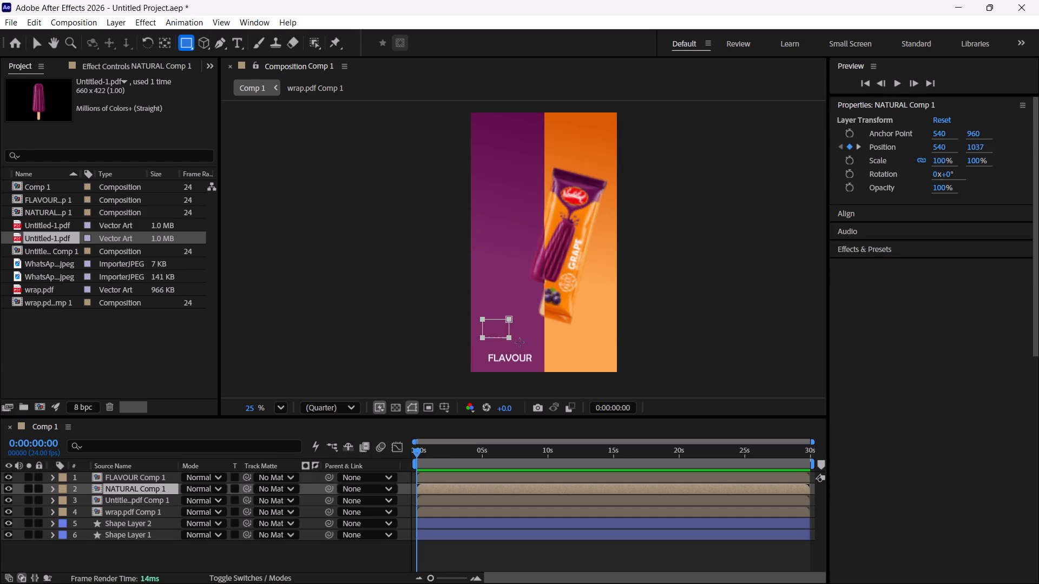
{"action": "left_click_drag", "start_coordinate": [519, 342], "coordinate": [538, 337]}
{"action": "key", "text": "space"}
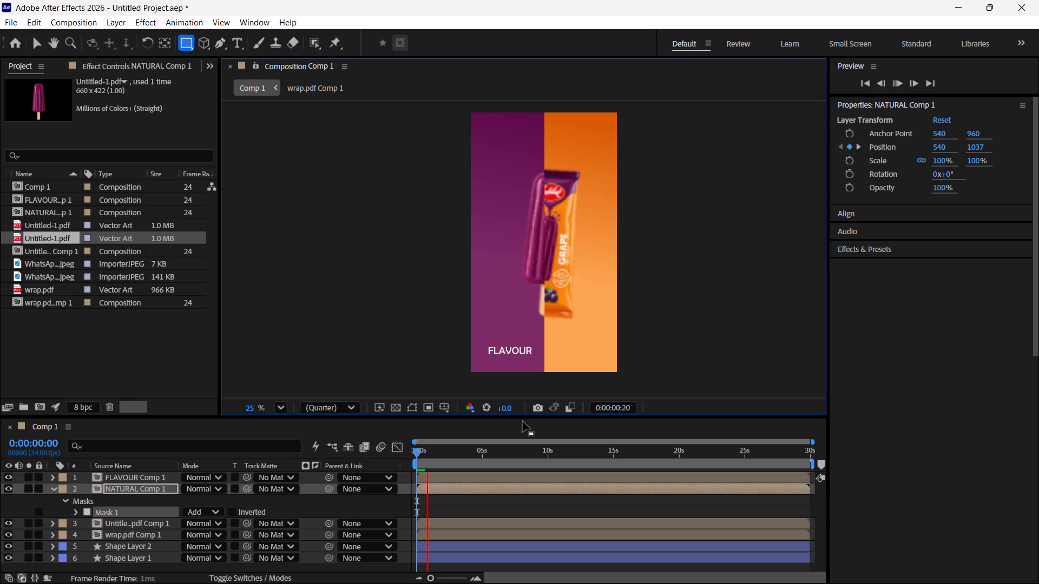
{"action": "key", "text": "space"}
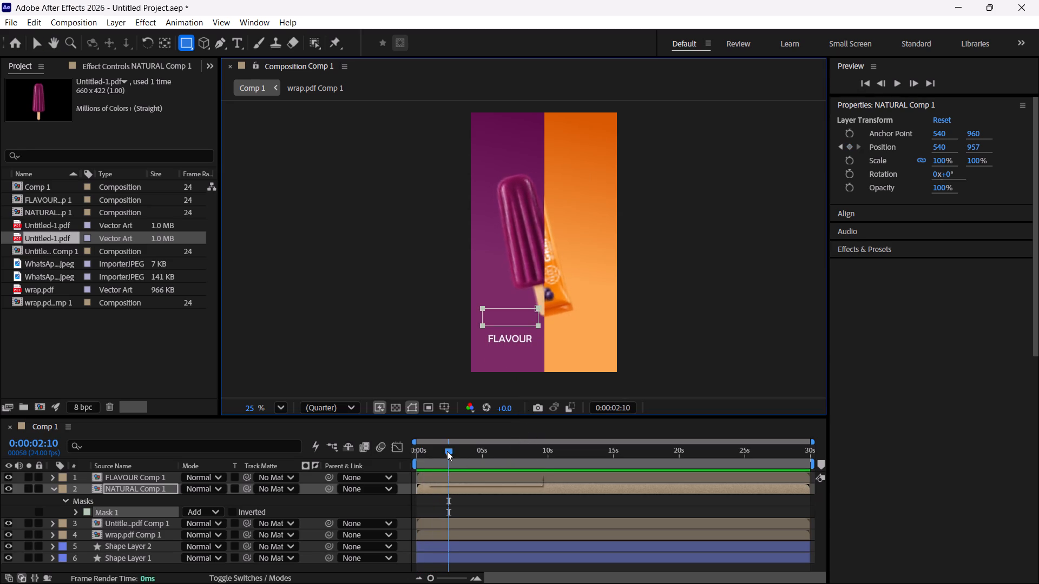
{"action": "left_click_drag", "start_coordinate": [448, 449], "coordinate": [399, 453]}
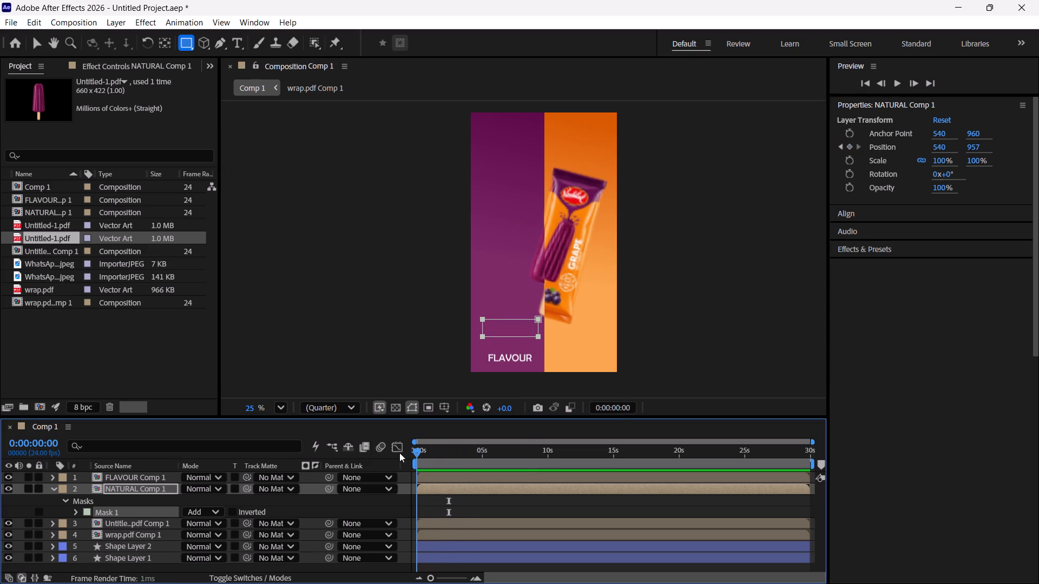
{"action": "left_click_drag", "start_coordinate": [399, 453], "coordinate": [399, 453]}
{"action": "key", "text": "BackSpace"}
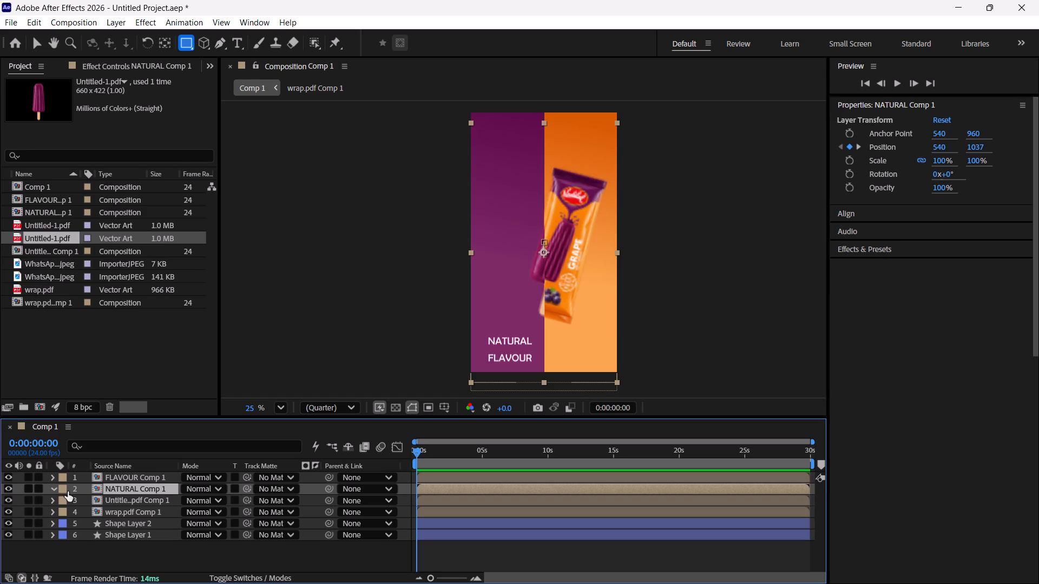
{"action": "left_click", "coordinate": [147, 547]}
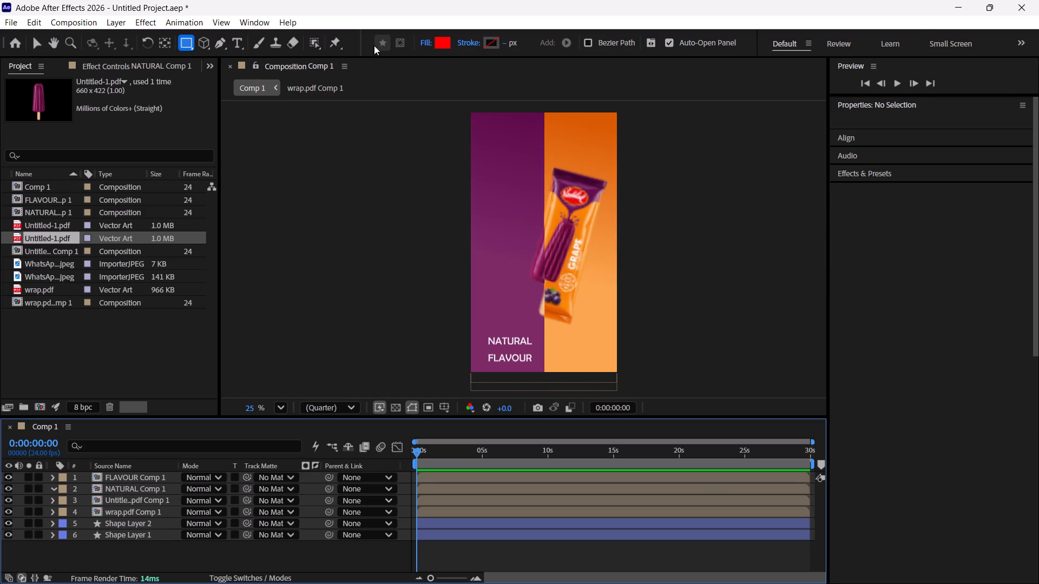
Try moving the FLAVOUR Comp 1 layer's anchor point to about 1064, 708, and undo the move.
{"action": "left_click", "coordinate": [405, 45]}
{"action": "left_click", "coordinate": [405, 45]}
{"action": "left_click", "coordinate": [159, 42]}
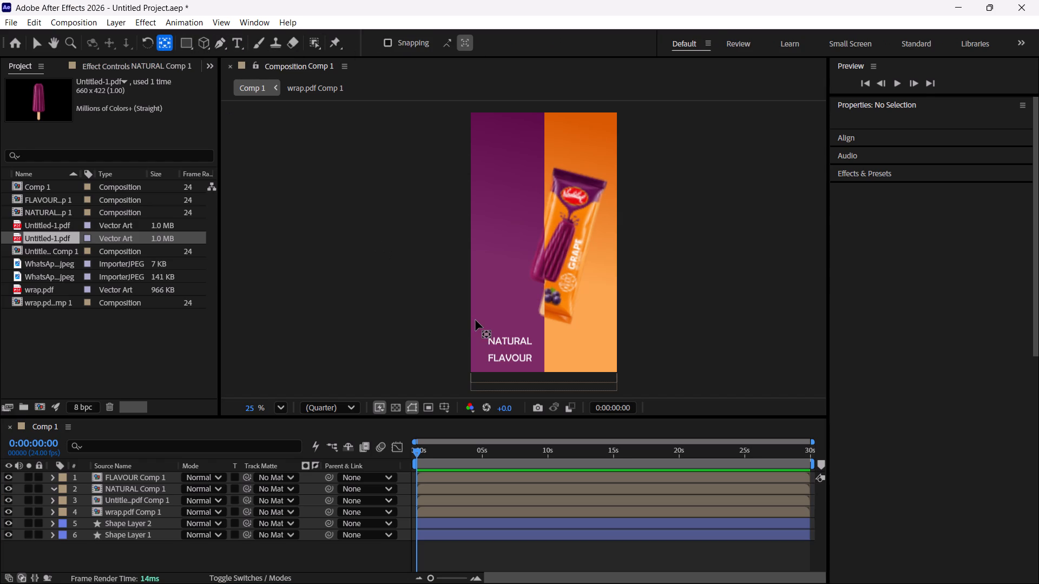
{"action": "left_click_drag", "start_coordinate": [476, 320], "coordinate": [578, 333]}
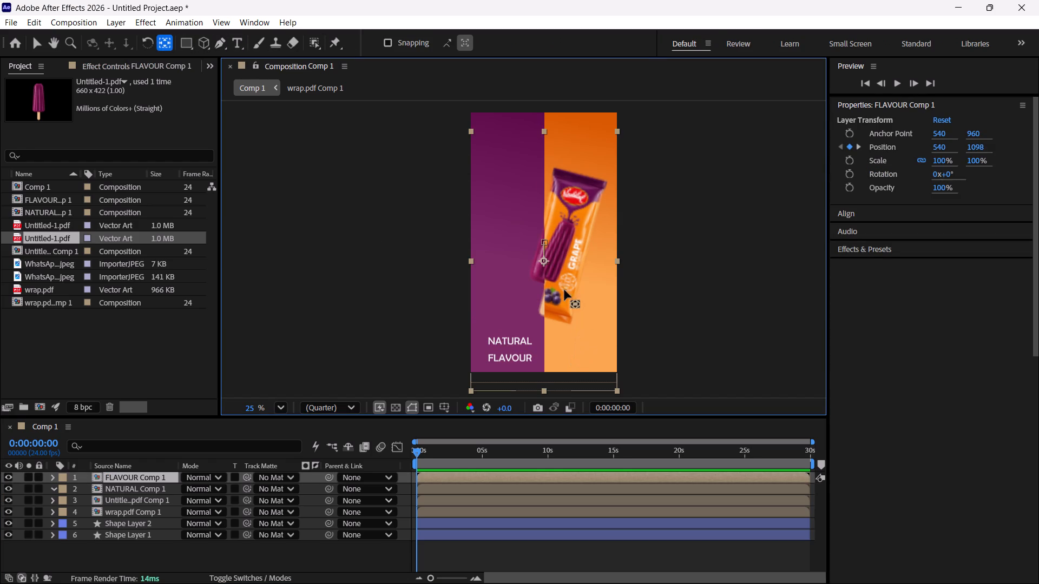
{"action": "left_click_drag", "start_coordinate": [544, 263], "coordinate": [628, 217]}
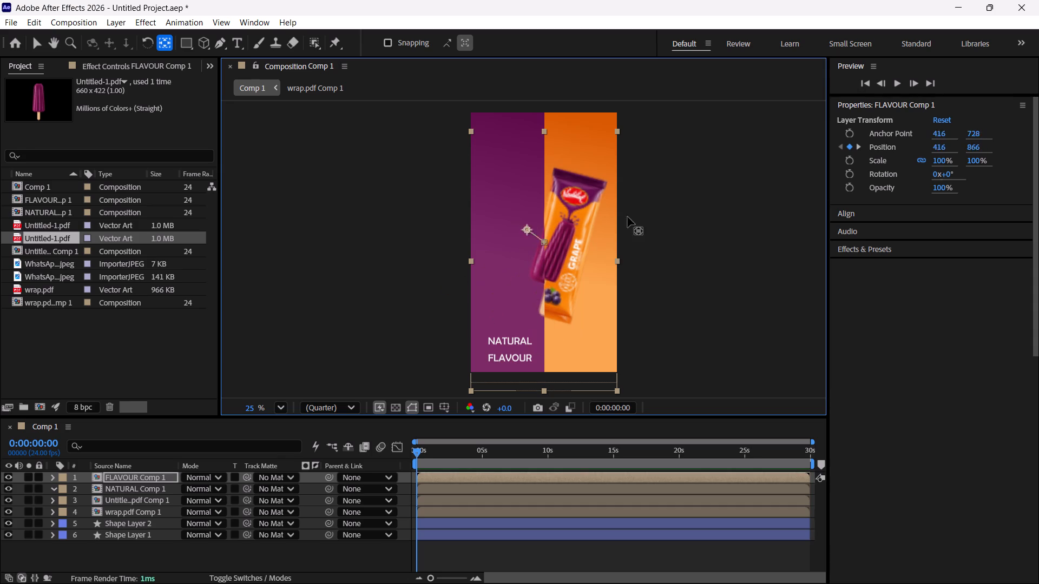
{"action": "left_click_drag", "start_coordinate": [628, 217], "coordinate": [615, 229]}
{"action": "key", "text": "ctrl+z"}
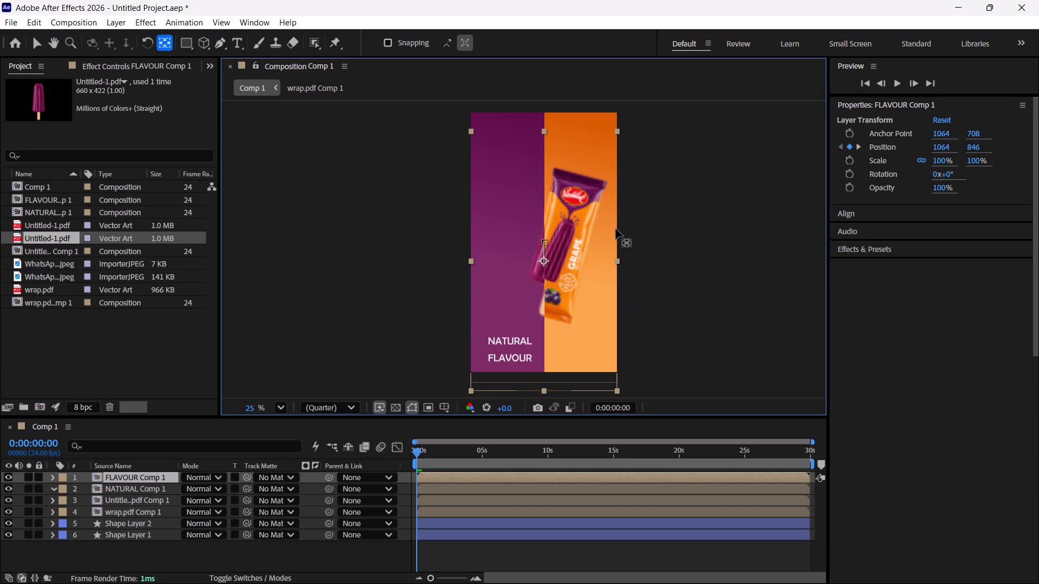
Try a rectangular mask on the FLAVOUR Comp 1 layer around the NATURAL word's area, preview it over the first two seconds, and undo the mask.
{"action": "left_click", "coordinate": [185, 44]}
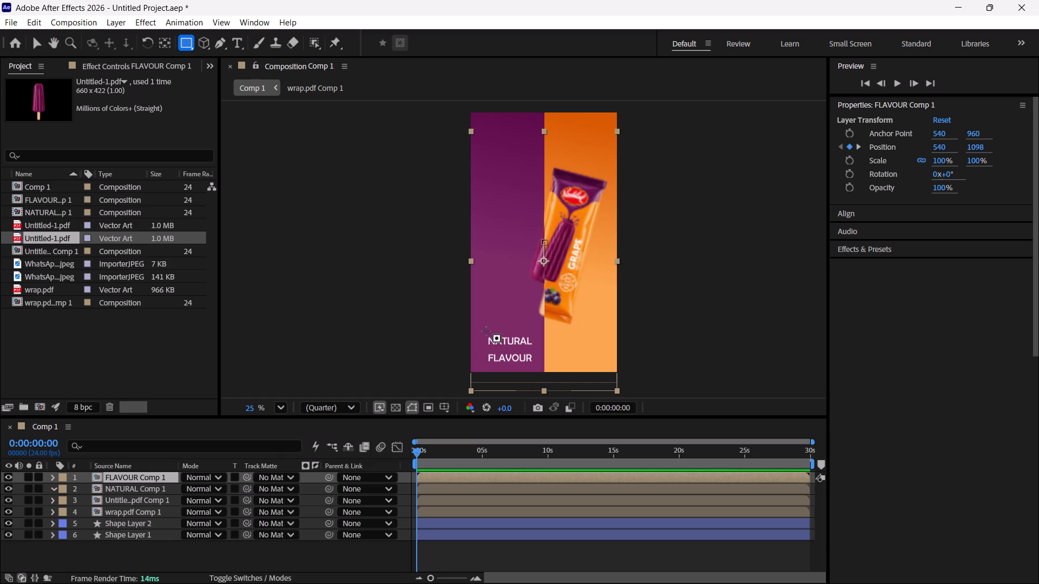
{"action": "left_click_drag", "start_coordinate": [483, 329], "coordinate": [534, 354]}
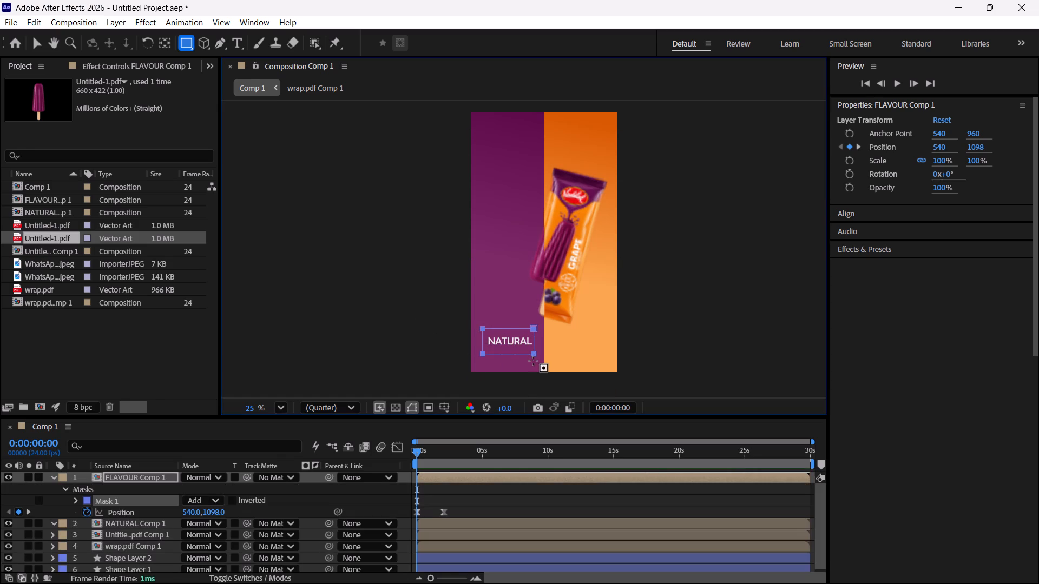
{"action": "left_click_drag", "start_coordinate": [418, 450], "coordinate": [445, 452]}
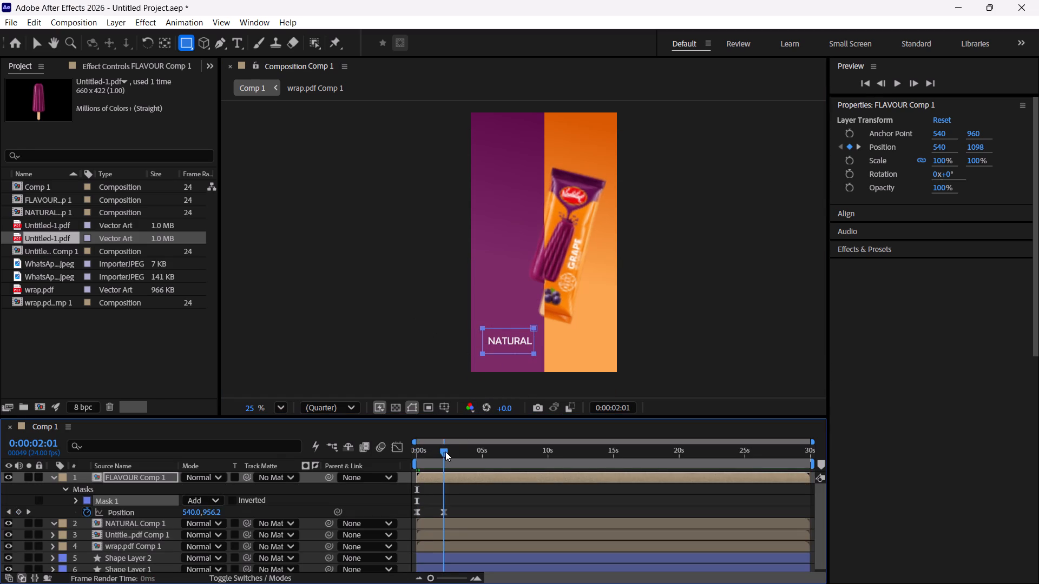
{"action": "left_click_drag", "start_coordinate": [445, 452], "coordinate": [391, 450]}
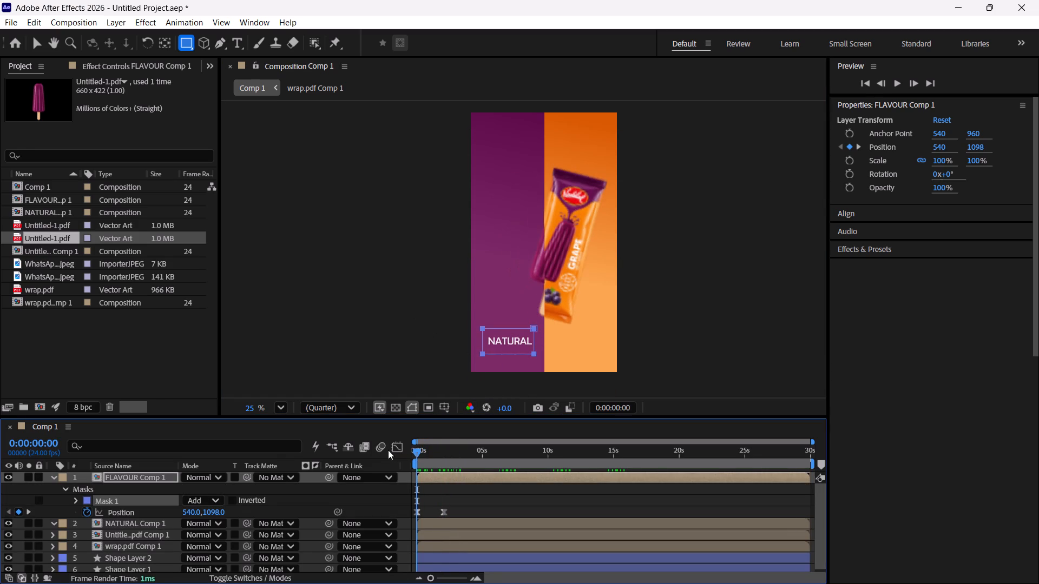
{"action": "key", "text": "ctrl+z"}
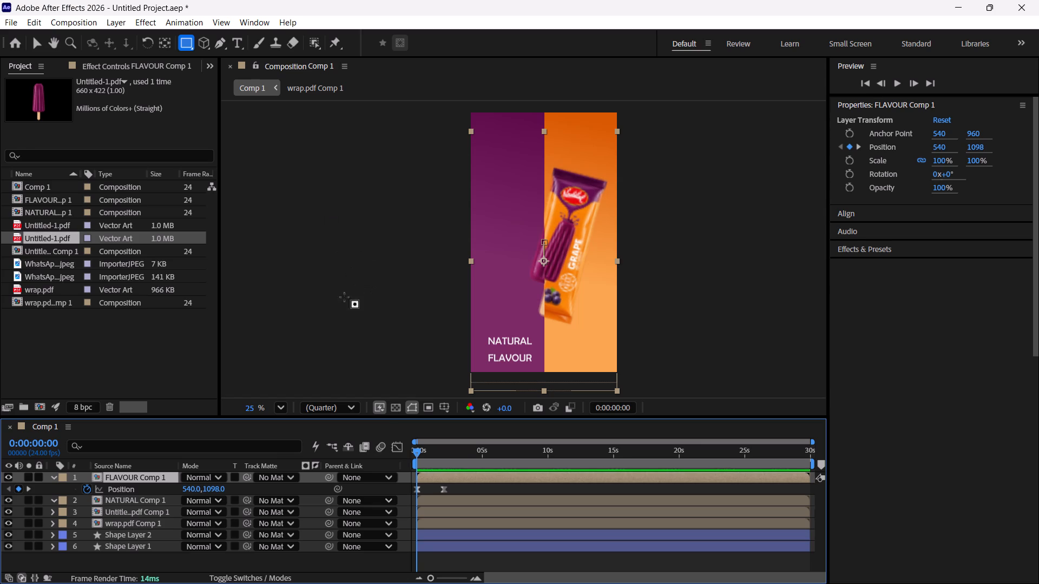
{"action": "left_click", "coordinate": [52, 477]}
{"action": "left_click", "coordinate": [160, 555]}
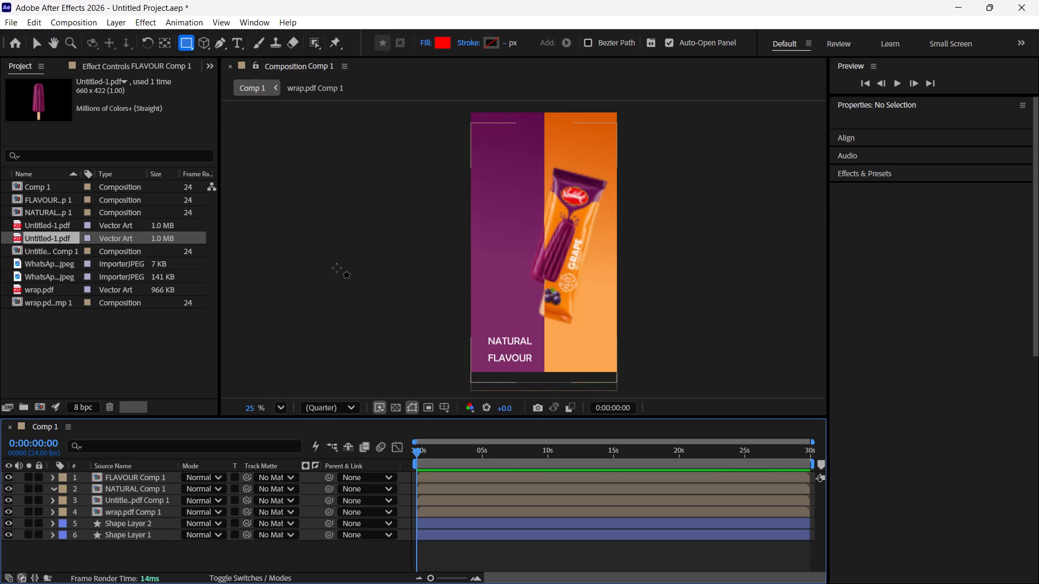
Switch back to the Selection tool, play back the NATURAL FLAVOUR text and split-reveal animation from the start, and return to the first frame.
{"action": "left_click", "coordinate": [34, 43]}
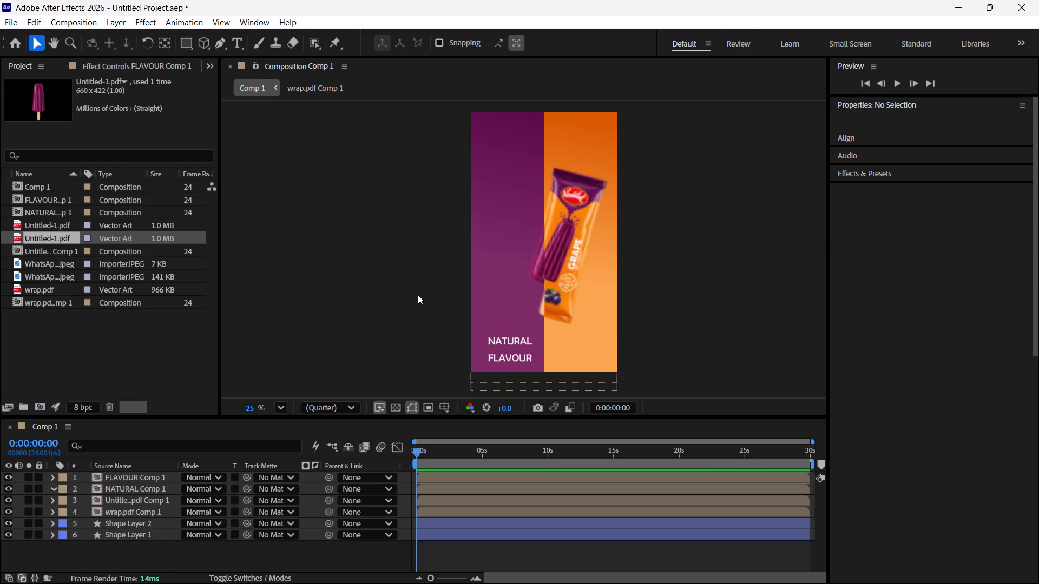
{"action": "left_click", "coordinate": [418, 295]}
{"action": "key", "text": "space"}
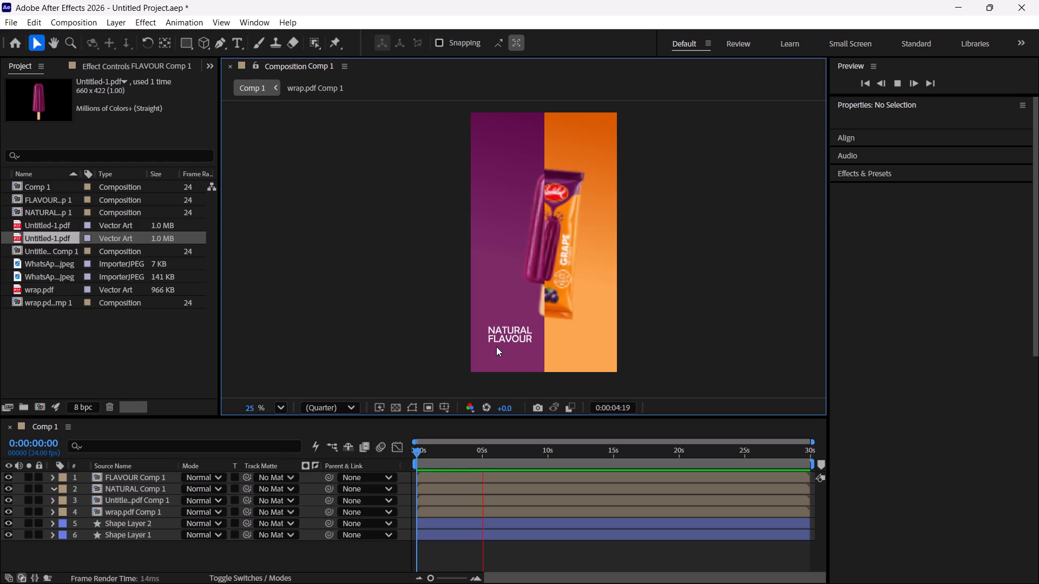
{"action": "key", "text": "space"}
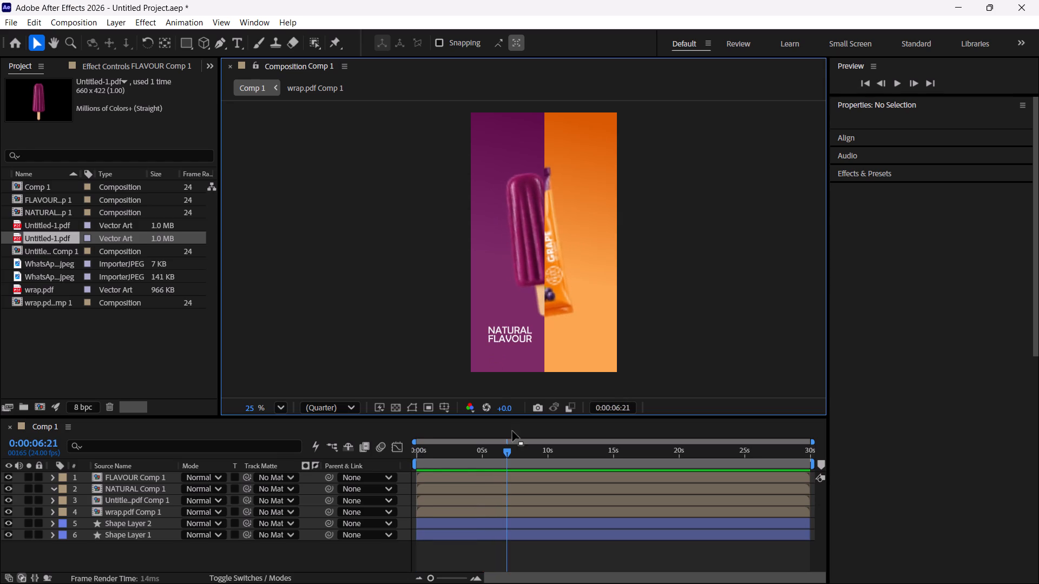
{"action": "left_click_drag", "start_coordinate": [504, 453], "coordinate": [396, 465]}
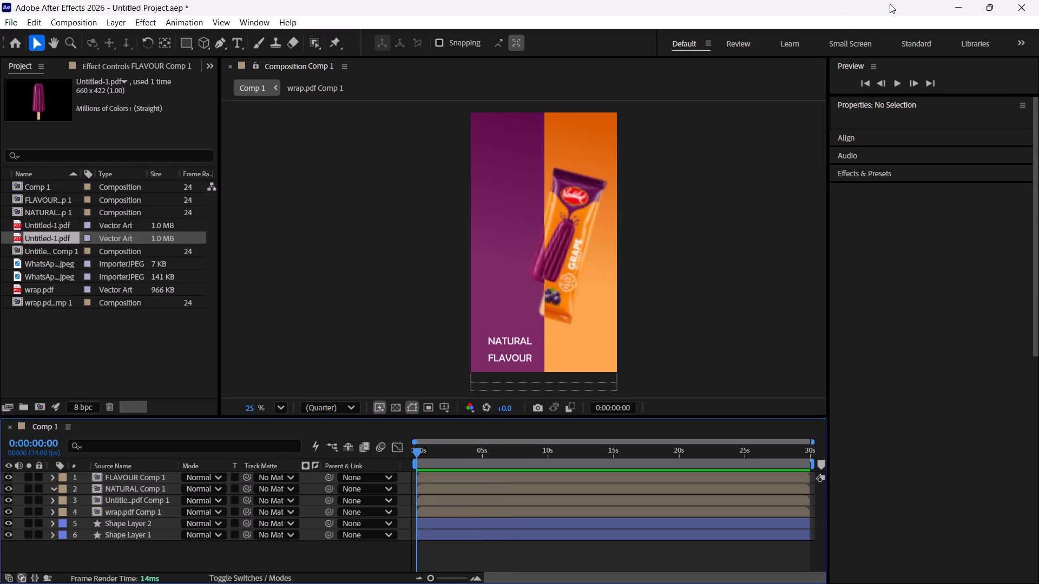
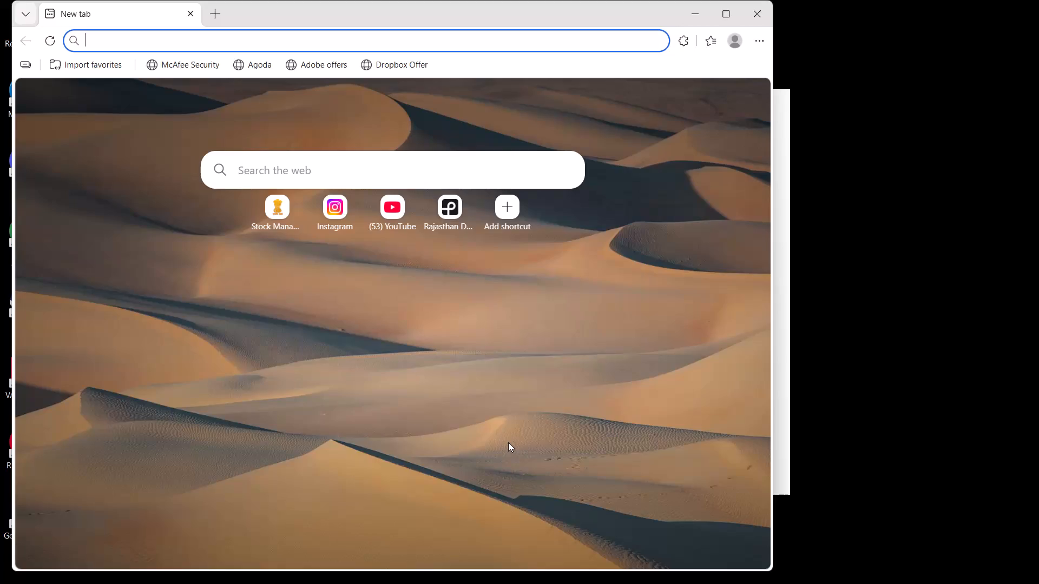
Search the web for "vadilal logo" and refine the image search to "vadilal logo png".
{"action": "type", "text": "vadilal logo"}
{"action": "key", "text": "Return"}
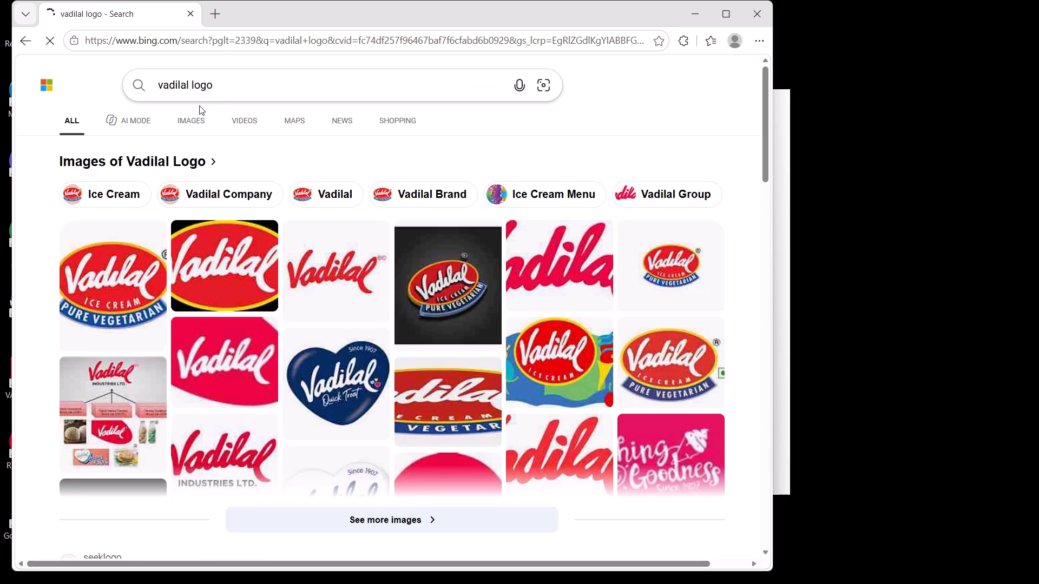
{"action": "left_click", "coordinate": [192, 123]}
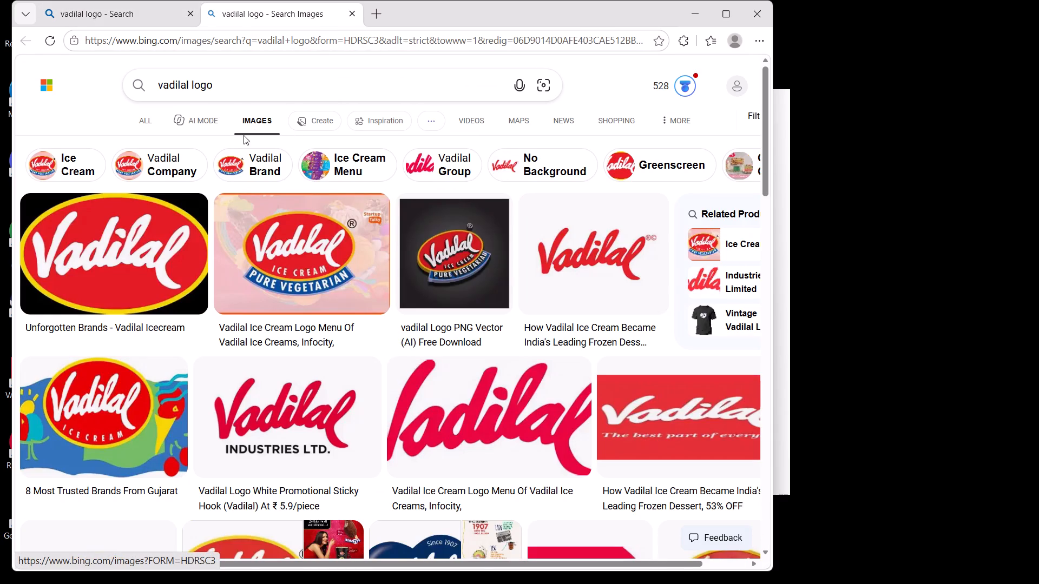
{"action": "left_click", "coordinate": [238, 88]}
{"action": "key", "text": "space"}
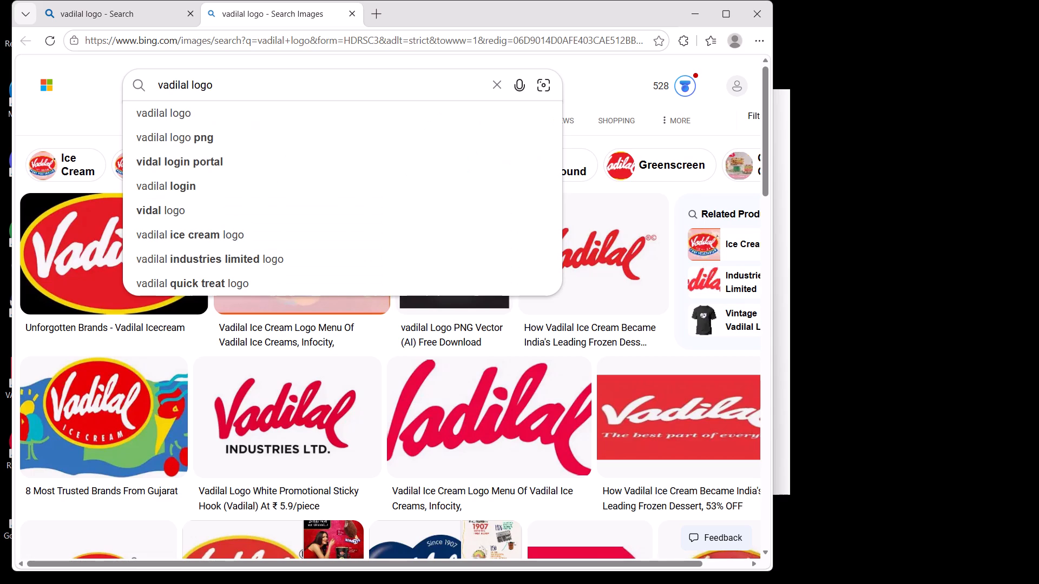
{"action": "type", "text": "png"}
{"action": "key", "text": "Return"}
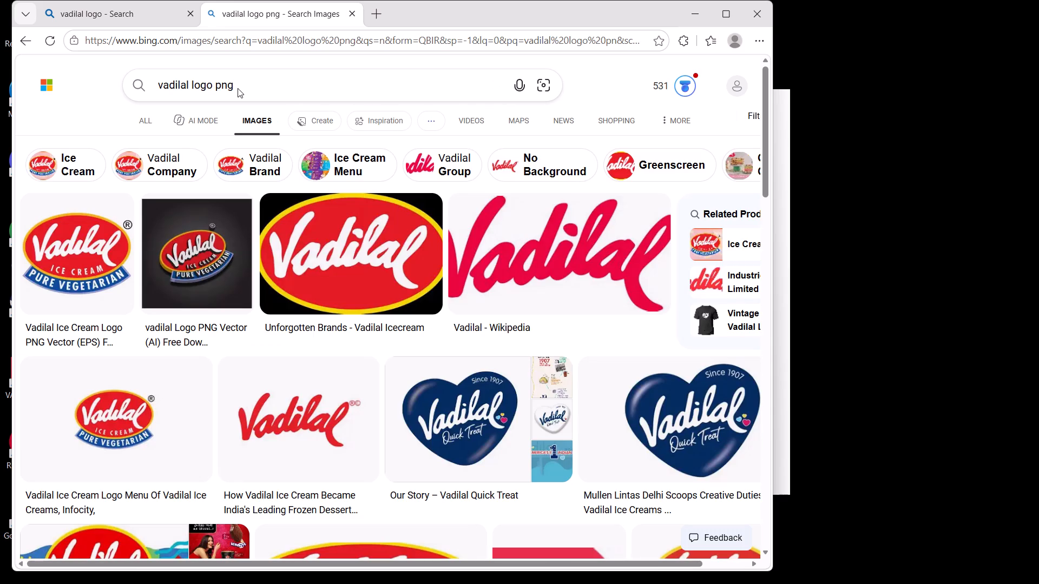
Compare the pinnaxis.com and Wikipedia versions of the red Vadilal wordmark, and reopen the pinnaxis.com version.
{"action": "left_click", "coordinate": [308, 400]}
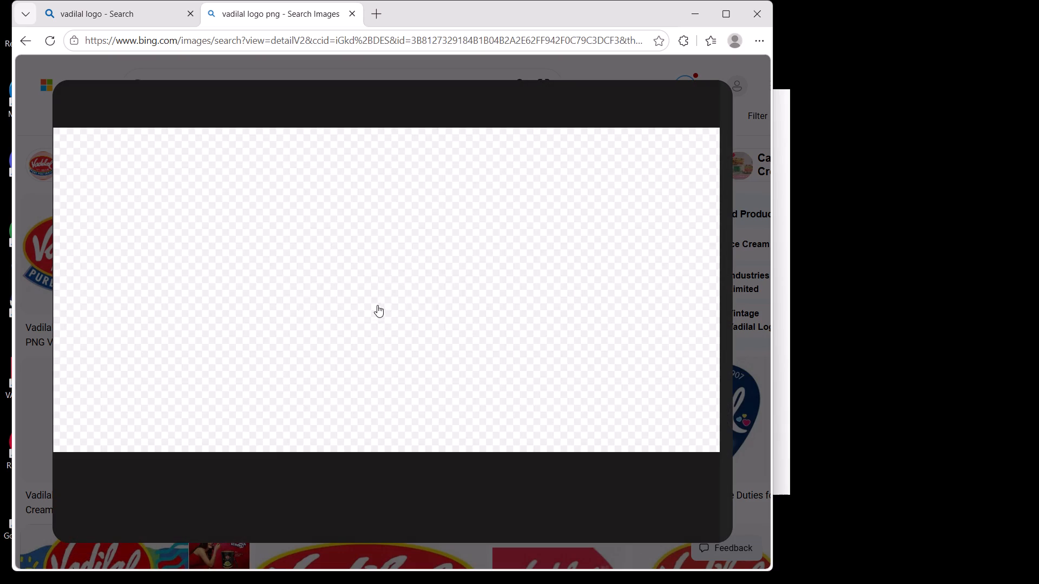
{"action": "right_click", "coordinate": [406, 285]}
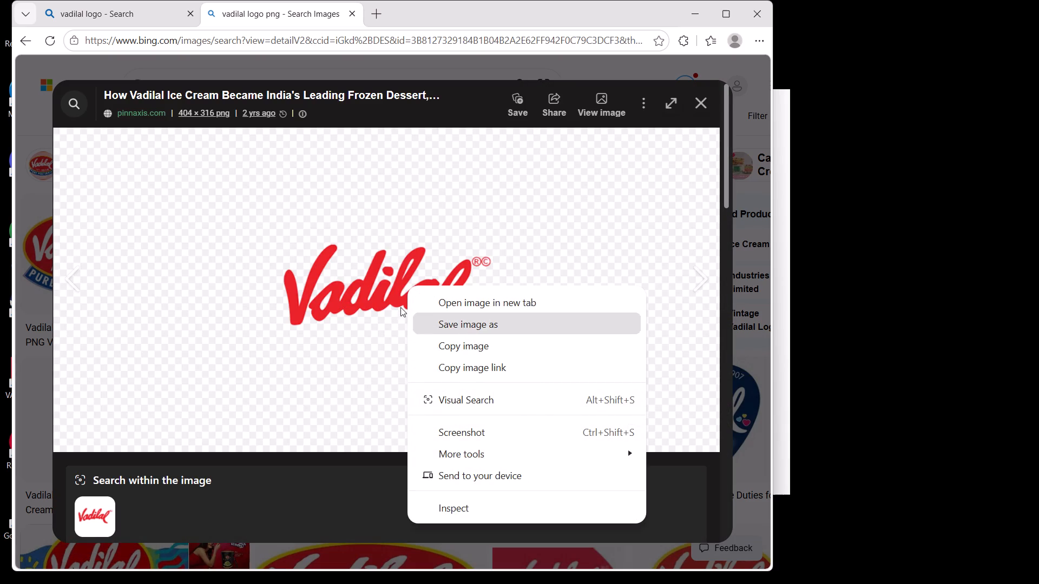
{"action": "left_click", "coordinate": [333, 300]}
{"action": "left_click", "coordinate": [74, 281]}
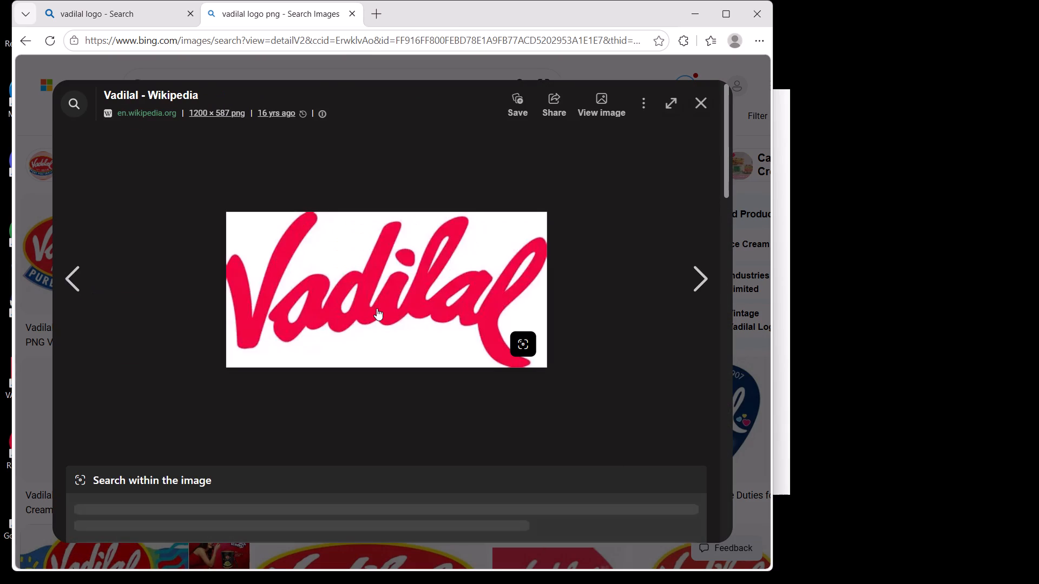
{"action": "left_click", "coordinate": [696, 110]}
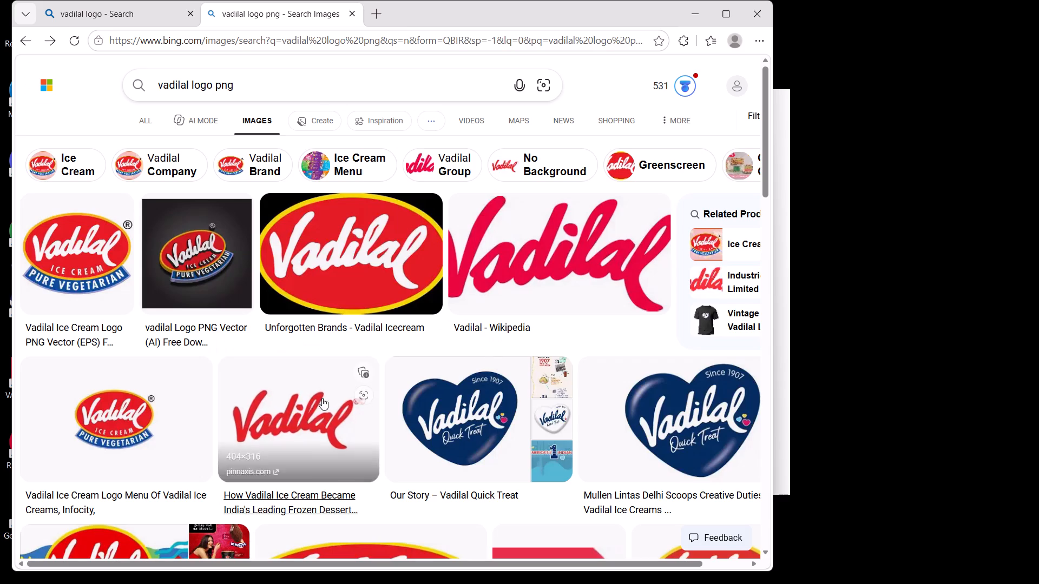
{"action": "left_click", "coordinate": [321, 398]}
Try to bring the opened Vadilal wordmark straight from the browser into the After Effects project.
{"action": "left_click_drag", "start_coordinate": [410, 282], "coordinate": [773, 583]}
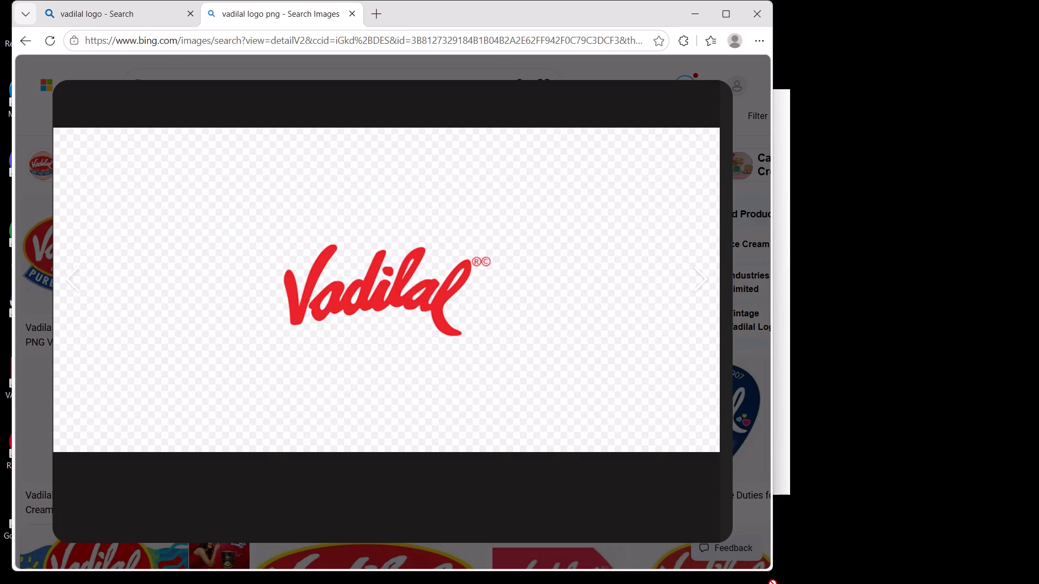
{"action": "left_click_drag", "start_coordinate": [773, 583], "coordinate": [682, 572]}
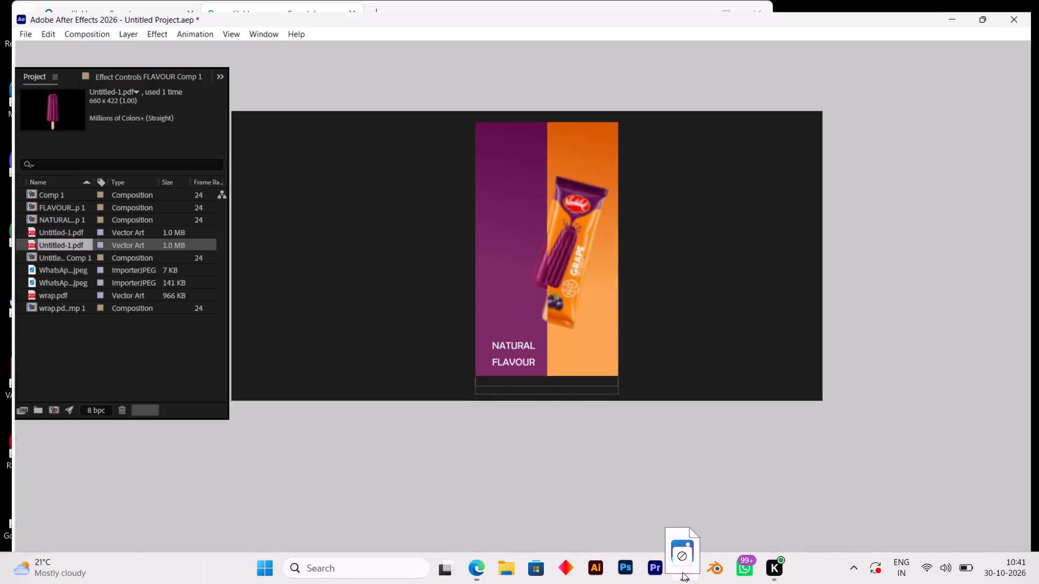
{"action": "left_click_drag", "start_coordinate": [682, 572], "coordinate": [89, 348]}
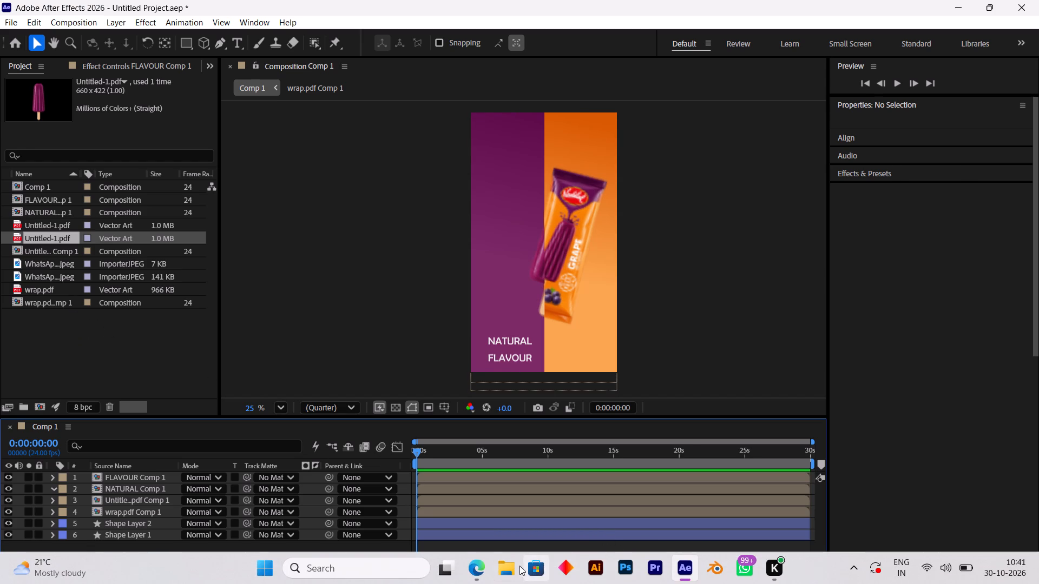
Return to the browser and save the pinnaxis.com Vadilal wordmark as a PNG file.
{"action": "left_click", "coordinate": [477, 567]}
{"action": "right_click", "coordinate": [398, 315]}
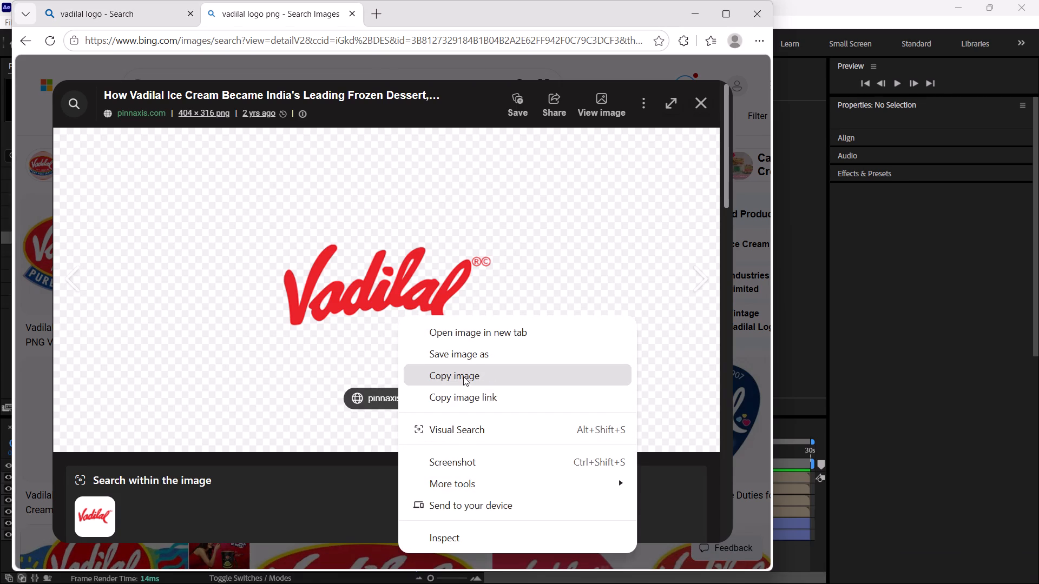
{"action": "left_click", "coordinate": [476, 357]}
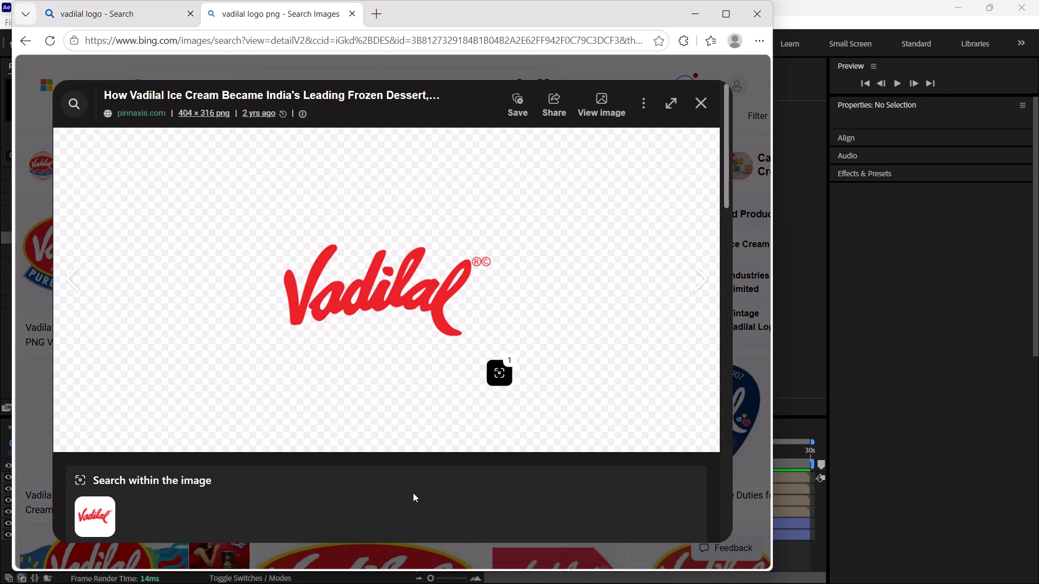
{"action": "left_click", "coordinate": [429, 304]}
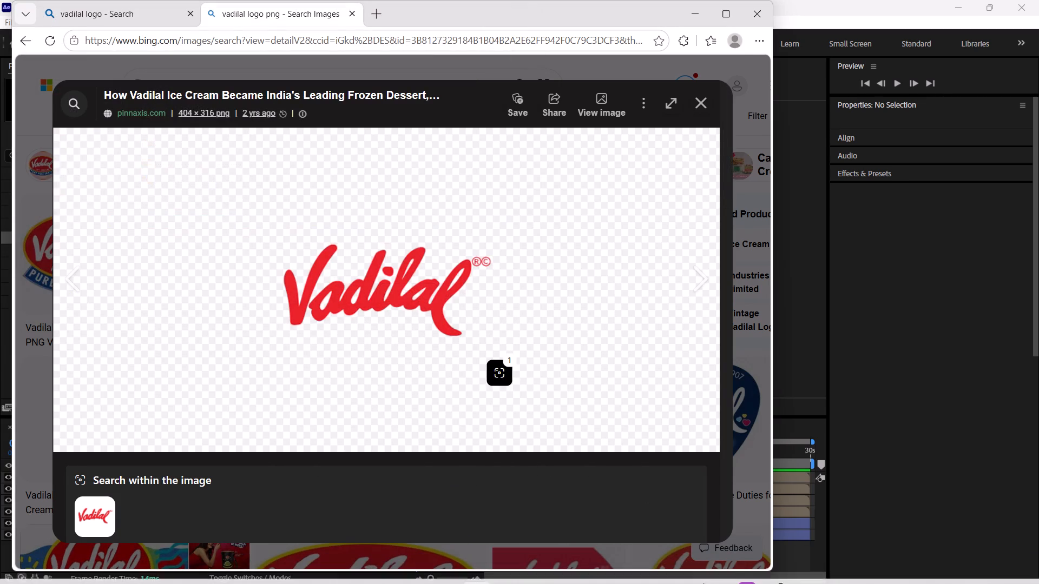
Import the downloaded Vadilal logo PNG from File Explorer into the After Effects project and add it to Comp 1 above FLAVOUR Comp 1.
{"action": "left_click", "coordinate": [516, 577]}
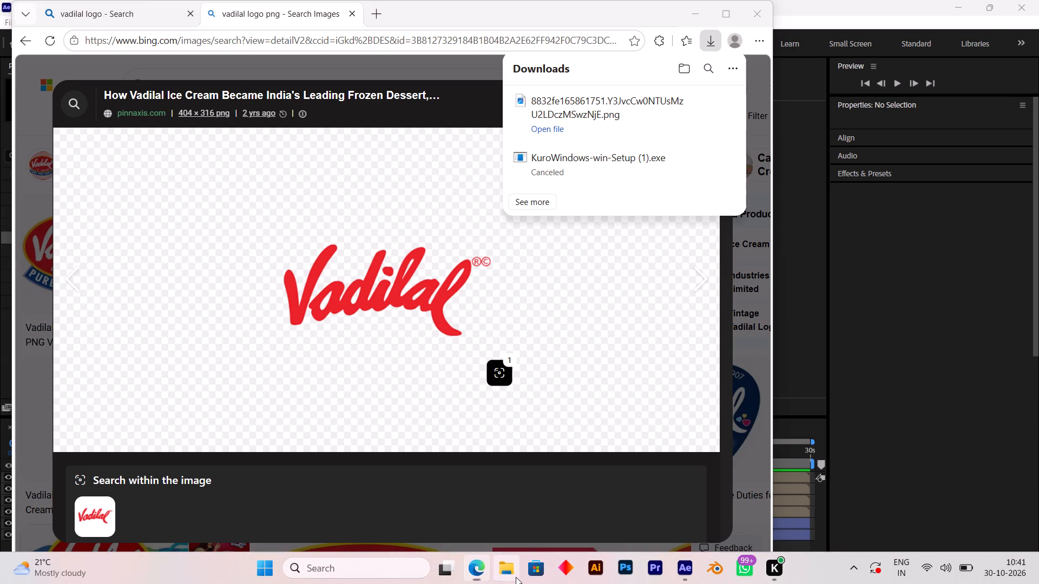
{"action": "left_click_drag", "start_coordinate": [250, 334], "coordinate": [761, 583]}
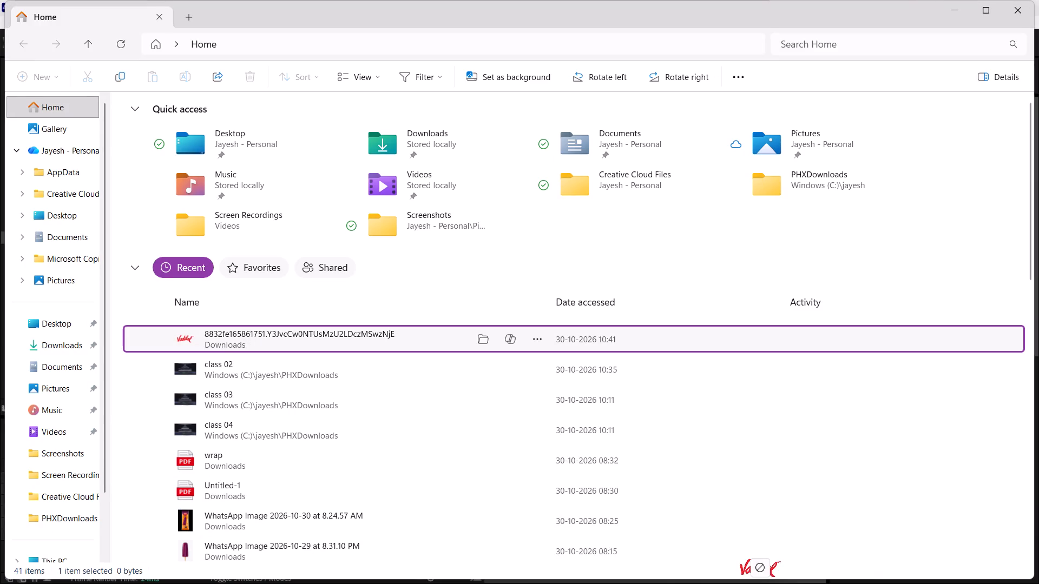
{"action": "left_click_drag", "start_coordinate": [761, 583], "coordinate": [468, 469]}
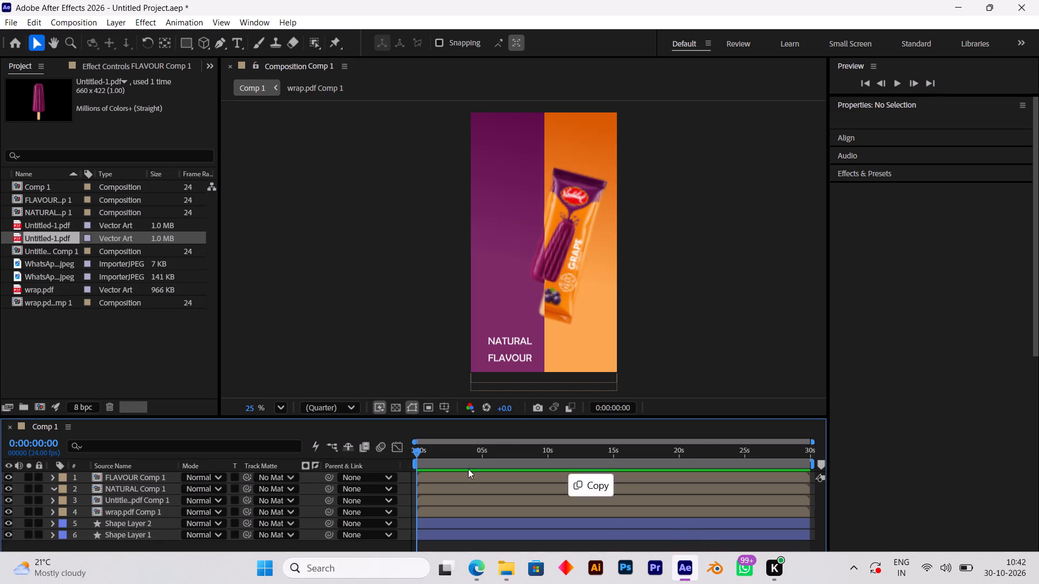
{"action": "left_click_drag", "start_coordinate": [468, 469], "coordinate": [100, 337]}
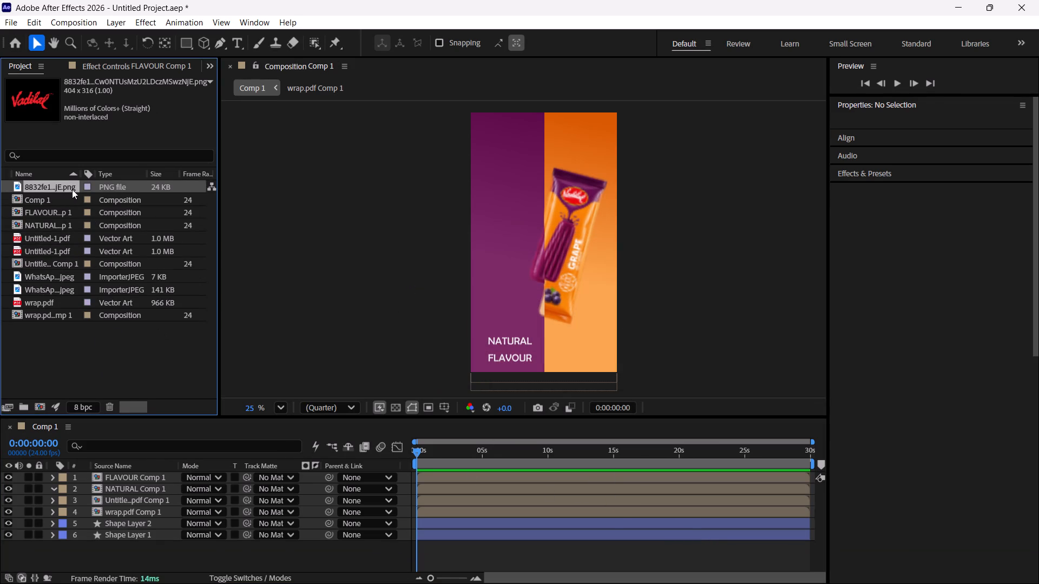
{"action": "left_click_drag", "start_coordinate": [76, 184], "coordinate": [143, 472]}
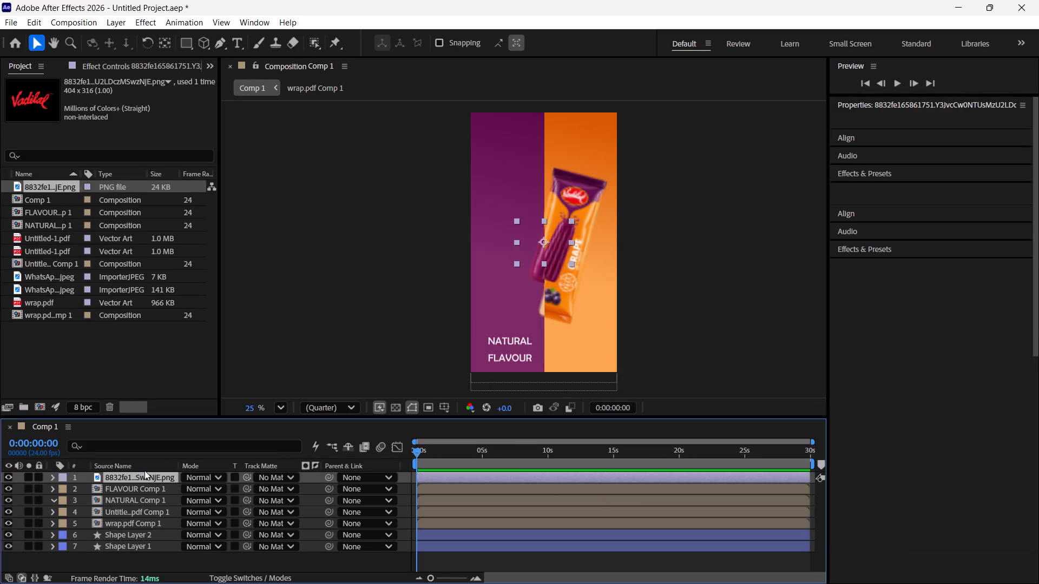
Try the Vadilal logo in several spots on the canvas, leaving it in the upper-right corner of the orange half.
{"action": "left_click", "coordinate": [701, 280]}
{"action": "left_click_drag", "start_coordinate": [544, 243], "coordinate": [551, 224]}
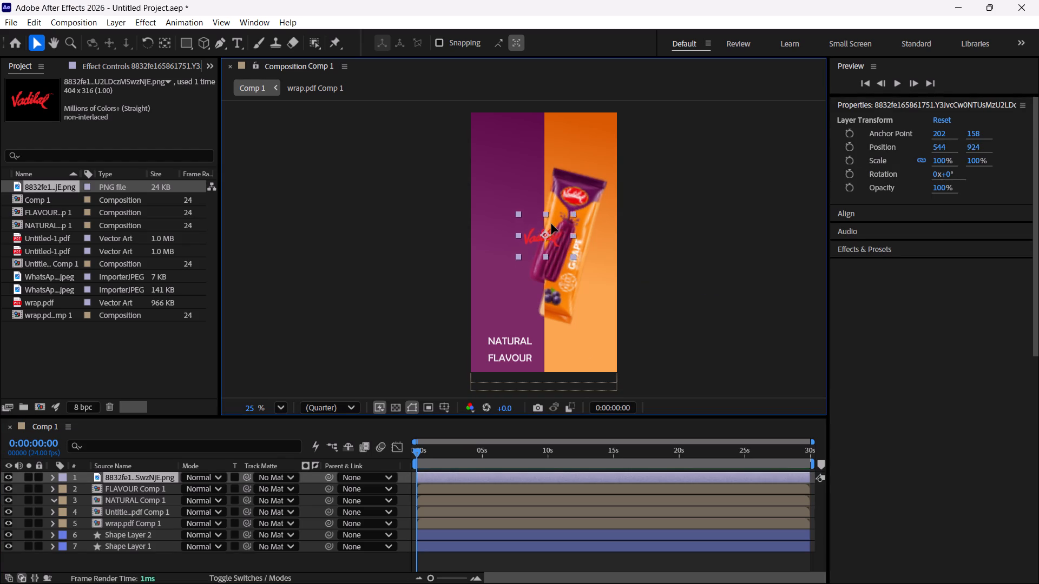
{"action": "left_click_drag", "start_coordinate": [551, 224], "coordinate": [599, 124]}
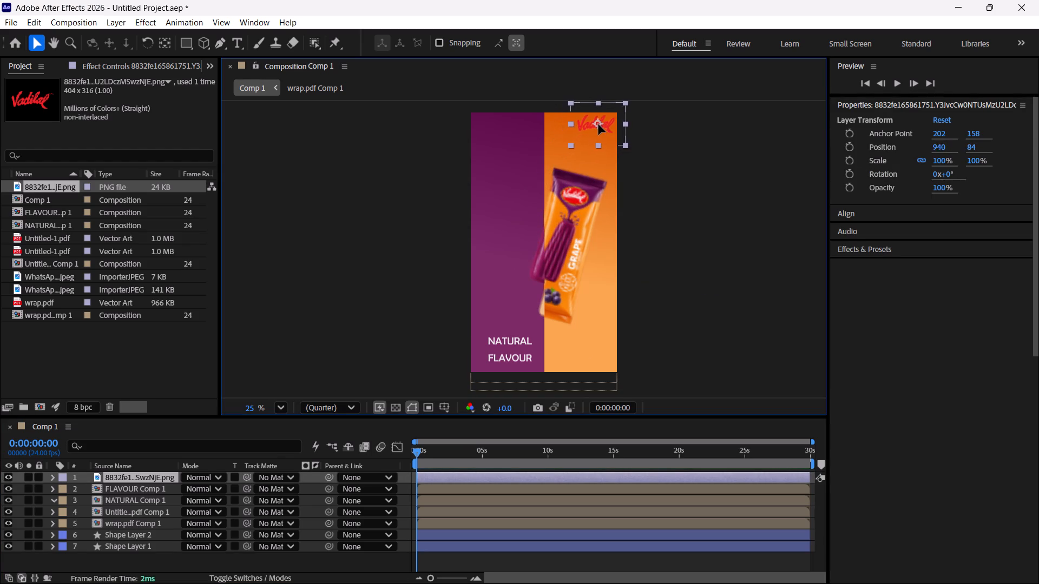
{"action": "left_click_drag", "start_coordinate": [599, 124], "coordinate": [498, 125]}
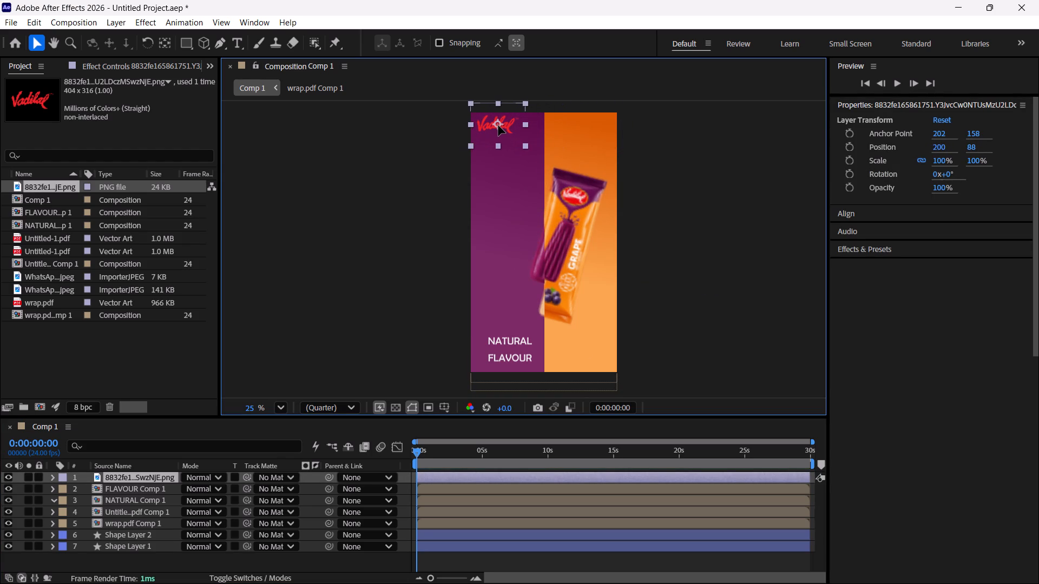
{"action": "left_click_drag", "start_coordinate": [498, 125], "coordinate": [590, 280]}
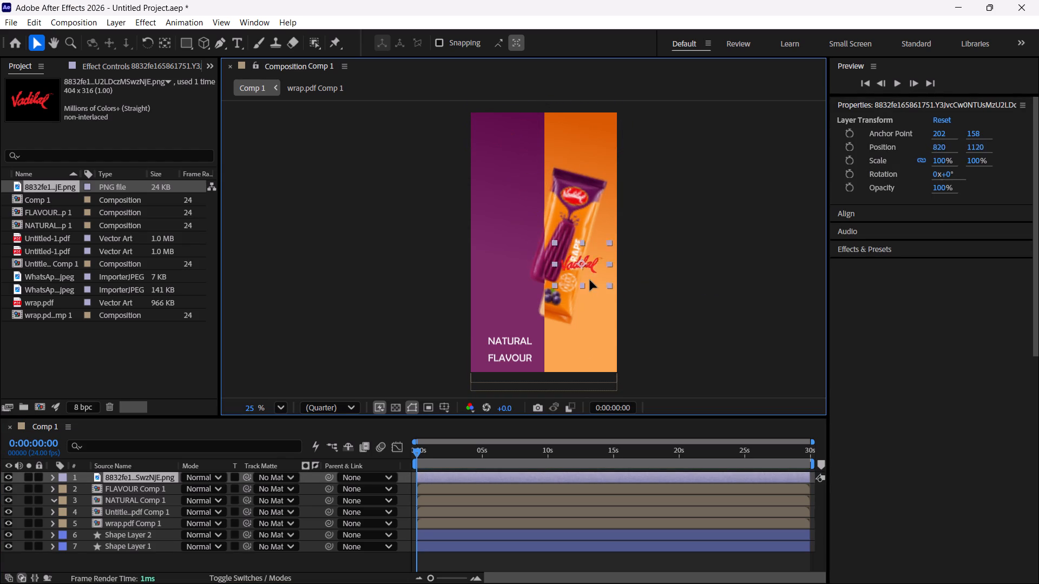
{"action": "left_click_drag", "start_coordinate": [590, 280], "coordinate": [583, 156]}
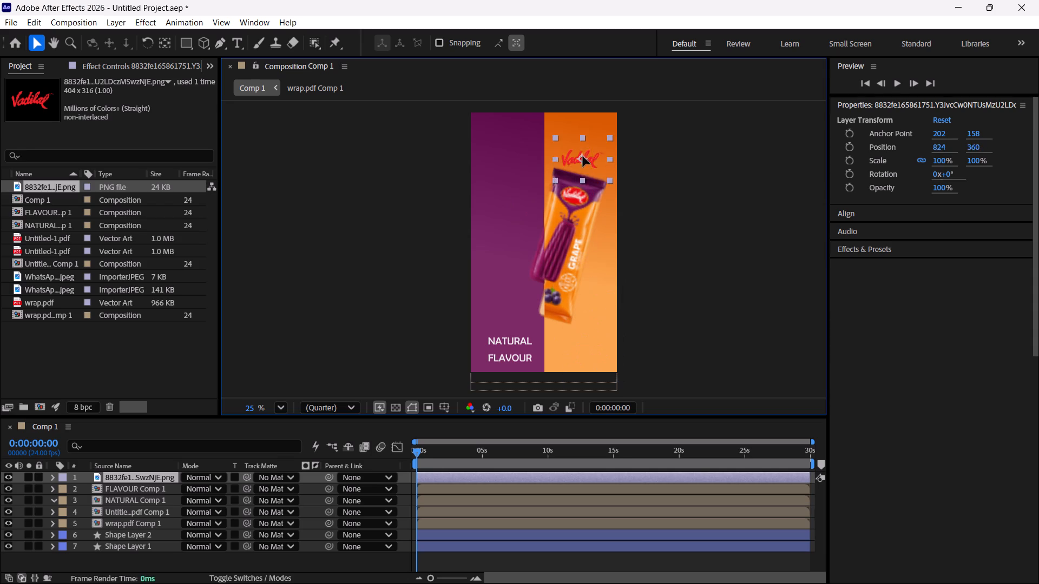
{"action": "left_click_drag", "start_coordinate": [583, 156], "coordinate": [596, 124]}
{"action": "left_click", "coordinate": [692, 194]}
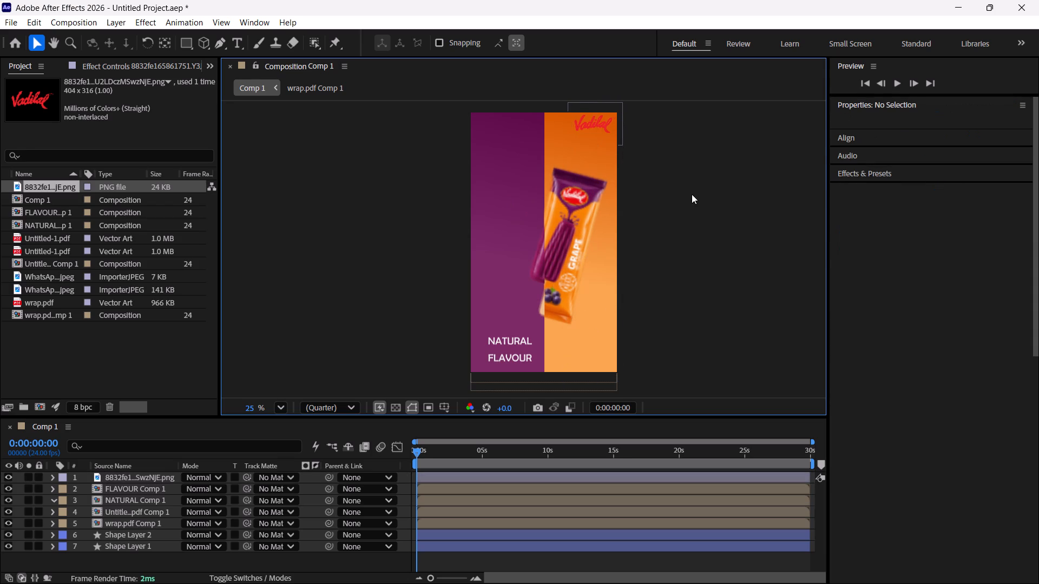
Move the Vadilal logo into the upper-left corner of the purple half, at about 190, 97.5.
{"action": "left_click_drag", "start_coordinate": [593, 123], "coordinate": [524, 120]}
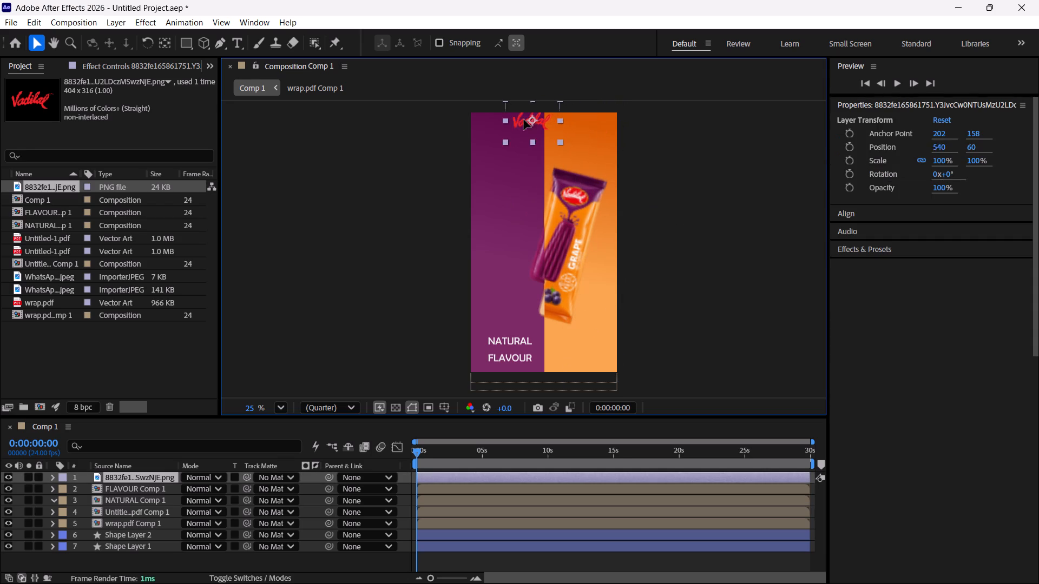
{"action": "left_click_drag", "start_coordinate": [524, 120], "coordinate": [492, 123]}
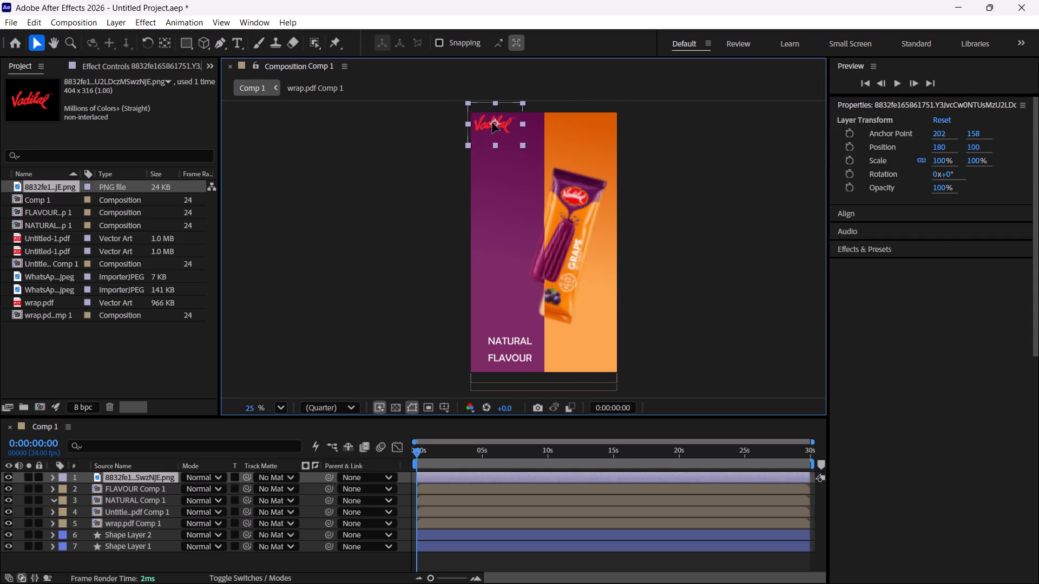
{"action": "left_click_drag", "start_coordinate": [492, 123], "coordinate": [492, 123]}
{"action": "left_click", "coordinate": [396, 169]}
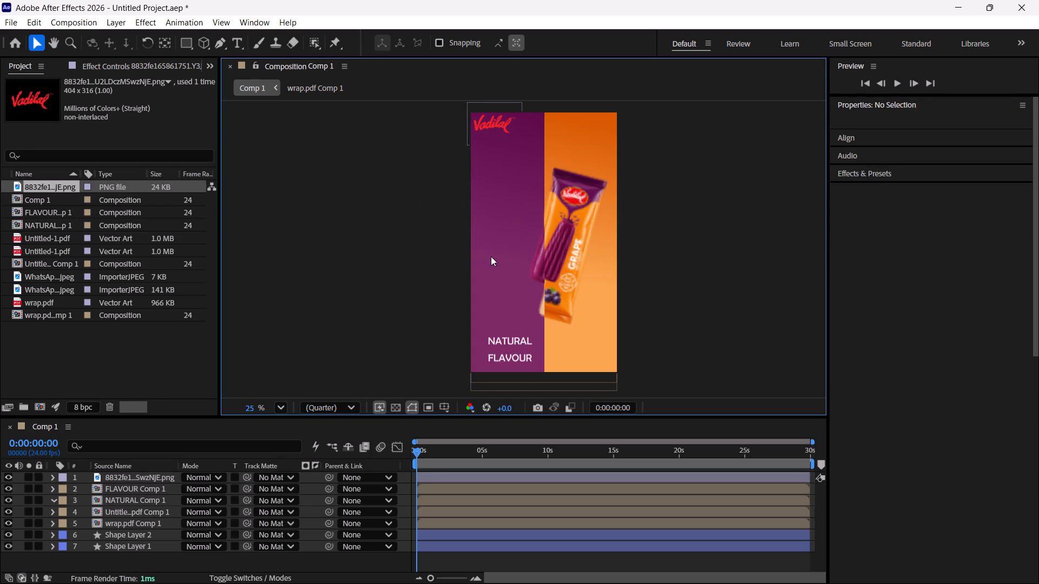
{"action": "left_click", "coordinate": [496, 122]}
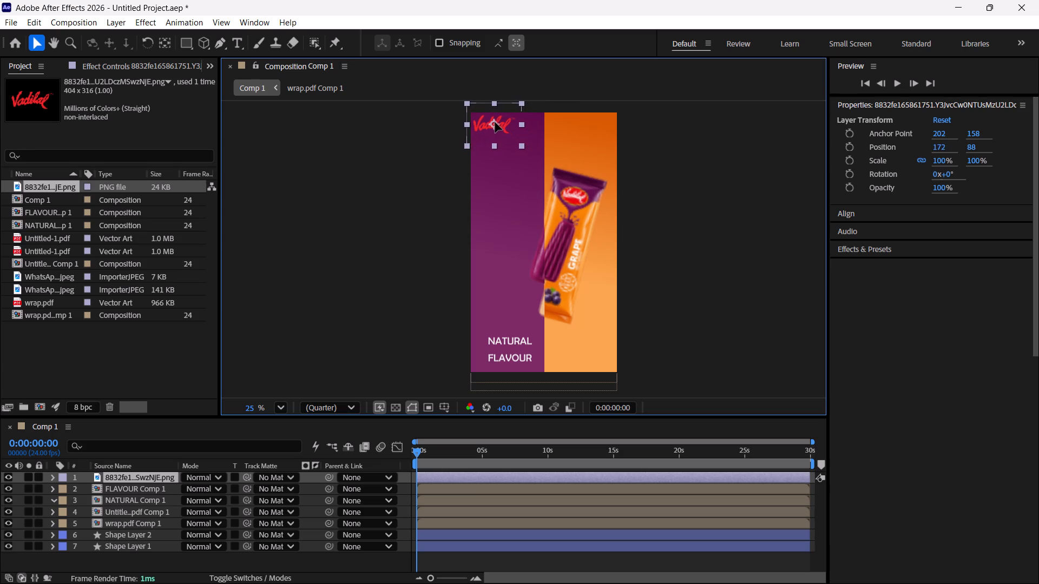
{"action": "left_click", "coordinate": [357, 201]}
{"action": "scroll", "coordinate": [500, 140], "scroll_direction": "up", "scroll_amount": 7}
{"action": "middle_click_drag", "start_coordinate": [515, 161], "coordinate": [525, 213]}
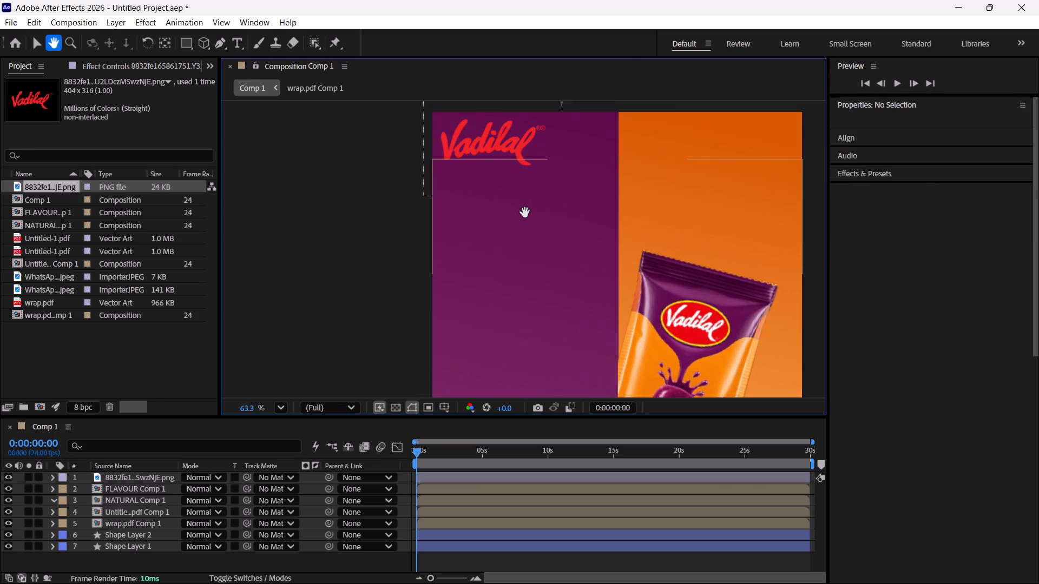
{"action": "middle_click_drag", "start_coordinate": [525, 213], "coordinate": [456, 216]}
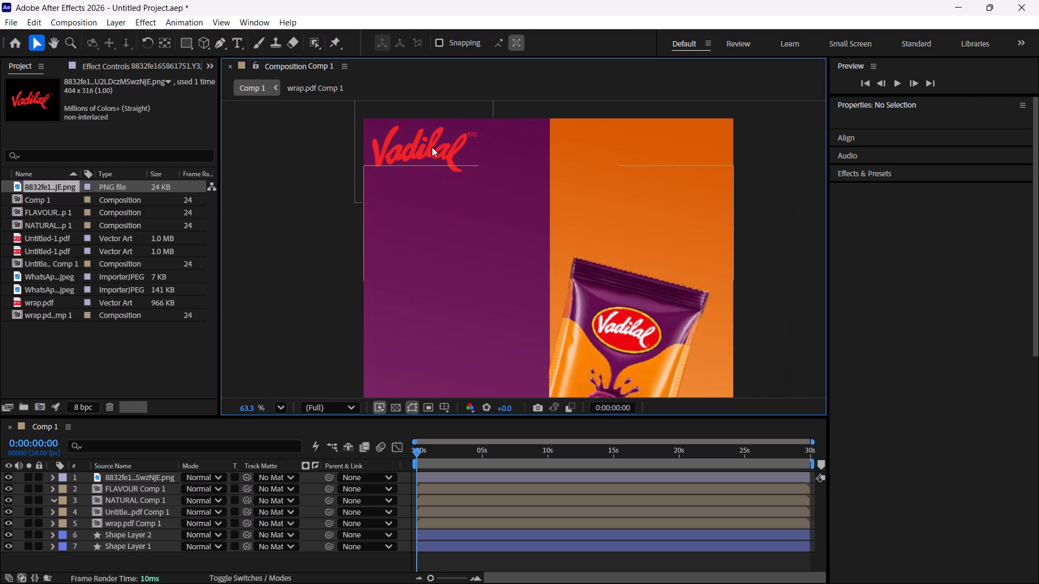
{"action": "left_click_drag", "start_coordinate": [432, 145], "coordinate": [437, 148]}
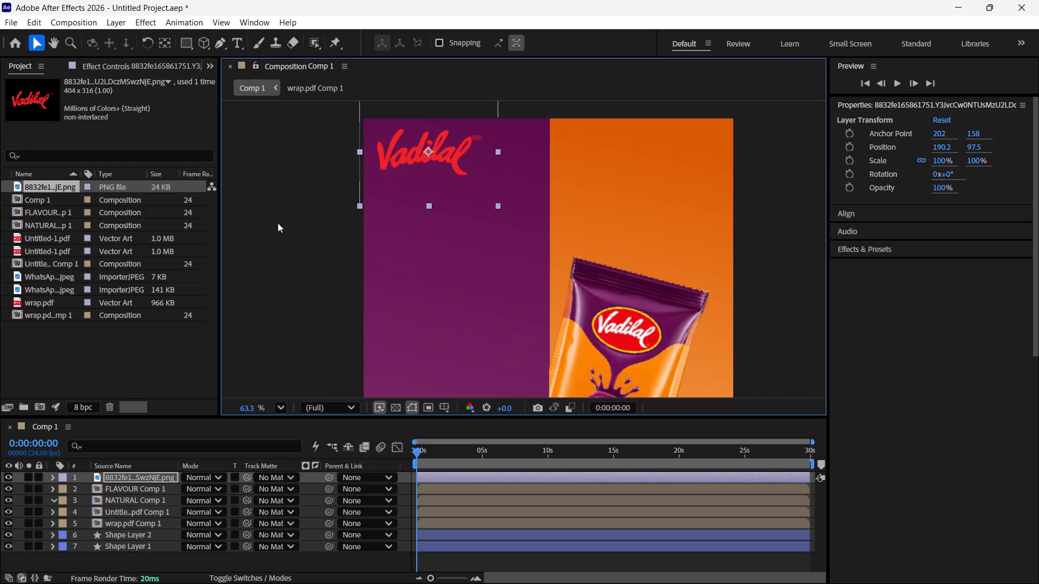
{"action": "left_click", "coordinate": [287, 208]}
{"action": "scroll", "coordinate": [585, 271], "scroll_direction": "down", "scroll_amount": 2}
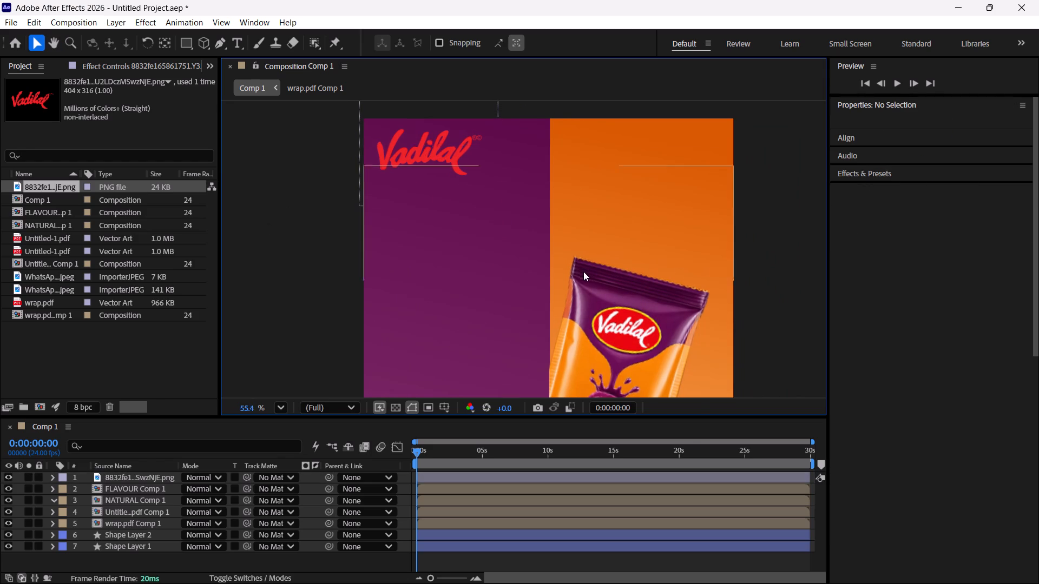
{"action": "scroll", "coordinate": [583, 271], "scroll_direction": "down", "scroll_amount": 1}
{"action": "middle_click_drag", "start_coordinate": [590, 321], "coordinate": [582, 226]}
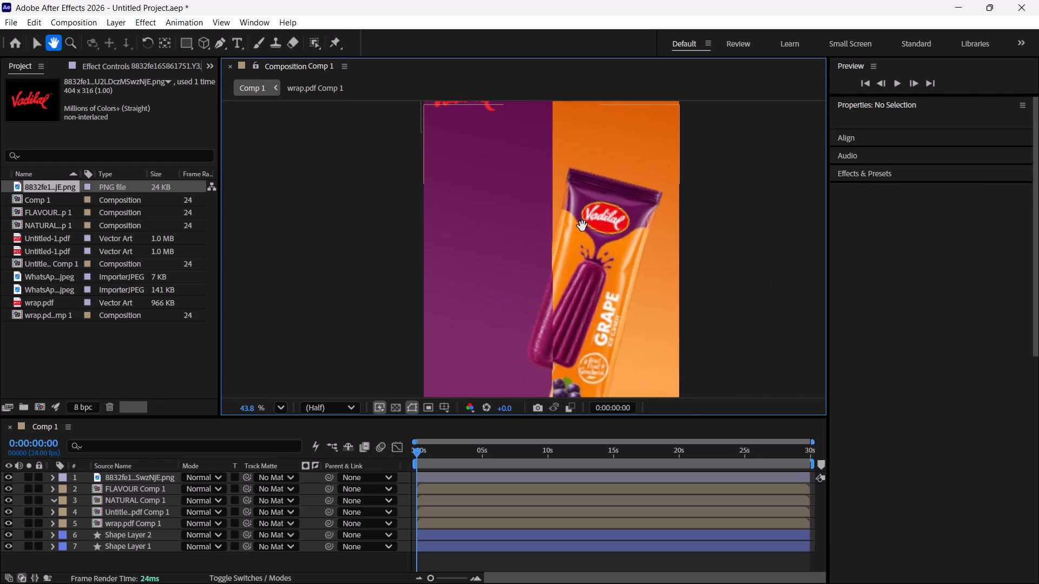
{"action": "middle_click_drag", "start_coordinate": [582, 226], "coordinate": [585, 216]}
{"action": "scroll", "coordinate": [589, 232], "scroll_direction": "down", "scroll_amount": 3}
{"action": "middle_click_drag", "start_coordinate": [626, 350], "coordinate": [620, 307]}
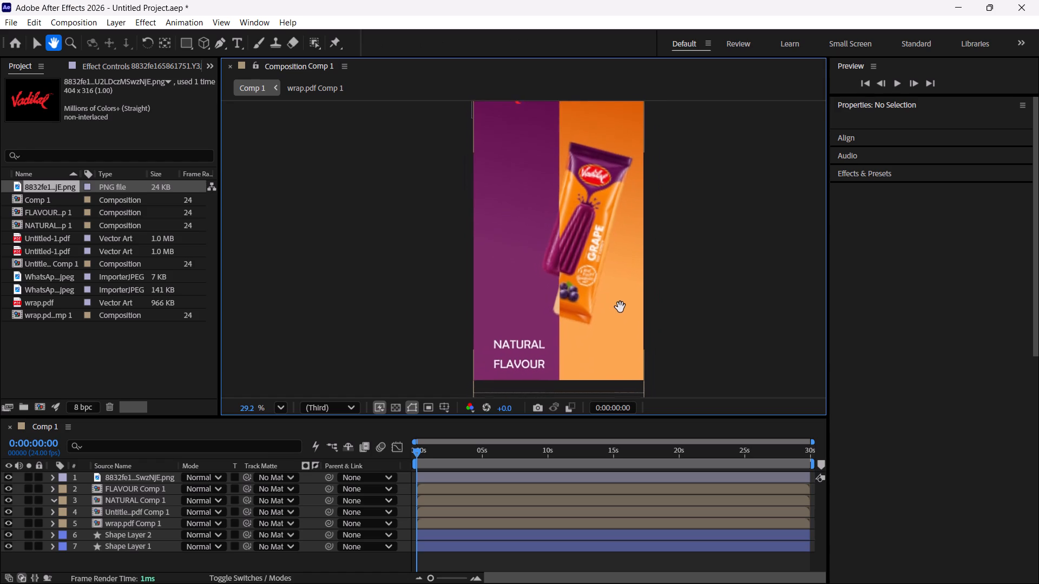
Preview the opening seconds of Comp 1 with the Vadilal logo in place, and return the playhead to 0:00:00:00.
{"action": "middle_click_drag", "start_coordinate": [620, 307], "coordinate": [641, 355]}
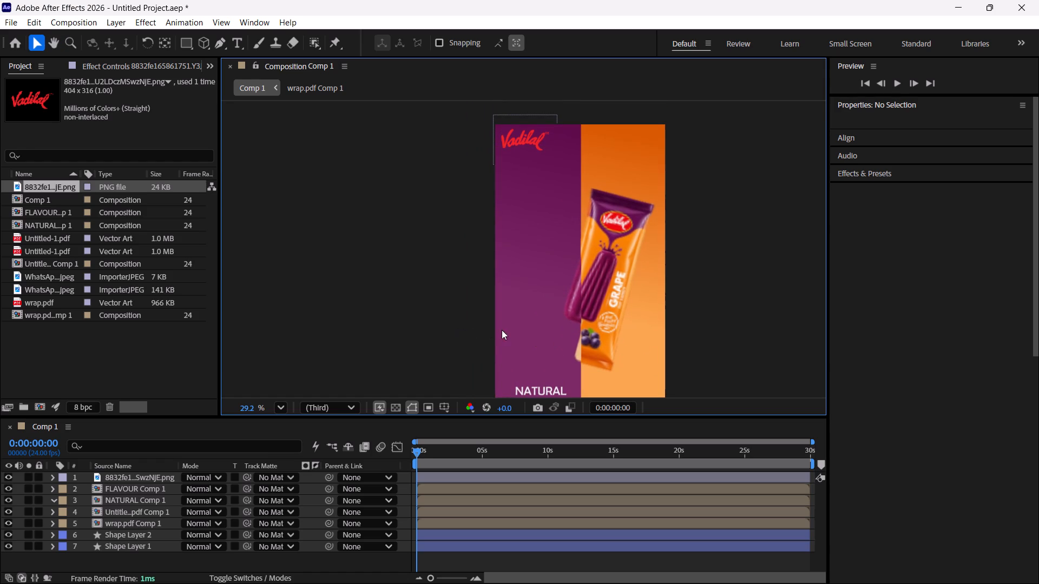
{"action": "key", "text": "space"}
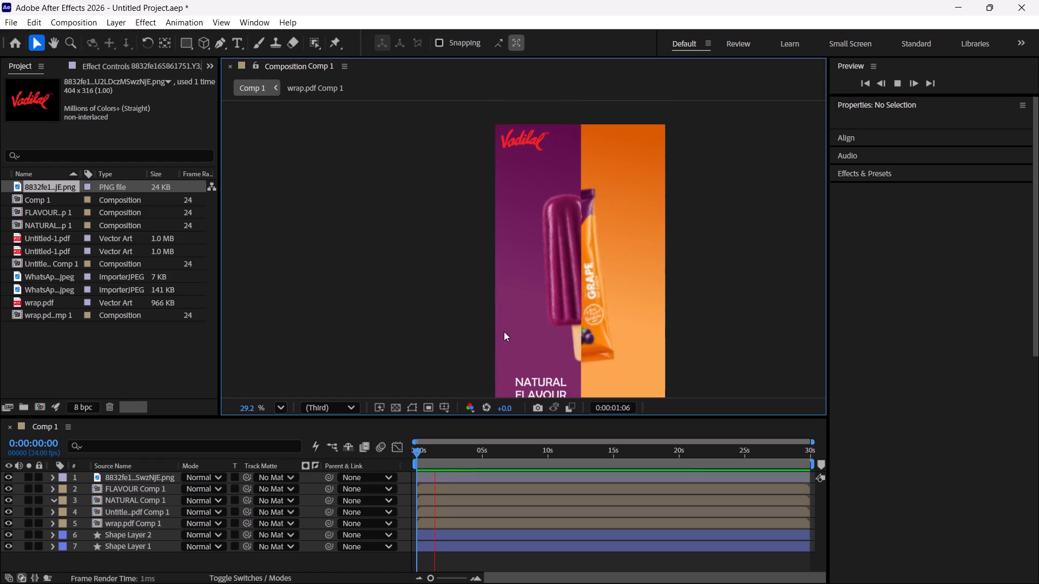
{"action": "scroll", "coordinate": [552, 302], "scroll_direction": "down", "scroll_amount": 2}
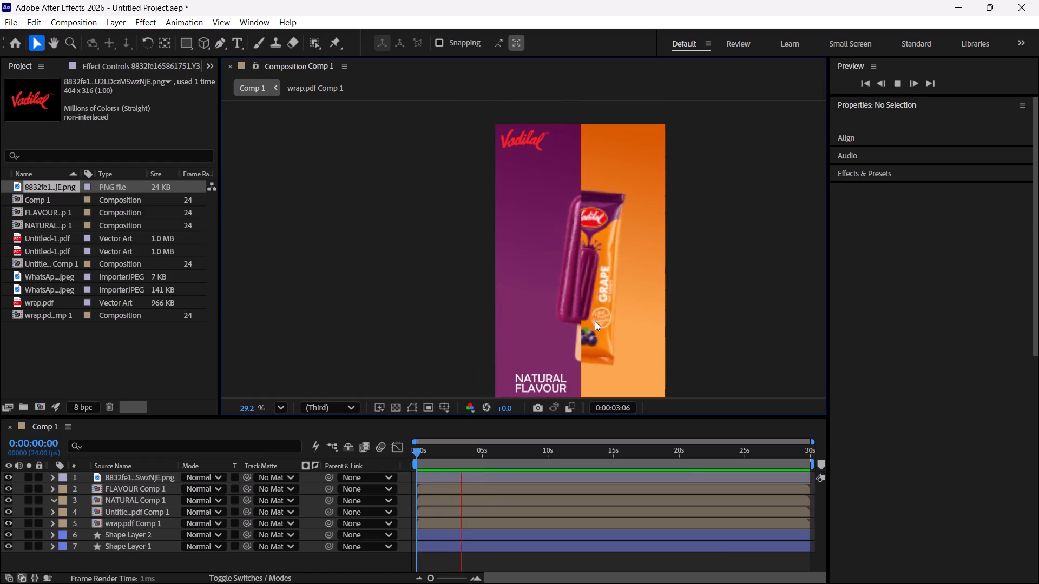
{"action": "key", "text": "space"}
{"action": "left_click_drag", "start_coordinate": [469, 453], "coordinate": [468, 453]}
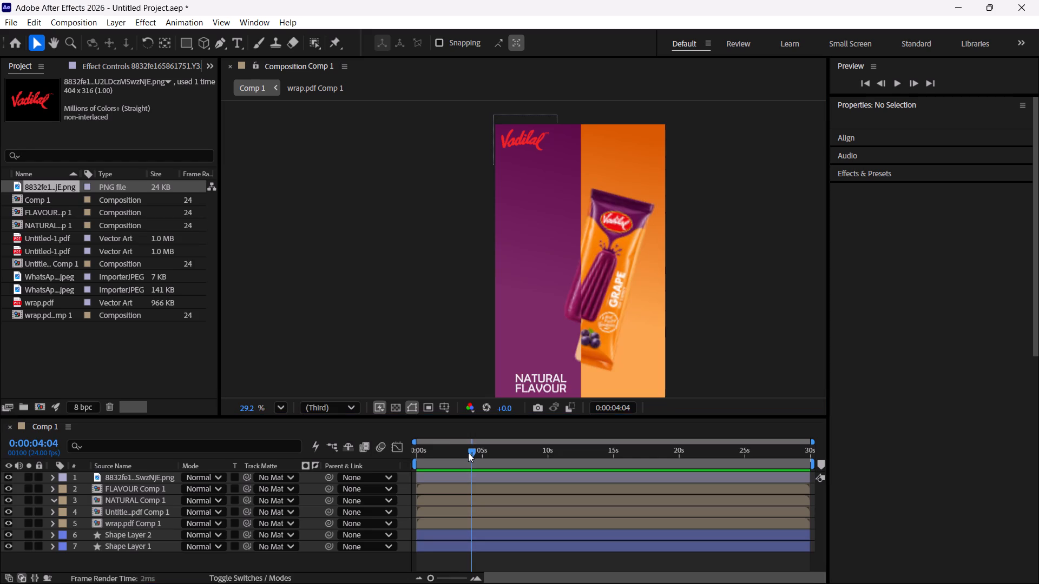
{"action": "left_click_drag", "start_coordinate": [468, 453], "coordinate": [319, 477]}
Fit the whole Comp 1 frame in view and preview the split-reveal with logo and NATURAL FLAVOUR text from the start to about 10 seconds.
{"action": "middle_click_drag", "start_coordinate": [664, 243], "coordinate": [656, 229]}
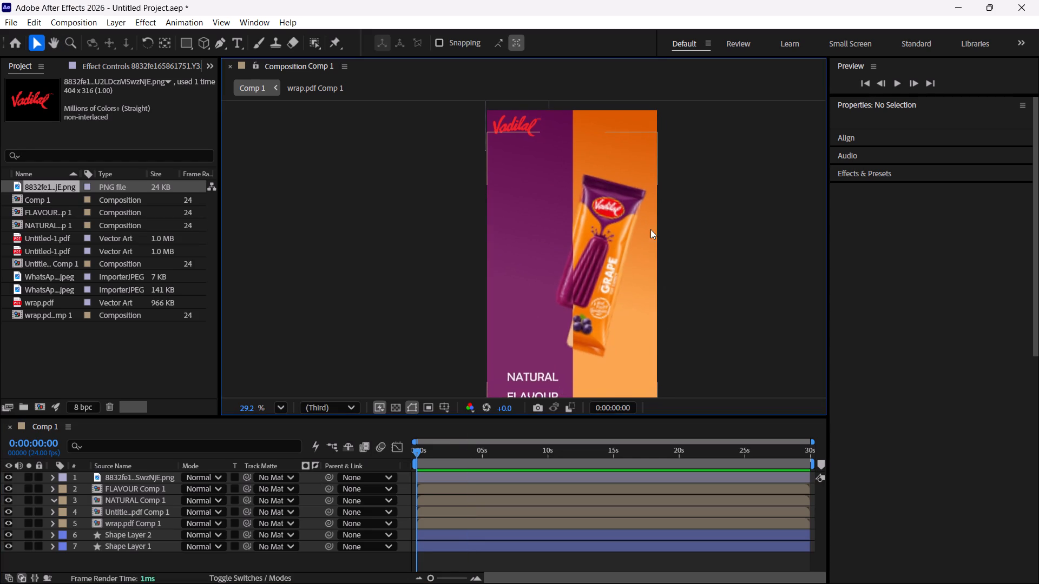
{"action": "scroll", "coordinate": [641, 230], "scroll_direction": "down", "scroll_amount": 2}
{"action": "middle_click_drag", "start_coordinate": [619, 282], "coordinate": [599, 273]}
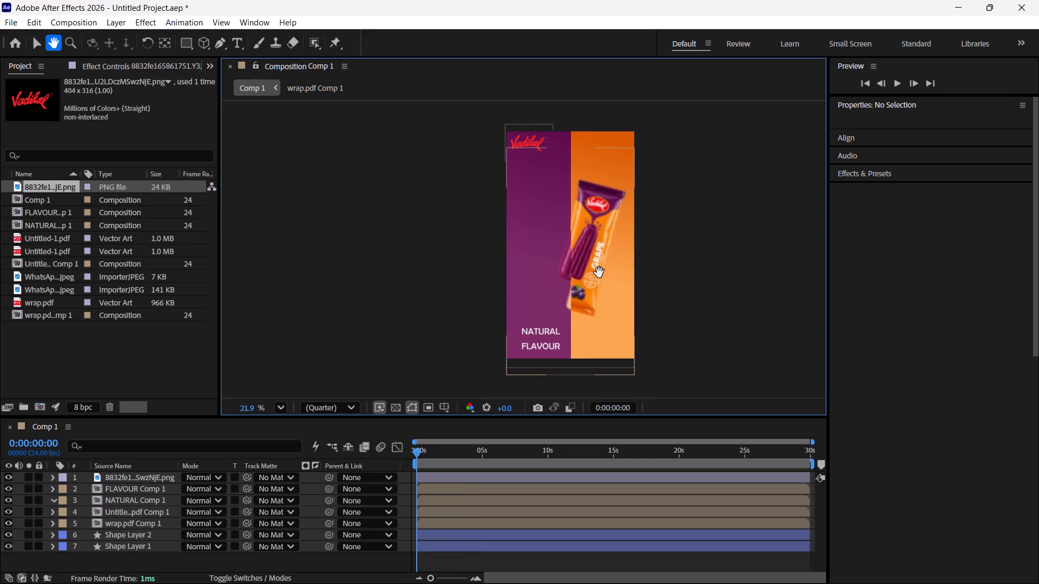
{"action": "middle_click_drag", "start_coordinate": [599, 273], "coordinate": [593, 270]}
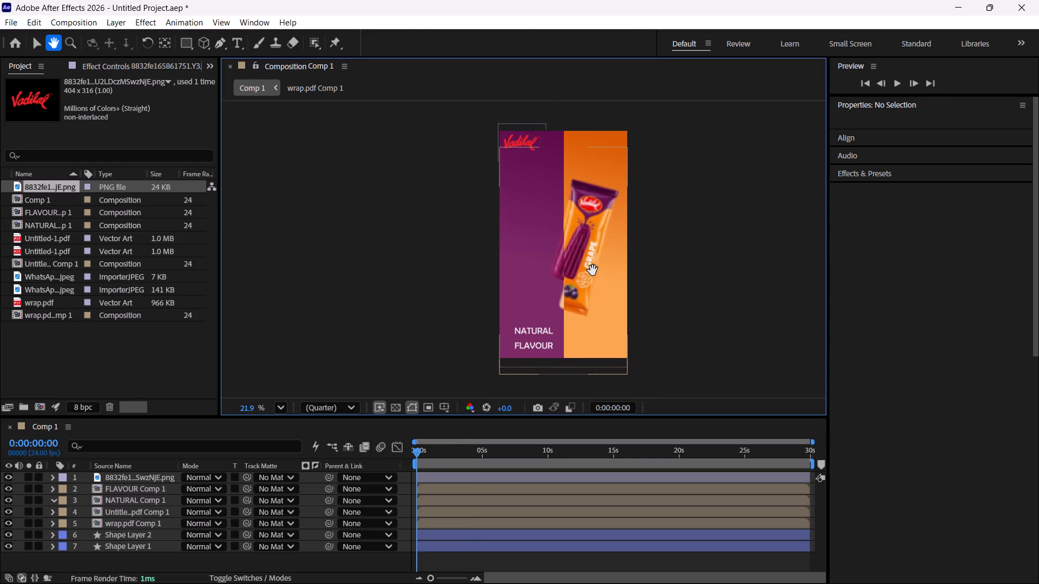
{"action": "middle_click_drag", "start_coordinate": [593, 270], "coordinate": [593, 269]}
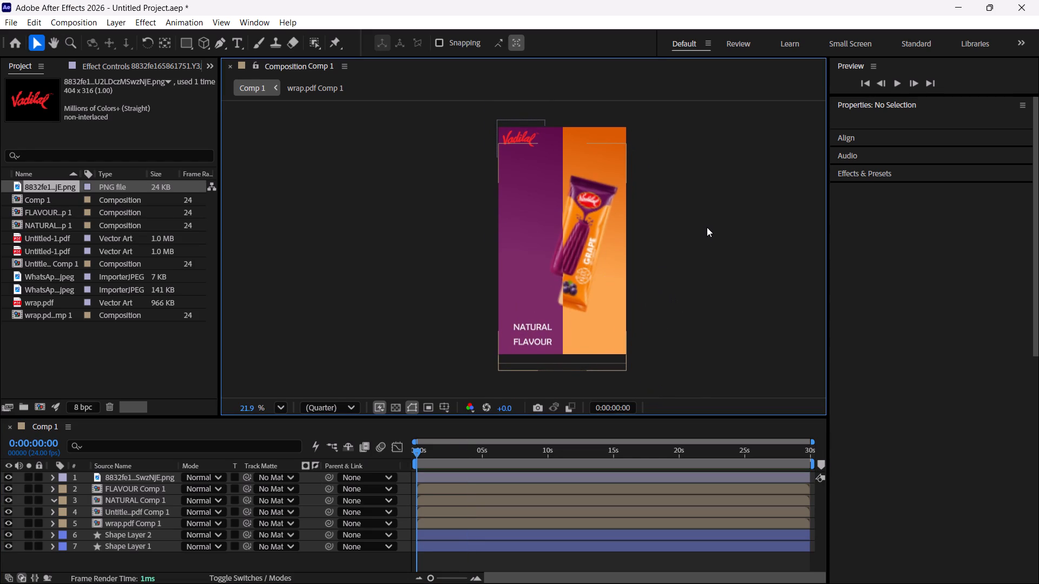
{"action": "middle_click_drag", "start_coordinate": [707, 227], "coordinate": [702, 229]}
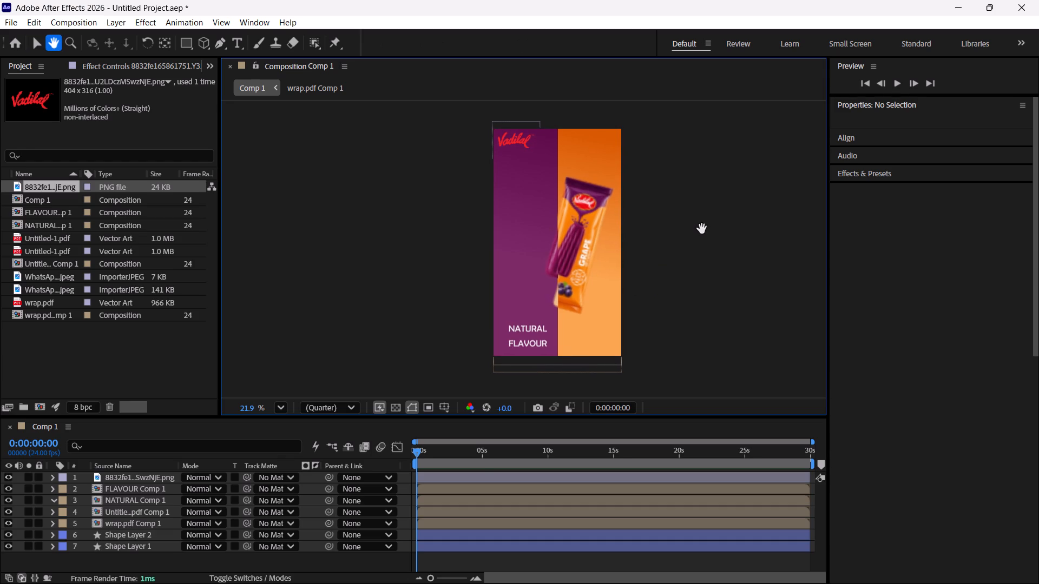
{"action": "middle_click_drag", "start_coordinate": [702, 229], "coordinate": [702, 228]}
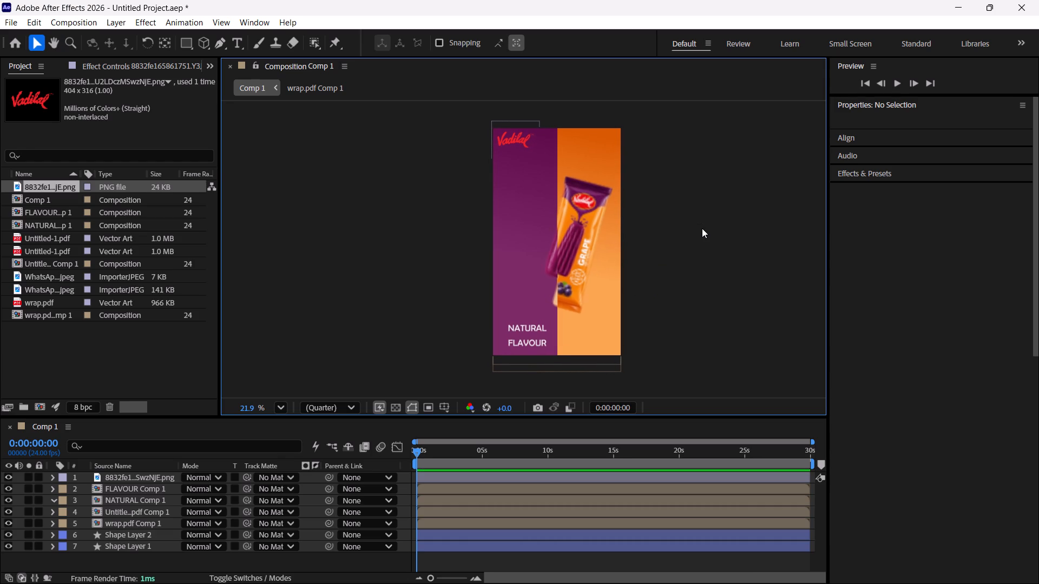
{"action": "key", "text": "space"}
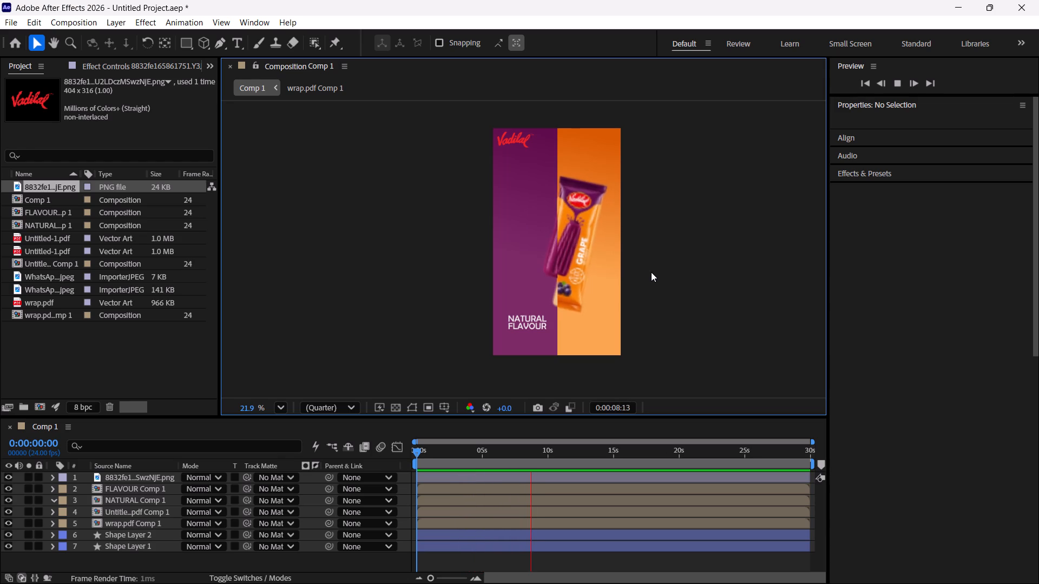
{"action": "key", "text": "space"}
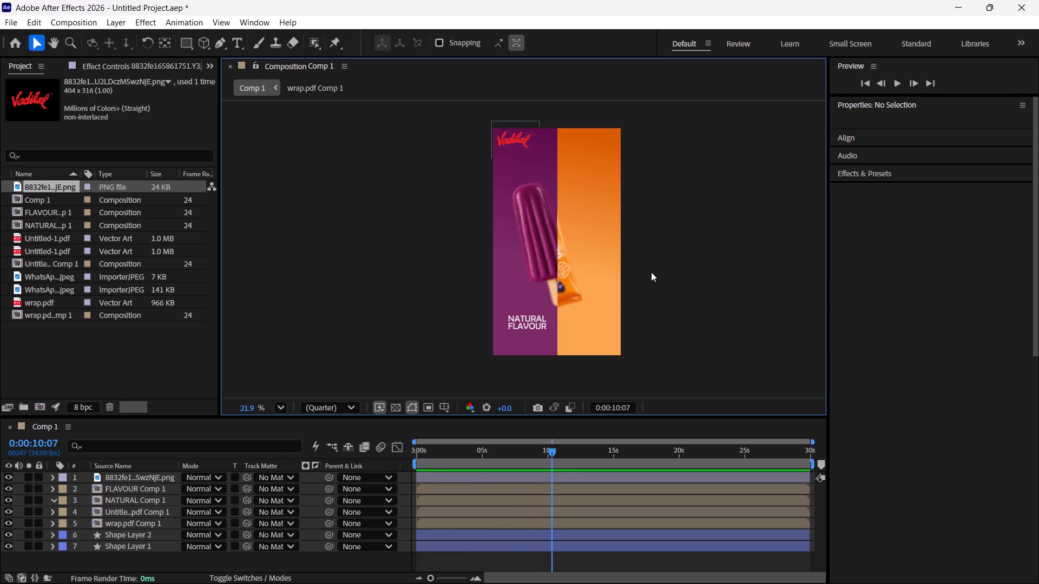
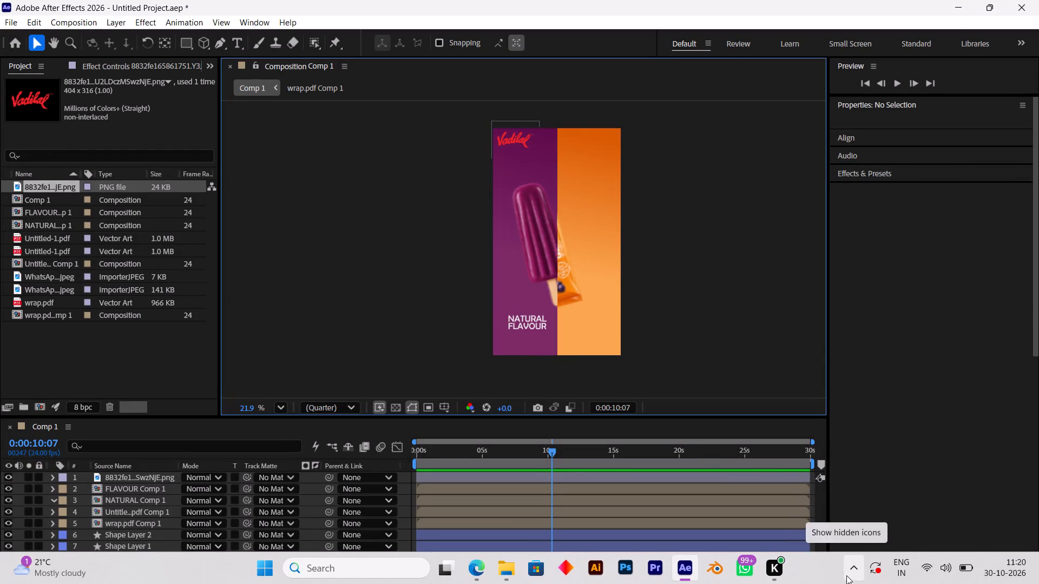
Look inside the FLAVOUR Comp 1 precomp and return to the Comp 1 timeline.
{"action": "left_click", "coordinate": [127, 487]}
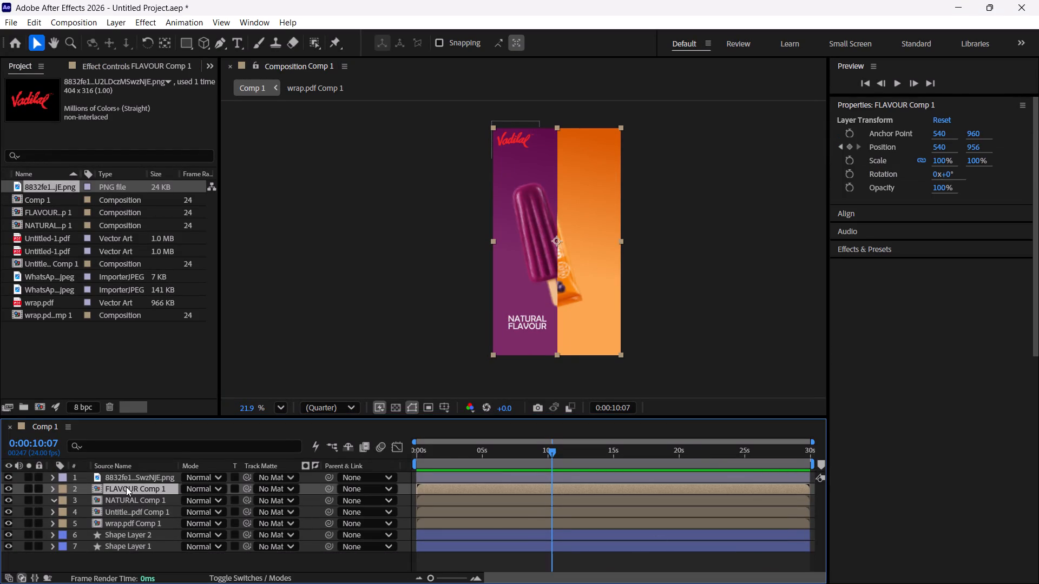
{"action": "left_click", "coordinate": [54, 500]}
{"action": "double_click", "coordinate": [106, 490]}
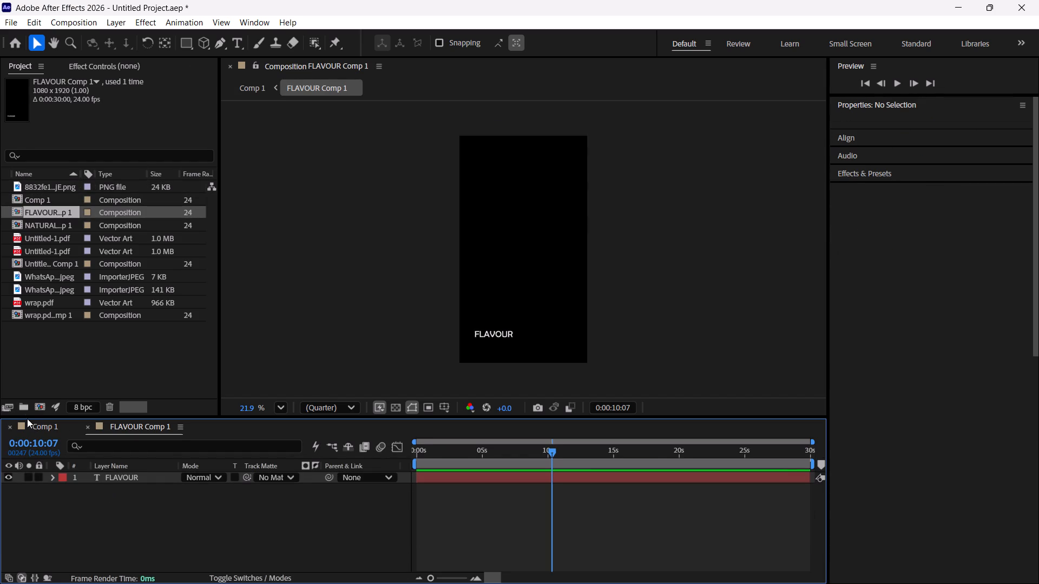
{"action": "left_click", "coordinate": [38, 427]}
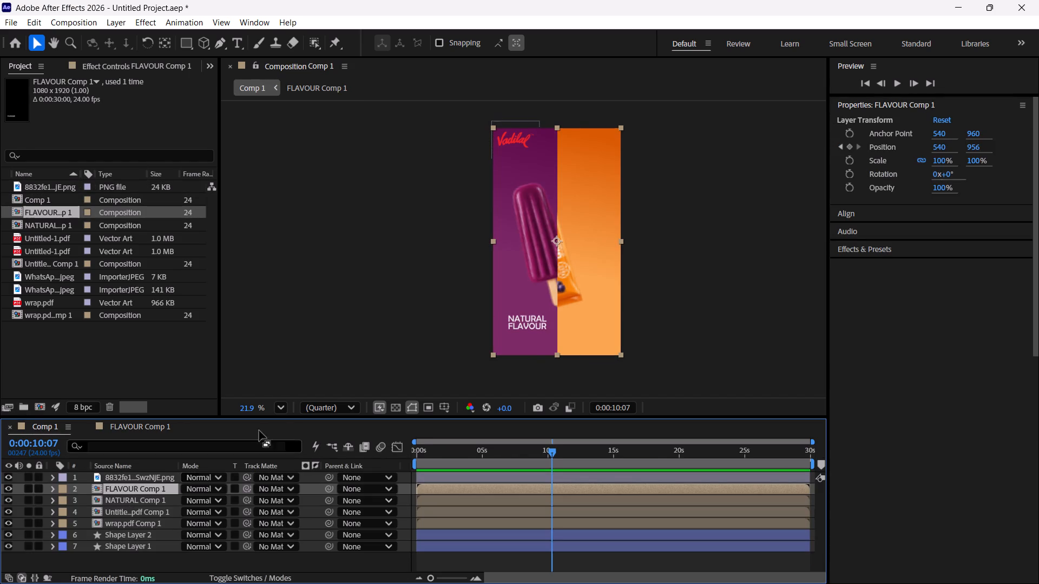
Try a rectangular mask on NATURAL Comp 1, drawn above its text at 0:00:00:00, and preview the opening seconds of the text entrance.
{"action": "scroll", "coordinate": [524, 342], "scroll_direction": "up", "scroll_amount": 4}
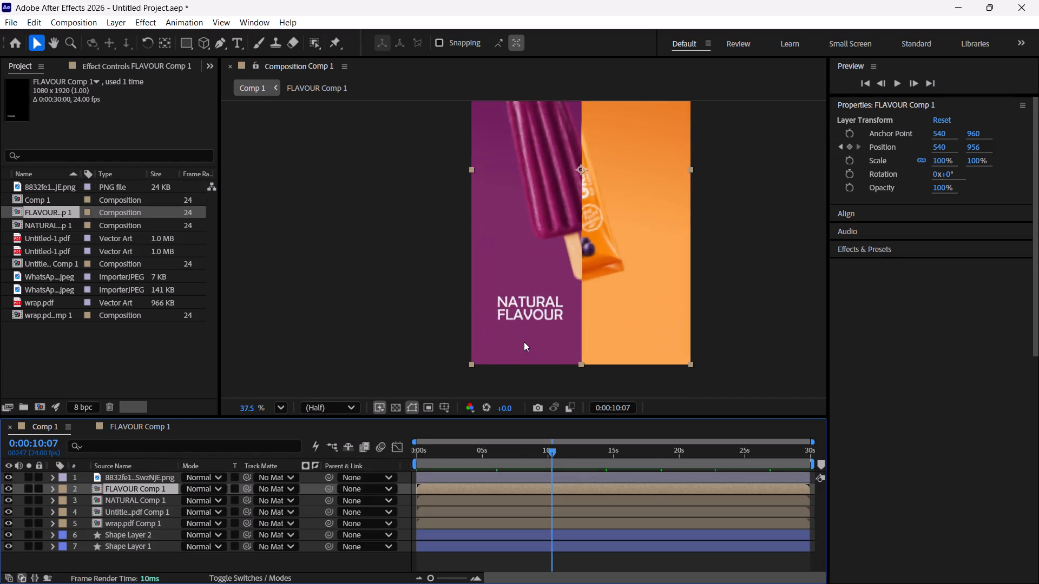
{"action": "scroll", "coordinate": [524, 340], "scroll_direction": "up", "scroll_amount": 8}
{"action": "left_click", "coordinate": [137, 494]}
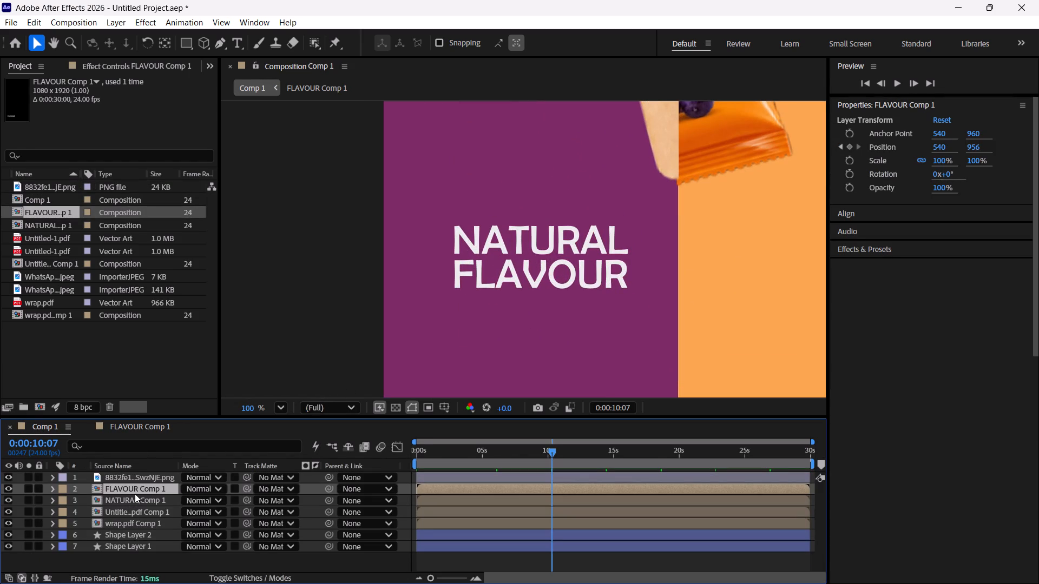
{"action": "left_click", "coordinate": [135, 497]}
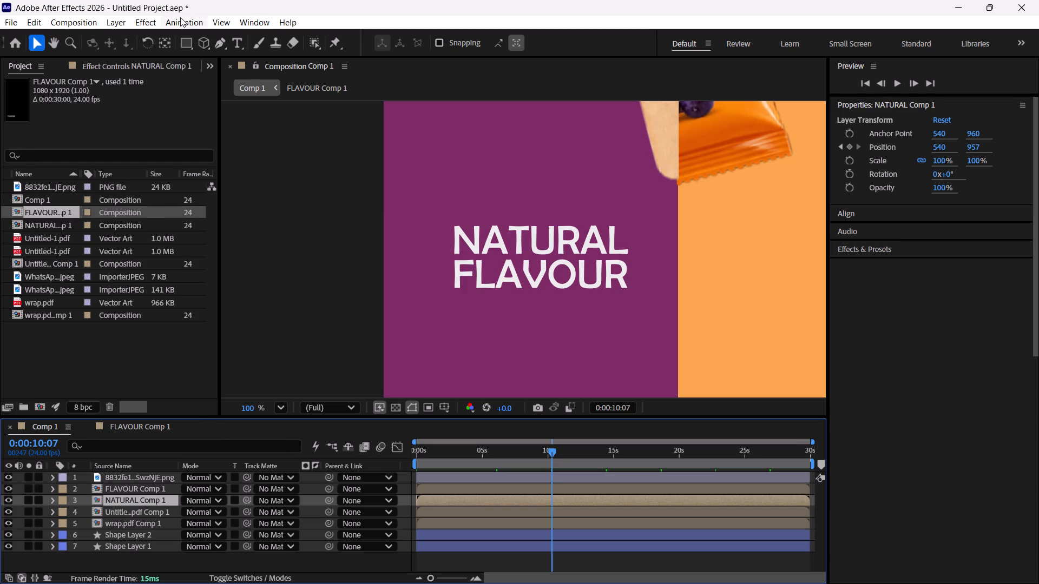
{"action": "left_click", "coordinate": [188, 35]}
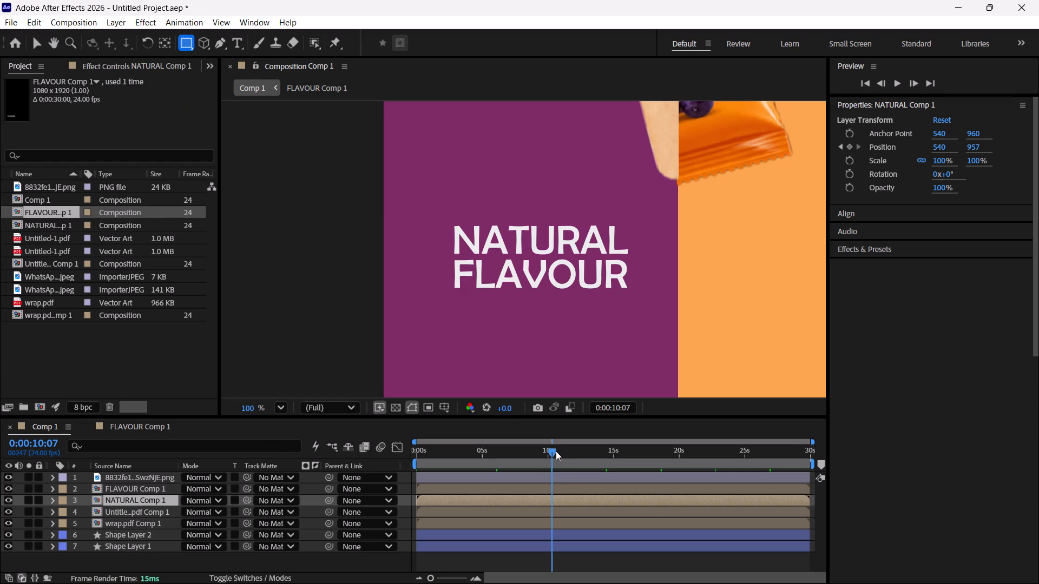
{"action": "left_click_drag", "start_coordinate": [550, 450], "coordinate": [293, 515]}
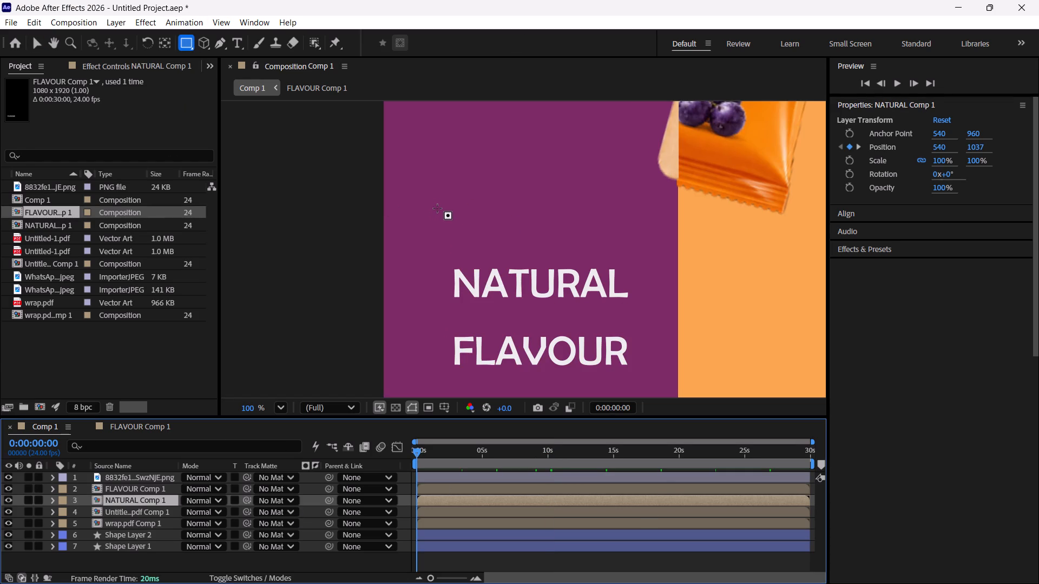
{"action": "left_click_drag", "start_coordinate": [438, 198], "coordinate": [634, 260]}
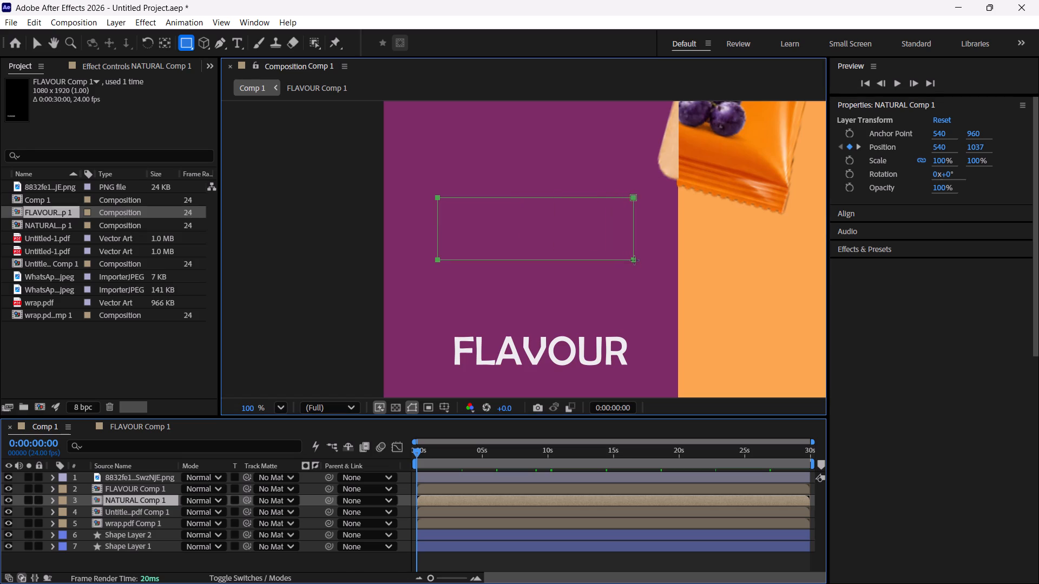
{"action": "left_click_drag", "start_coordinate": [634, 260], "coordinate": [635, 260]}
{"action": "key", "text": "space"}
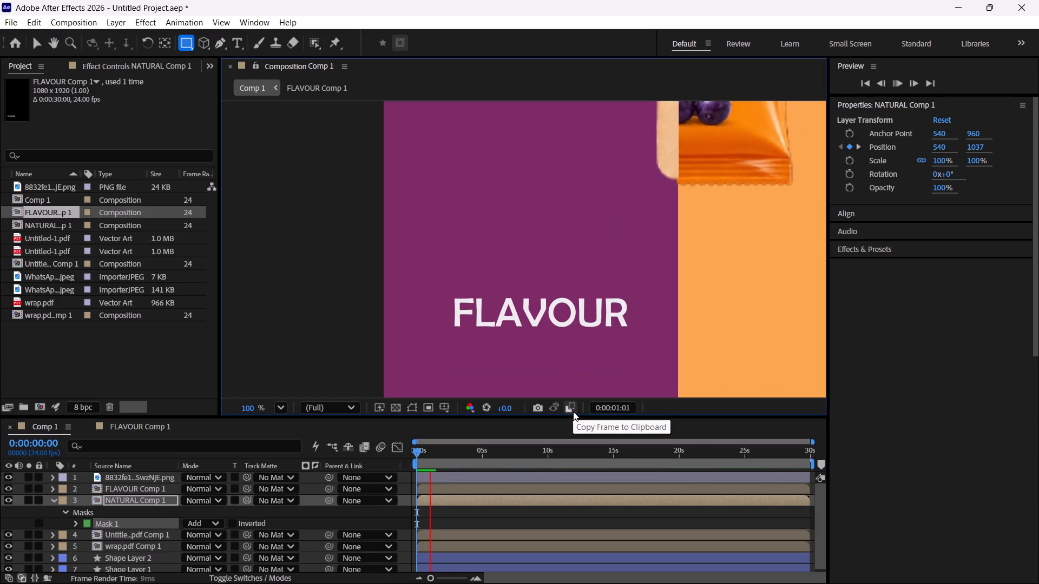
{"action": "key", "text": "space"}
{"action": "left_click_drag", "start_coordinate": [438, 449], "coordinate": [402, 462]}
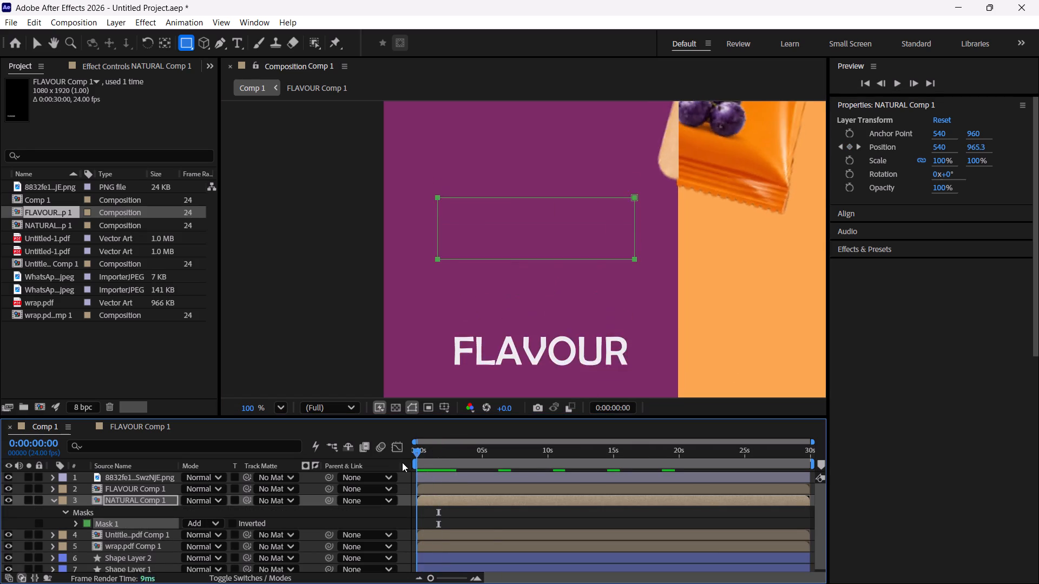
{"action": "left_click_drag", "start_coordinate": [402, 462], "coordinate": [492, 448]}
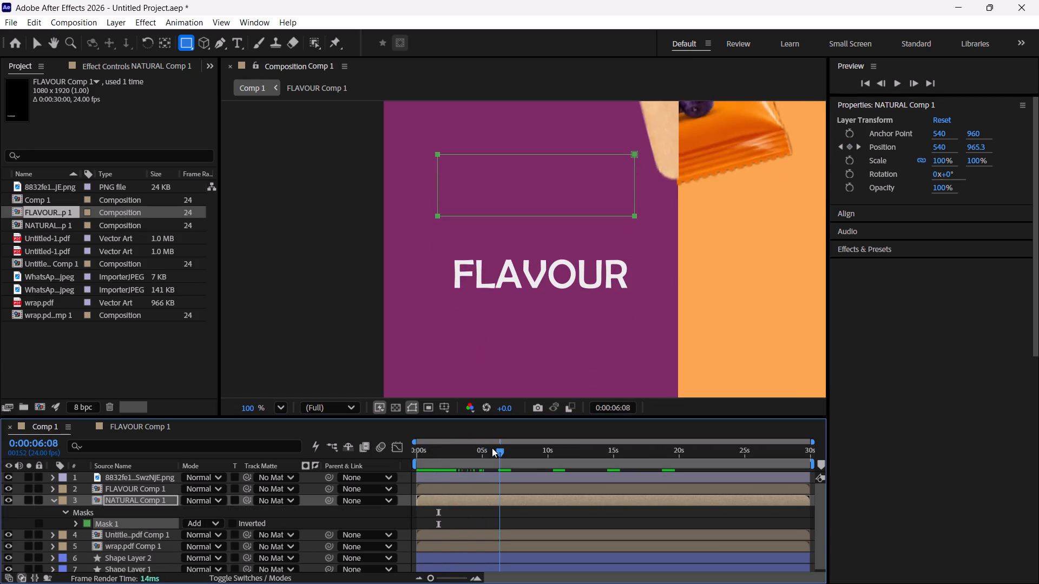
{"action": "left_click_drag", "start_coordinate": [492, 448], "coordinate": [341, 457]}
Delete the NATURAL Comp 1 layer with its mask and the FLAVOUR Comp 1 layer from Comp 1.
{"action": "key", "text": "BackSpace"}
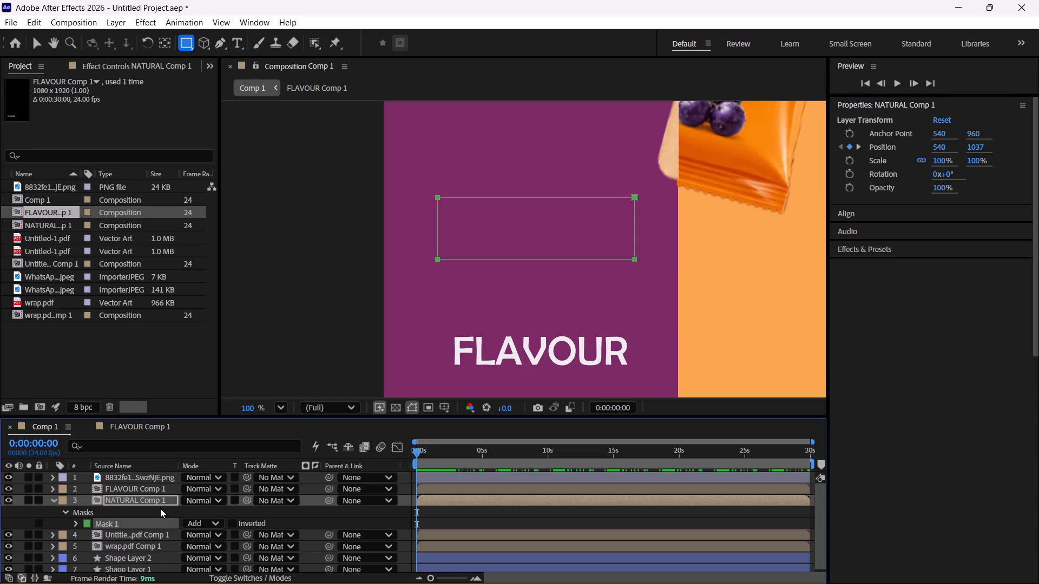
{"action": "key", "text": "BackSpace"}
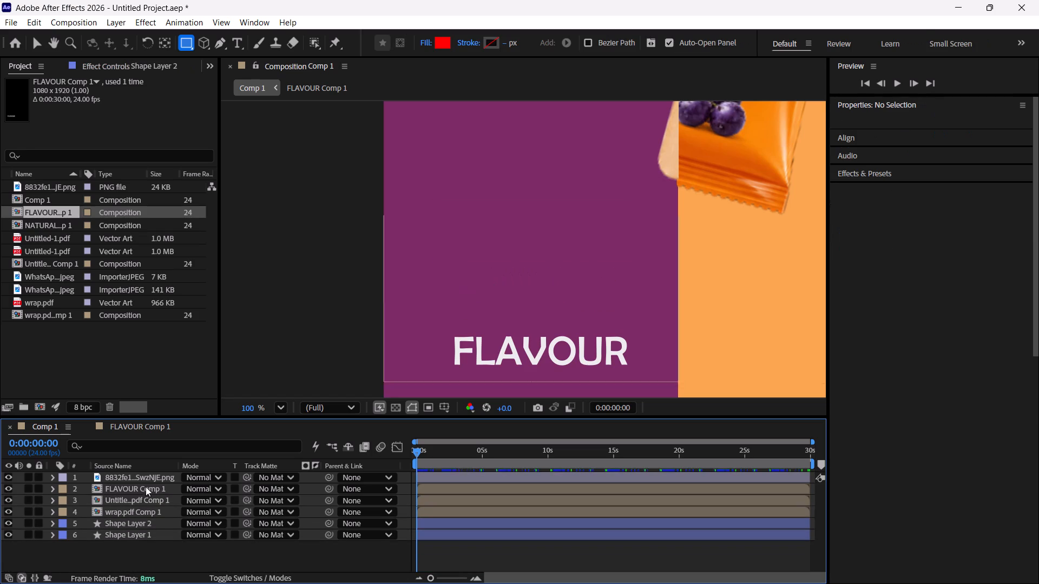
{"action": "left_click", "coordinate": [139, 489]}
{"action": "key", "text": "BackSpace"}
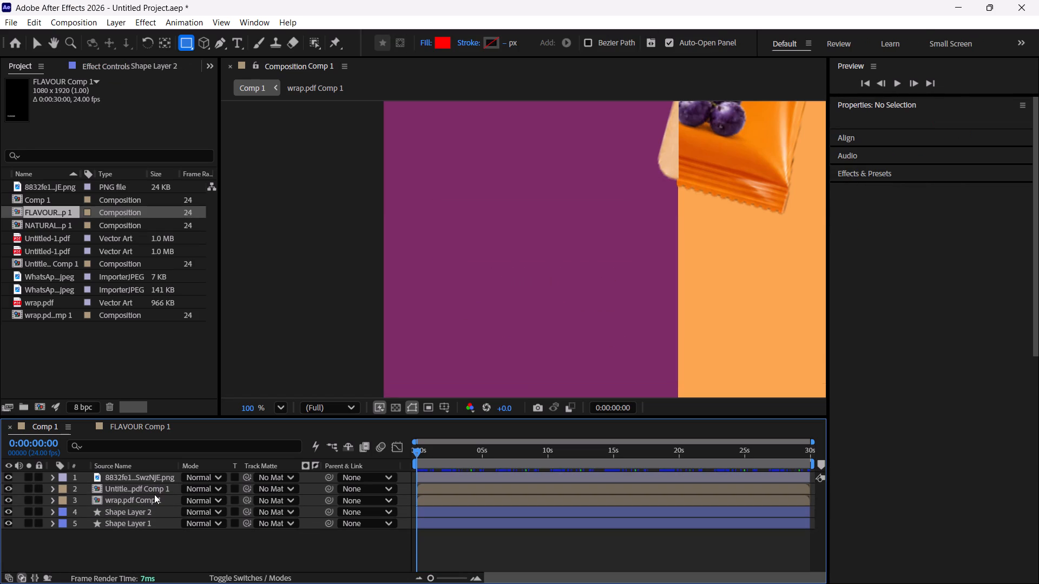
Briefly hide and reshow the Untitled pdf and wrap.pdf precomp layers to check what each one contains.
{"action": "left_click", "coordinate": [9, 490]}
{"action": "left_click", "coordinate": [9, 490]}
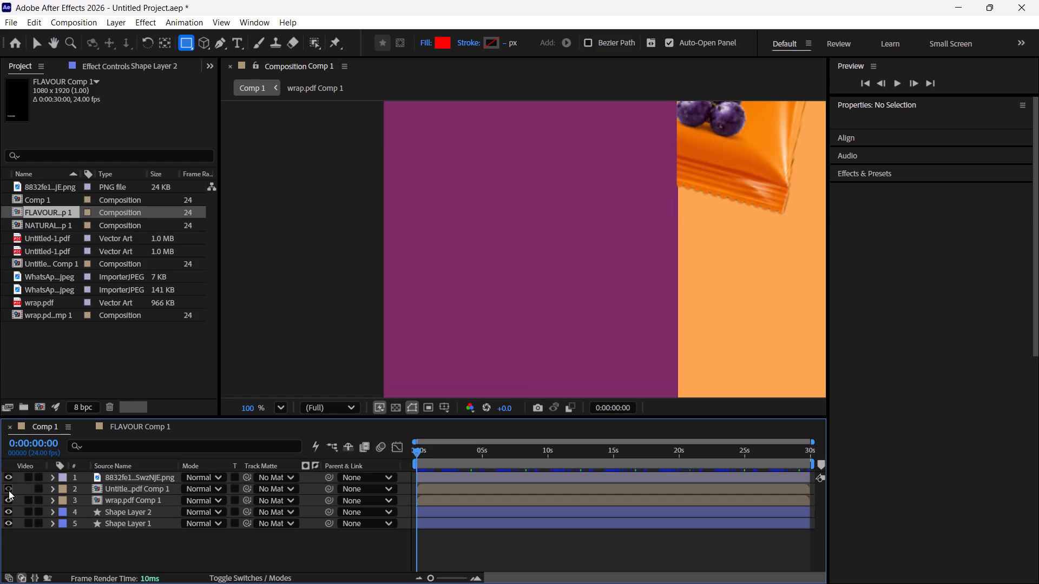
{"action": "left_click", "coordinate": [10, 498]}
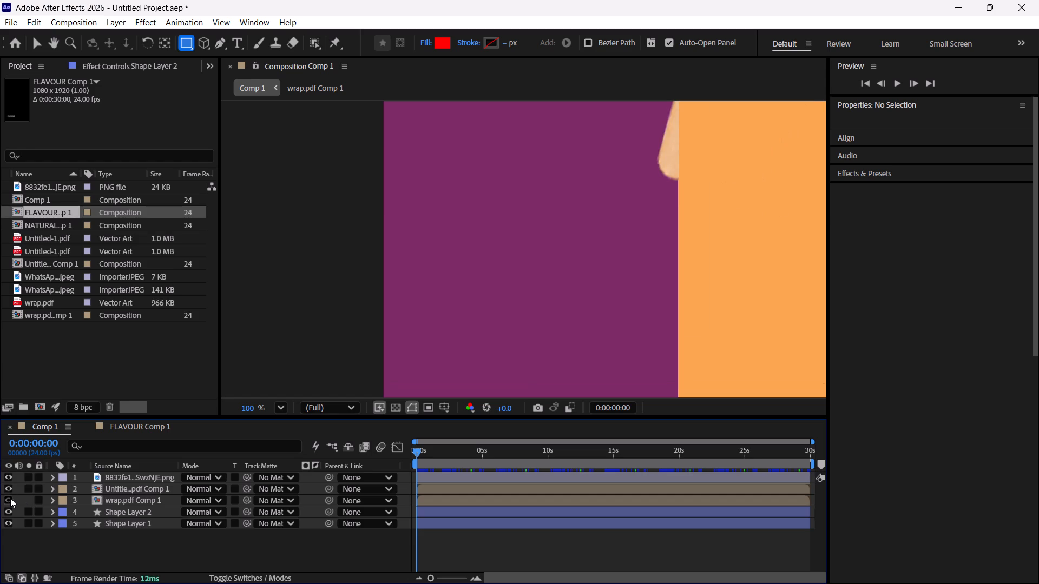
{"action": "left_click", "coordinate": [10, 498]}
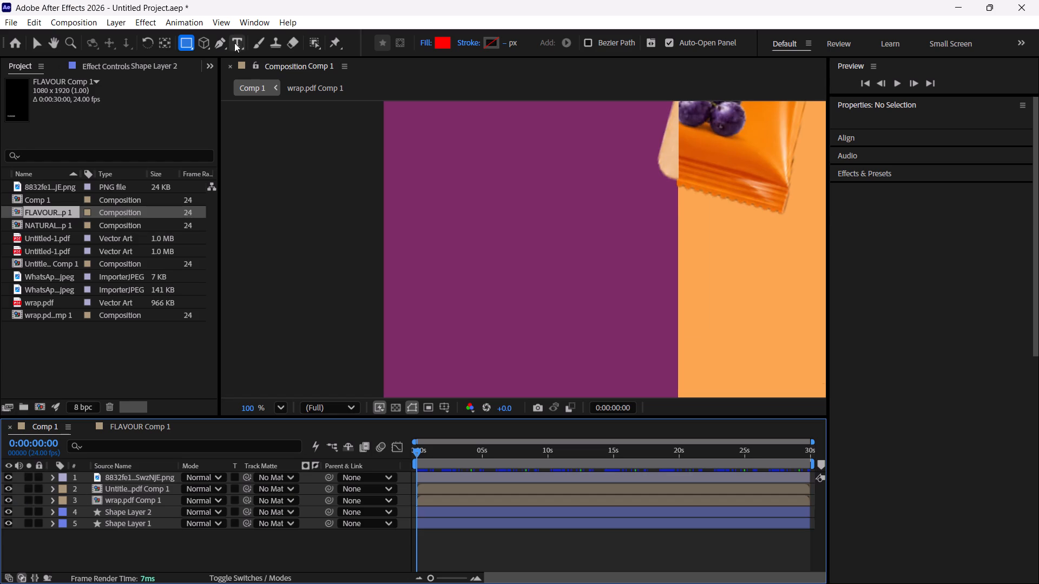
Add a NATURAL text layer in the lower part of the purple half, at about 187, 1684.
{"action": "left_click", "coordinate": [234, 43]}
{"action": "left_click", "coordinate": [485, 280]}
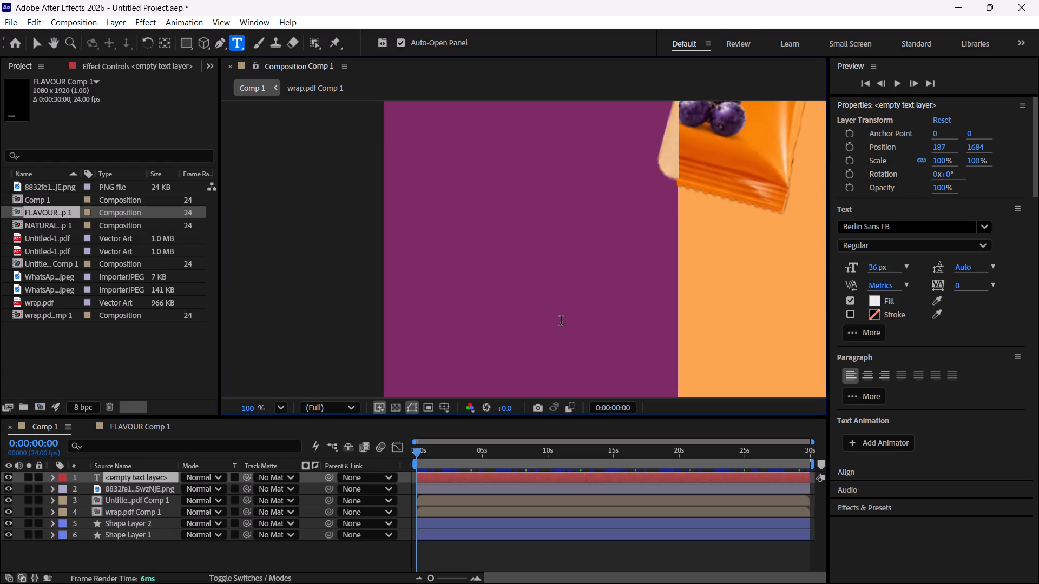
{"action": "type", "text": "NATURAL"}
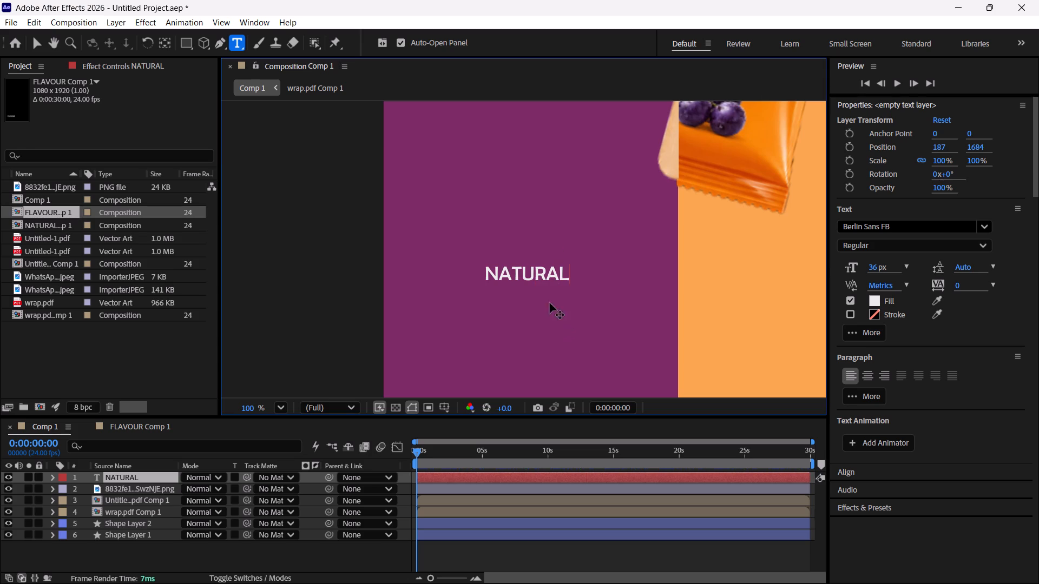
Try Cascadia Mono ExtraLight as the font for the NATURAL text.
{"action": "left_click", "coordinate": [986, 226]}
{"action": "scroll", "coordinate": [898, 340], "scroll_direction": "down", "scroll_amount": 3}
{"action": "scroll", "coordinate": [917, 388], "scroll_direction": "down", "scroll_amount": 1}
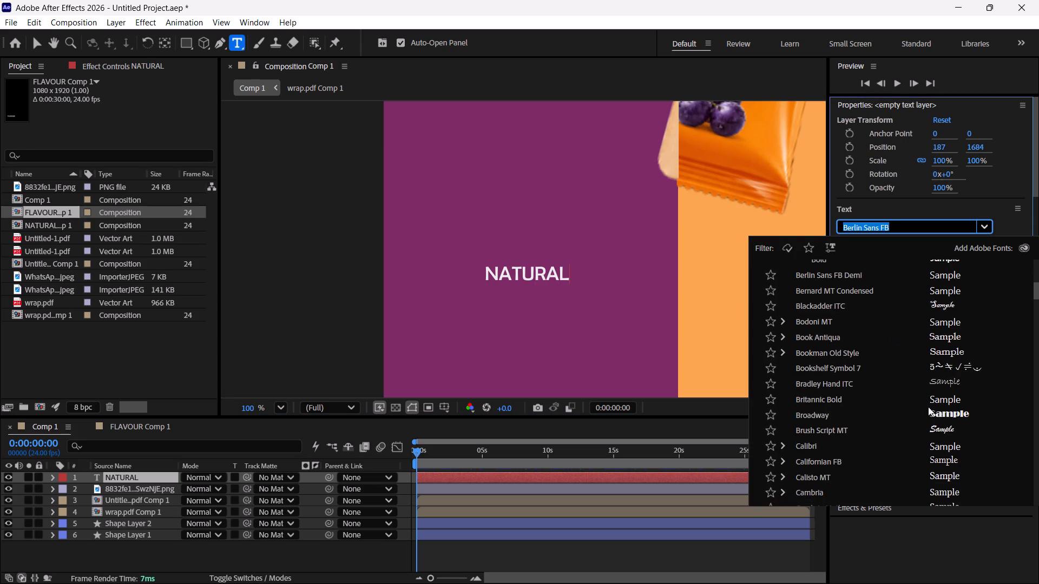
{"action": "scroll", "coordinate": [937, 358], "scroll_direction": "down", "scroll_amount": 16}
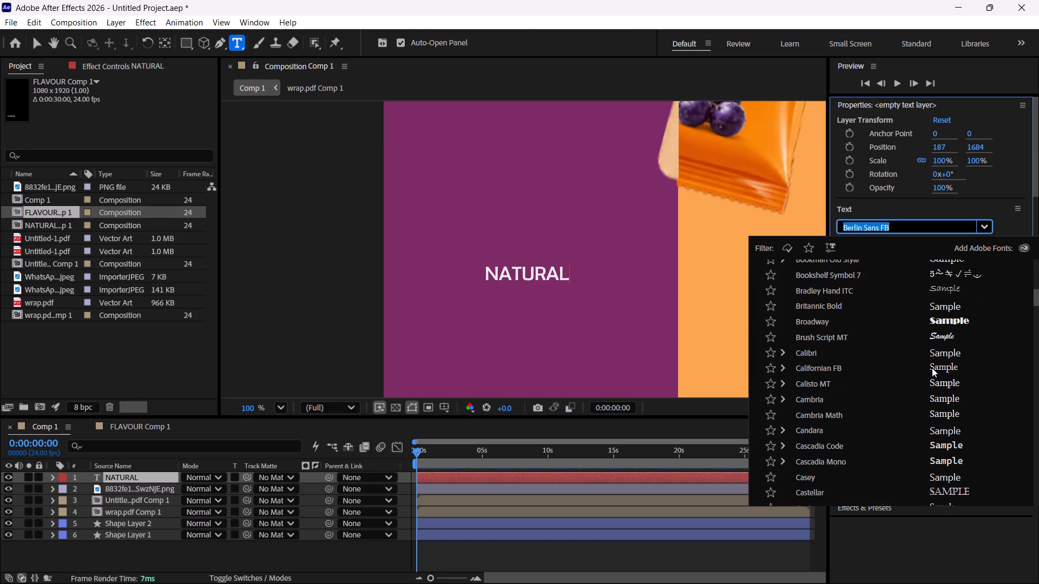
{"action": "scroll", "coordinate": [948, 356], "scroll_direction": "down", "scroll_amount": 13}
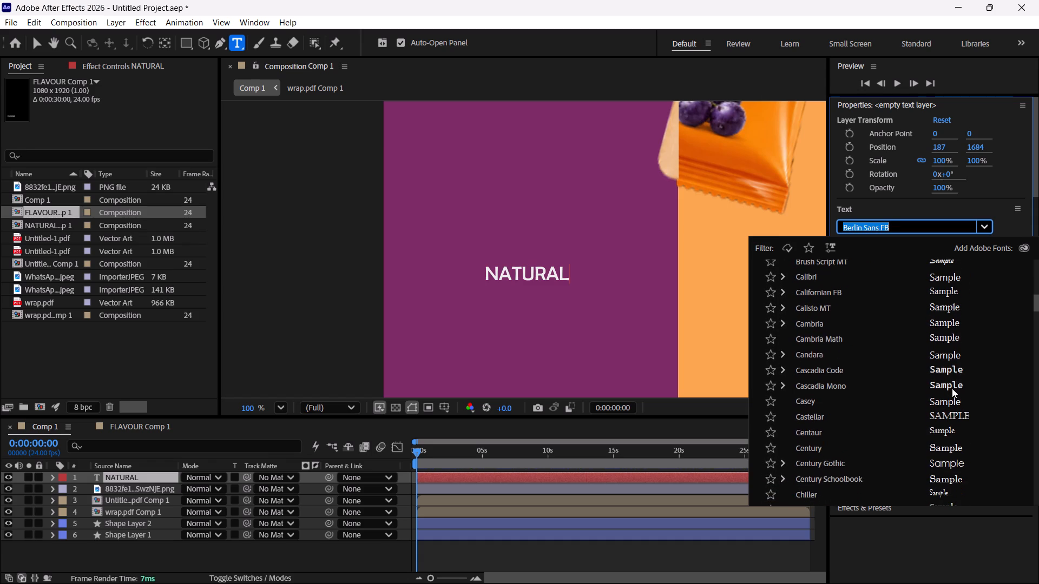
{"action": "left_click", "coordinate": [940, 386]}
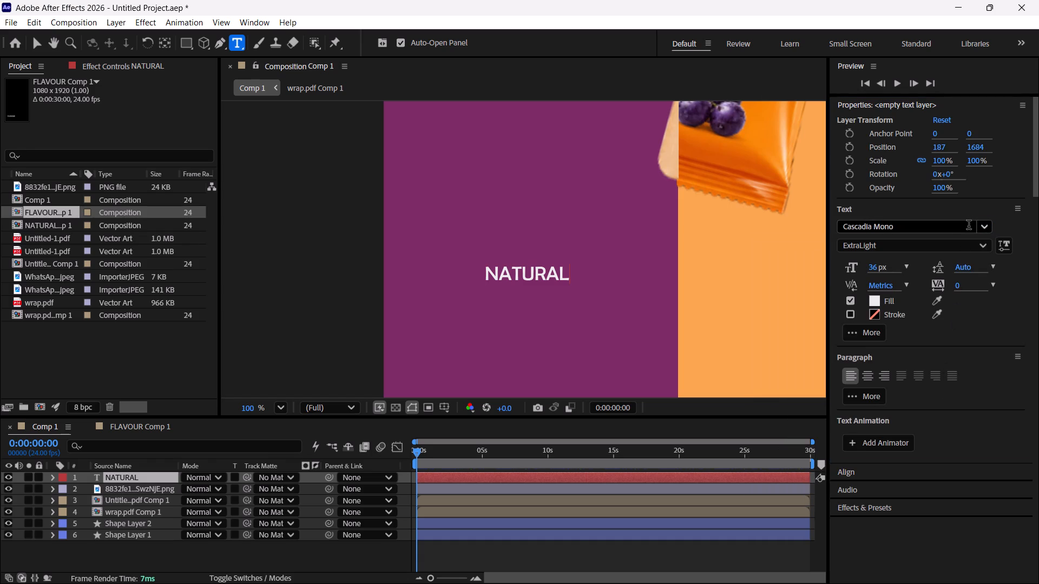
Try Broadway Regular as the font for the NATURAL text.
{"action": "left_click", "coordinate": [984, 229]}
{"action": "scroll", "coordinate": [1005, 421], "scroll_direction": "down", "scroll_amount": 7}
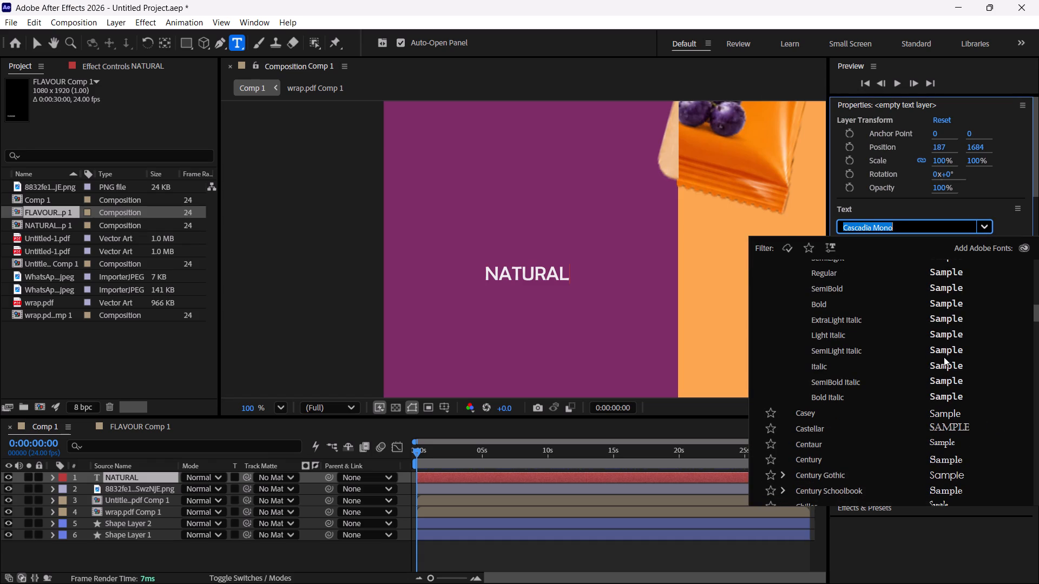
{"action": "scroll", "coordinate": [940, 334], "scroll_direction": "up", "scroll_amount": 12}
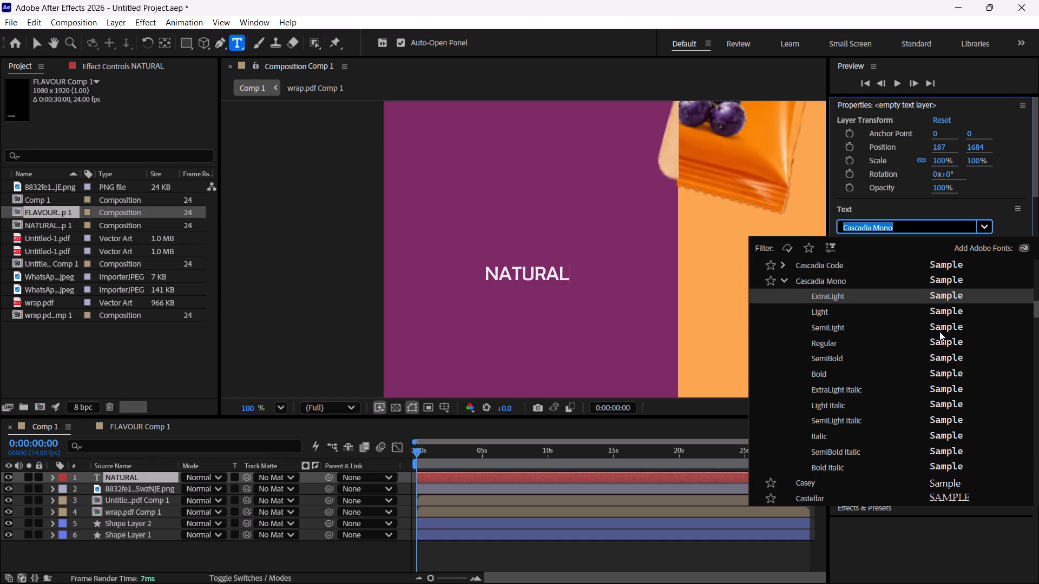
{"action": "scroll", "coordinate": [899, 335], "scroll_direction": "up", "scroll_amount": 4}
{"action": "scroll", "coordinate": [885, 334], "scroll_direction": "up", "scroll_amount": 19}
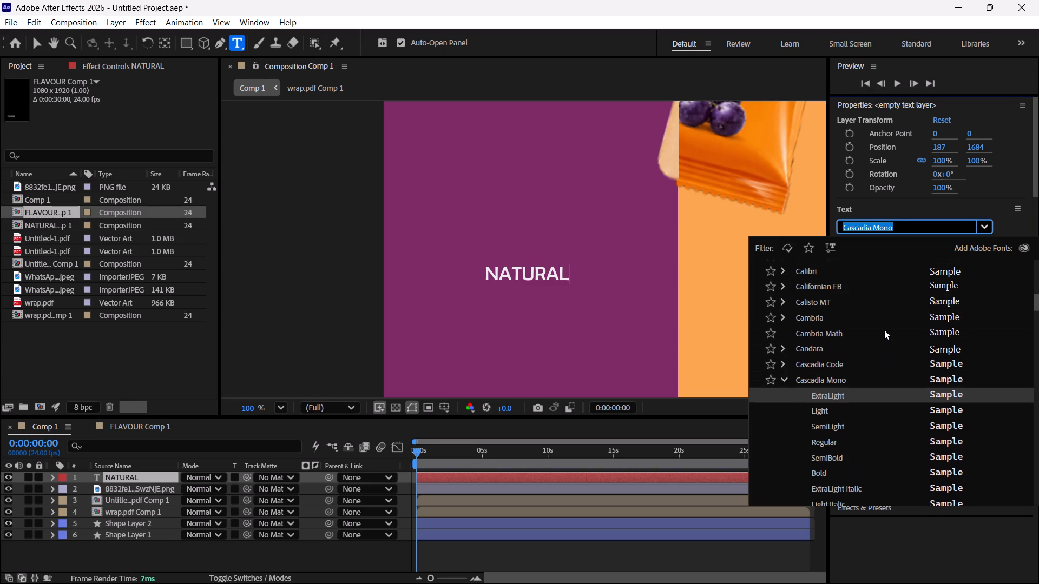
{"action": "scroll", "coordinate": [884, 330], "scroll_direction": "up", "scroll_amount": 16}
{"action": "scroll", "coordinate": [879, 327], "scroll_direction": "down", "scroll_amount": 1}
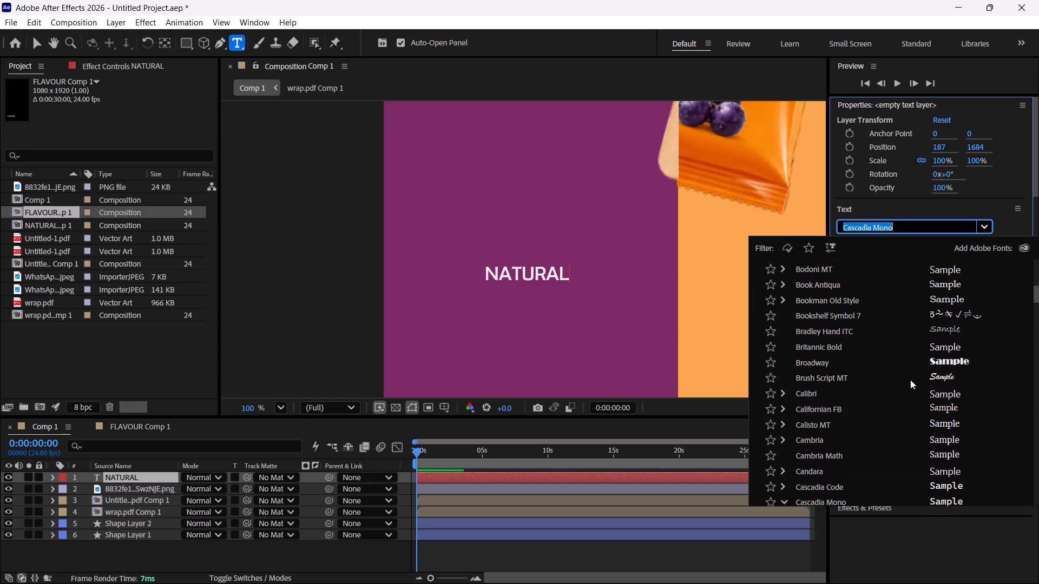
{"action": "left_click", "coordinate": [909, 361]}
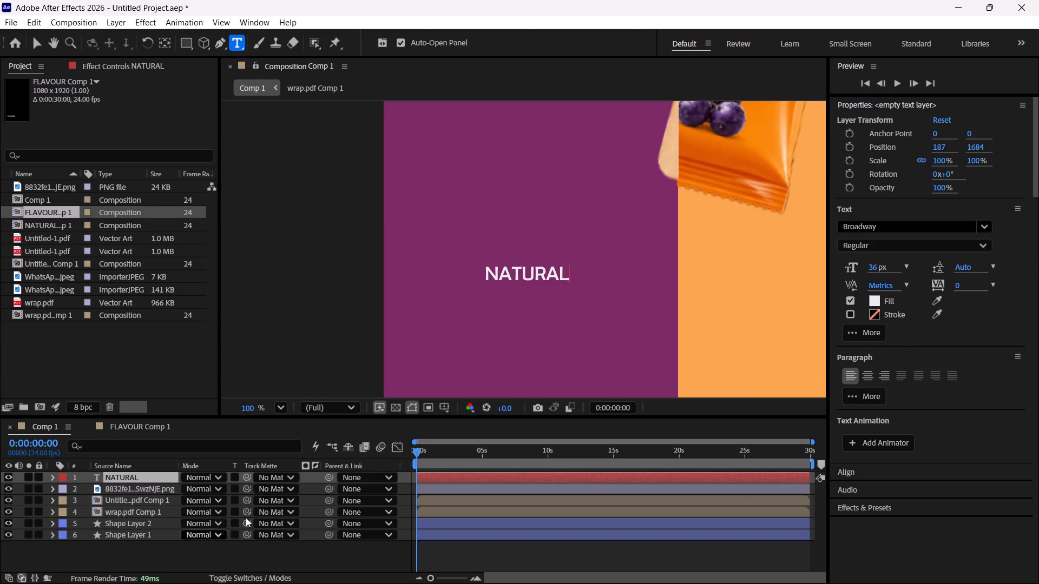
Select the NATURAL text layer and set its font to Berlin Sans FB Demi Bold.
{"action": "left_click", "coordinate": [124, 475]}
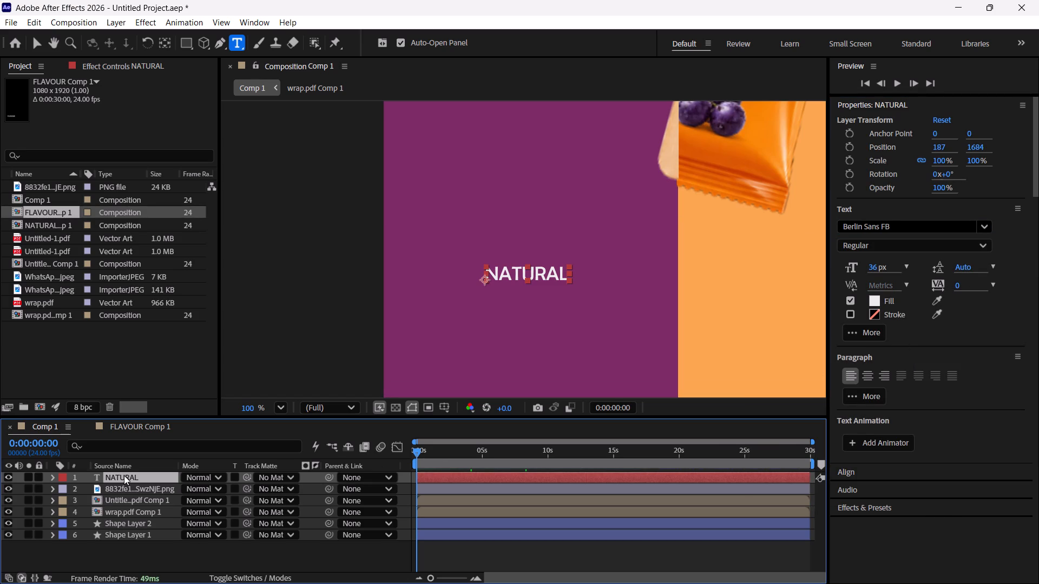
{"action": "left_click", "coordinate": [955, 229]}
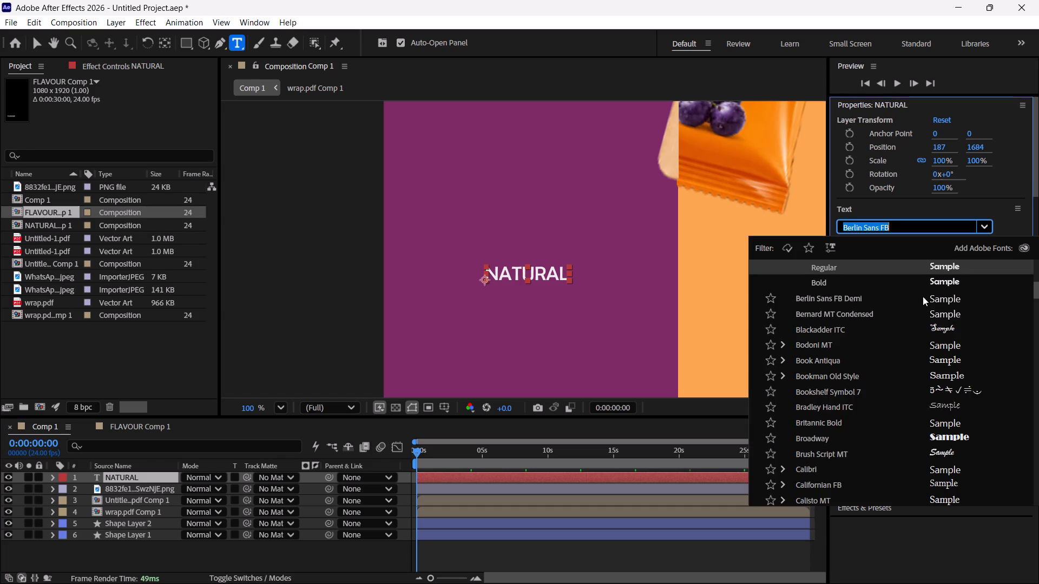
{"action": "left_click", "coordinate": [834, 297]}
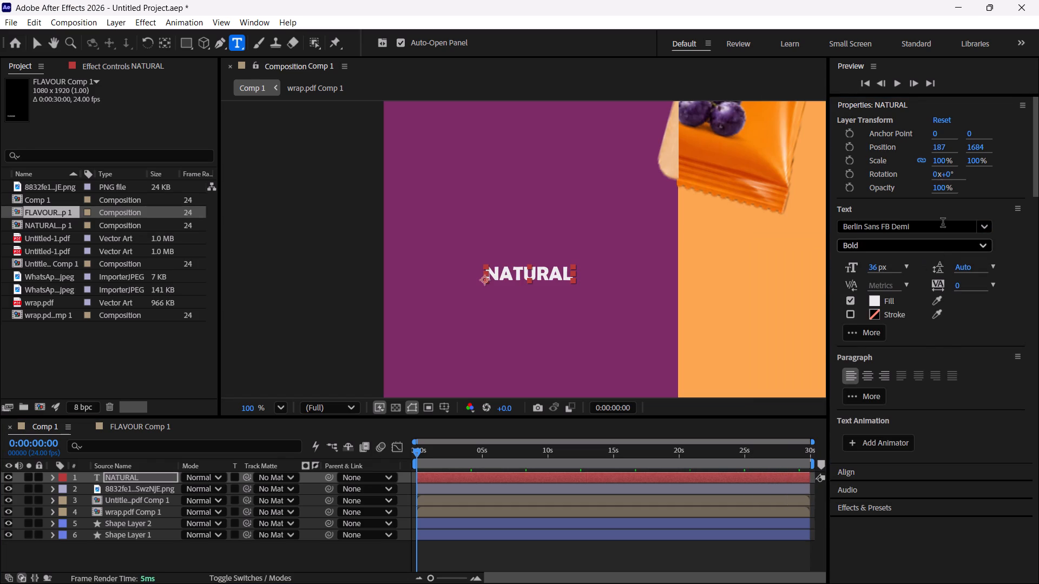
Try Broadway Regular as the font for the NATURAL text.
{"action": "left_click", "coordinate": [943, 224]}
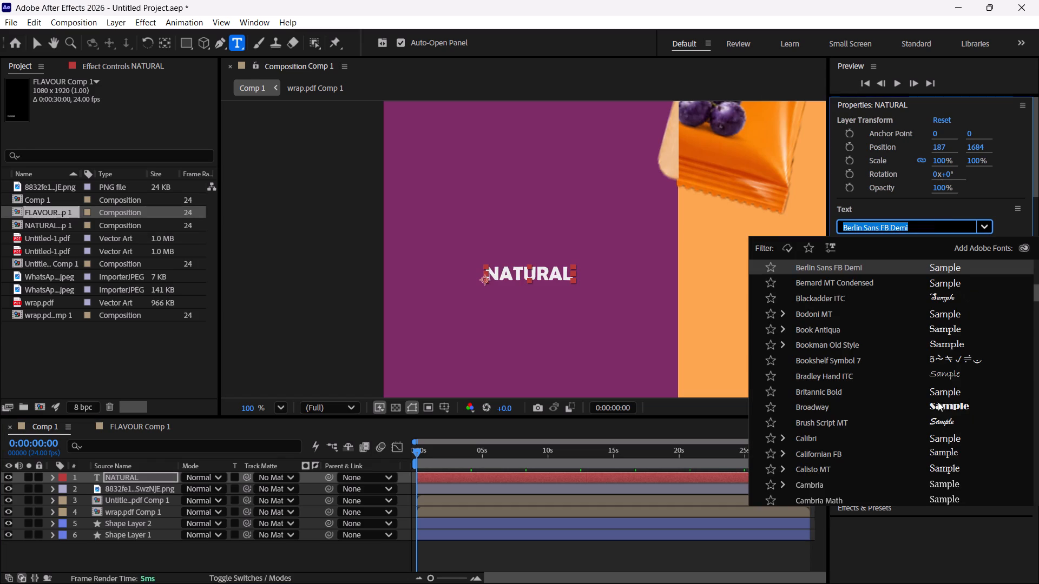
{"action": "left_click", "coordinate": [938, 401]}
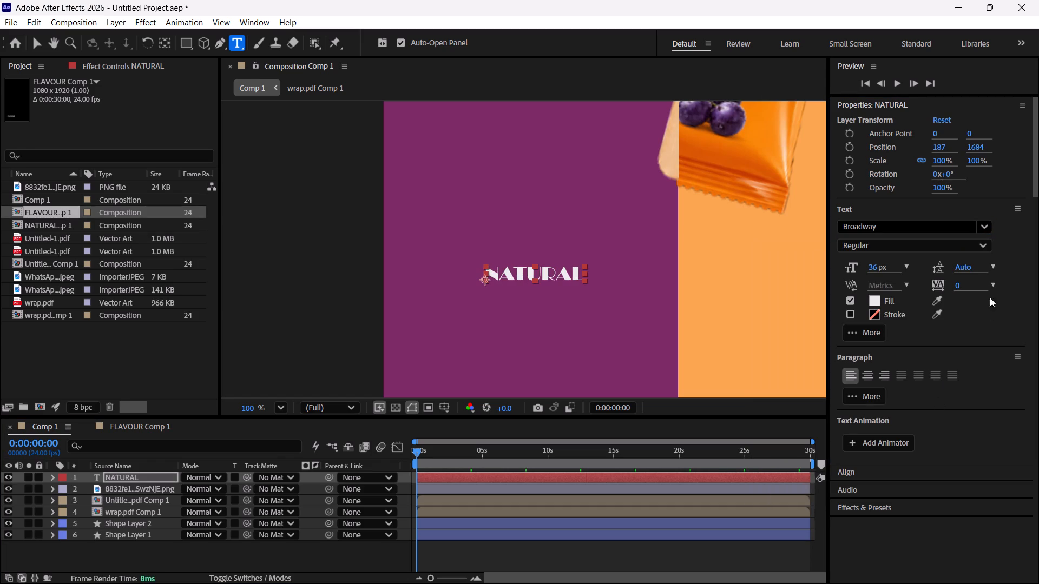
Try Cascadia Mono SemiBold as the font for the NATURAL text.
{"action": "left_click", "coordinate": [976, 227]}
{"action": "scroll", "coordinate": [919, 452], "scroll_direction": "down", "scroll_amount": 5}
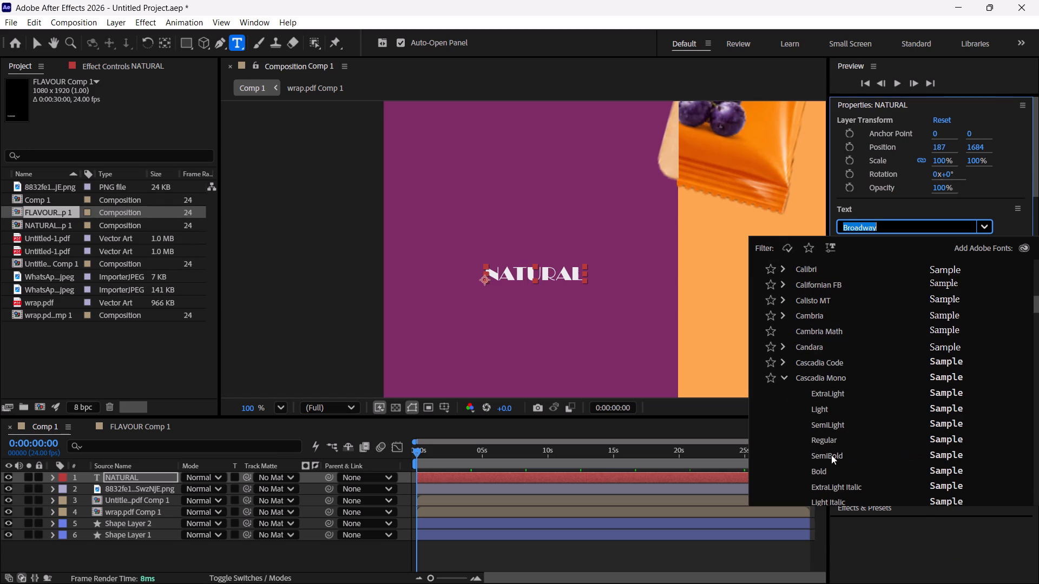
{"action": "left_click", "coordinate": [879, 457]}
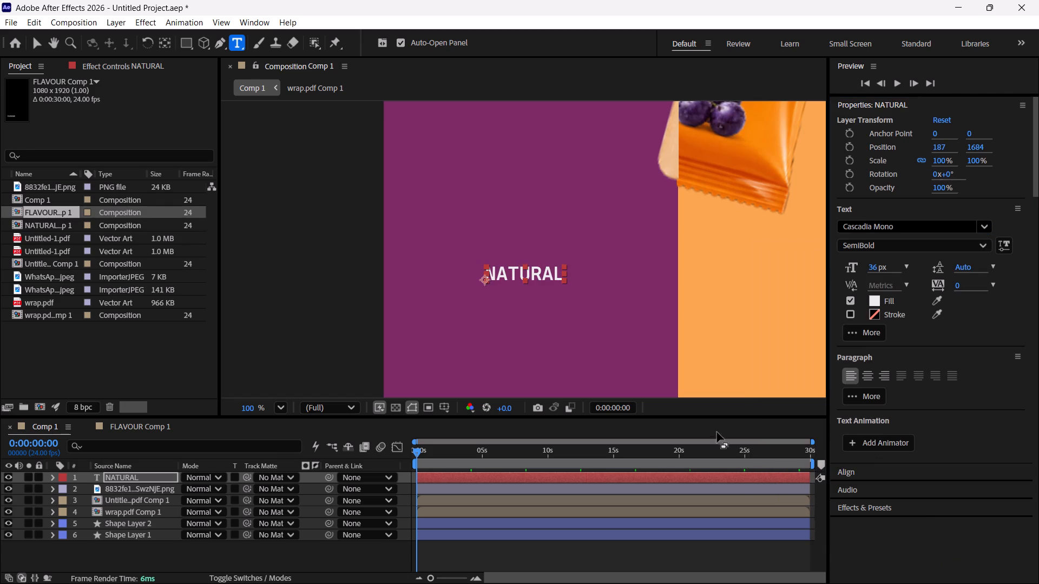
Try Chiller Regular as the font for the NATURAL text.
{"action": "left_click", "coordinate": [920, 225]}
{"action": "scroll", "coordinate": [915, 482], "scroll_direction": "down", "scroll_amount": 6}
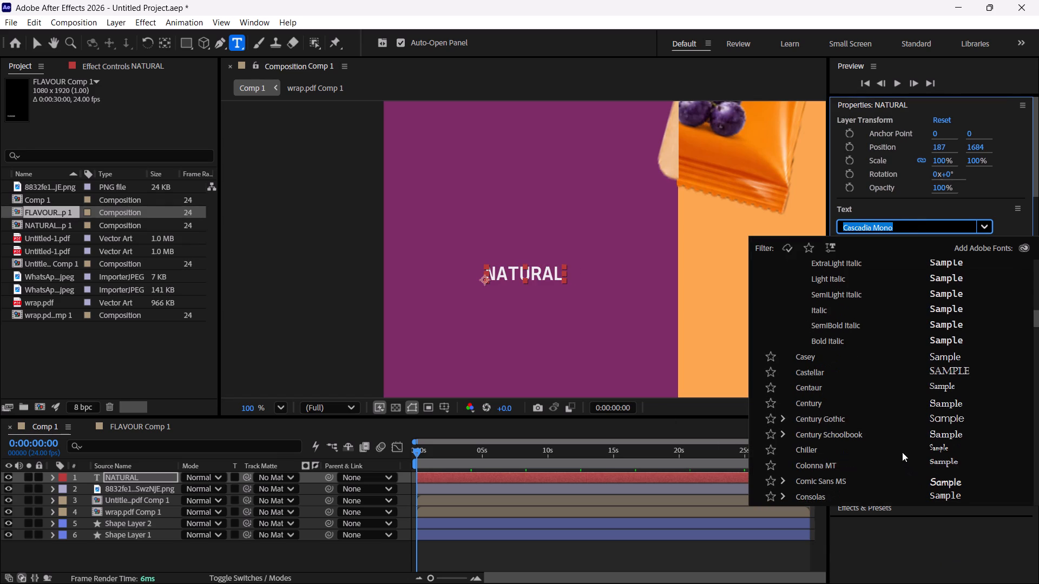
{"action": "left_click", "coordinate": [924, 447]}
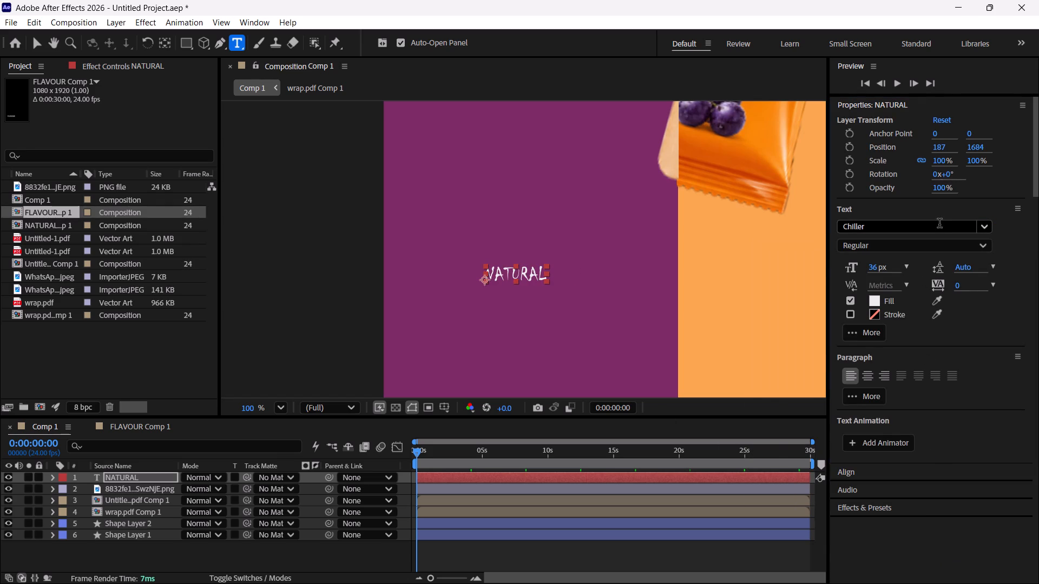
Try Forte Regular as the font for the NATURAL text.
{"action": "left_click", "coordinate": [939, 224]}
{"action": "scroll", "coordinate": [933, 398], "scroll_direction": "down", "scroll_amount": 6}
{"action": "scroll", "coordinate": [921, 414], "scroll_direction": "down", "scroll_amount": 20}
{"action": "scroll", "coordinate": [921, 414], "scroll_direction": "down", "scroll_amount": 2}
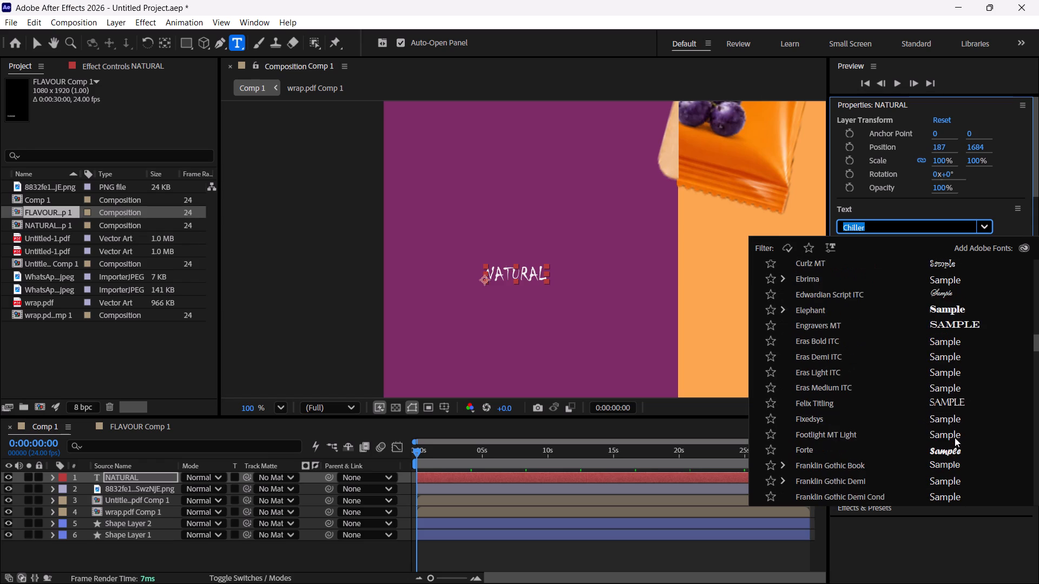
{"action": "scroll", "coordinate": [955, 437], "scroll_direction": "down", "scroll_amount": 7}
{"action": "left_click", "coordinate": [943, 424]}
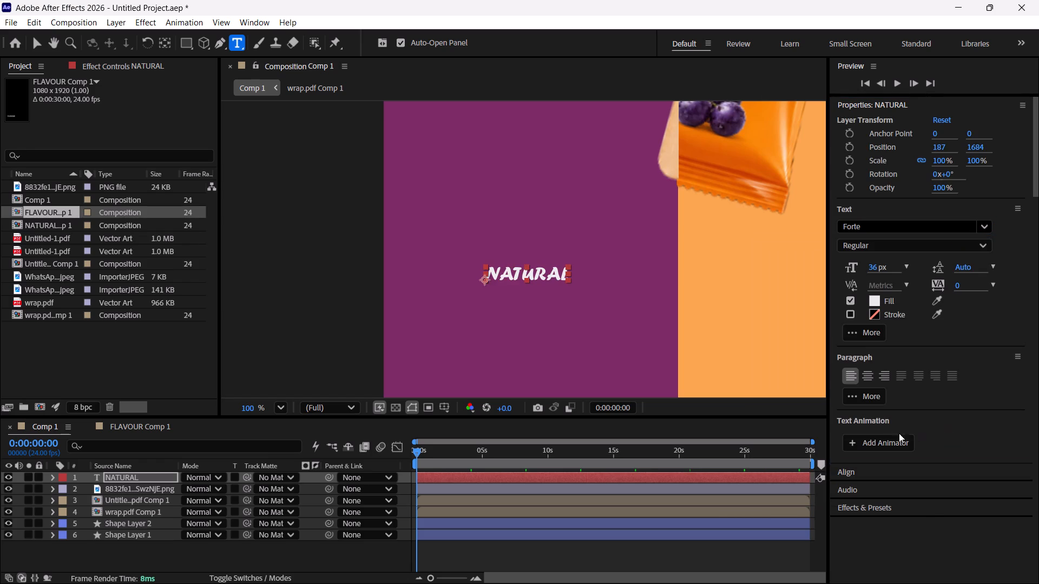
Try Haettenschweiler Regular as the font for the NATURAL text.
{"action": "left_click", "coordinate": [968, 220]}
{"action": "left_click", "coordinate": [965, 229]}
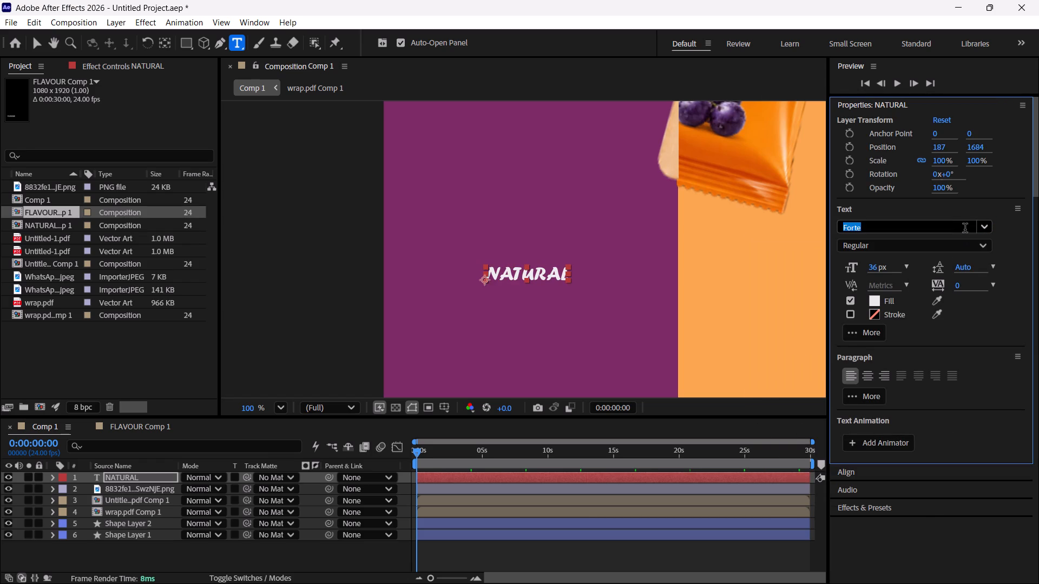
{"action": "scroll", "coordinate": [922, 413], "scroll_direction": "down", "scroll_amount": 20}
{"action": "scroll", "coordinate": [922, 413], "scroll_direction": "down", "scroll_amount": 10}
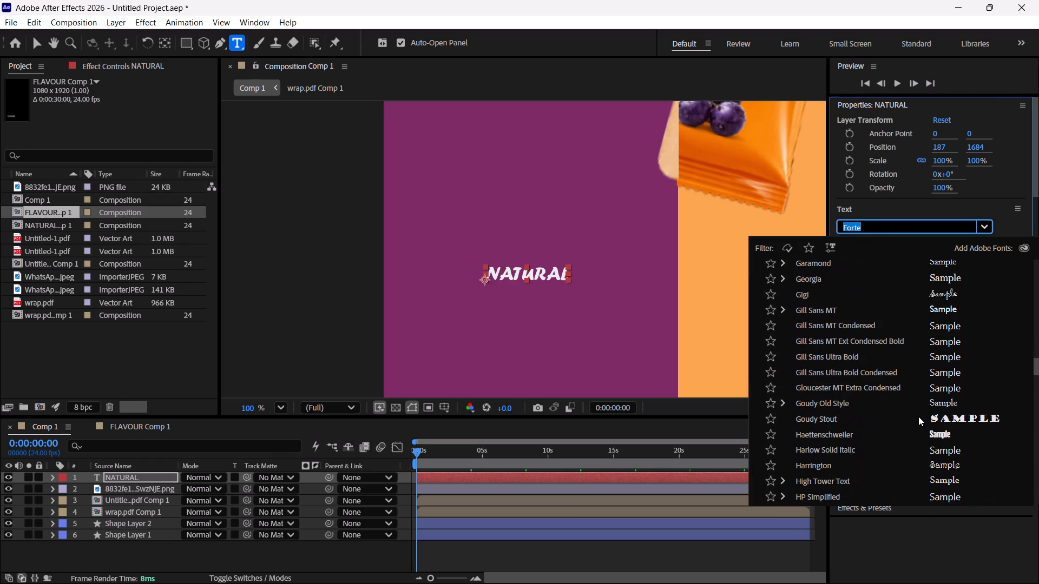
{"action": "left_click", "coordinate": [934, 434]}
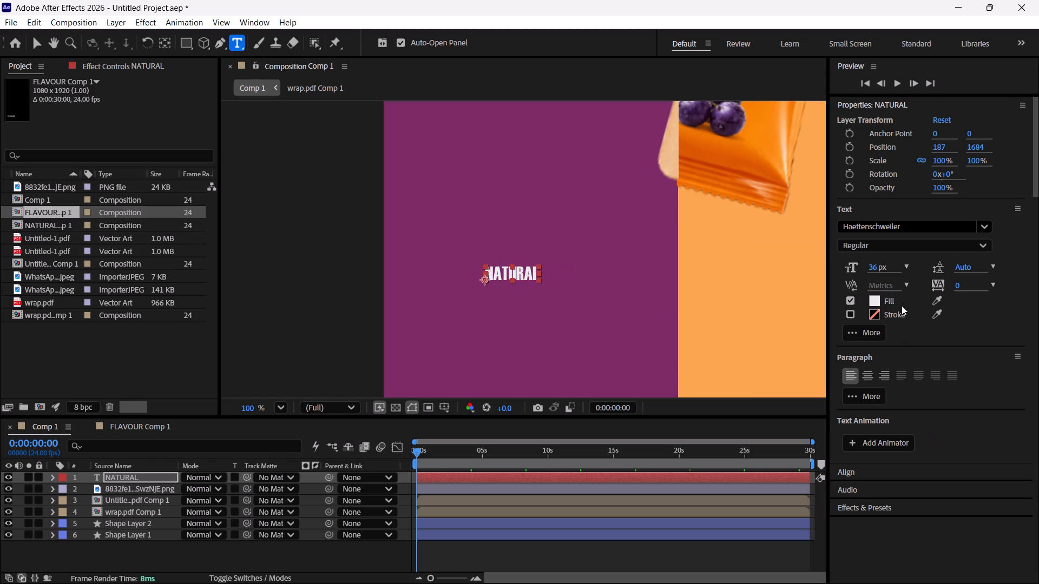
Look through the available fonts and set the NATURAL text to Impact Regular.
{"action": "left_click", "coordinate": [949, 224]}
{"action": "scroll", "coordinate": [943, 446], "scroll_direction": "down", "scroll_amount": 20}
{"action": "scroll", "coordinate": [943, 446], "scroll_direction": "down", "scroll_amount": 8}
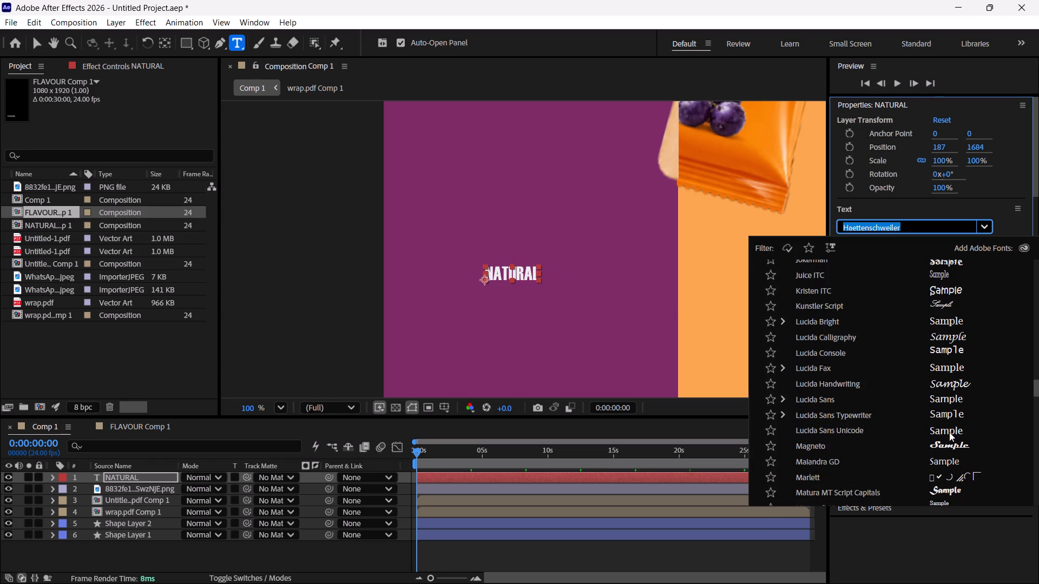
{"action": "scroll", "coordinate": [949, 432], "scroll_direction": "down", "scroll_amount": 20}
{"action": "scroll", "coordinate": [949, 432], "scroll_direction": "down", "scroll_amount": 6}
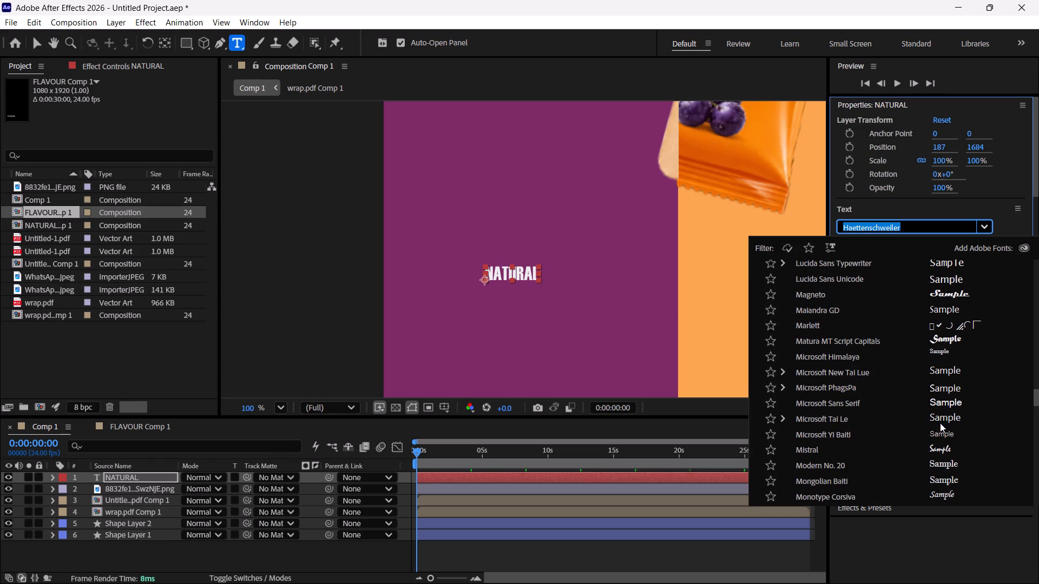
{"action": "scroll", "coordinate": [938, 402], "scroll_direction": "down", "scroll_amount": 5}
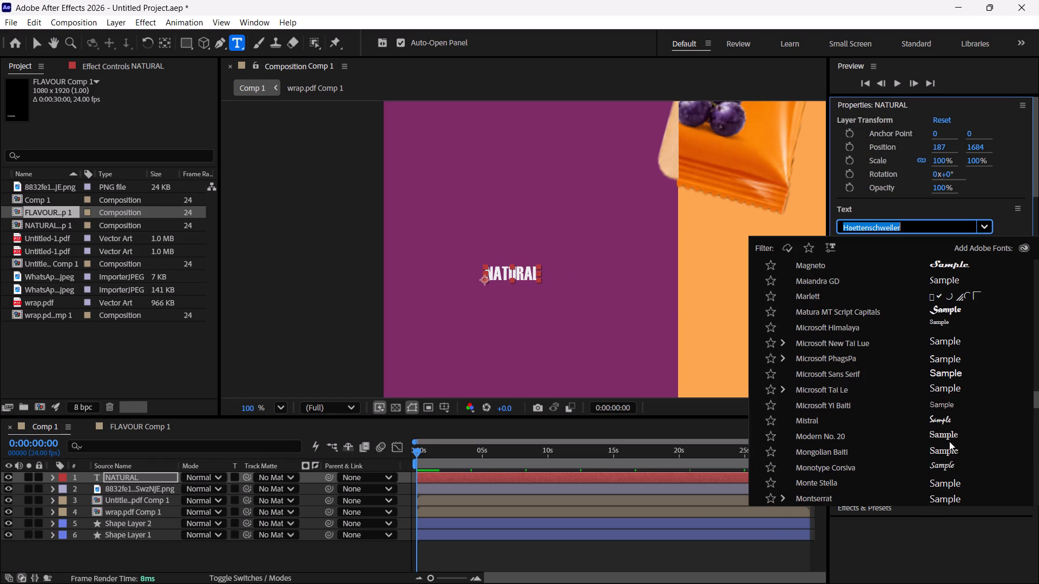
{"action": "scroll", "coordinate": [937, 472], "scroll_direction": "down", "scroll_amount": 12}
{"action": "scroll", "coordinate": [906, 430], "scroll_direction": "down", "scroll_amount": 10}
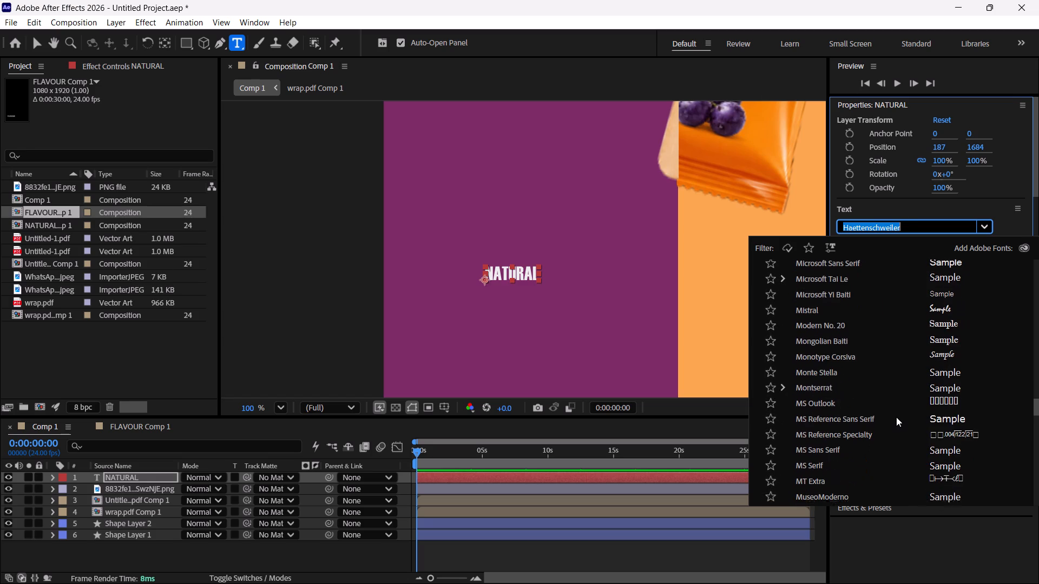
{"action": "scroll", "coordinate": [896, 417], "scroll_direction": "down", "scroll_amount": 7}
{"action": "scroll", "coordinate": [949, 450], "scroll_direction": "down", "scroll_amount": 9}
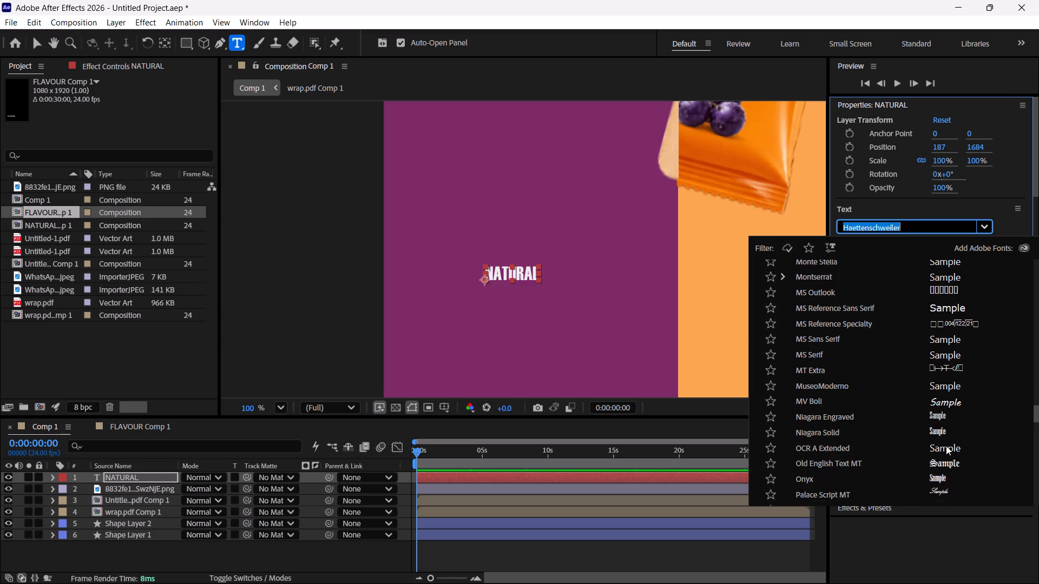
{"action": "scroll", "coordinate": [944, 443], "scroll_direction": "up", "scroll_amount": 19}
{"action": "scroll", "coordinate": [931, 402], "scroll_direction": "up", "scroll_amount": 16}
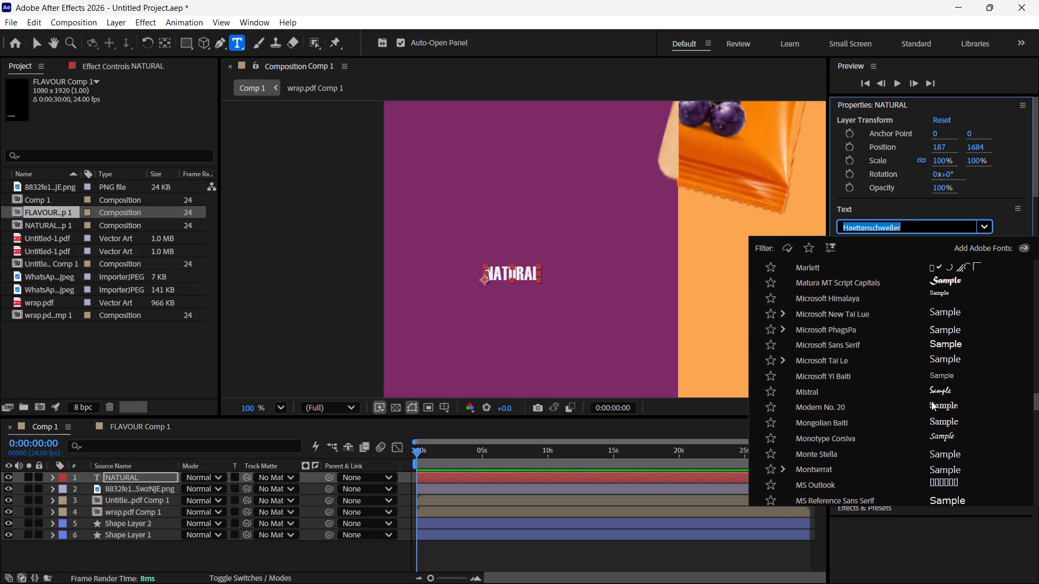
{"action": "scroll", "coordinate": [931, 401], "scroll_direction": "up", "scroll_amount": 15}
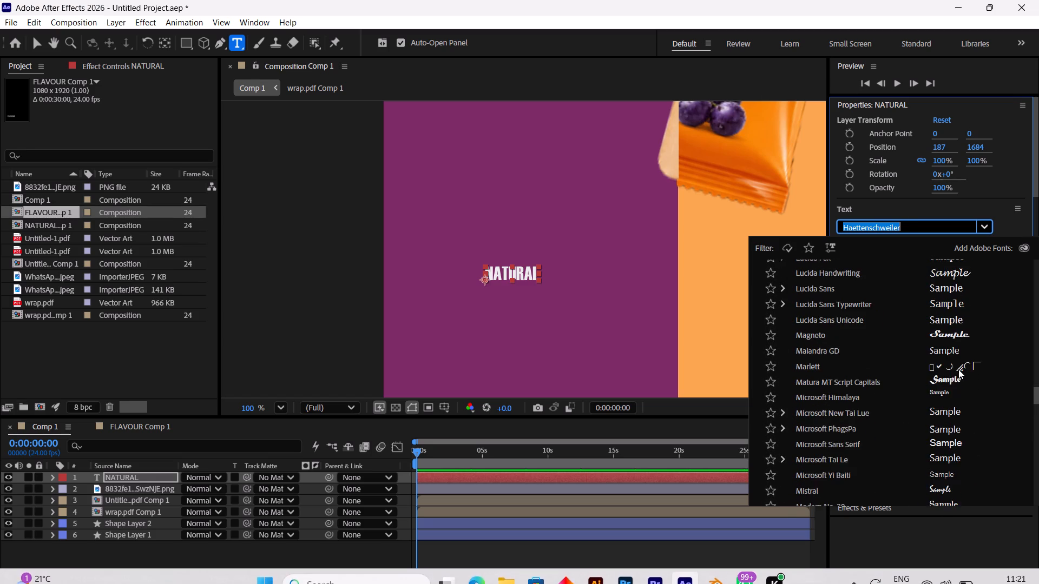
{"action": "scroll", "coordinate": [959, 361], "scroll_direction": "up", "scroll_amount": 4}
{"action": "scroll", "coordinate": [959, 342], "scroll_direction": "up", "scroll_amount": 20}
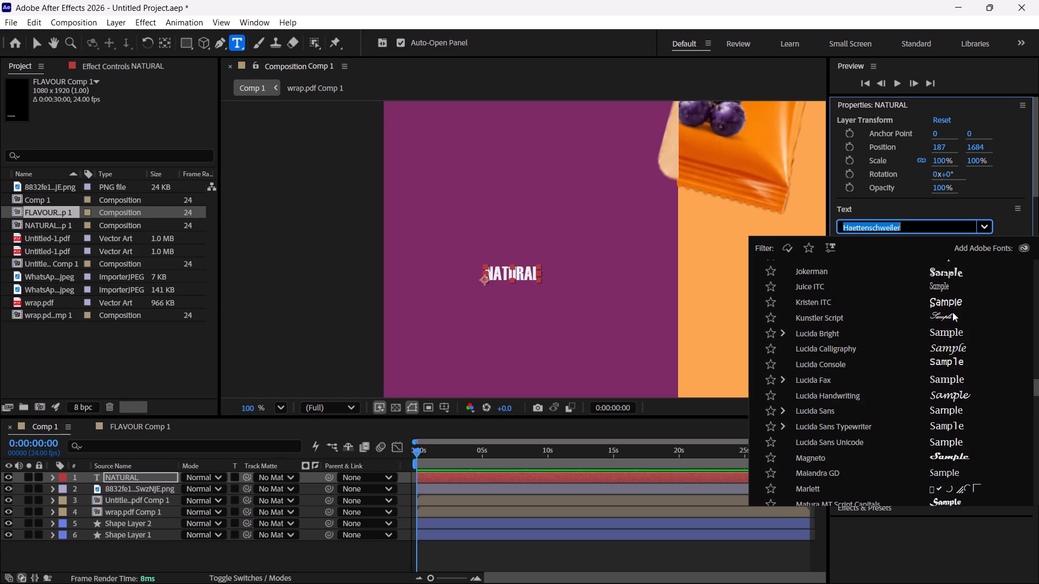
{"action": "scroll", "coordinate": [952, 312], "scroll_direction": "up", "scroll_amount": 13}
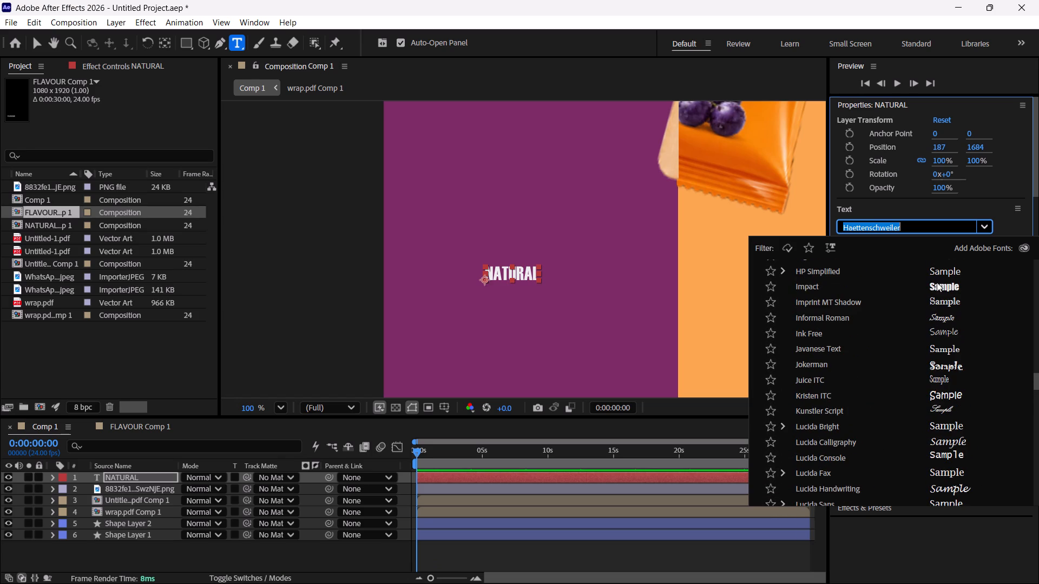
{"action": "left_click", "coordinate": [938, 283]}
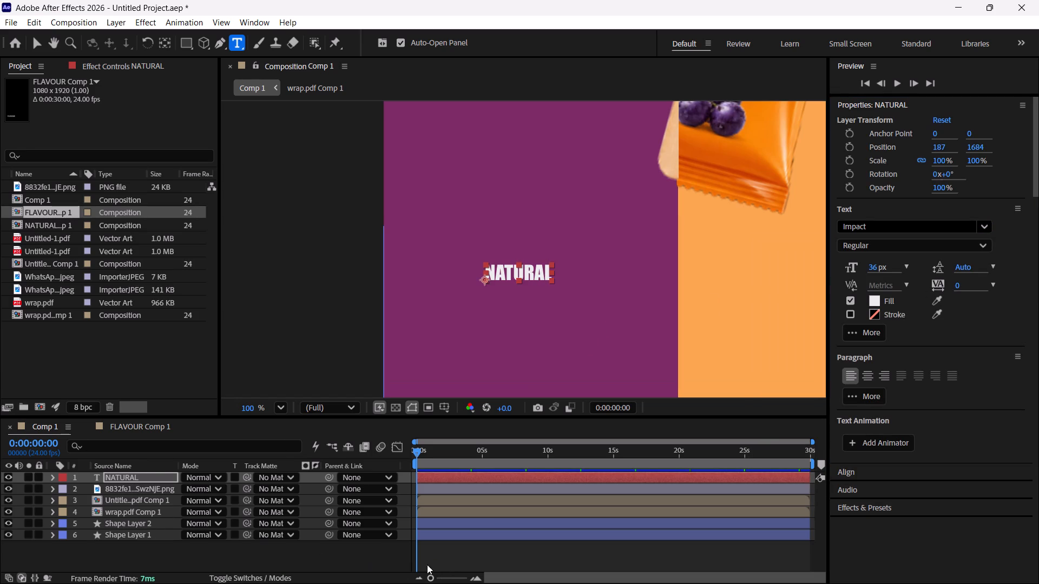
{"action": "left_click", "coordinate": [372, 555]}
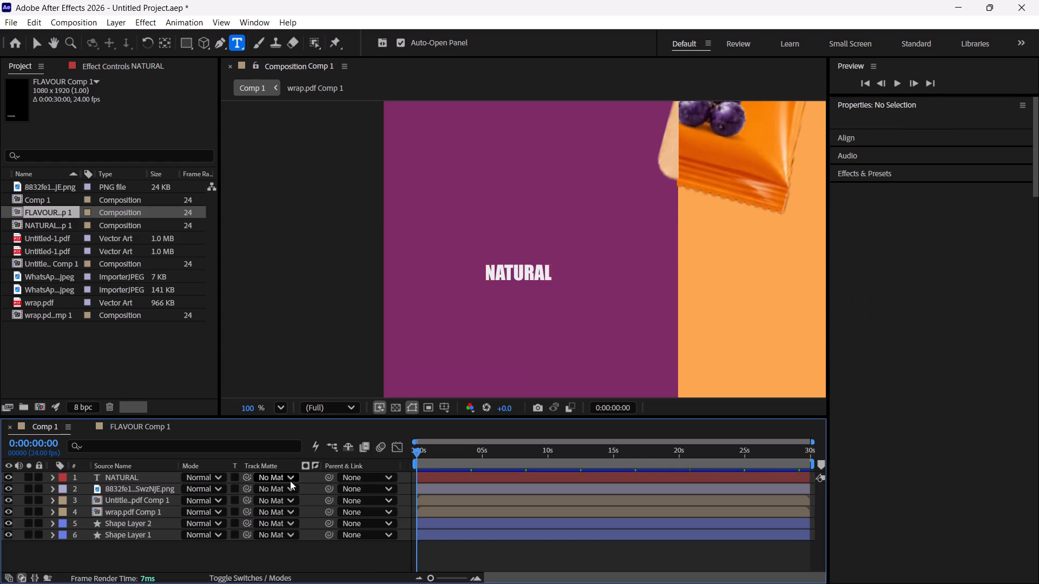
Select the NATURAL text layer and scale it up proportionally to 138%.
{"action": "left_click", "coordinate": [128, 480]}
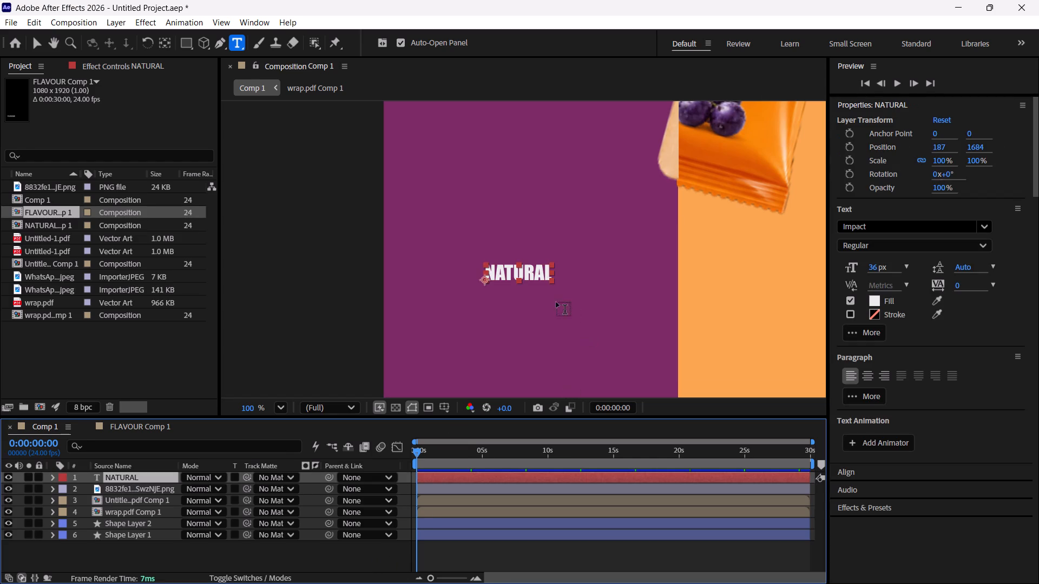
{"action": "left_click", "coordinate": [553, 279]}
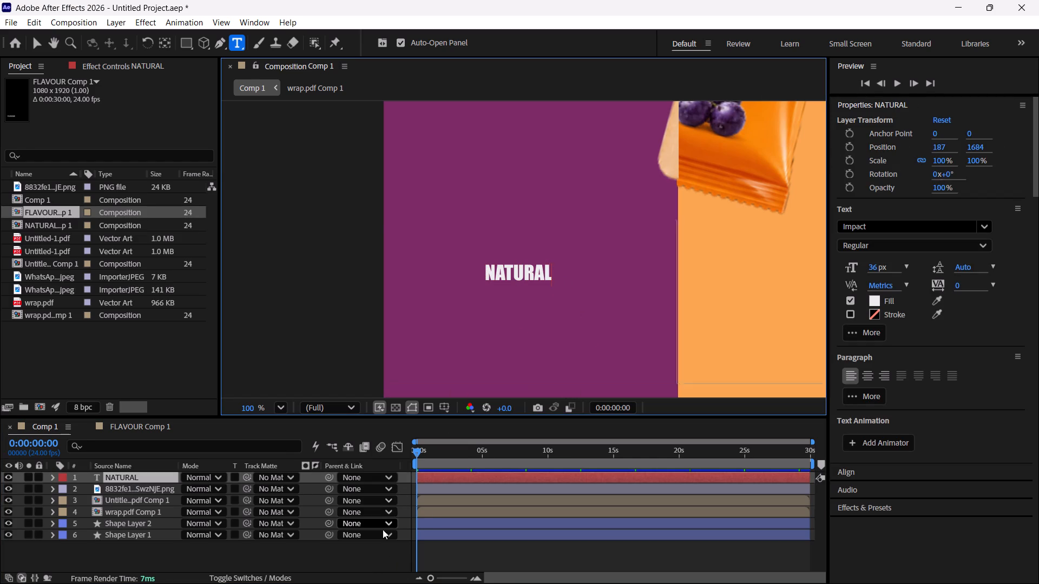
{"action": "left_click", "coordinate": [365, 549]}
{"action": "left_click", "coordinate": [146, 481]}
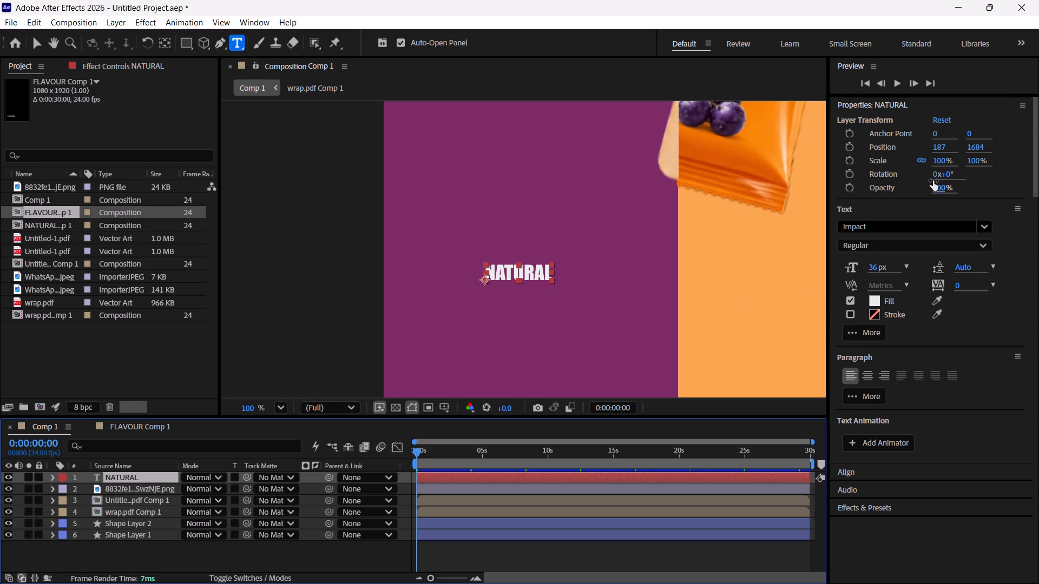
{"action": "left_click_drag", "start_coordinate": [939, 161], "coordinate": [968, 163]}
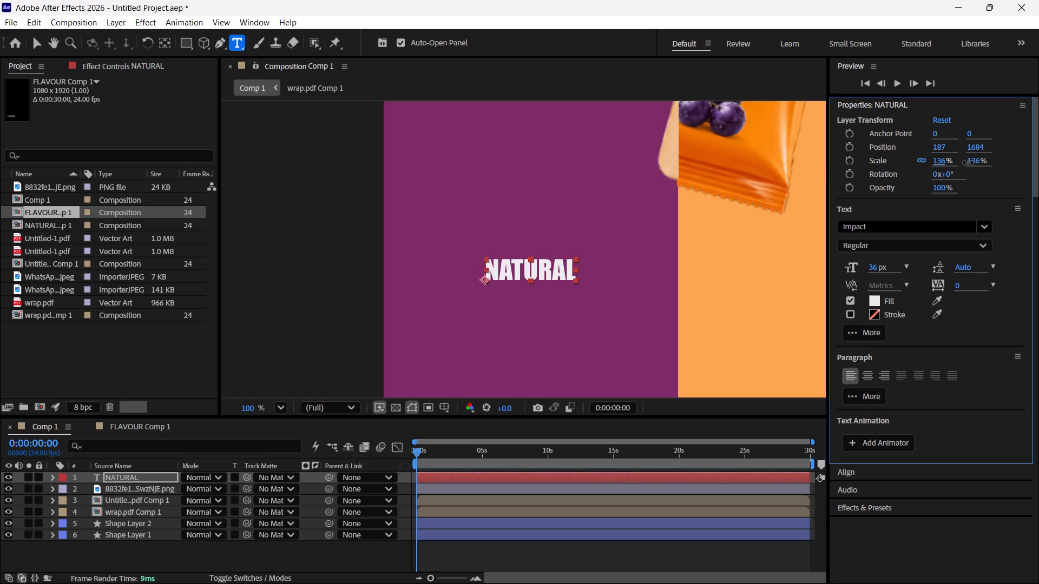
{"action": "left_click_drag", "start_coordinate": [968, 163], "coordinate": [969, 163]}
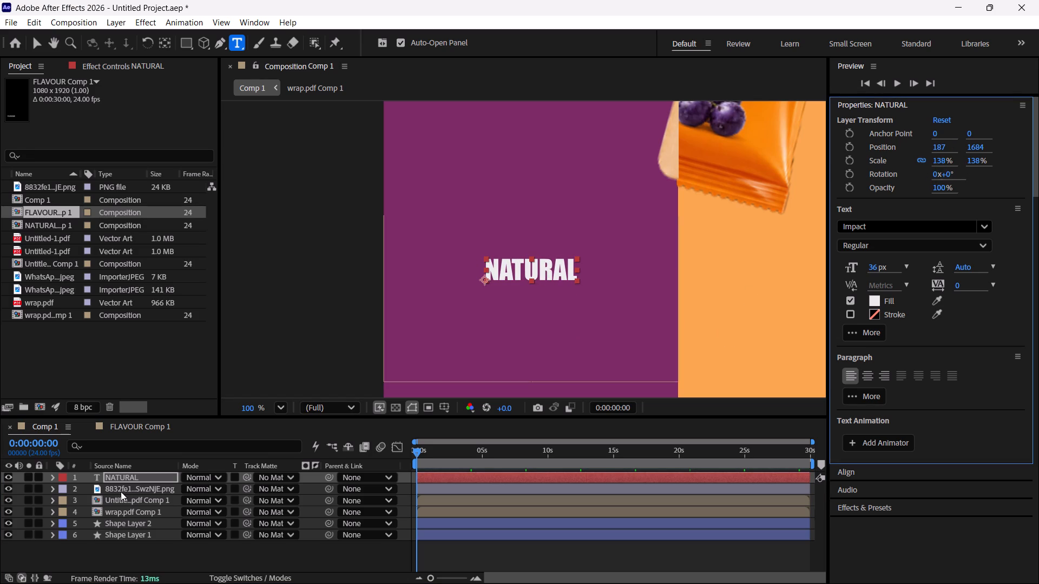
Move the NATURAL text slightly down in the purple half, to about 182, 1707.
{"action": "left_click", "coordinate": [38, 46]}
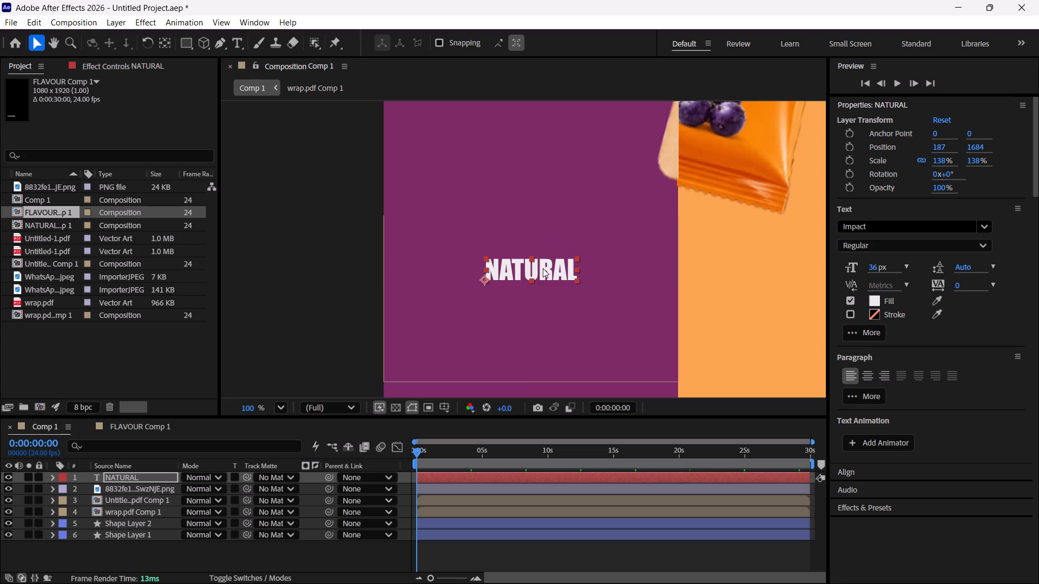
{"action": "left_click_drag", "start_coordinate": [543, 268], "coordinate": [540, 281]}
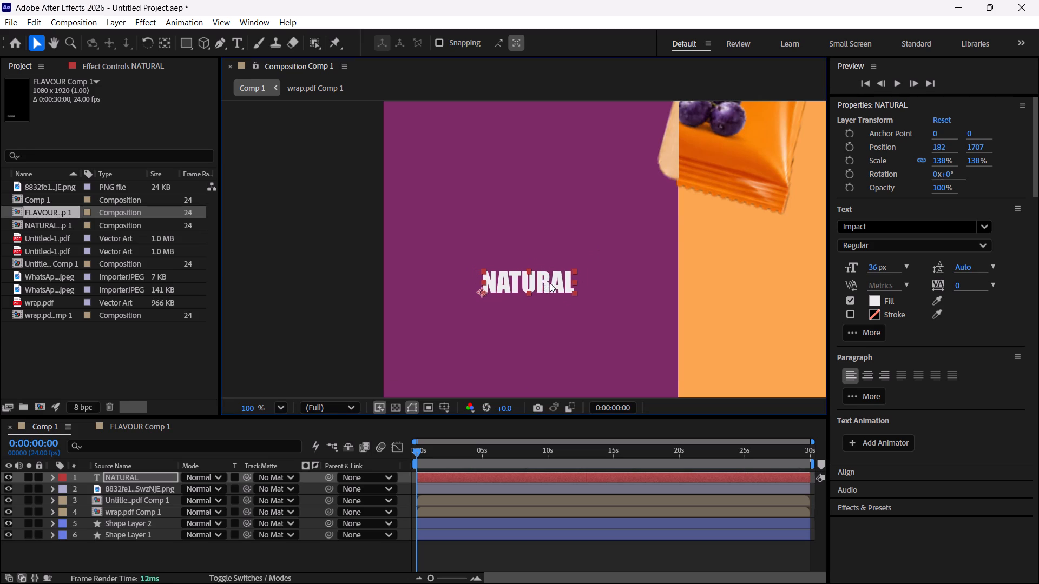
{"action": "scroll", "coordinate": [571, 279], "scroll_direction": "down", "scroll_amount": 8}
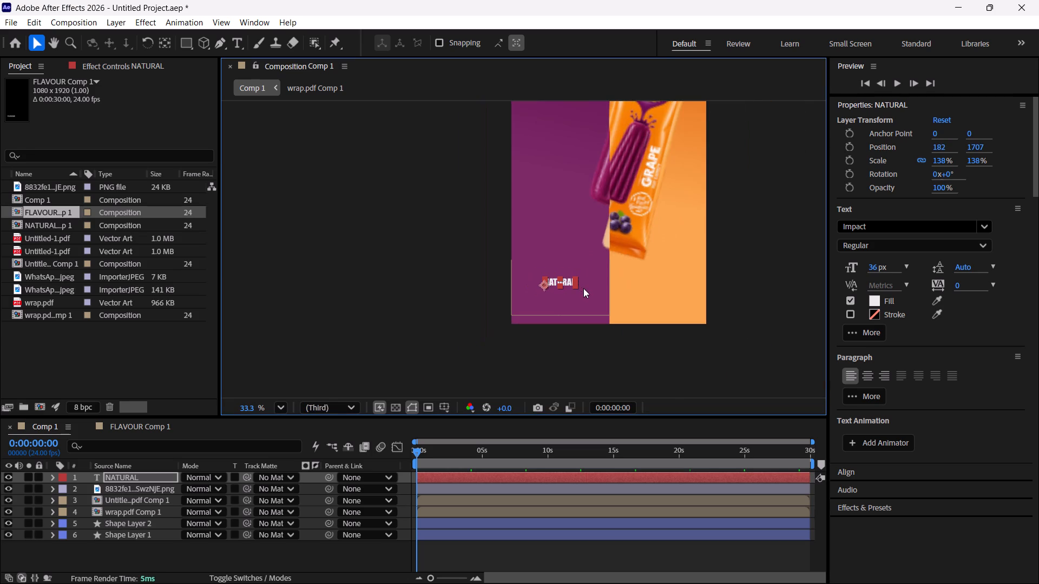
{"action": "left_click", "coordinate": [438, 313]}
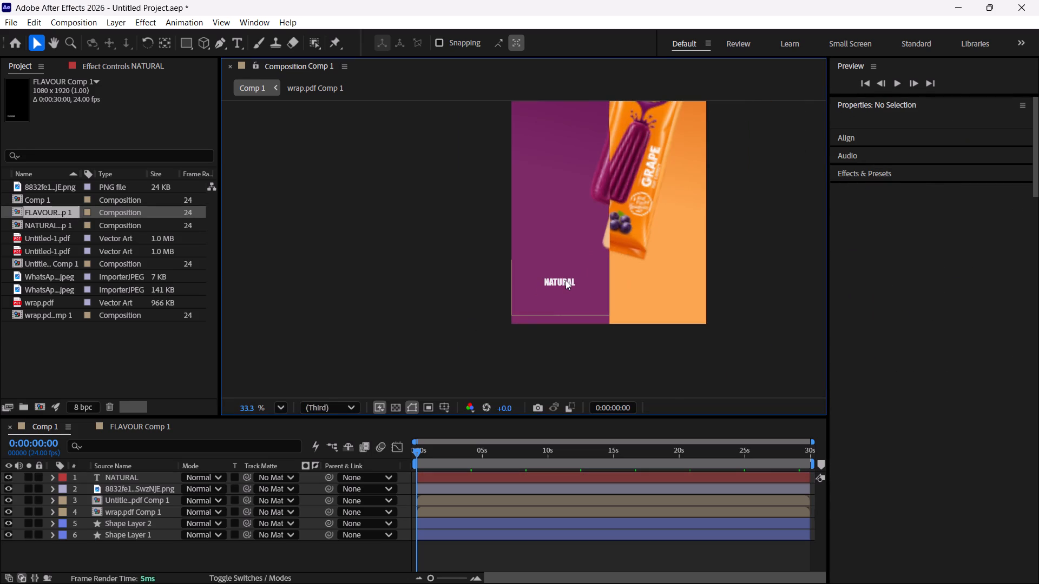
{"action": "left_click", "coordinate": [565, 280]}
{"action": "left_click", "coordinate": [399, 327]}
Add a FLAVOUR text layer just below the NATURAL text, at about 234, 1761.
{"action": "left_click", "coordinate": [239, 44]}
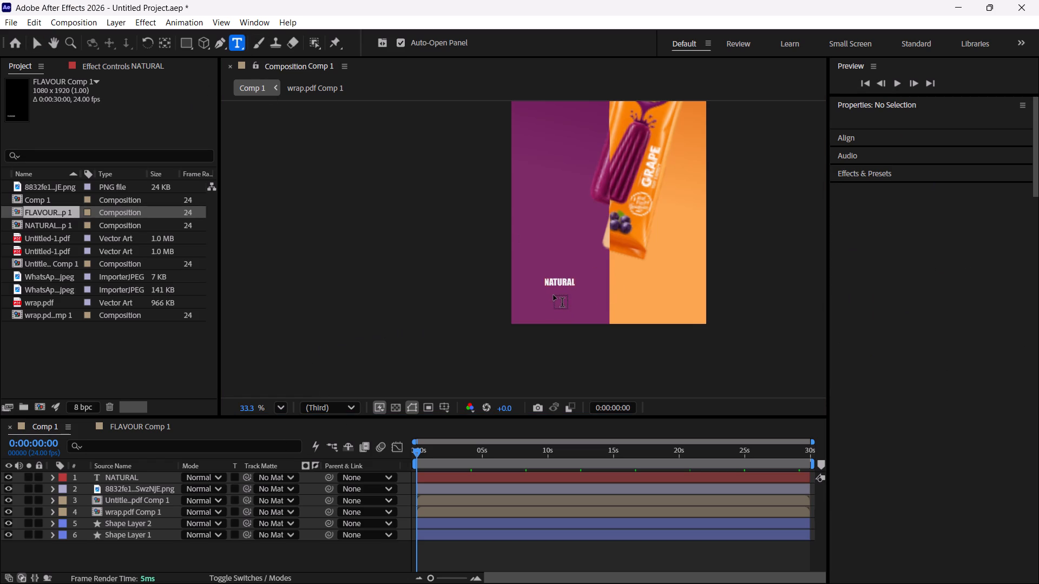
{"action": "left_click", "coordinate": [554, 295]}
{"action": "type", "text": "FLA"}
{"action": "type", "text": "VOUR"}
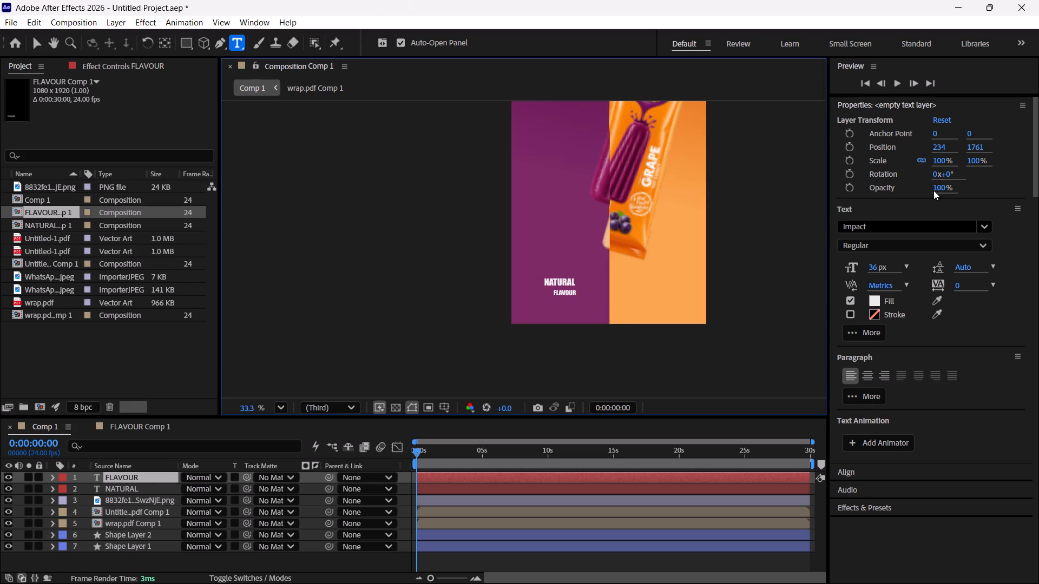
Scale the FLAVOUR text proportionally to 128% and move it directly beneath NATURAL, to about 187, 1752.
{"action": "left_click_drag", "start_coordinate": [937, 161], "coordinate": [951, 160]}
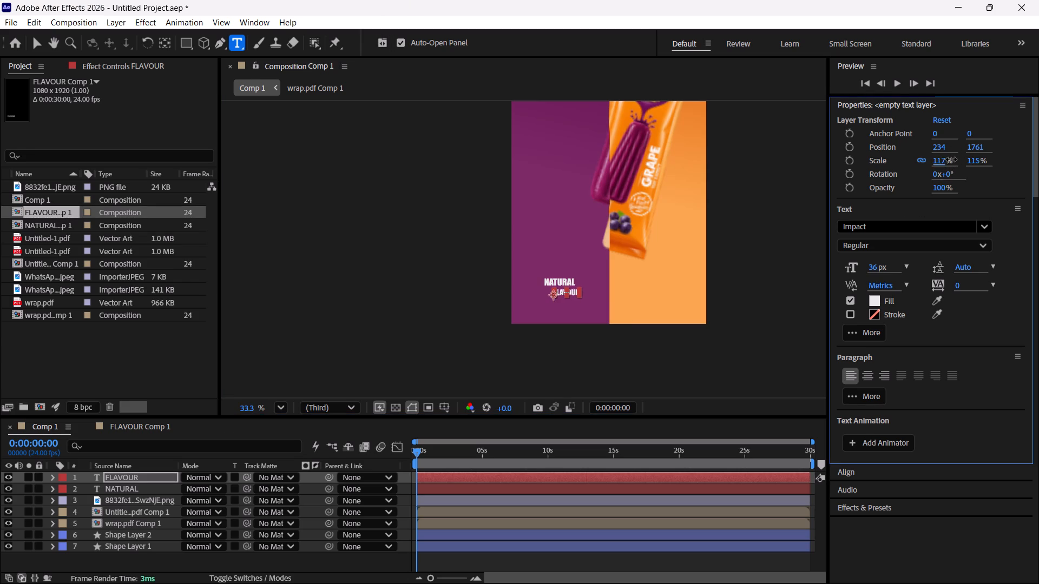
{"action": "left_click_drag", "start_coordinate": [951, 160], "coordinate": [957, 158]}
{"action": "scroll", "coordinate": [584, 313], "scroll_direction": "up", "scroll_amount": 13}
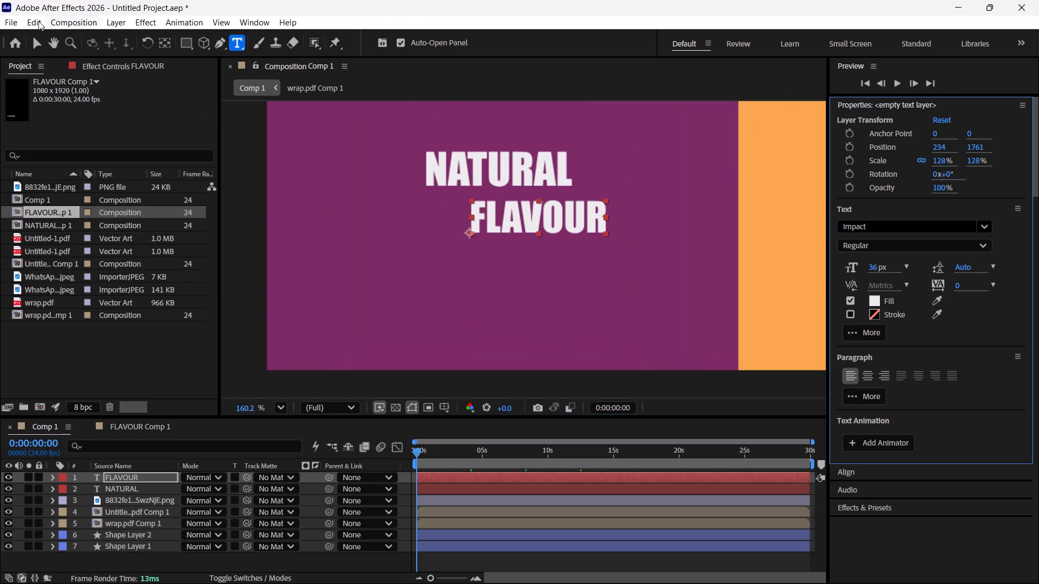
{"action": "left_click", "coordinate": [41, 37]}
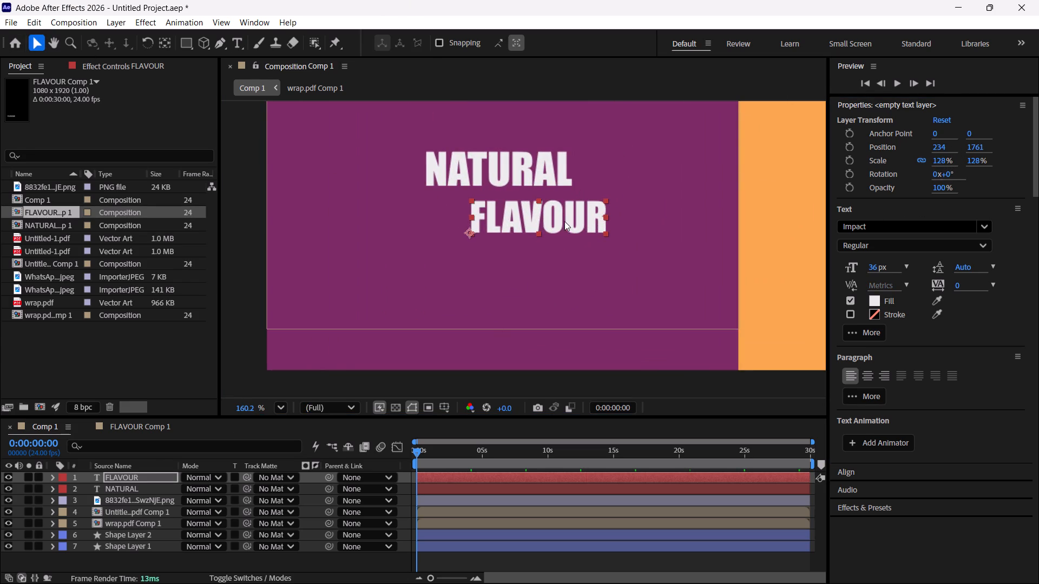
{"action": "left_click_drag", "start_coordinate": [559, 218], "coordinate": [522, 212]}
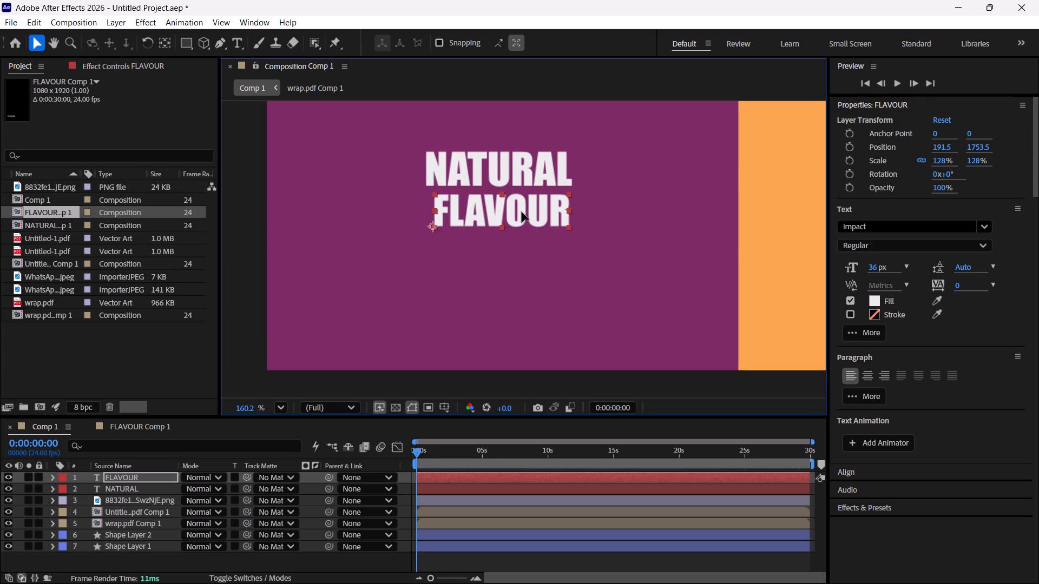
{"action": "left_click_drag", "start_coordinate": [522, 212], "coordinate": [516, 211]}
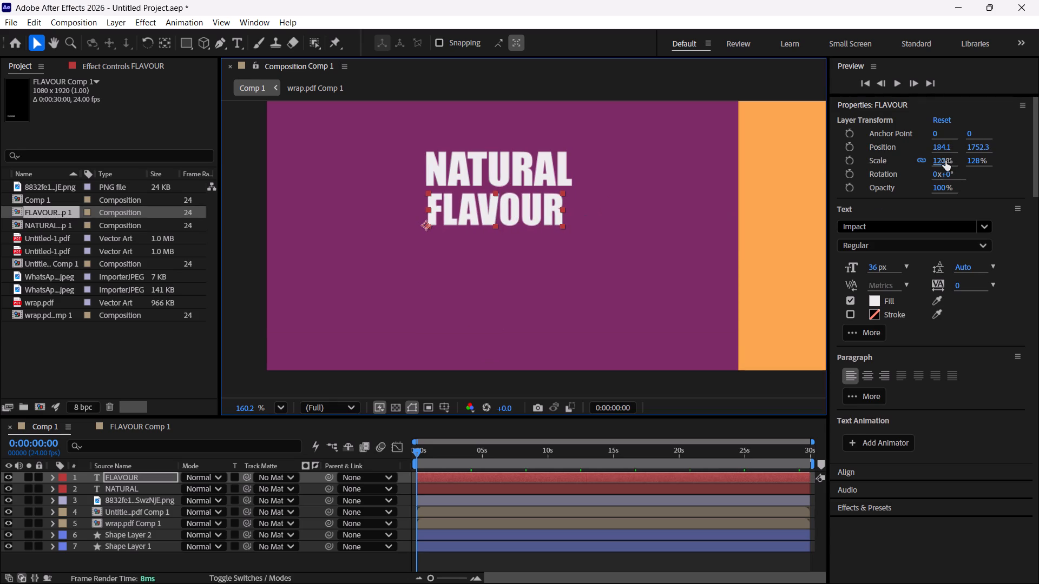
{"action": "key", "text": "Right"}
{"action": "key", "text": "Right"}
{"action": "key", "text": "Right"}
{"action": "key", "text": "Right"}
{"action": "key", "text": "Right"}
{"action": "key", "text": "Right"}
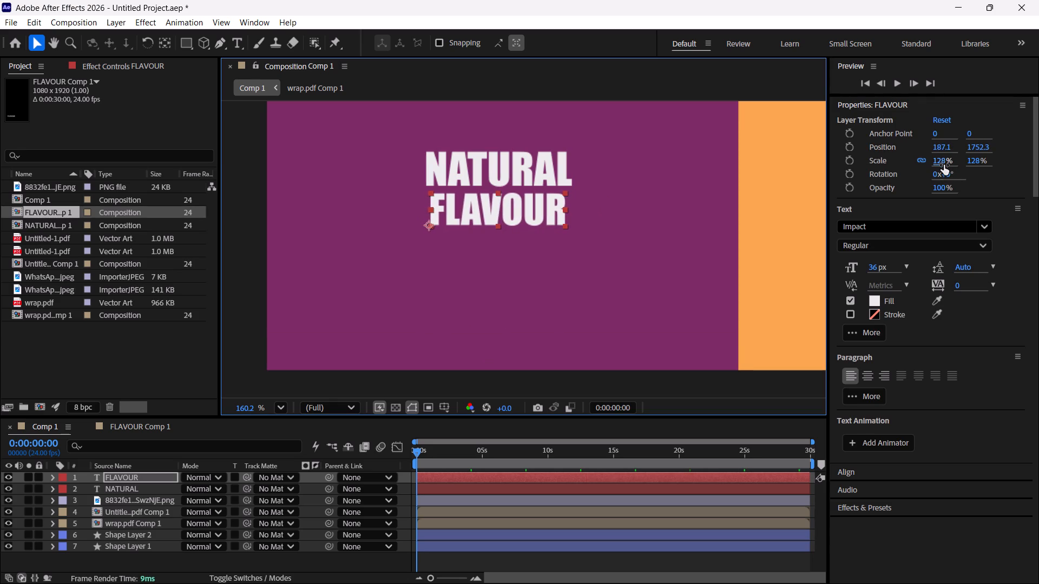
Enlarge the FLAVOUR text proportionally to 136% and nudge it to about 184, 1752, matching NATURAL's width and alignment.
{"action": "left_click_drag", "start_coordinate": [939, 162], "coordinate": [948, 162]}
{"action": "key", "text": "Left"}
{"action": "key", "text": "Left"}
{"action": "key", "text": "Left"}
{"action": "key", "text": "Left"}
{"action": "key", "text": "Left"}
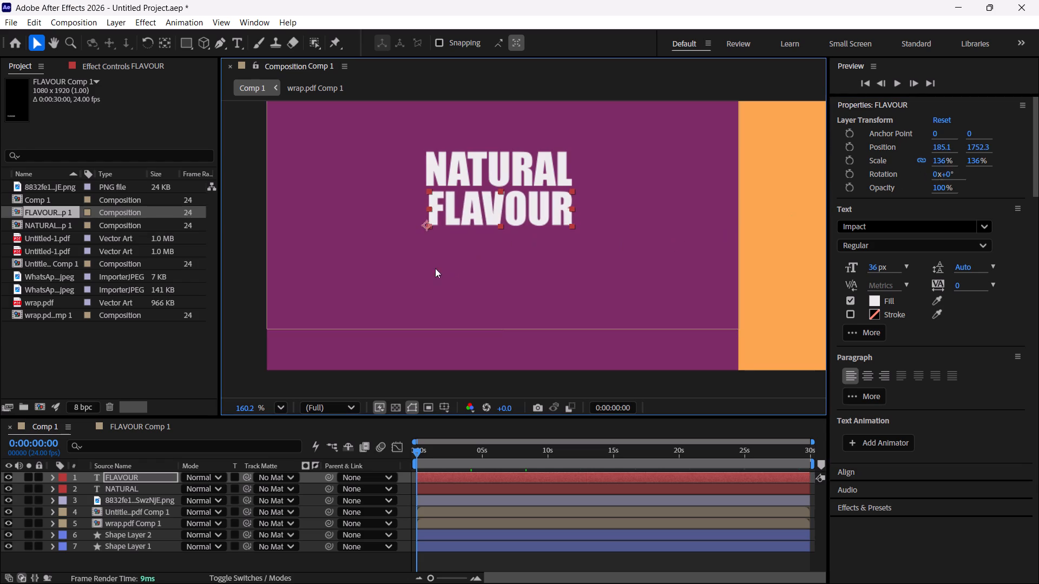
{"action": "left_click", "coordinate": [186, 376]}
{"action": "left_click", "coordinate": [618, 209]}
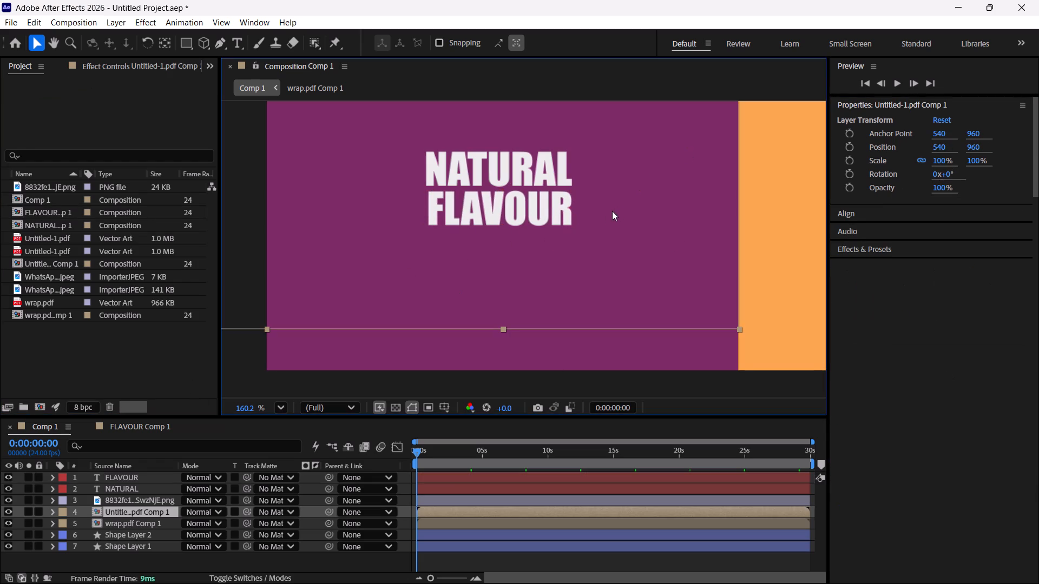
{"action": "left_click", "coordinate": [489, 209]}
{"action": "left_click", "coordinate": [547, 208]}
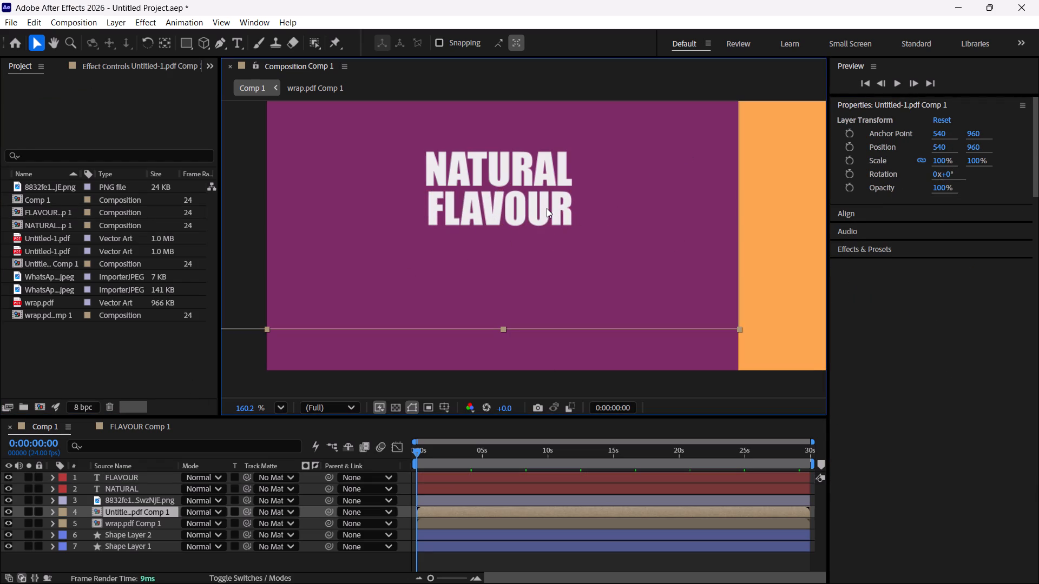
{"action": "left_click", "coordinate": [546, 211]}
{"action": "left_click", "coordinate": [536, 217]}
{"action": "left_click", "coordinate": [128, 478]}
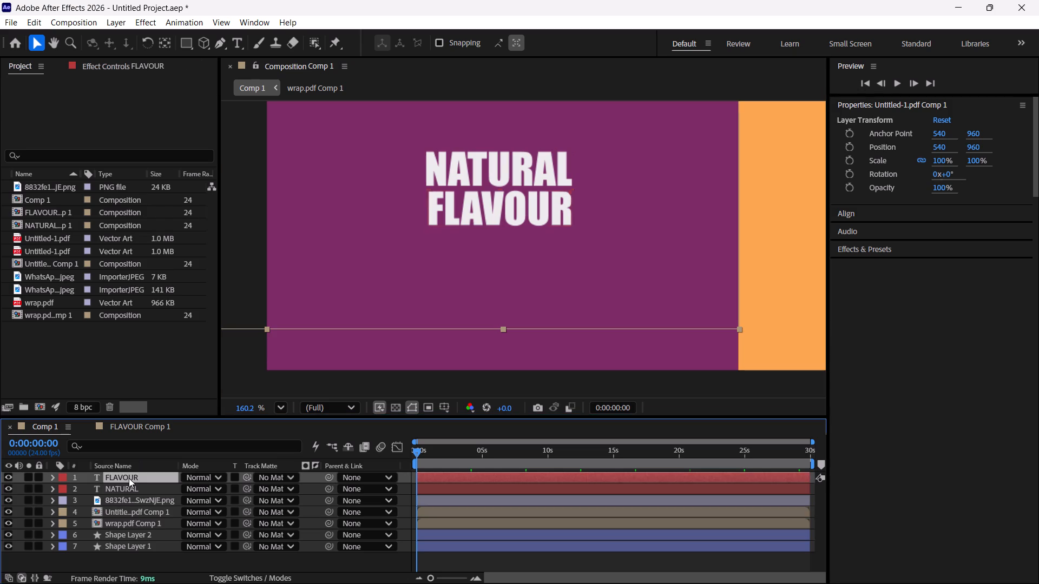
{"action": "key", "text": "Left"}
{"action": "left_click", "coordinate": [525, 388]}
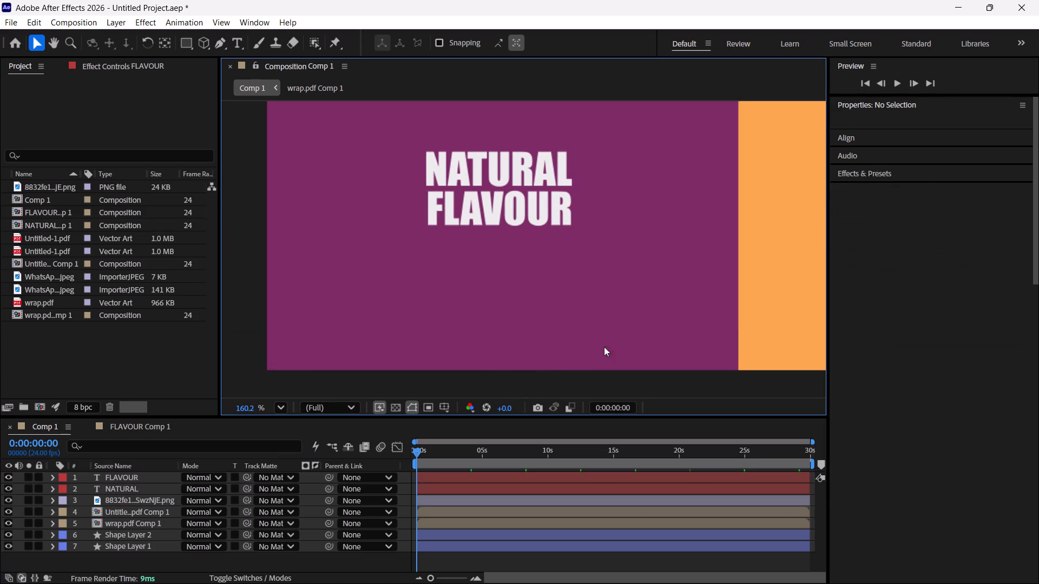
Keyframe the NATURAL text's position to rise from 182, 1811 at 0:00:00:00 to 182, 1705 at 0:00:02:02.
{"action": "left_click", "coordinate": [521, 166]}
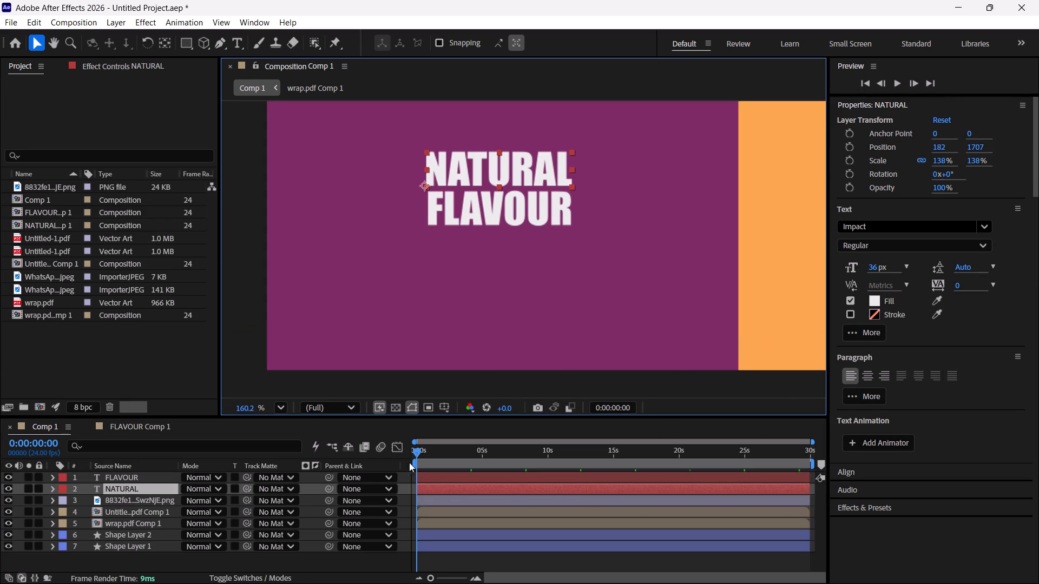
{"action": "left_click_drag", "start_coordinate": [417, 452], "coordinate": [379, 456]}
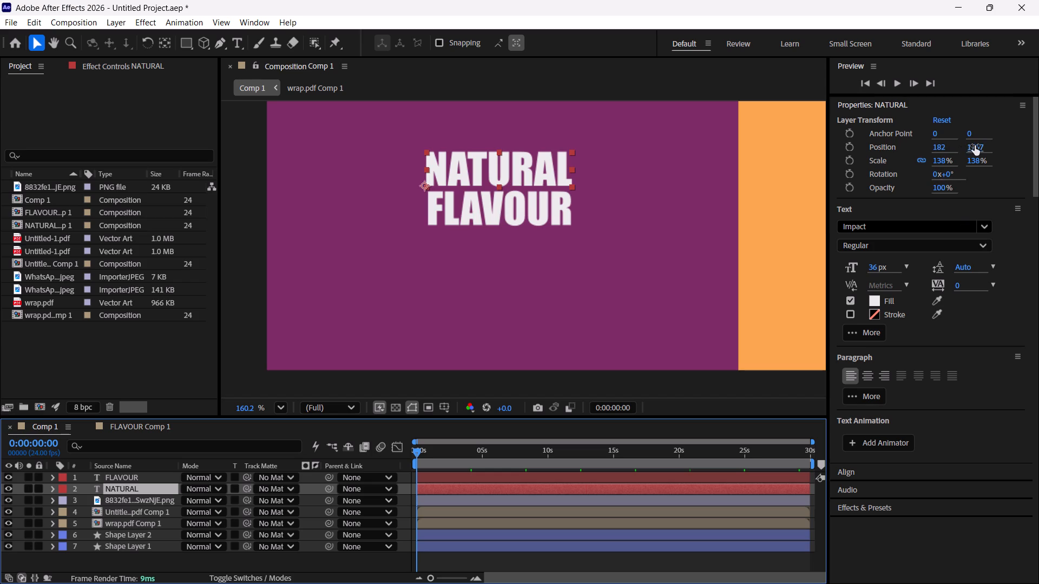
{"action": "left_click_drag", "start_coordinate": [975, 145], "coordinate": [1038, 154]}
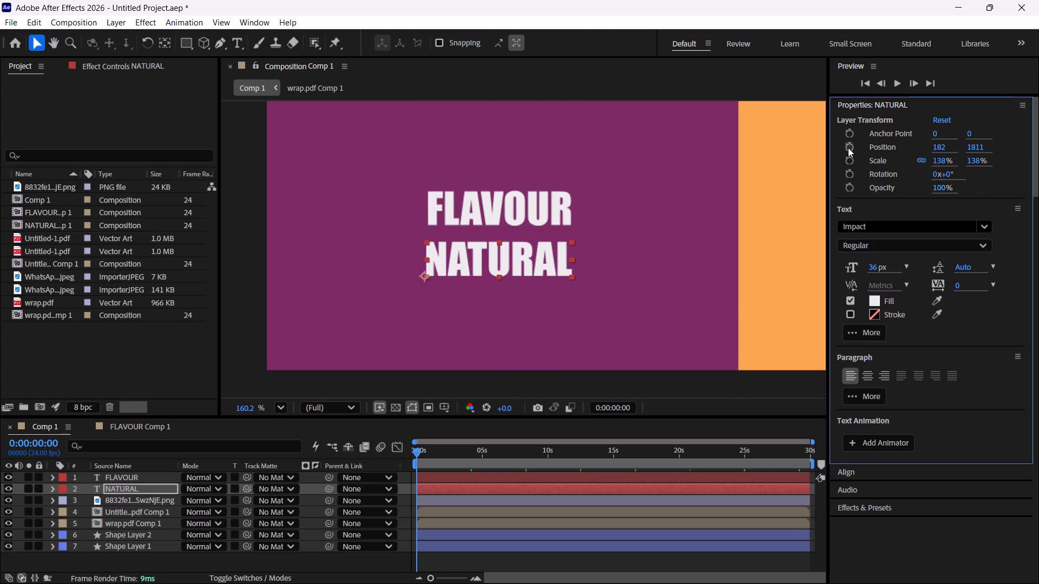
{"action": "left_click", "coordinate": [848, 148]}
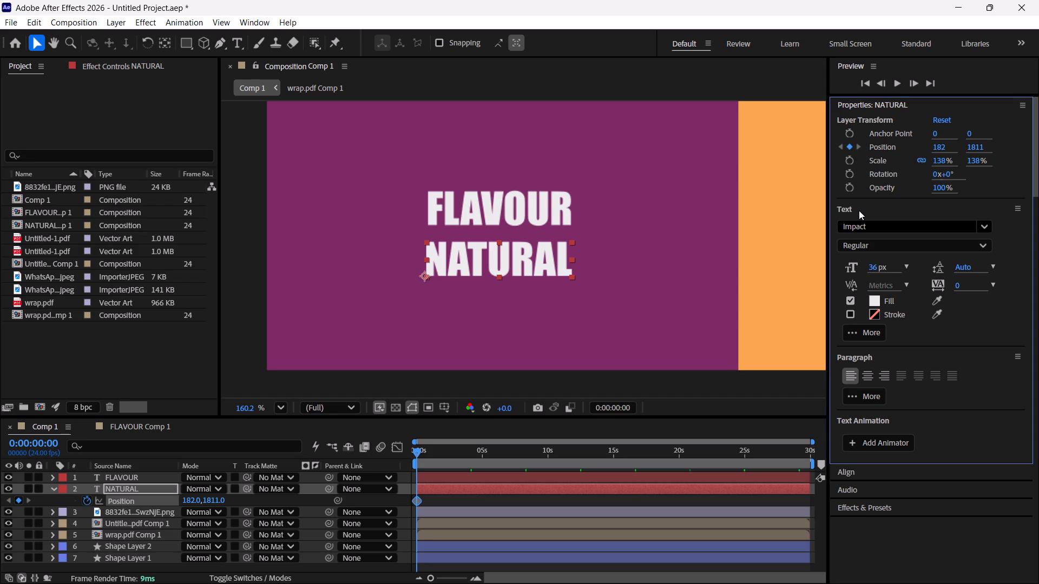
{"action": "key", "text": "ctrl+shift+Right"}
{"action": "key", "text": "ctrl+shift+Right"}
{"action": "key", "text": "ctrl+shift+Right"}
{"action": "key", "text": "ctrl+shift+Right"}
{"action": "key", "text": "ctrl+shift+Right"}
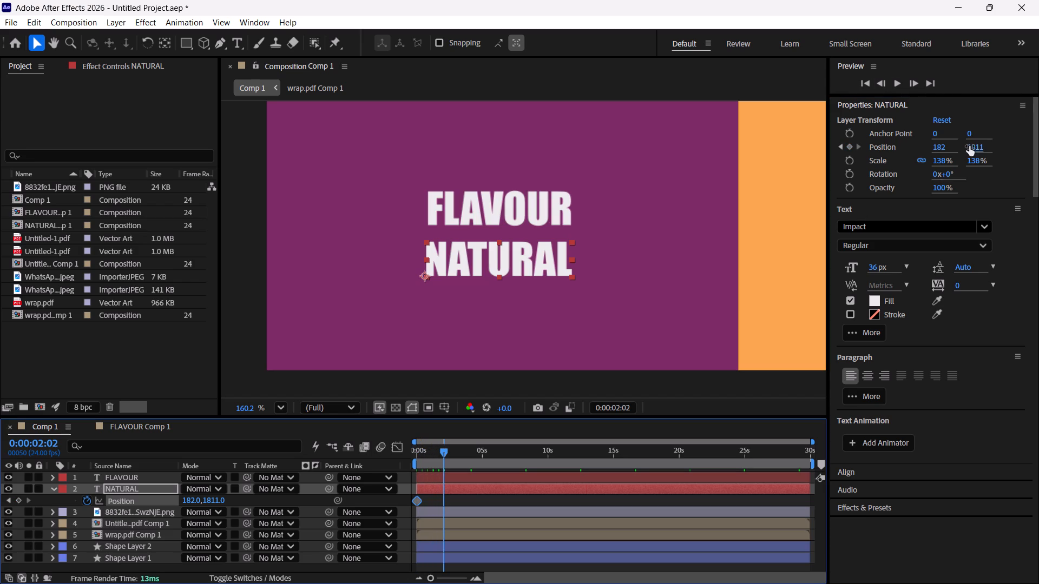
{"action": "left_click_drag", "start_coordinate": [970, 146], "coordinate": [852, 190]}
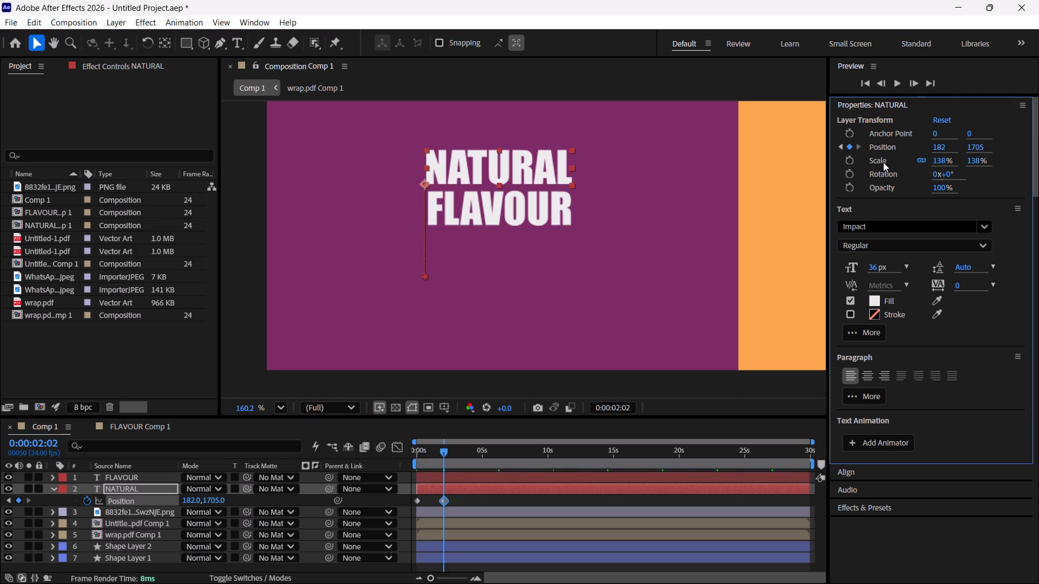
Keyframe the FLAVOUR text's position to rise from 184.1, 1872.3 at 0:00:00:00 to 184.1, 1748.3 at 0:00:02:02.
{"action": "left_click", "coordinate": [133, 475]}
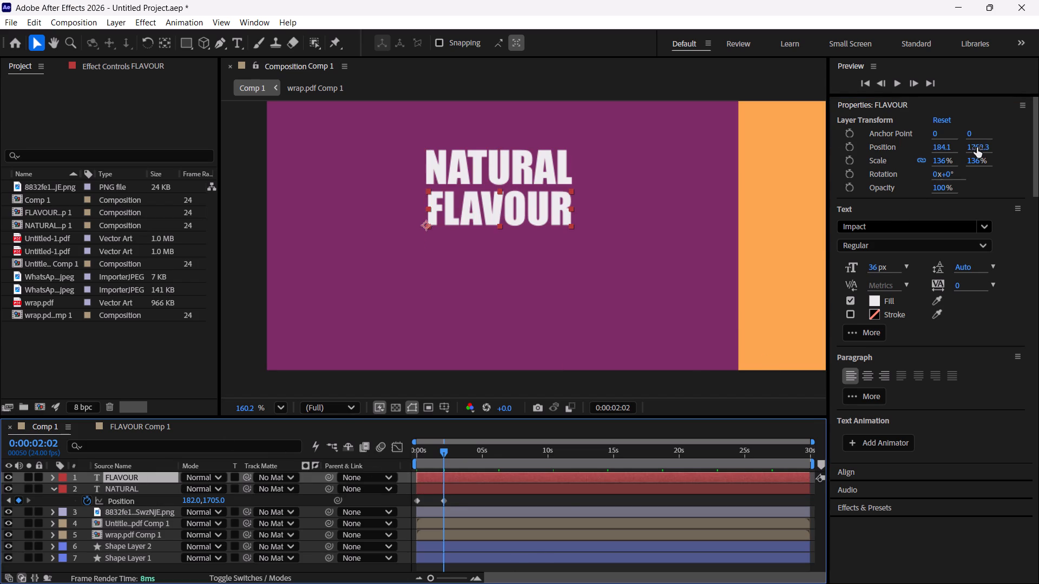
{"action": "left_click_drag", "start_coordinate": [977, 148], "coordinate": [1017, 164]}
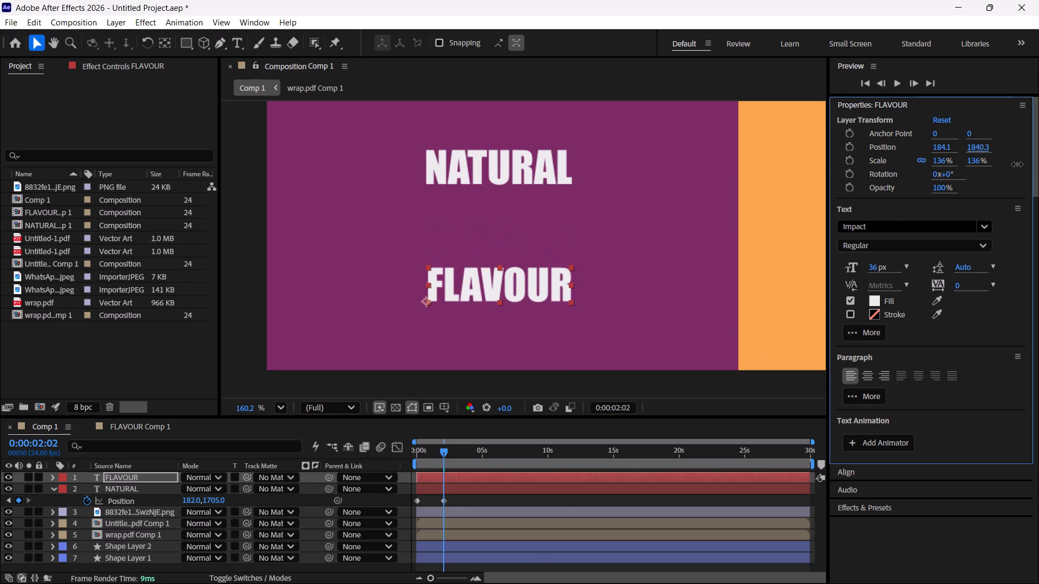
{"action": "left_click_drag", "start_coordinate": [1017, 164], "coordinate": [1038, 164]}
{"action": "left_click_drag", "start_coordinate": [445, 452], "coordinate": [376, 466]}
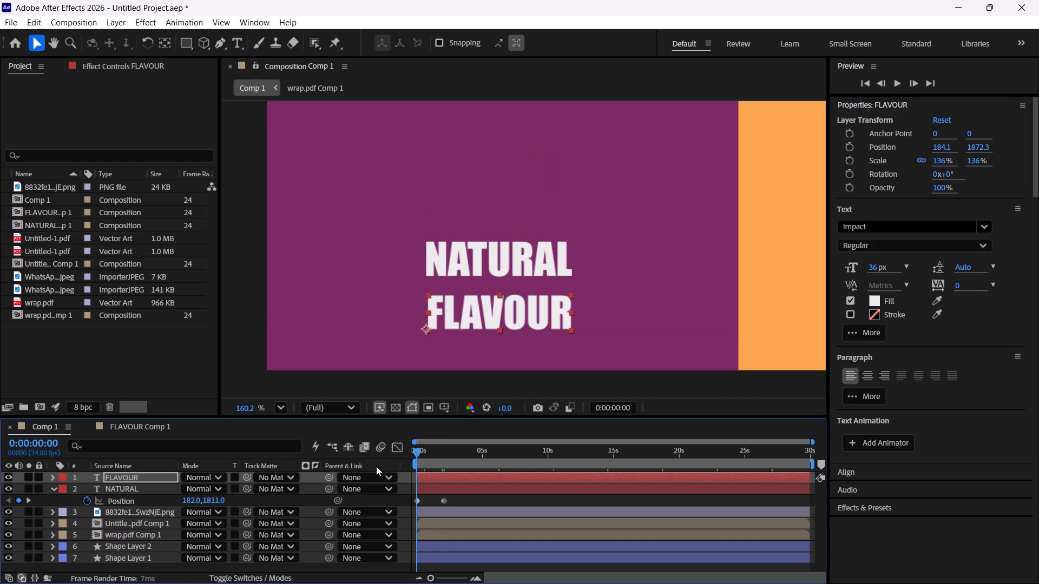
{"action": "left_click_drag", "start_coordinate": [376, 466], "coordinate": [363, 469]}
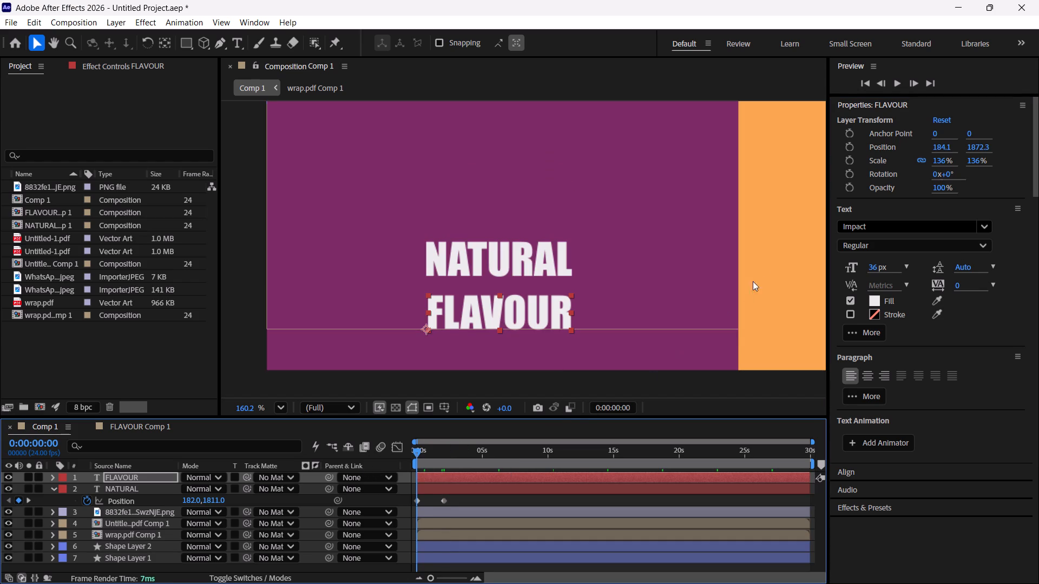
{"action": "left_click", "coordinate": [851, 146]}
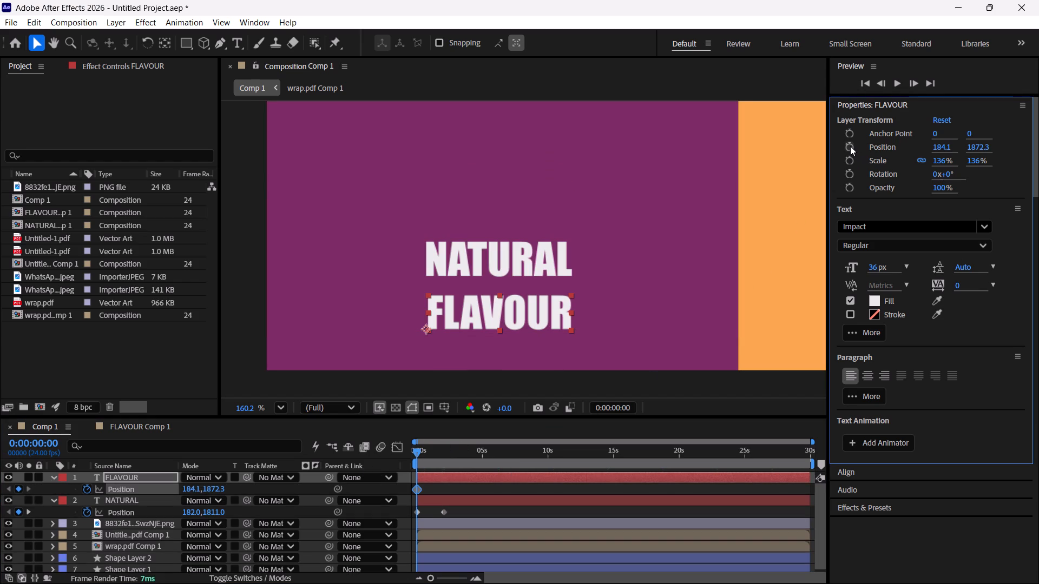
{"action": "key", "text": "ctrl+shift+Right"}
{"action": "key", "text": "ctrl+shift+Right"}
{"action": "key", "text": "ctrl+shift+Right"}
{"action": "key", "text": "ctrl+shift+Right"}
{"action": "key", "text": "ctrl+shift+Right"}
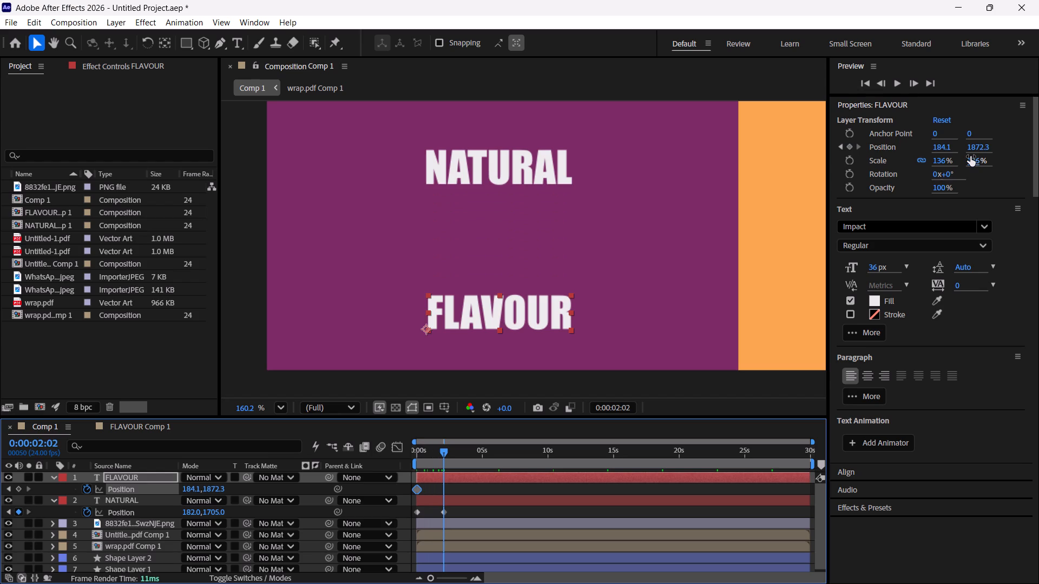
{"action": "left_click_drag", "start_coordinate": [970, 146], "coordinate": [966, 158]}
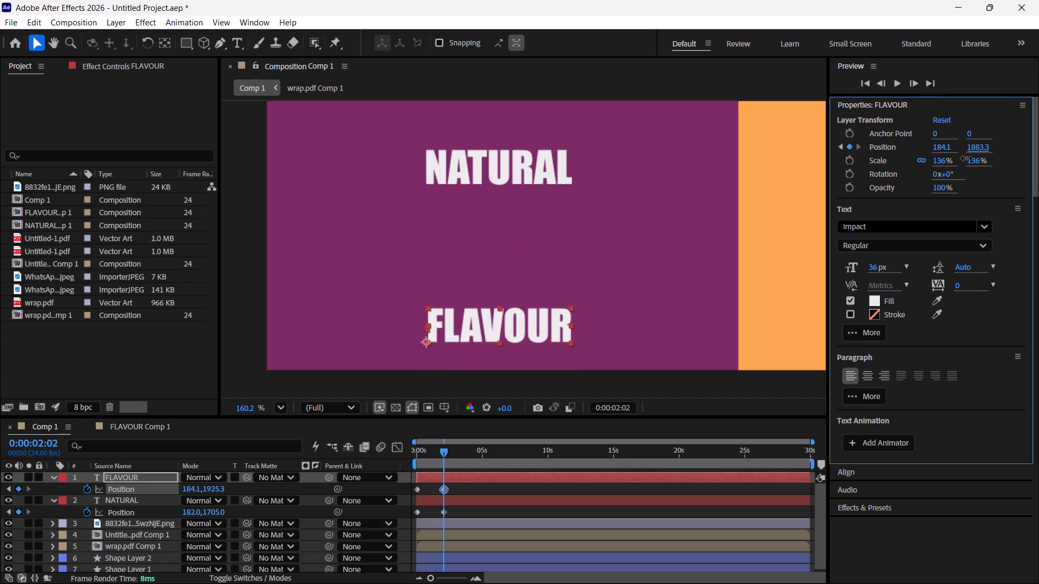
{"action": "left_click_drag", "start_coordinate": [966, 158], "coordinate": [852, 191]}
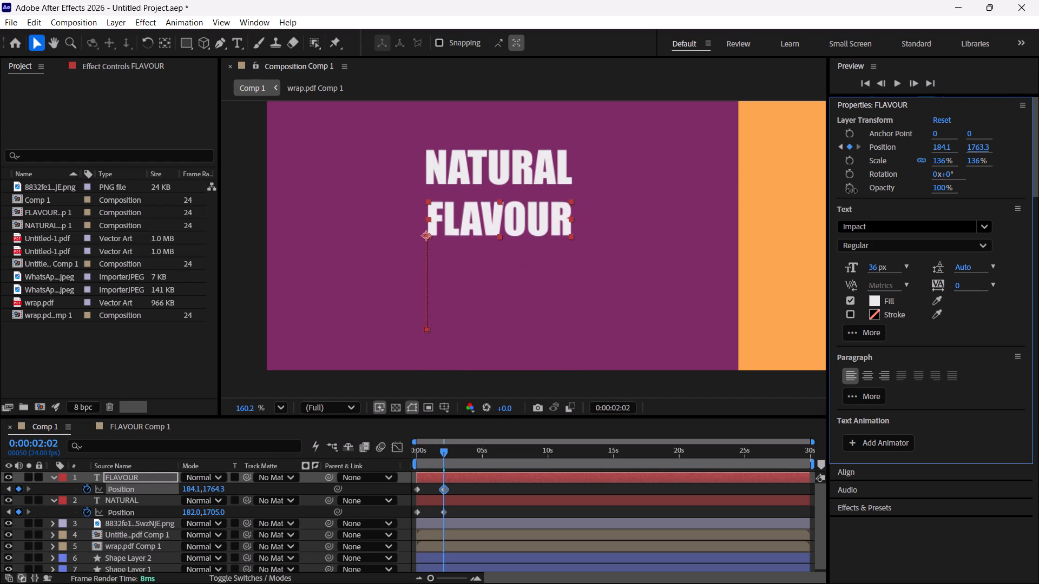
{"action": "left_click_drag", "start_coordinate": [852, 191], "coordinate": [844, 191]}
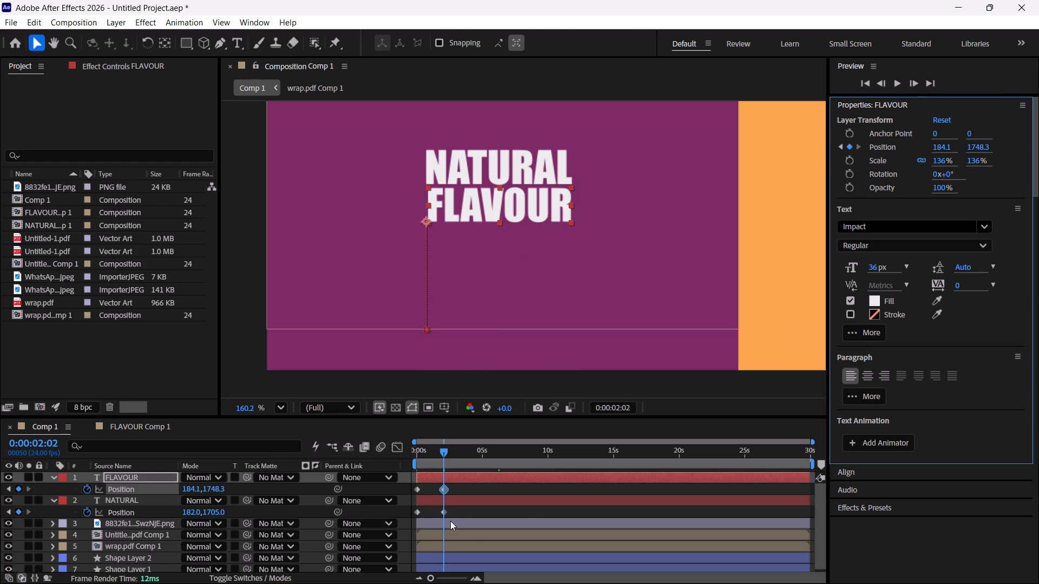
Apply Easy Ease to all four position keyframes of the FLAVOUR and NATURAL layers, and collapse both layers.
{"action": "left_click_drag", "start_coordinate": [443, 448], "coordinate": [379, 488]}
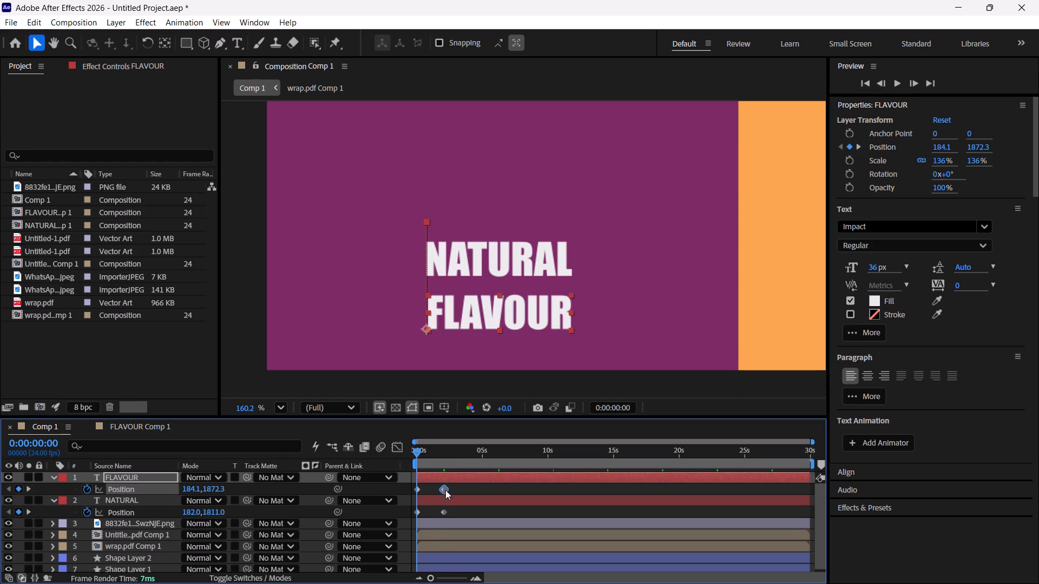
{"action": "left_click", "coordinate": [418, 489]}
{"action": "left_click", "coordinate": [443, 489], "text": "shift"}
{"action": "left_click", "coordinate": [418, 513], "text": "shift"}
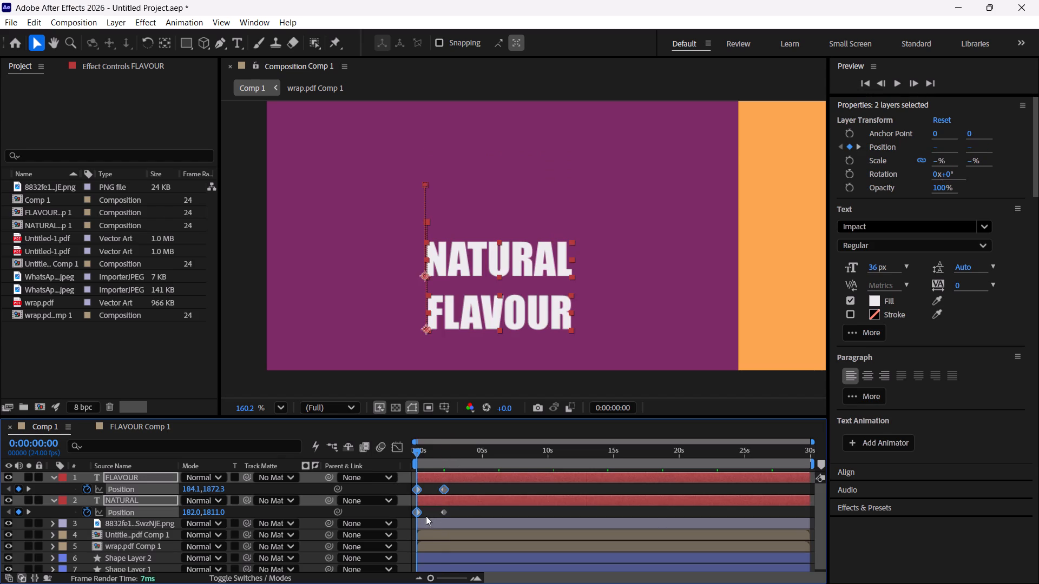
{"action": "left_click", "coordinate": [442, 512], "text": "shift"}
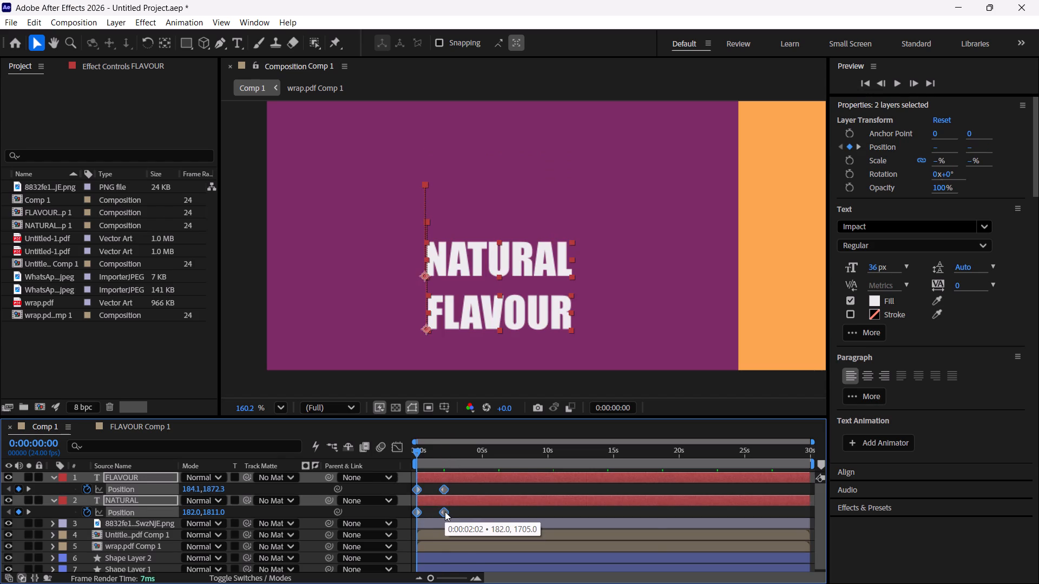
{"action": "key", "text": "F9"}
{"action": "left_click", "coordinate": [533, 520]}
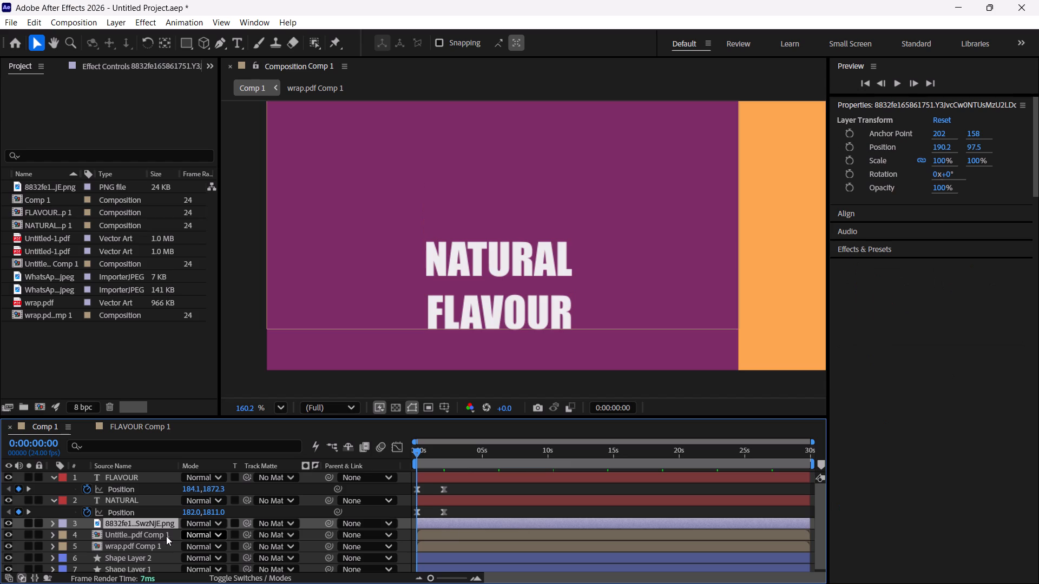
{"action": "left_click", "coordinate": [57, 477]}
{"action": "left_click", "coordinate": [55, 477]}
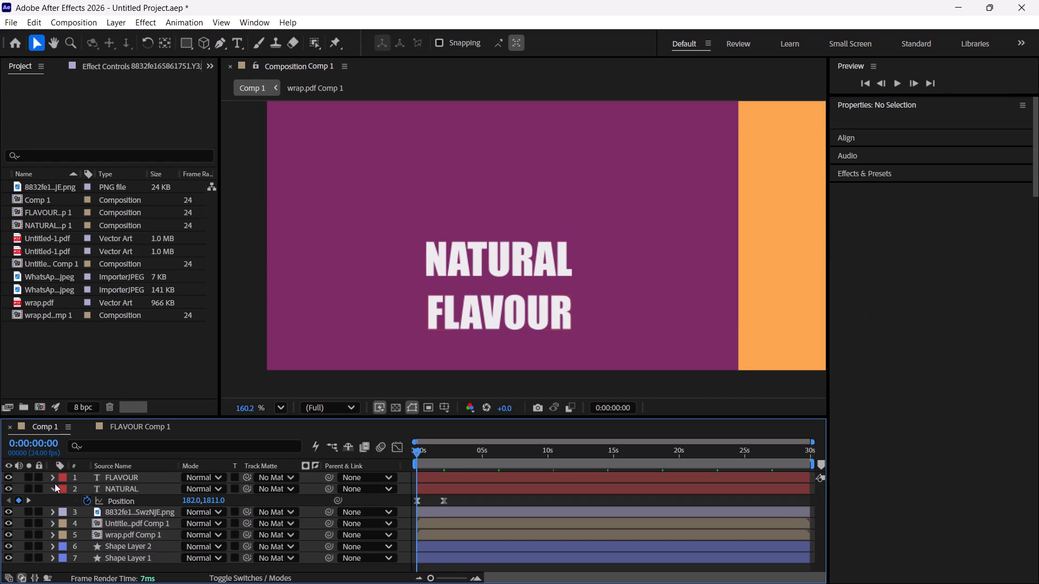
{"action": "left_click", "coordinate": [55, 489]}
Preview the rising NATURAL FLAVOUR text animation from the start of the composition.
{"action": "key", "text": "space"}
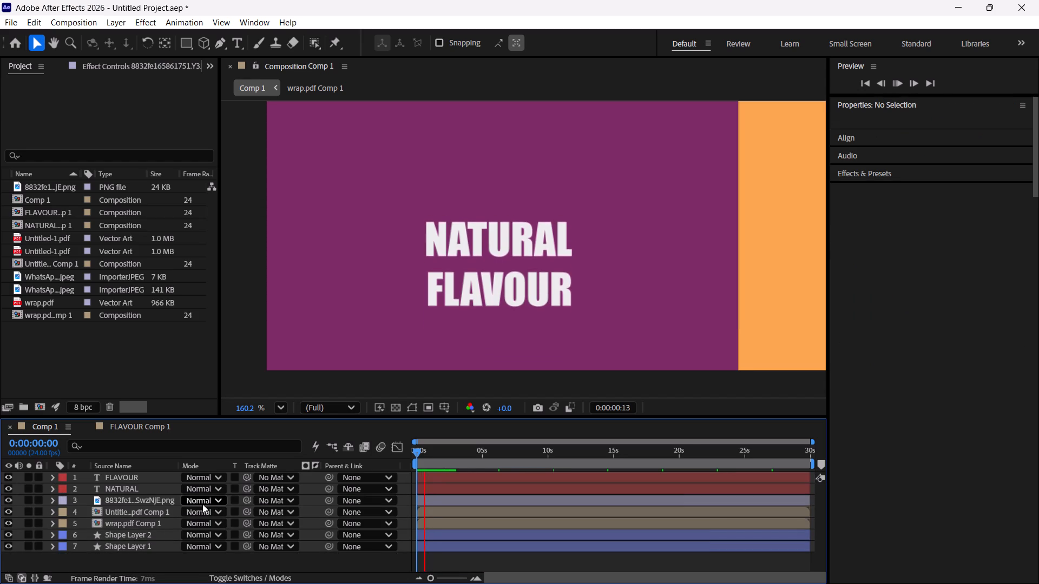
{"action": "key", "text": "space"}
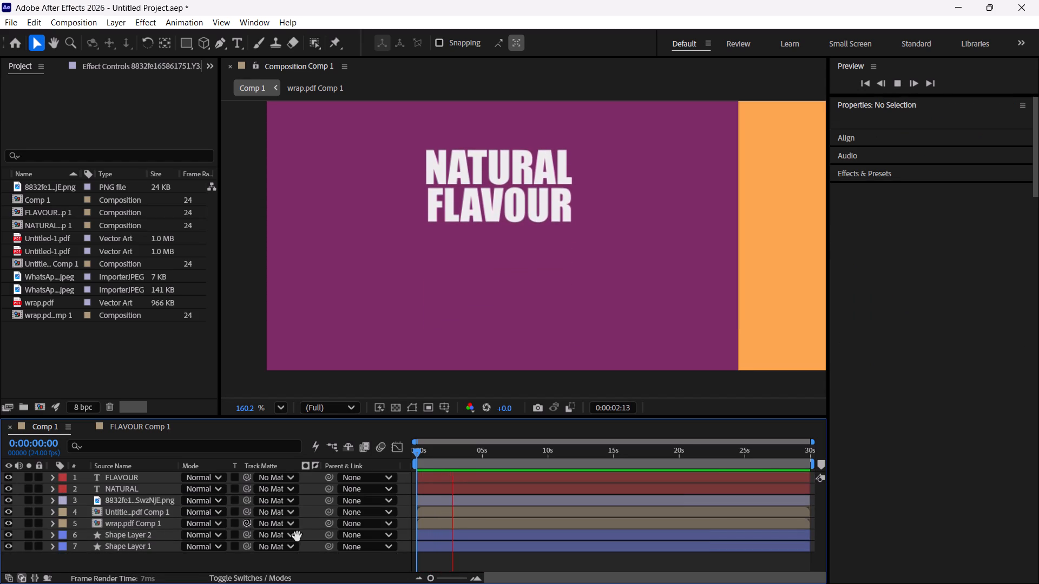
Pre-compose the FLAVOUR text layer, moving all its attributes into the new composition.
{"action": "left_click_drag", "start_coordinate": [443, 450], "coordinate": [350, 493]}
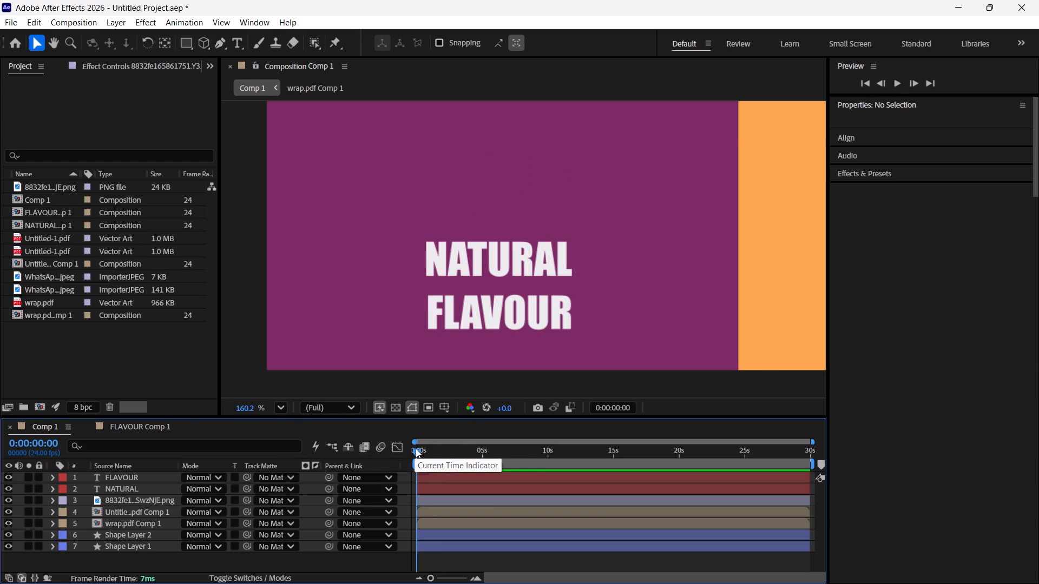
{"action": "left_click_drag", "start_coordinate": [416, 448], "coordinate": [403, 450]}
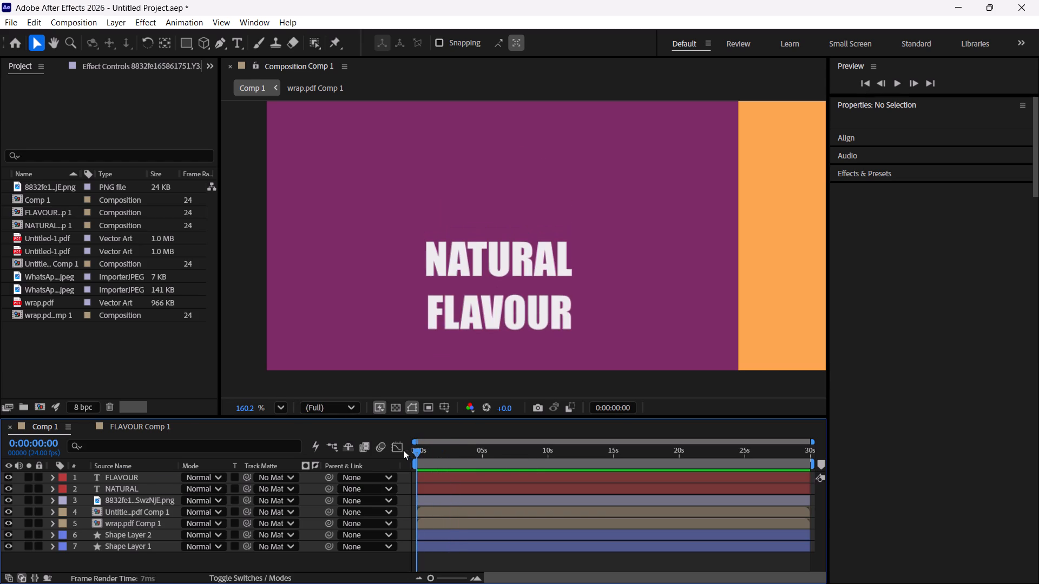
{"action": "left_click_drag", "start_coordinate": [403, 450], "coordinate": [389, 443]}
{"action": "left_click", "coordinate": [136, 479]}
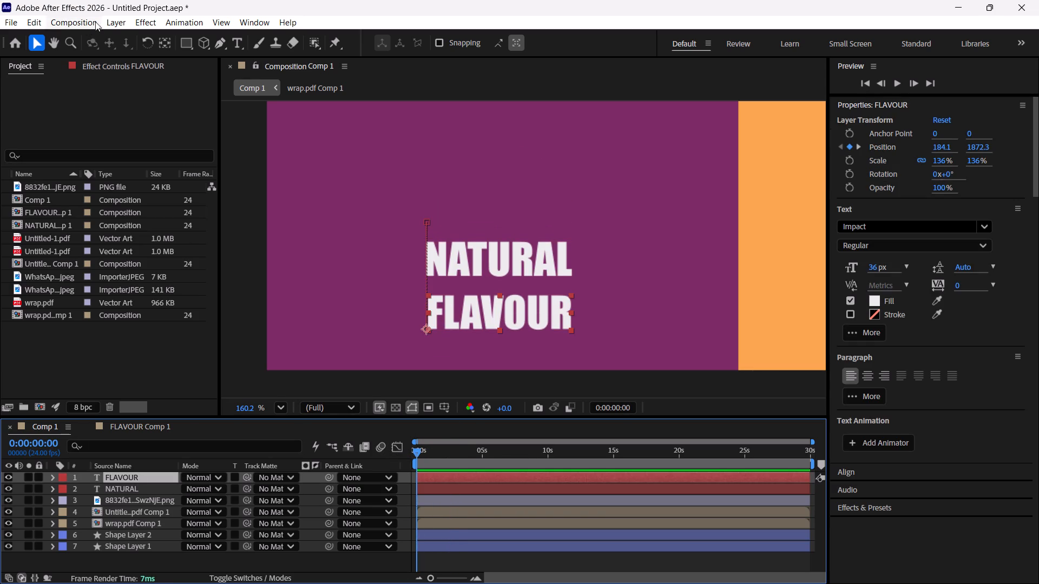
{"action": "left_click", "coordinate": [115, 21]}
{"action": "left_click", "coordinate": [192, 475]}
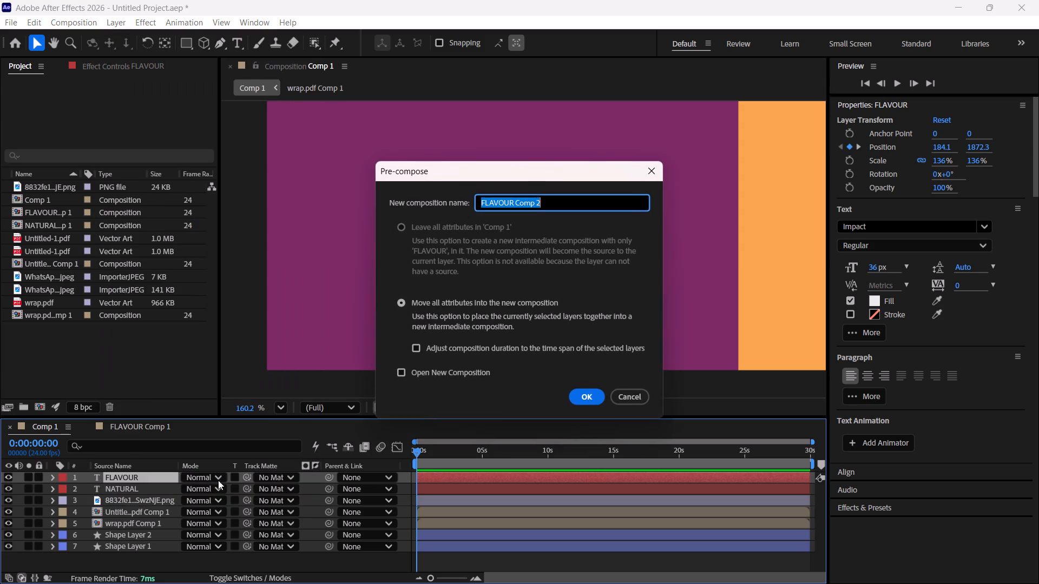
{"action": "left_click", "coordinate": [586, 399]}
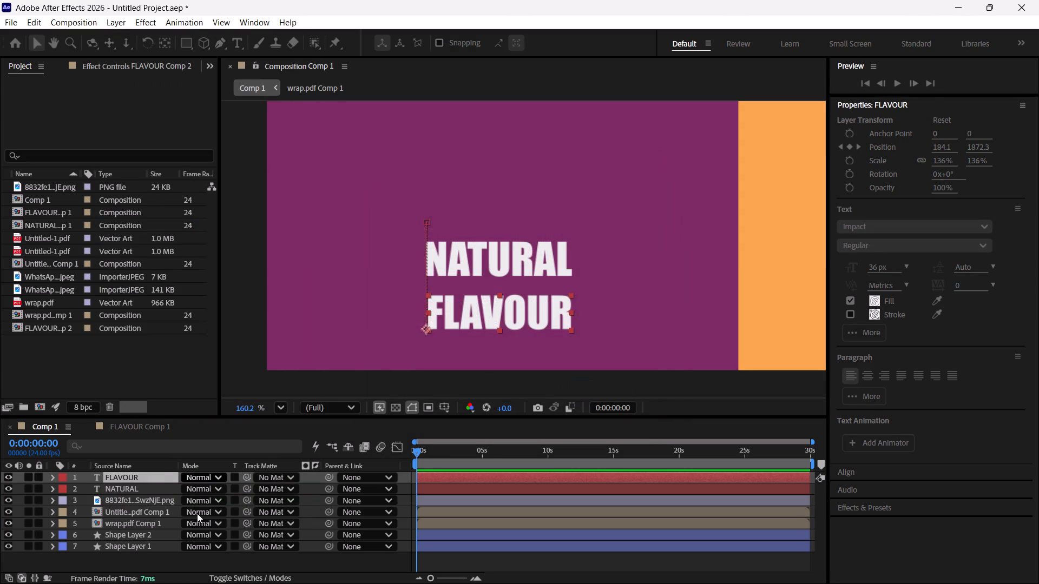
Pre-compose the NATURAL text layer, moving all its attributes into the new composition.
{"action": "left_click", "coordinate": [122, 489]}
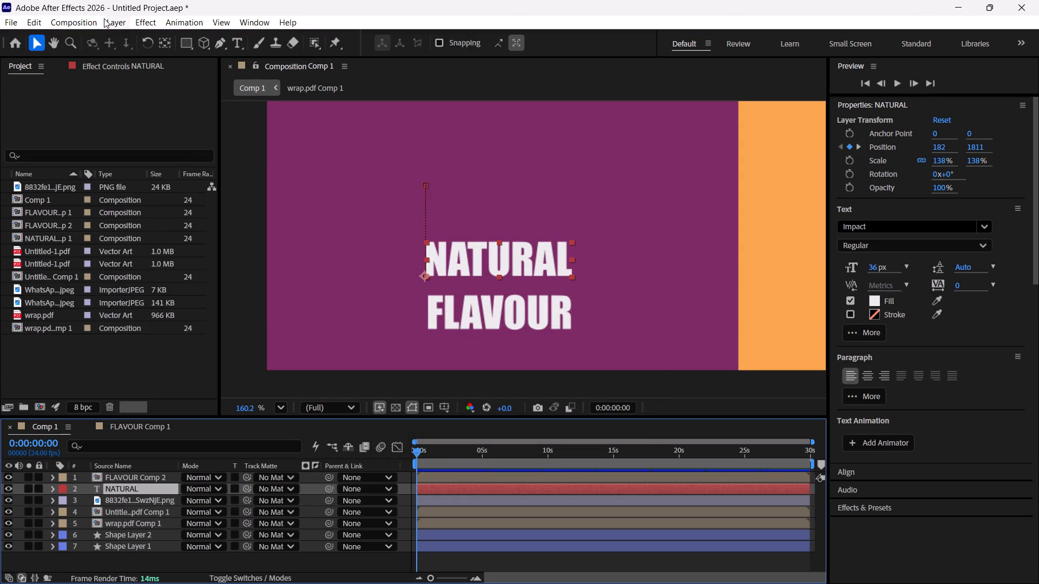
{"action": "left_click", "coordinate": [104, 18]}
{"action": "left_click", "coordinate": [247, 486]}
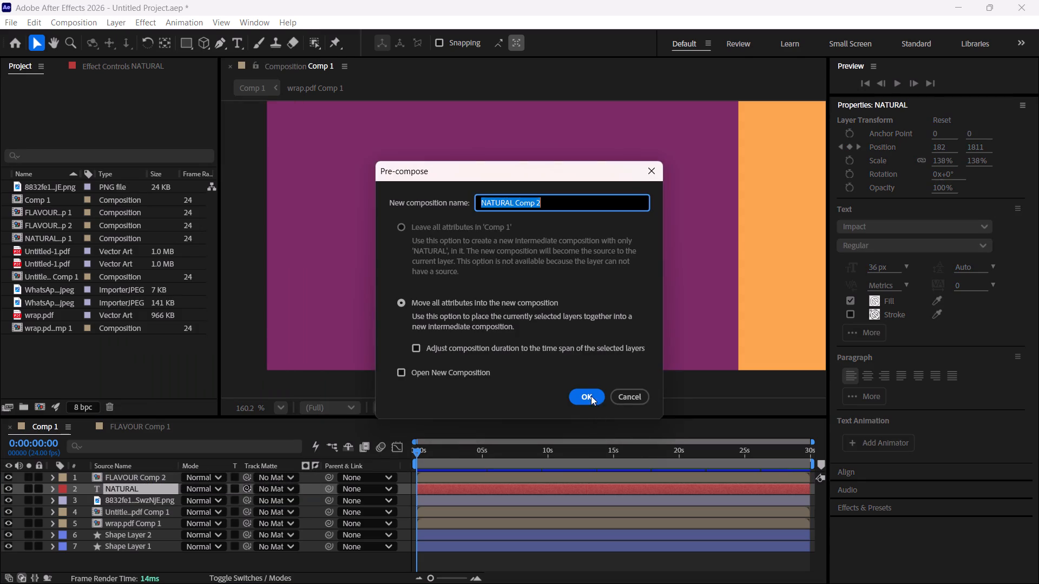
{"action": "left_click", "coordinate": [591, 396]}
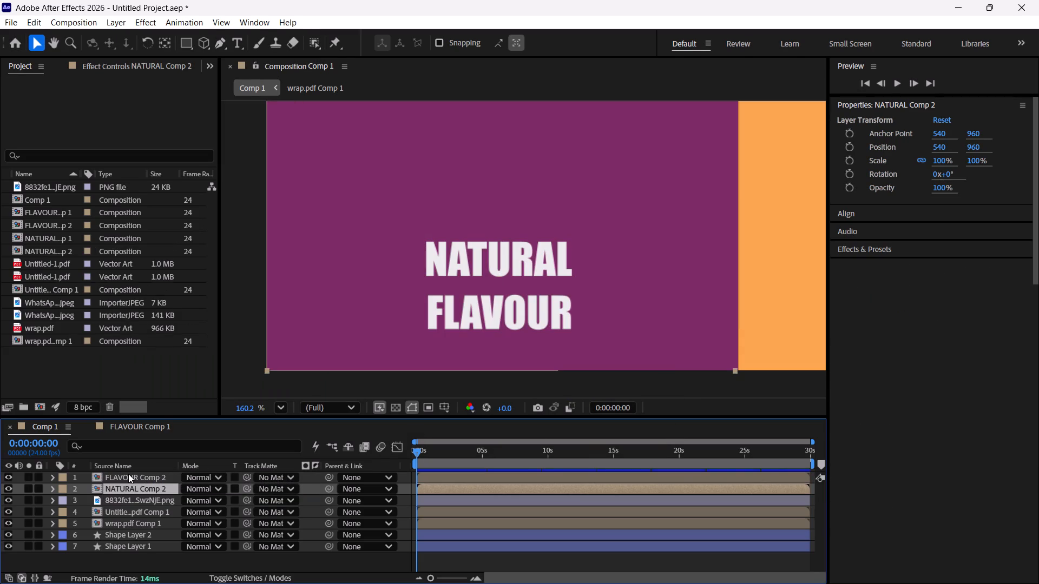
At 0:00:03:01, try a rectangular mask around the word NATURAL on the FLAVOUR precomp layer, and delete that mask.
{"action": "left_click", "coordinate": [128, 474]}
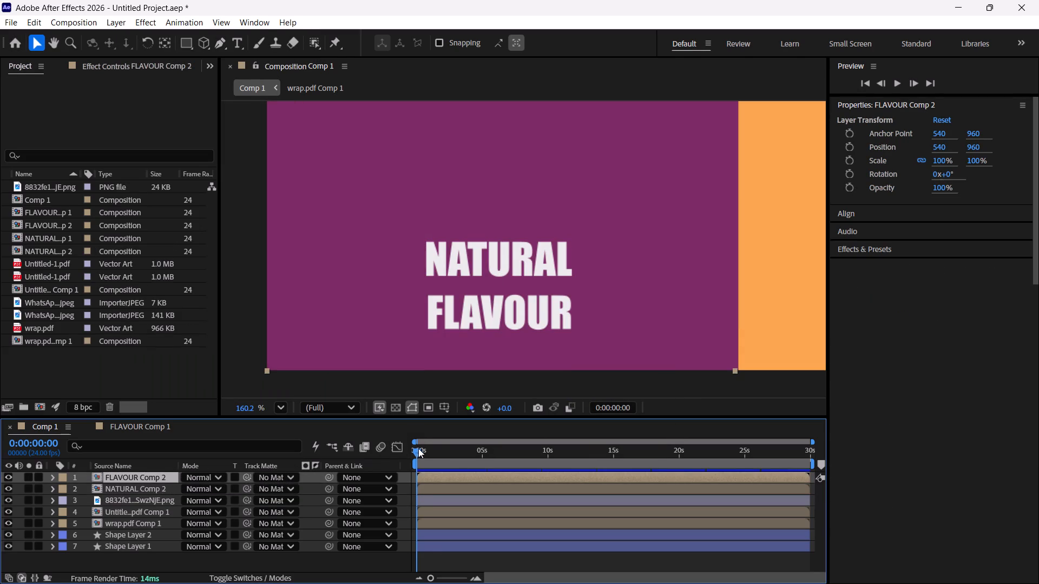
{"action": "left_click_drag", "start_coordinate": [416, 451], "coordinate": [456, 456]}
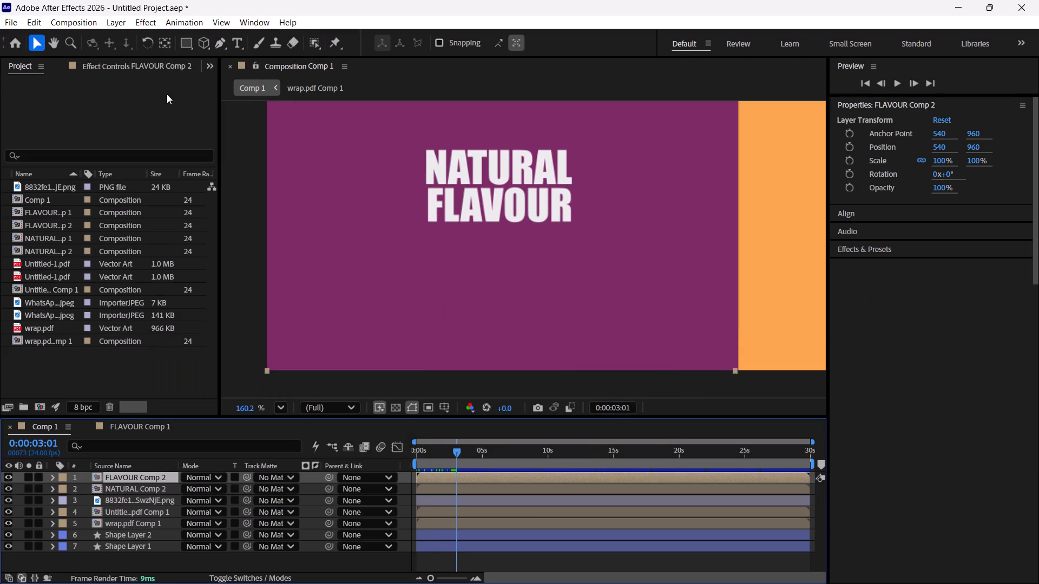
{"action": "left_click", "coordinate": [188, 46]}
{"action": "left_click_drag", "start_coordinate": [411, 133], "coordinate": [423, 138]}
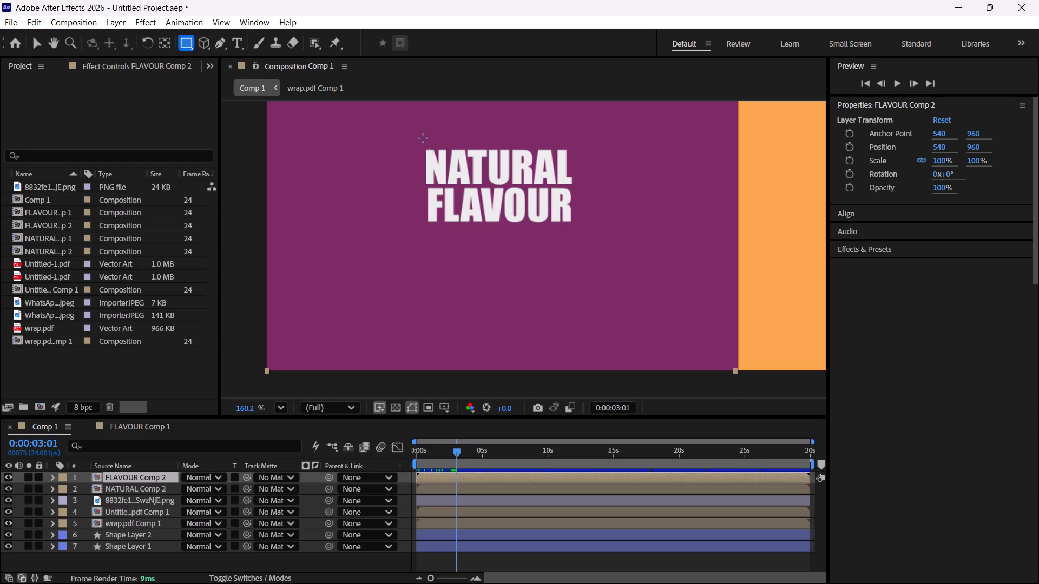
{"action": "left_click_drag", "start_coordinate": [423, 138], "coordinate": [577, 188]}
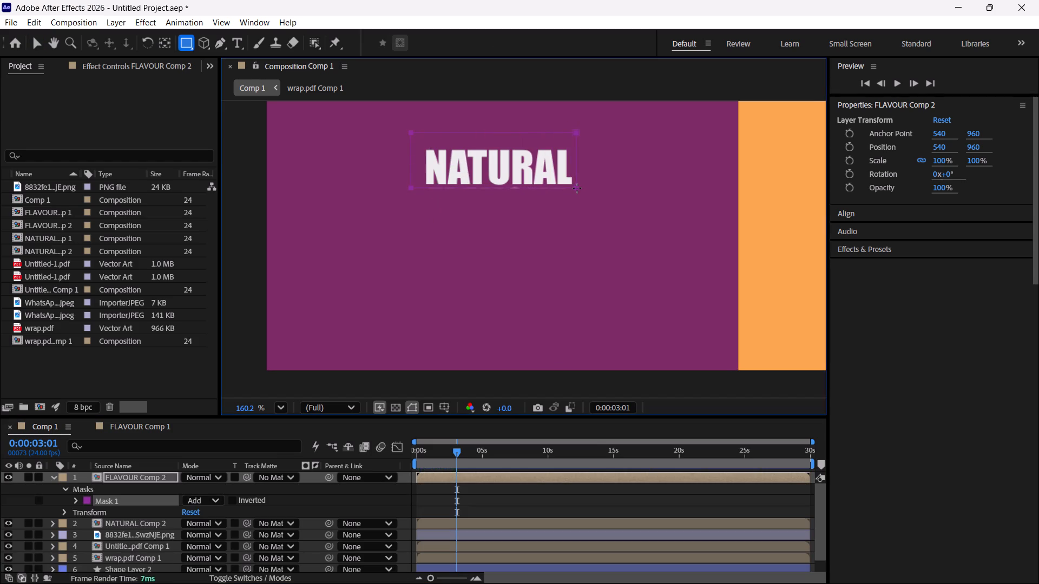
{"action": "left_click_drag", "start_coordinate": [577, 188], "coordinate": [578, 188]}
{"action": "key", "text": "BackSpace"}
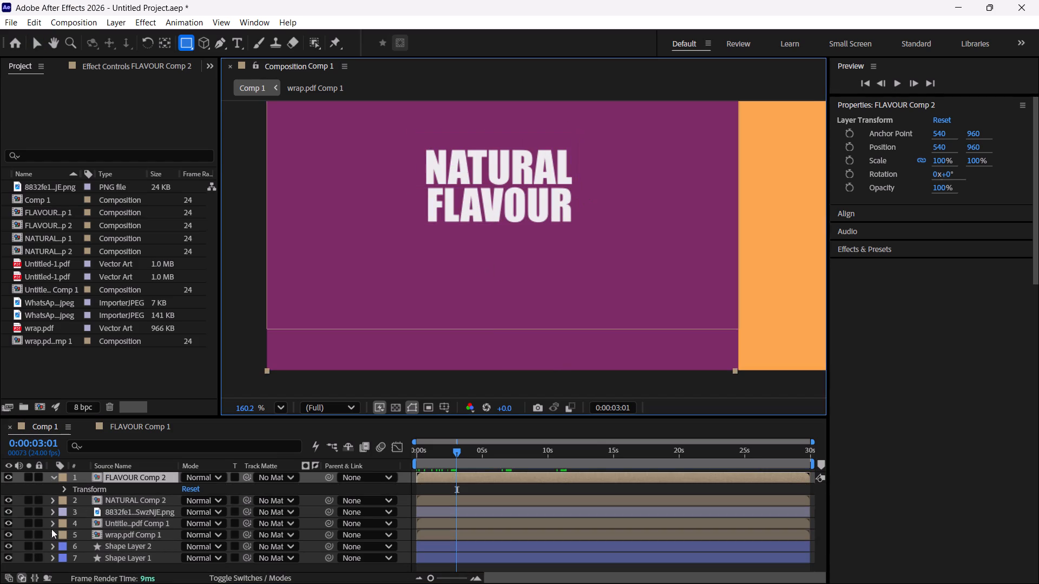
Draw a rectangular mask closely around the risen word NATURAL on the NATURAL precomp layer at 0:00:03:01.
{"action": "left_click", "coordinate": [114, 494]}
{"action": "left_click", "coordinate": [120, 498]}
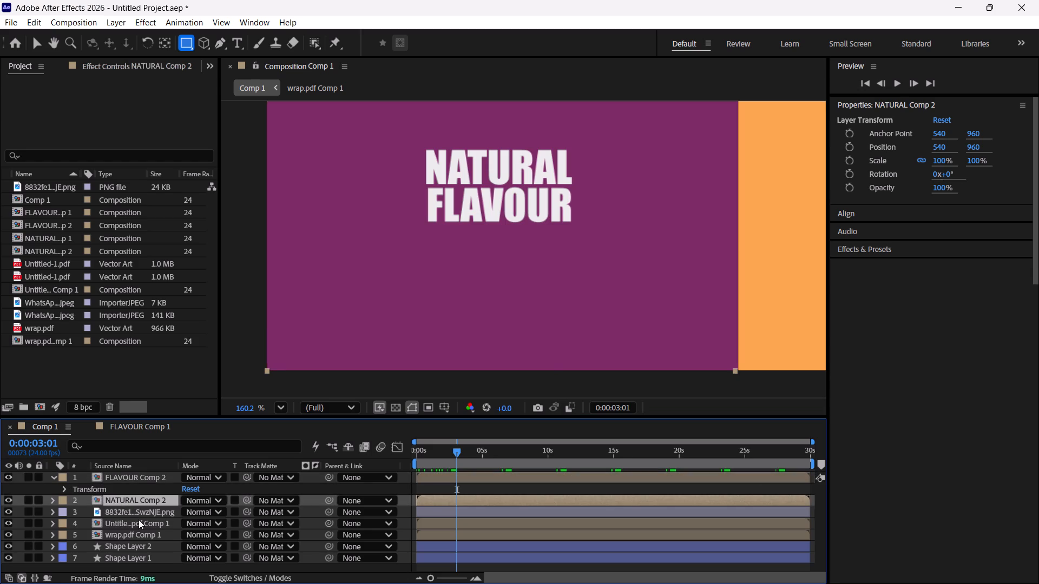
{"action": "left_click", "coordinate": [188, 570]}
{"action": "left_click", "coordinate": [133, 499]}
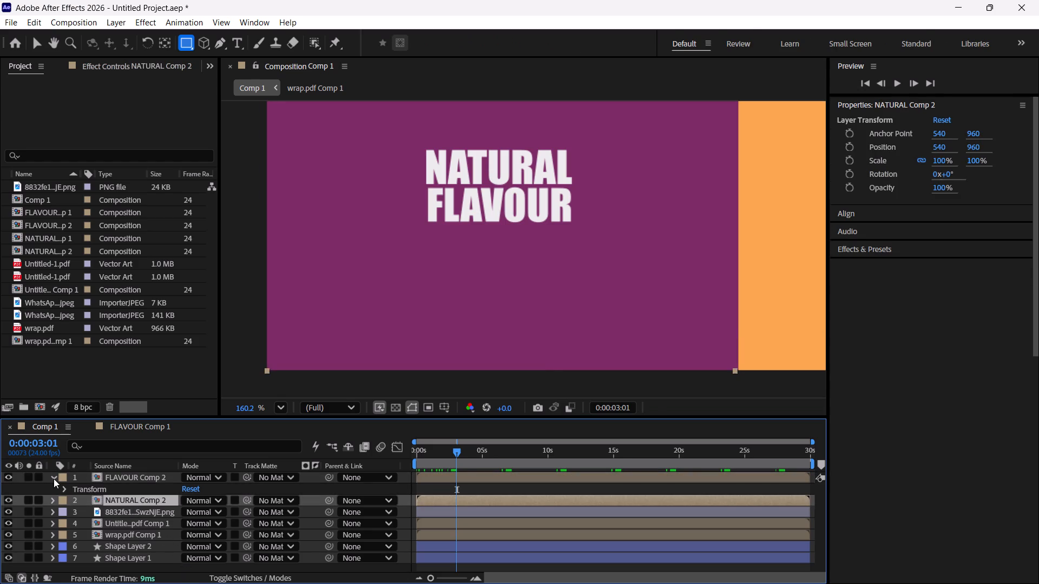
{"action": "left_click", "coordinate": [54, 479]}
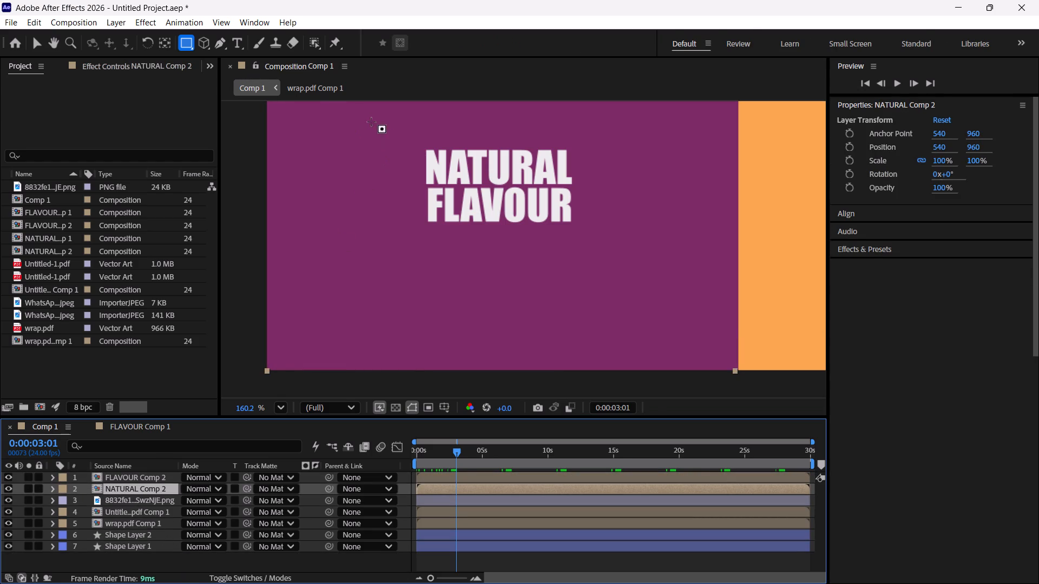
{"action": "left_click_drag", "start_coordinate": [417, 140], "coordinate": [475, 176]}
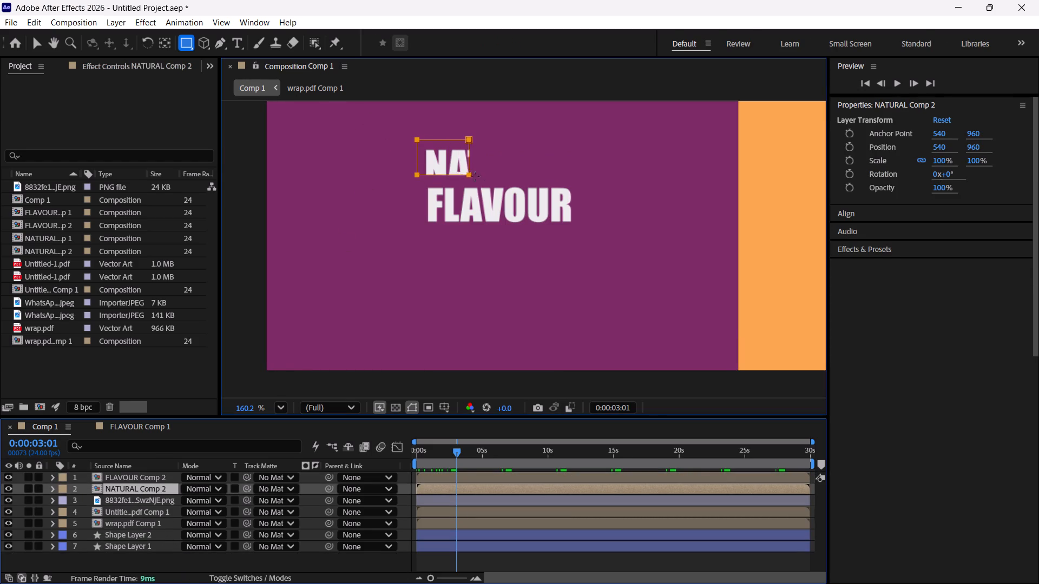
{"action": "left_click_drag", "start_coordinate": [475, 176], "coordinate": [579, 187]}
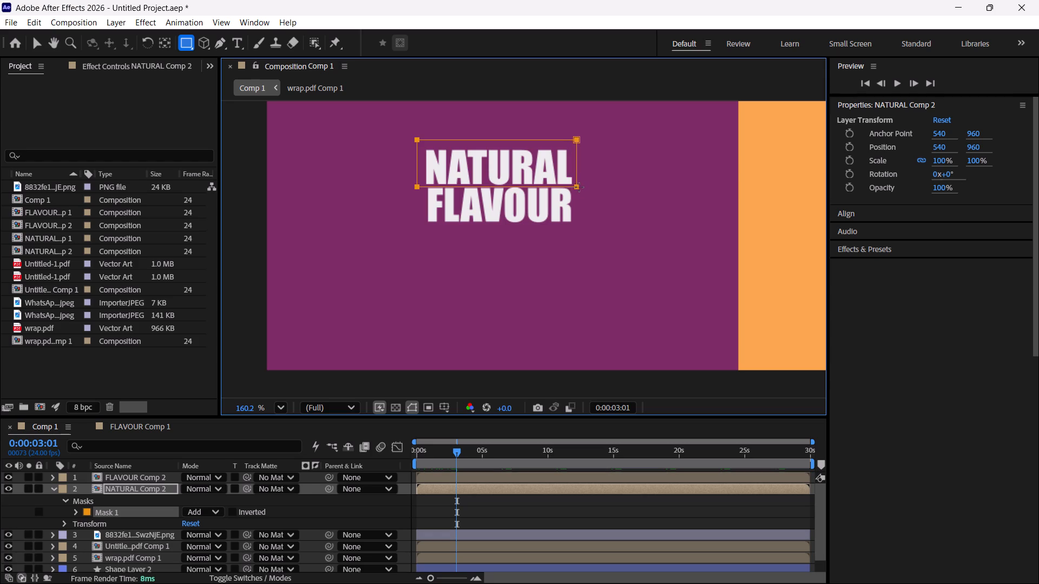
{"action": "left_click_drag", "start_coordinate": [579, 187], "coordinate": [578, 188]}
Set the mask feather on the NATURAL precomp layer to 25 pixels.
{"action": "left_click_drag", "start_coordinate": [457, 449], "coordinate": [426, 449]}
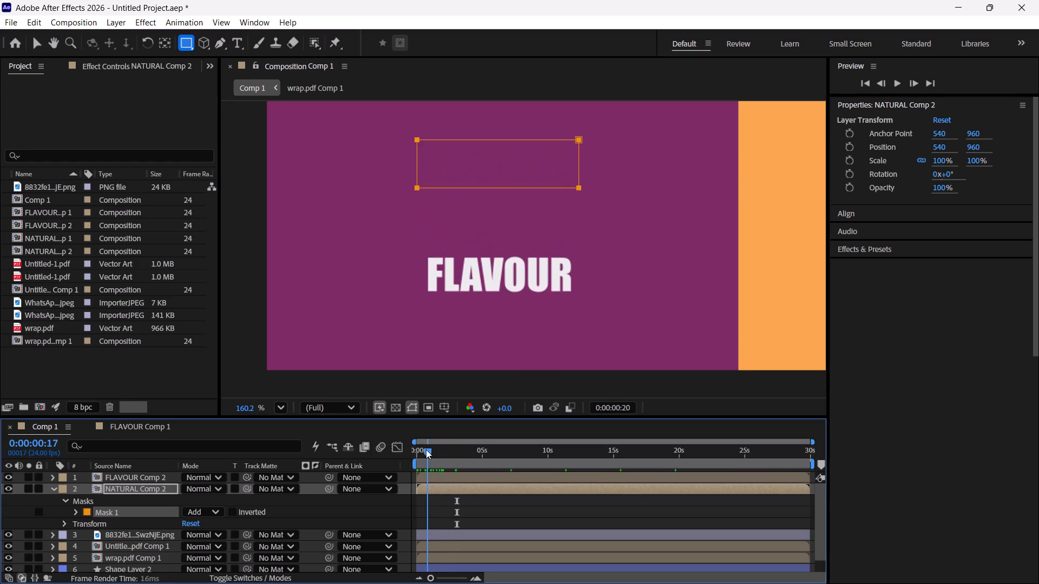
{"action": "left_click_drag", "start_coordinate": [426, 449], "coordinate": [406, 447]}
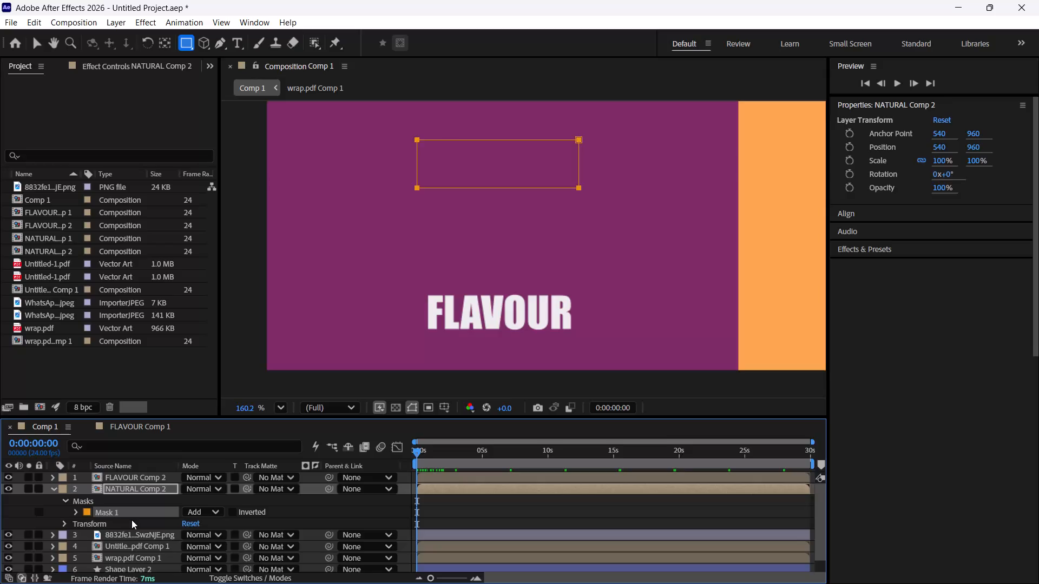
{"action": "key", "text": "f"}
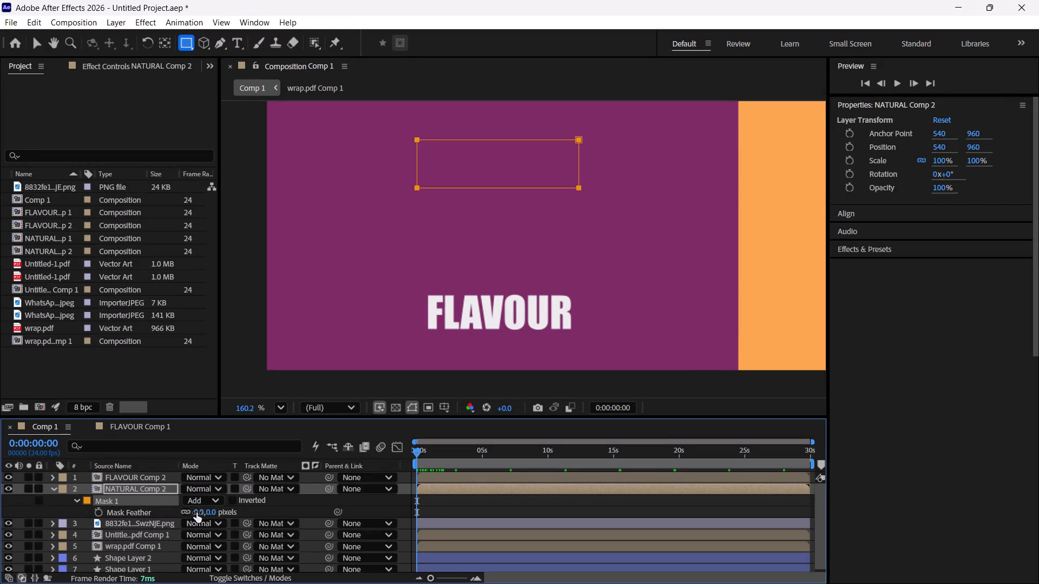
{"action": "left_click_drag", "start_coordinate": [197, 513], "coordinate": [214, 514]}
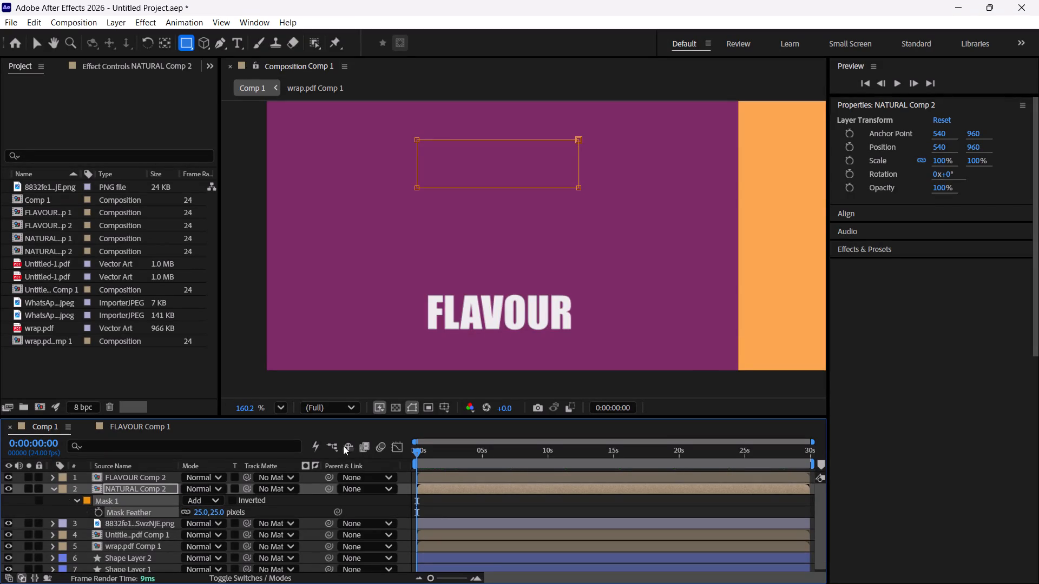
Draw a rectangular mask closely around the risen word FLAVOUR on the FLAVOUR precomp layer at 0:00:03:13.
{"action": "left_click", "coordinate": [127, 475]}
{"action": "left_click_drag", "start_coordinate": [417, 453], "coordinate": [442, 455]}
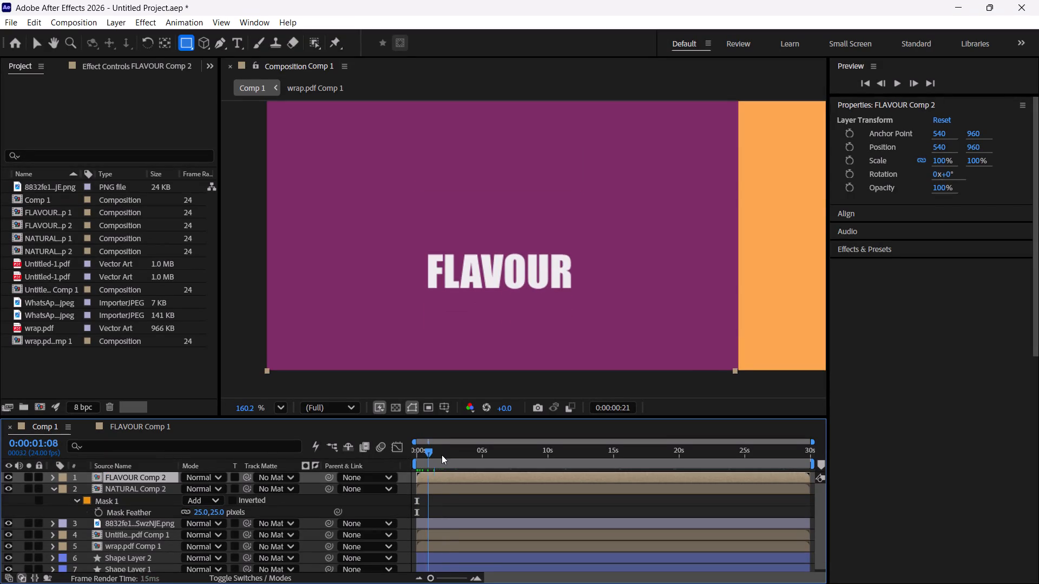
{"action": "left_click_drag", "start_coordinate": [442, 455], "coordinate": [454, 456]}
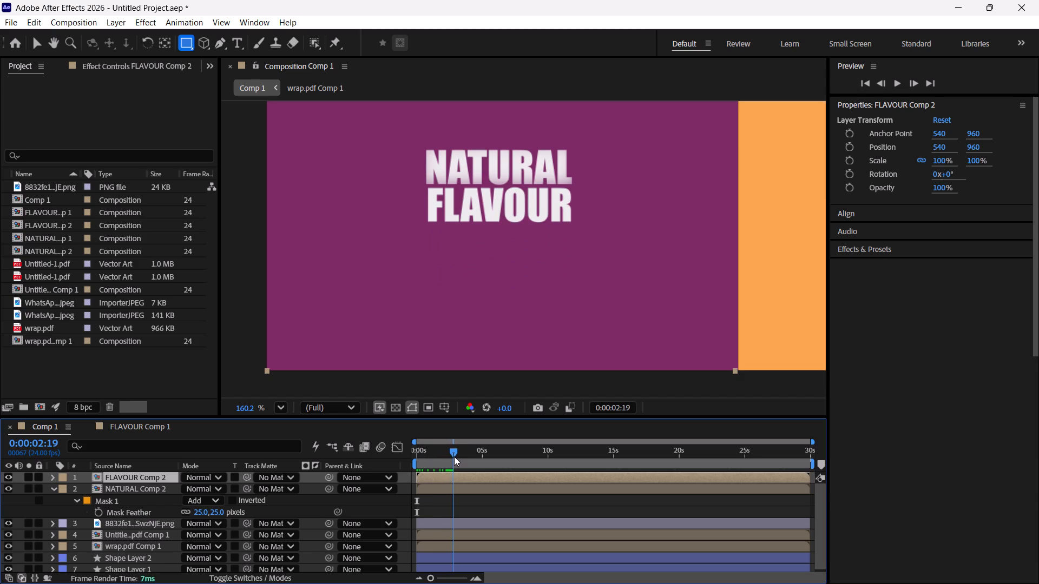
{"action": "left_click_drag", "start_coordinate": [454, 456], "coordinate": [468, 458]}
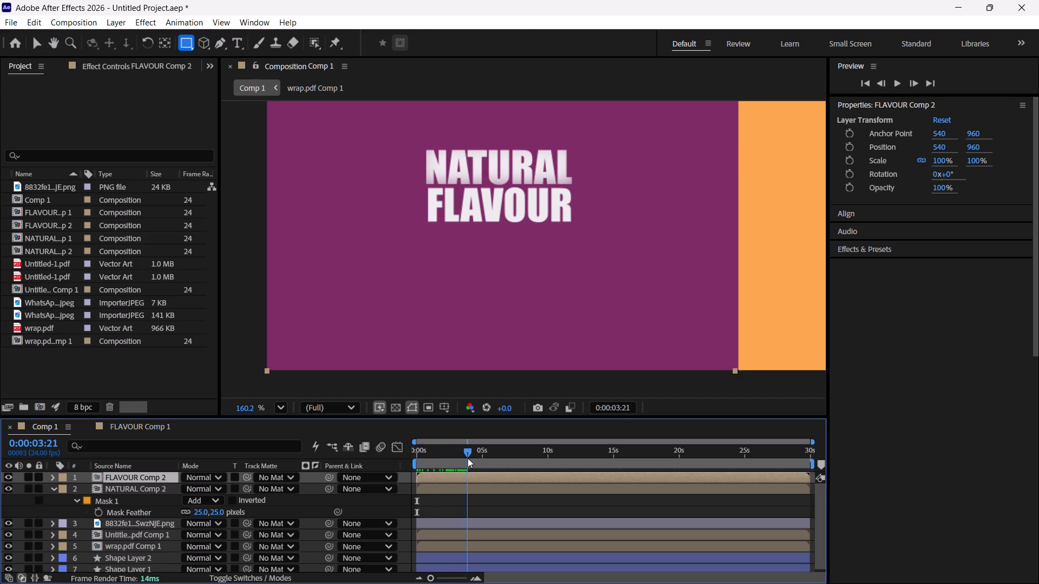
{"action": "left_click_drag", "start_coordinate": [468, 458], "coordinate": [464, 458]}
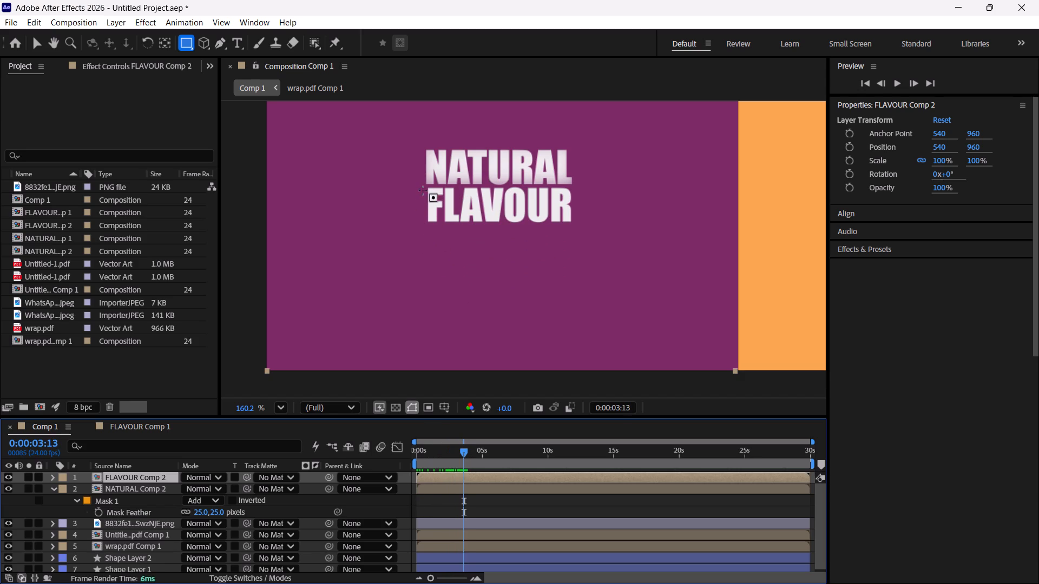
{"action": "left_click_drag", "start_coordinate": [427, 186], "coordinate": [523, 244]}
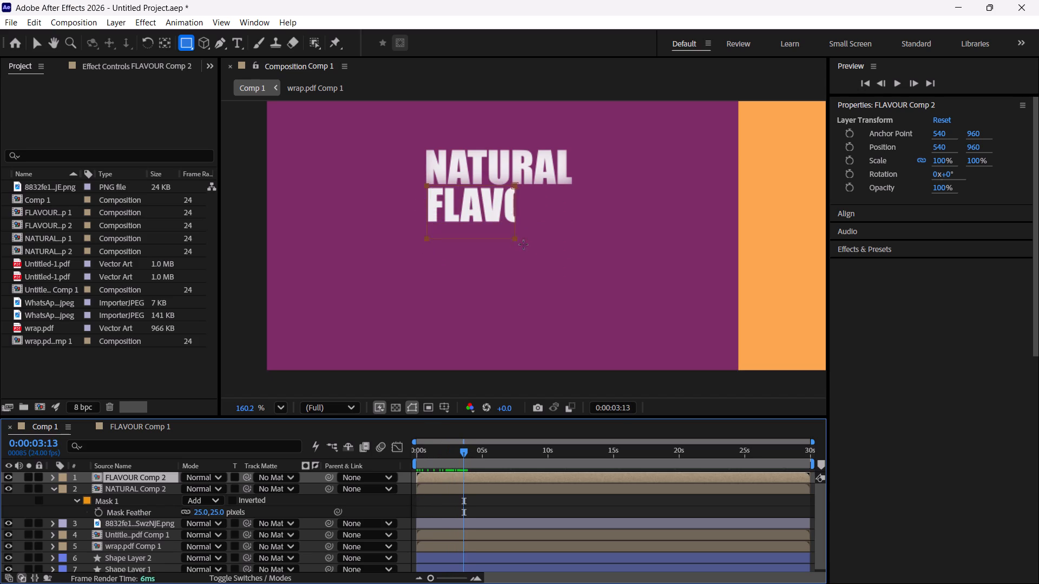
{"action": "left_click_drag", "start_coordinate": [523, 244], "coordinate": [577, 254]}
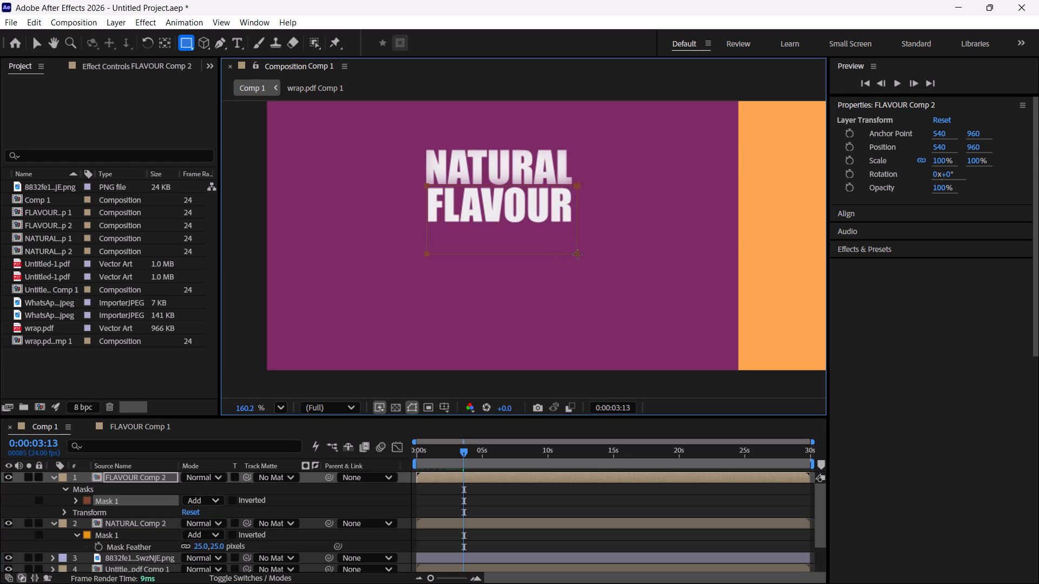
{"action": "left_click_drag", "start_coordinate": [577, 254], "coordinate": [582, 227]}
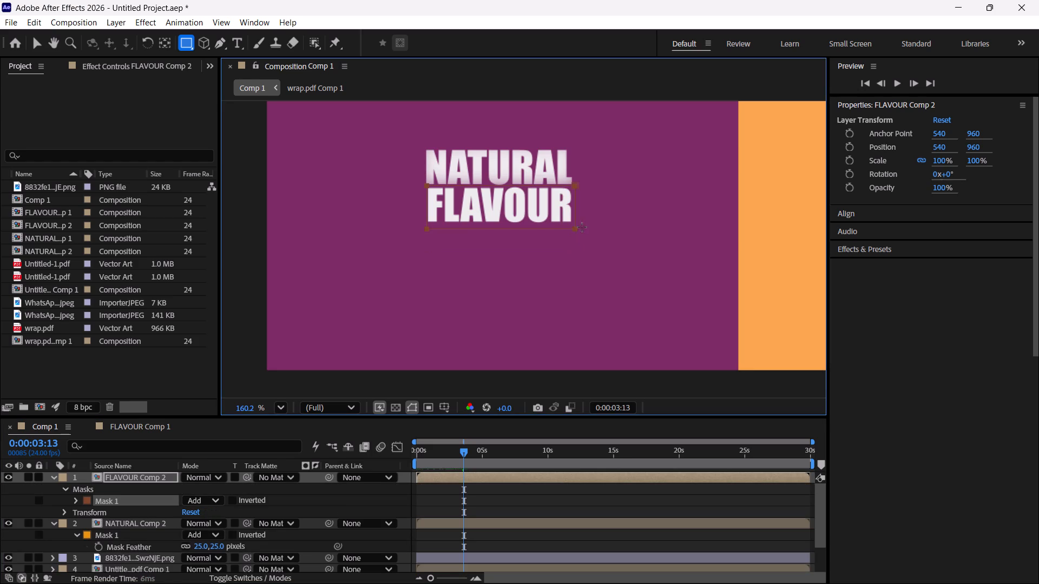
{"action": "left_click_drag", "start_coordinate": [582, 227], "coordinate": [582, 225]}
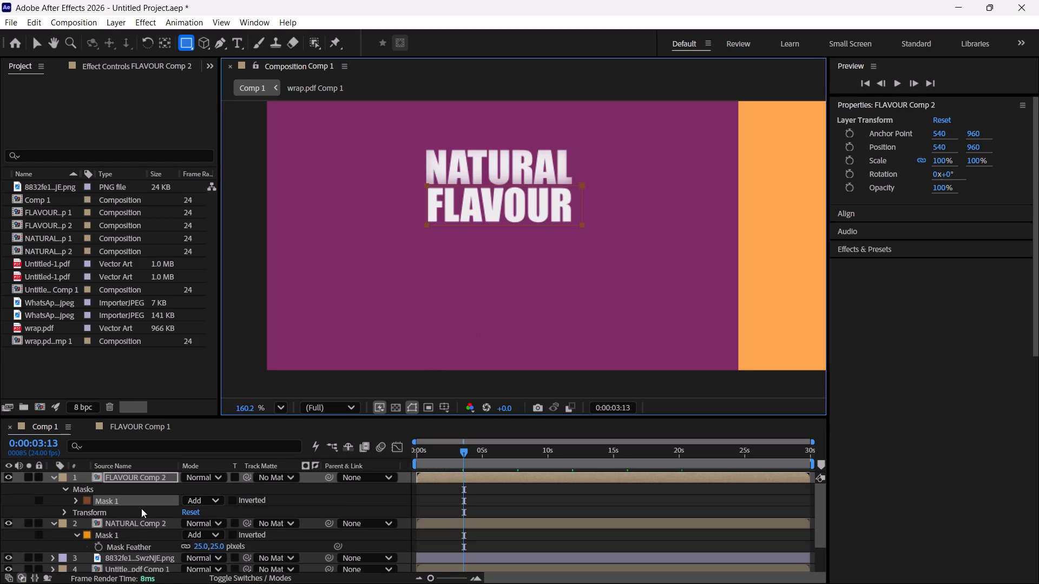
Set the mask feather on the FLAVOUR precomp layer to 25 pixels and play the text reveal from the start.
{"action": "key", "text": "f"}
{"action": "left_click_drag", "start_coordinate": [198, 499], "coordinate": [209, 501]}
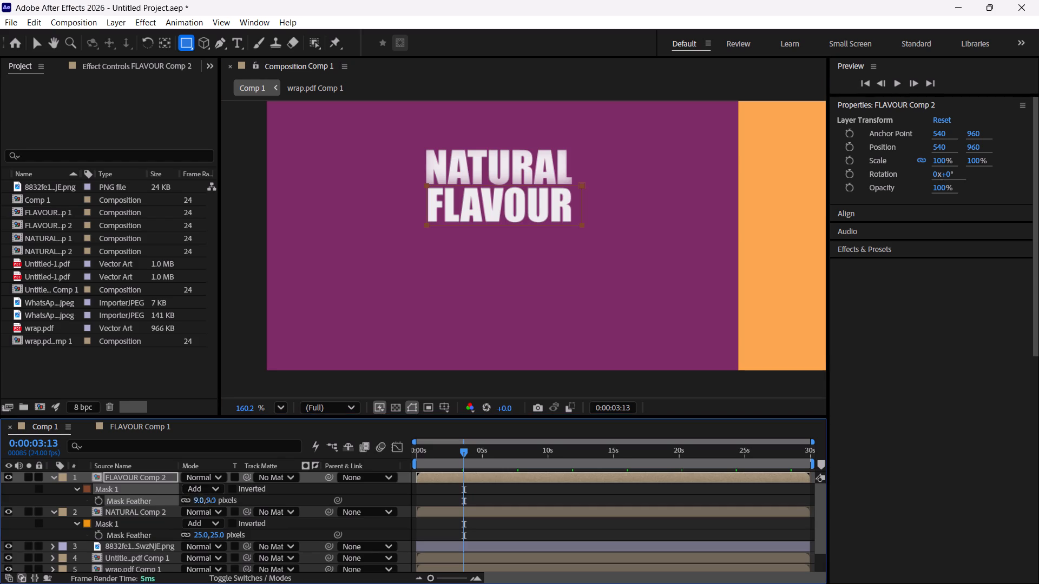
{"action": "left_click_drag", "start_coordinate": [209, 501], "coordinate": [221, 509]}
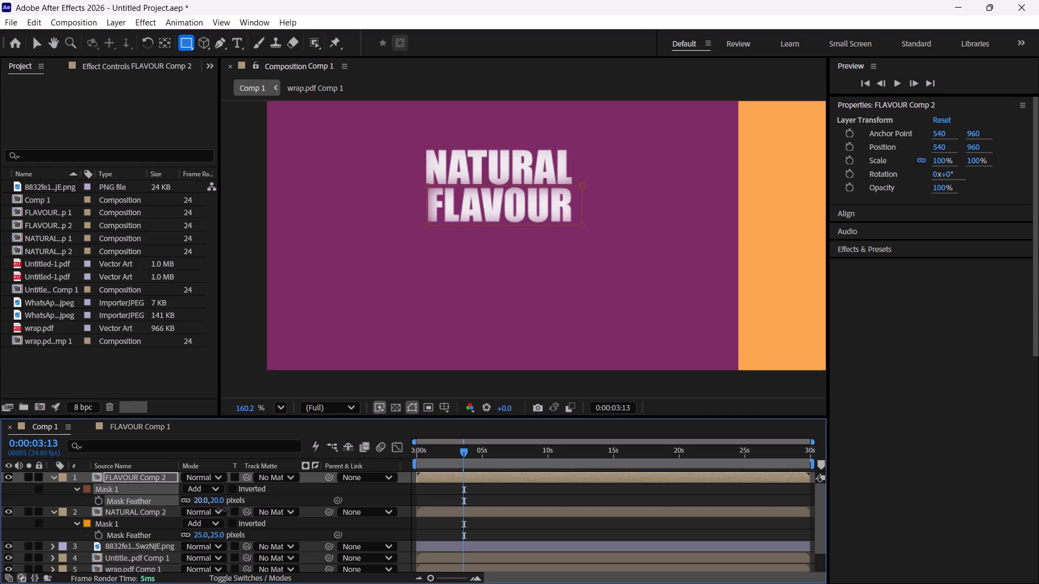
{"action": "left_click_drag", "start_coordinate": [221, 509], "coordinate": [225, 509]}
{"action": "left_click_drag", "start_coordinate": [225, 509], "coordinate": [223, 509]}
{"action": "left_click_drag", "start_coordinate": [223, 509], "coordinate": [223, 508]}
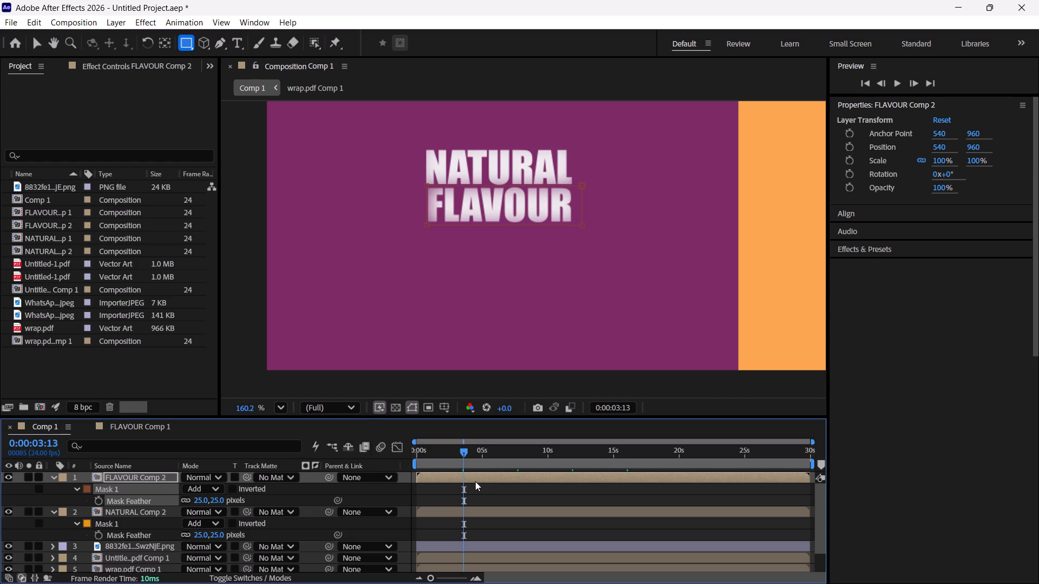
{"action": "left_click_drag", "start_coordinate": [463, 454], "coordinate": [389, 487]}
{"action": "key", "text": "space"}
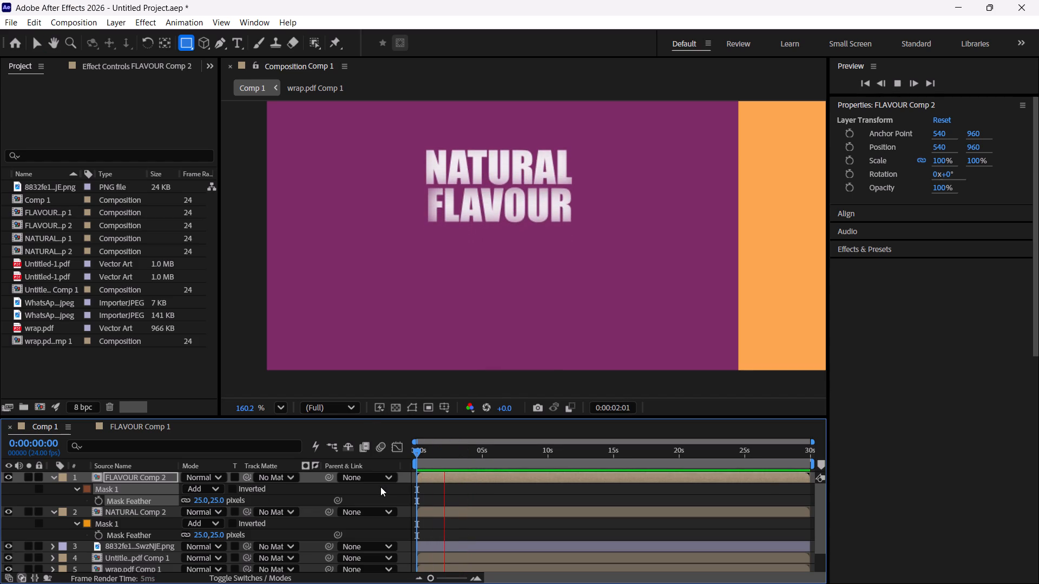
{"action": "key", "text": "space"}
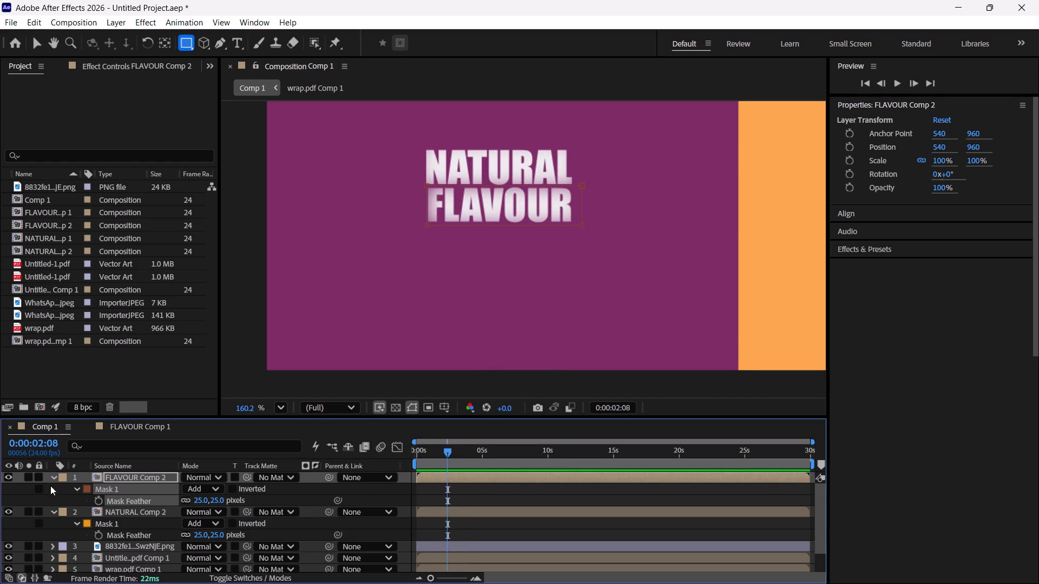
Open the FLAVOUR precomp used in Comp 1 and reveal the Position keyframes of its FLAVOUR text layer.
{"action": "left_click", "coordinate": [51, 476]}
{"action": "double_click", "coordinate": [118, 474]}
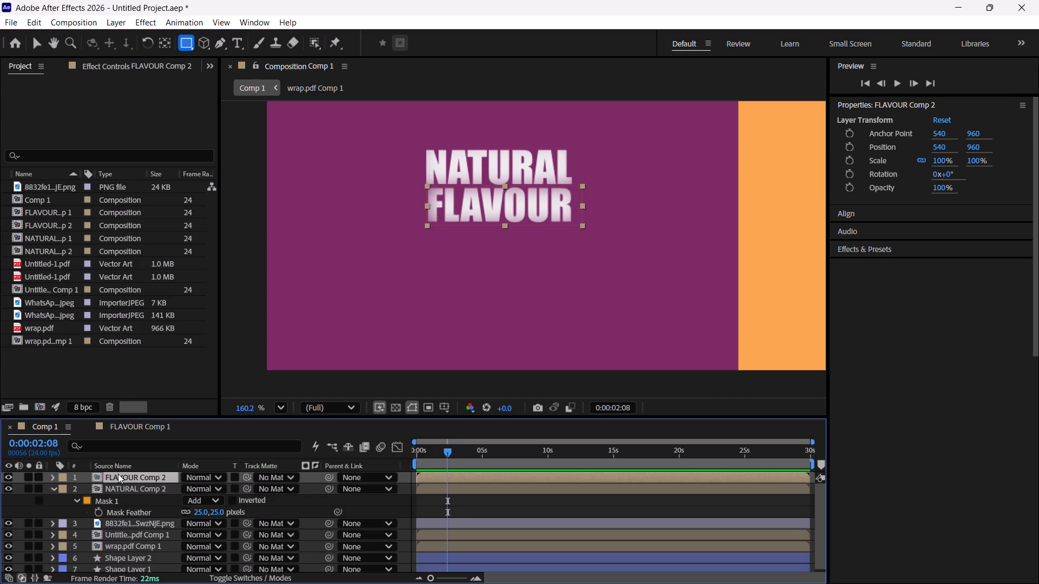
{"action": "left_click", "coordinate": [121, 478]}
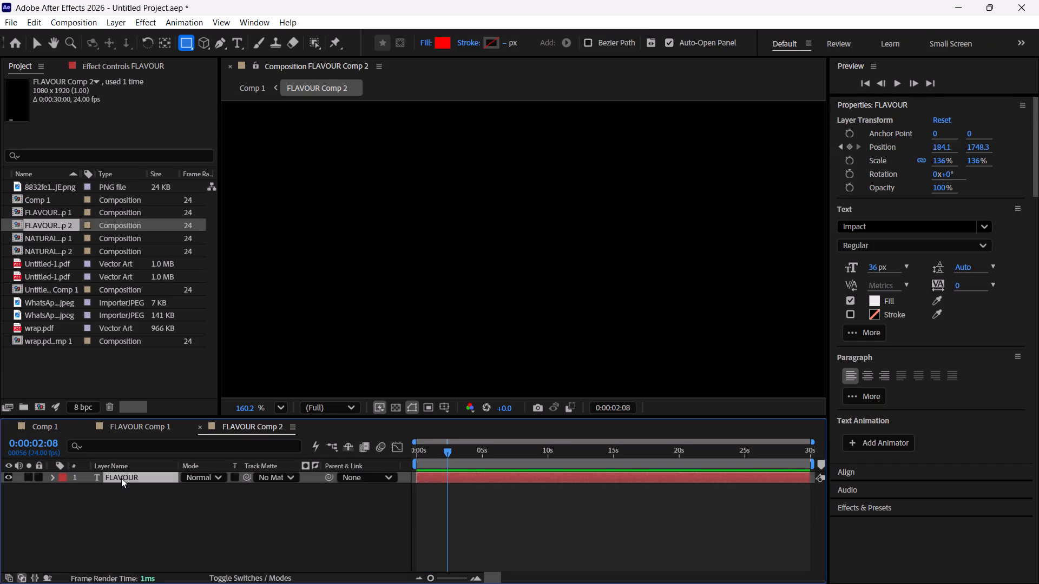
{"action": "left_click", "coordinate": [52, 475]}
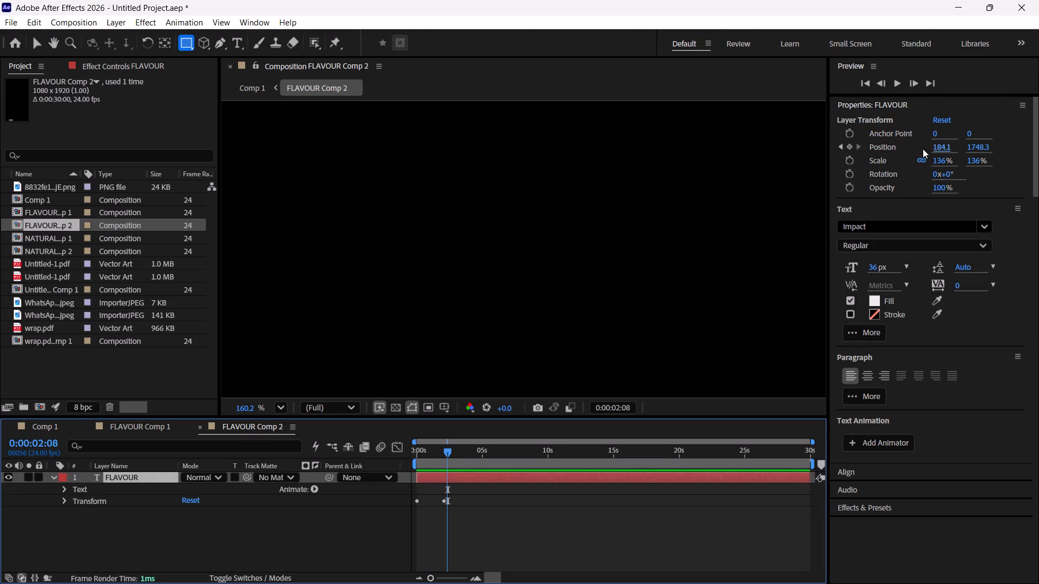
{"action": "left_click", "coordinate": [870, 146]}
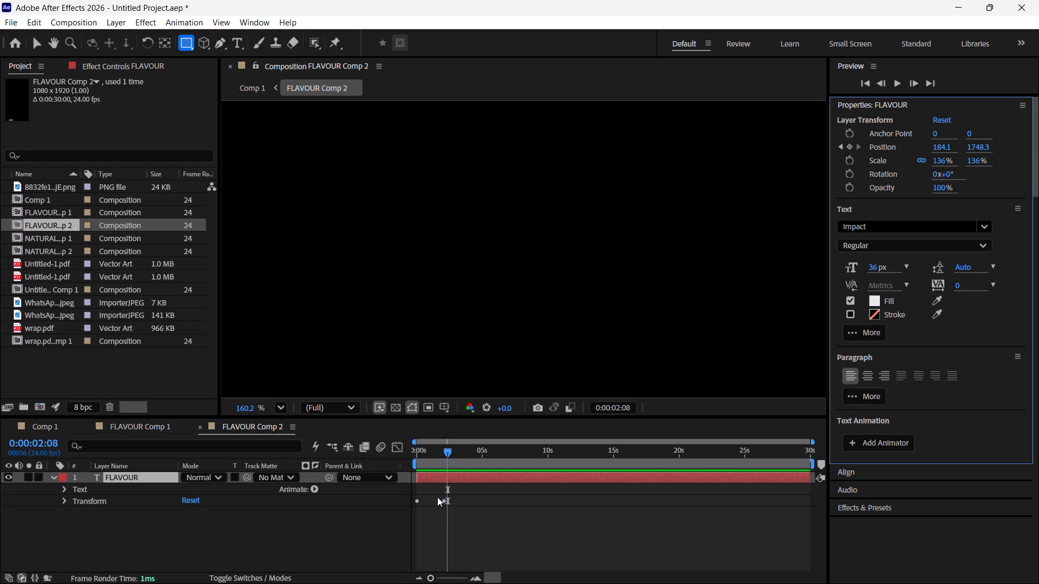
{"action": "left_click", "coordinate": [445, 499]}
{"action": "double_click", "coordinate": [441, 501]}
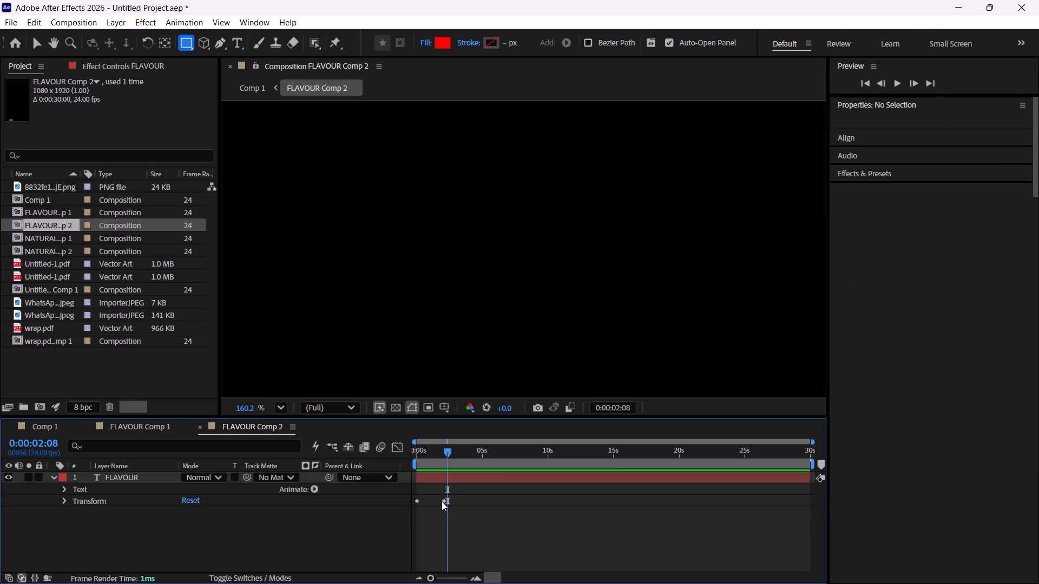
{"action": "left_click", "coordinate": [442, 501]}
{"action": "left_click", "coordinate": [416, 500]}
{"action": "left_click_drag", "start_coordinate": [446, 453], "coordinate": [517, 479]}
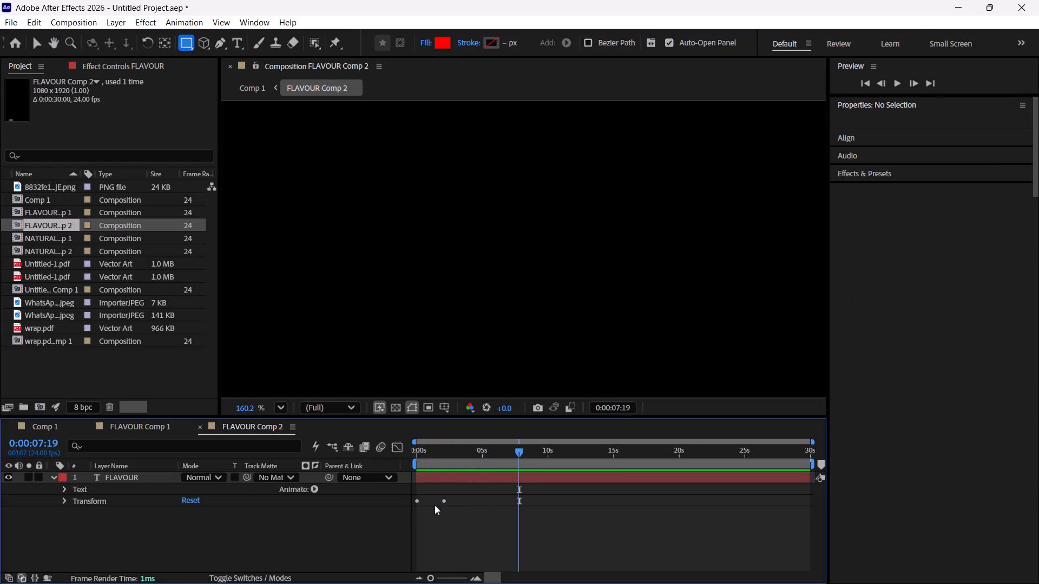
{"action": "left_click", "coordinate": [445, 500]}
{"action": "left_click", "coordinate": [439, 500]}
{"action": "left_click", "coordinate": [96, 498]}
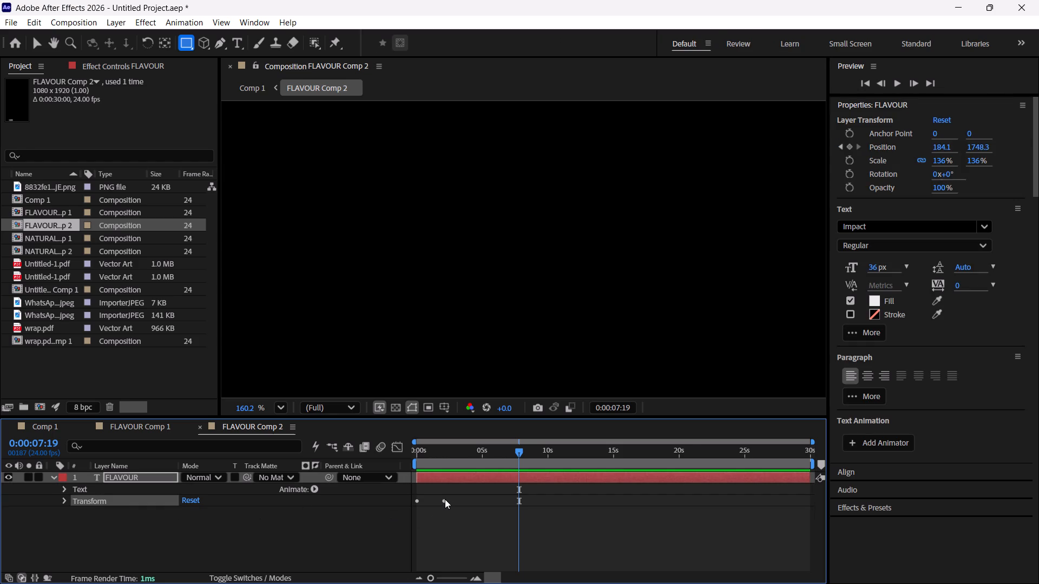
{"action": "left_click", "coordinate": [445, 499]}
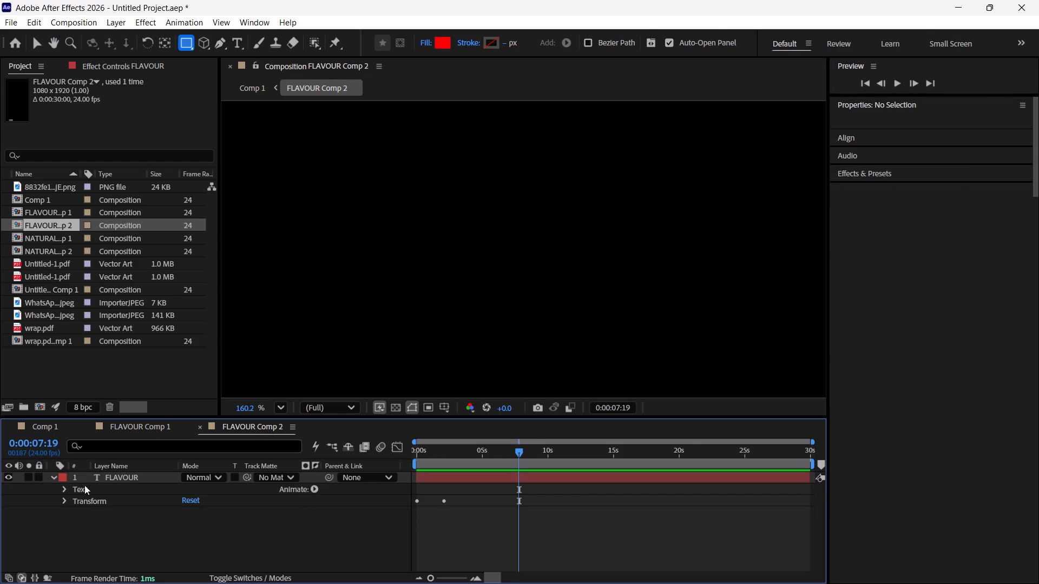
{"action": "left_click", "coordinate": [94, 476]}
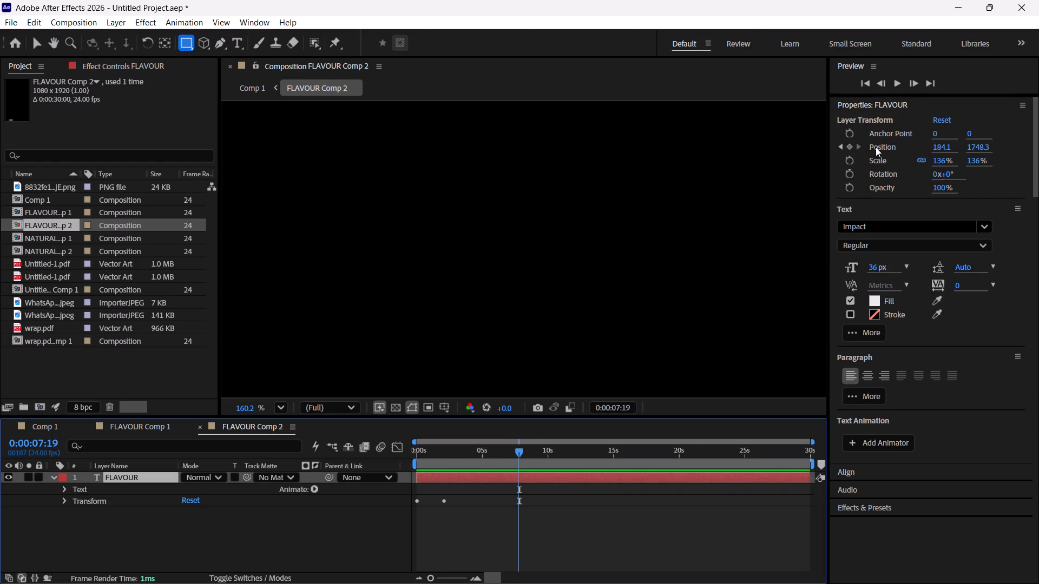
{"action": "left_click", "coordinate": [876, 147]}
{"action": "left_click", "coordinate": [876, 147]}
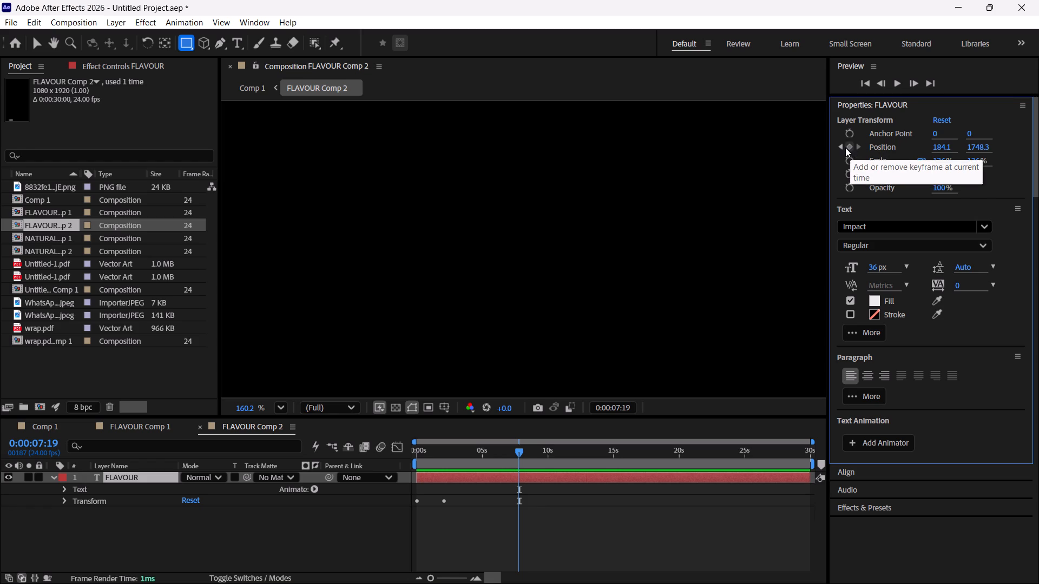
{"action": "left_click", "coordinate": [841, 147]}
{"action": "left_click", "coordinate": [841, 147]}
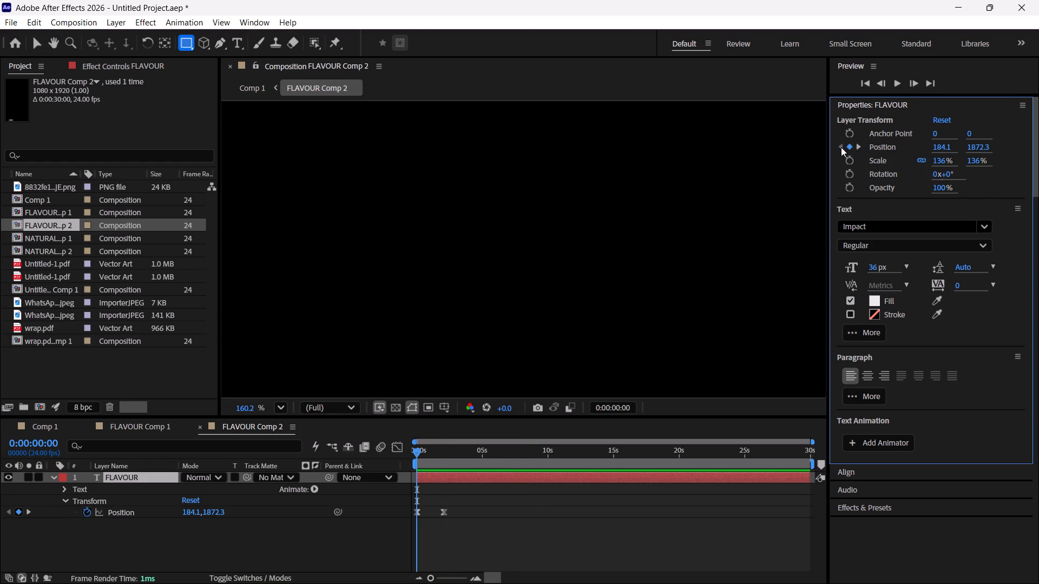
Shift both Position keyframes of the FLAVOUR text about 2 seconds forward in time, keeping their spacing, and return to Comp 1.
{"action": "left_click", "coordinate": [445, 510]}
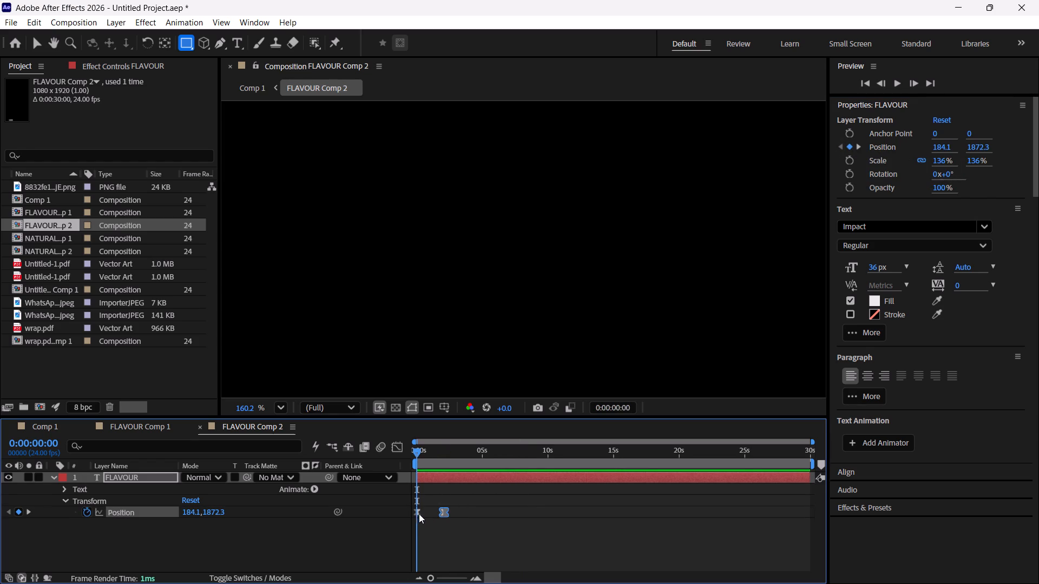
{"action": "left_click", "coordinate": [418, 513], "text": "shift"}
{"action": "left_click_drag", "start_coordinate": [443, 511], "coordinate": [467, 508]}
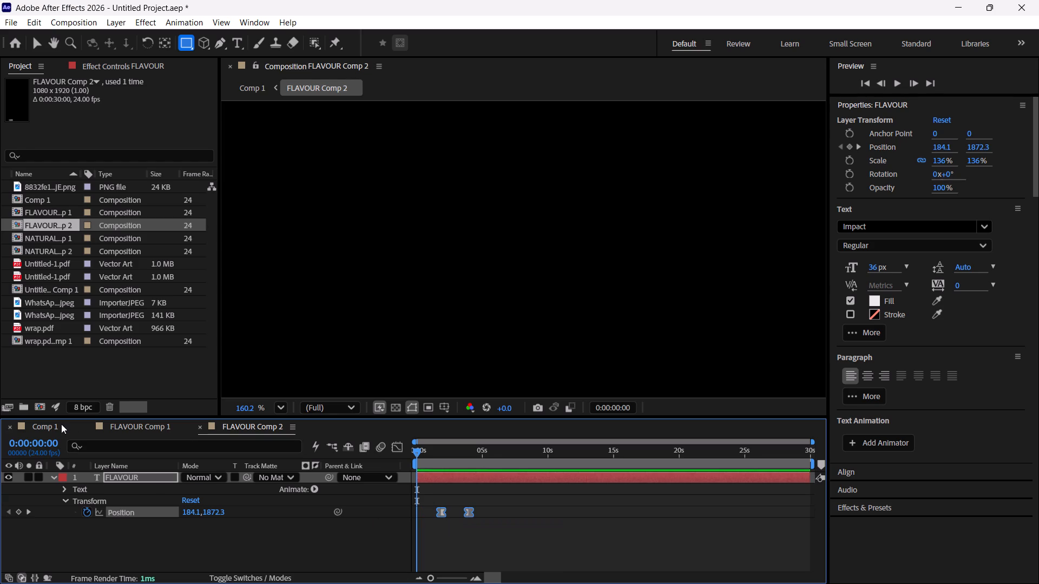
{"action": "left_click", "coordinate": [119, 427]}
{"action": "left_click", "coordinate": [50, 427]}
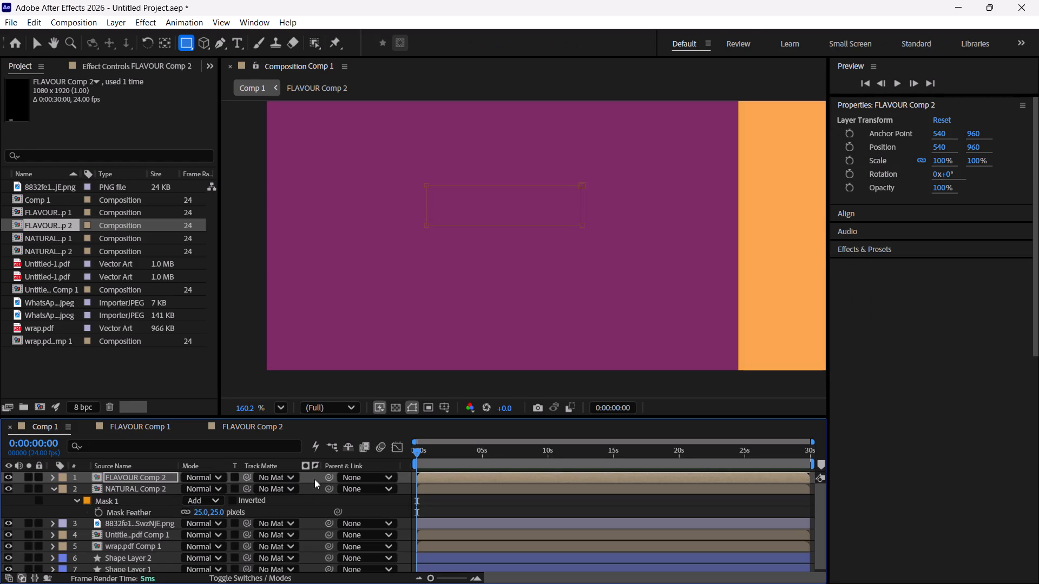
Play Comp 1 from the start to check the FLAVOUR timing, first on the text and again with the whole frame in view.
{"action": "key", "text": "space"}
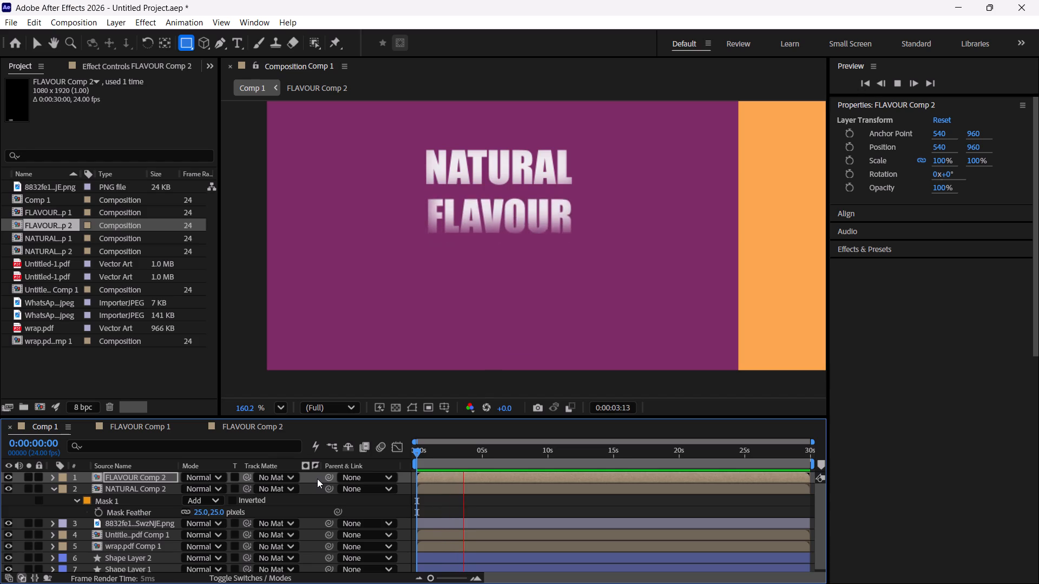
{"action": "key", "text": "space"}
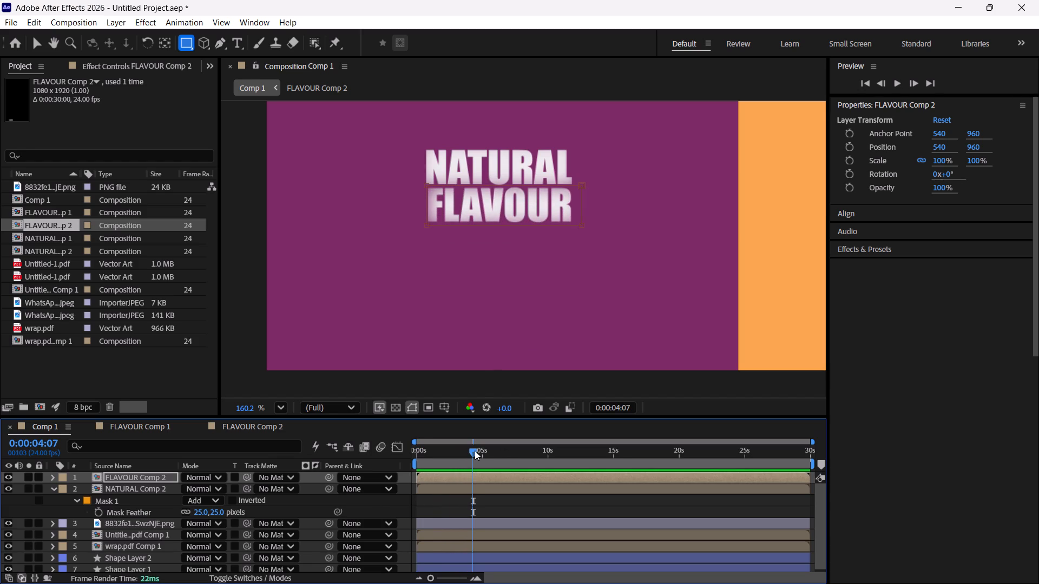
{"action": "left_click_drag", "start_coordinate": [476, 451], "coordinate": [368, 485]}
{"action": "scroll", "coordinate": [505, 336], "scroll_direction": "down", "scroll_amount": 9}
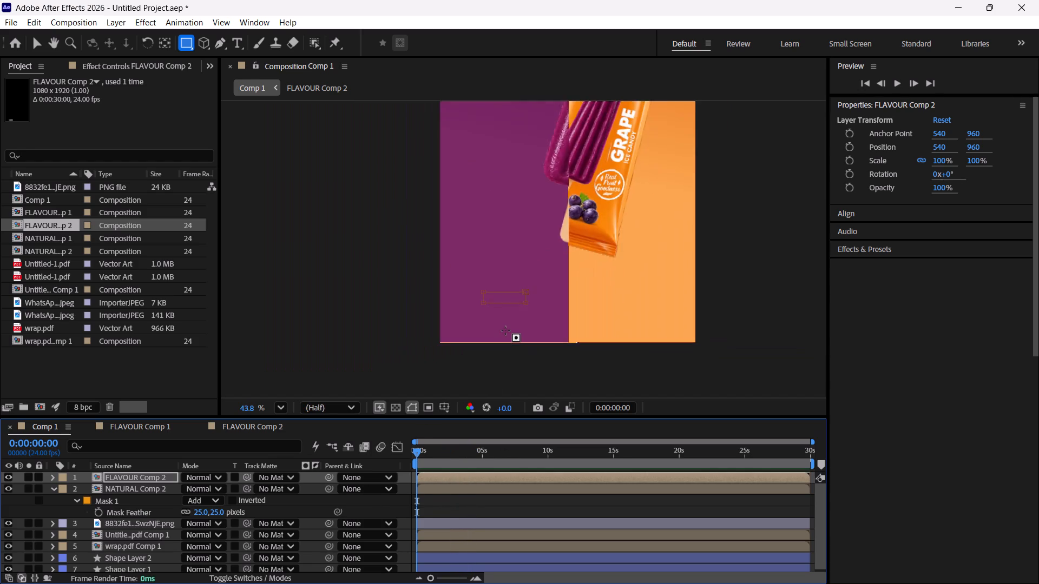
{"action": "scroll", "coordinate": [505, 330], "scroll_direction": "down", "scroll_amount": 3}
{"action": "left_click", "coordinate": [34, 38]}
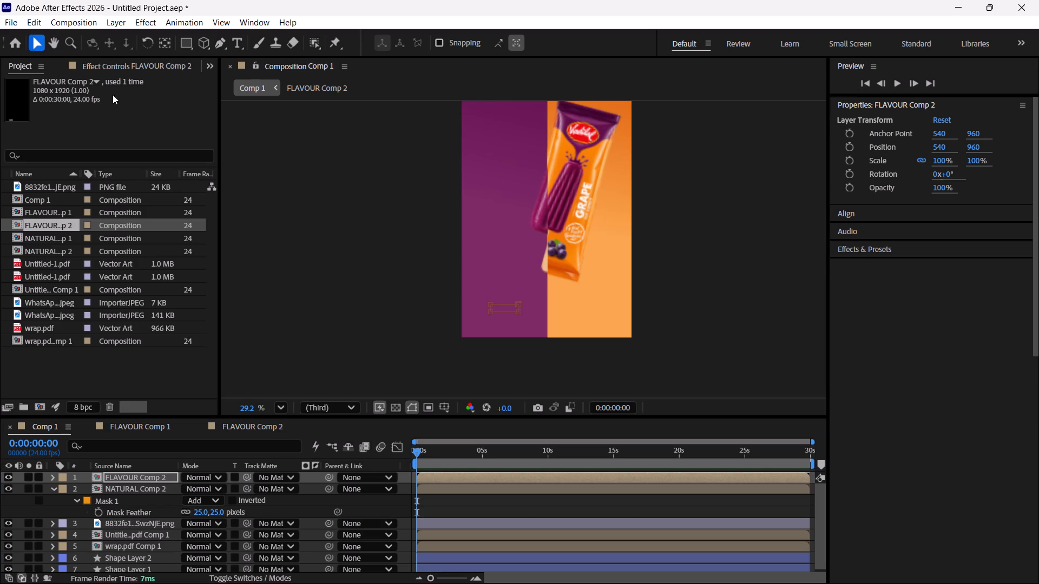
{"action": "left_click", "coordinate": [413, 247]}
{"action": "left_click", "coordinate": [50, 489]}
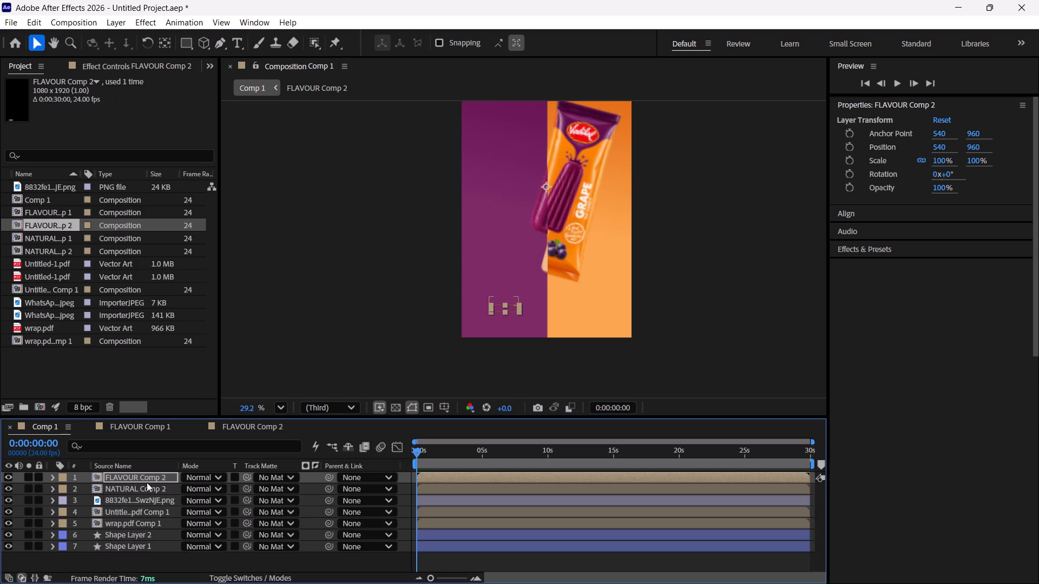
{"action": "left_click", "coordinate": [649, 249]}
{"action": "middle_click_drag", "start_coordinate": [560, 236], "coordinate": [528, 289]}
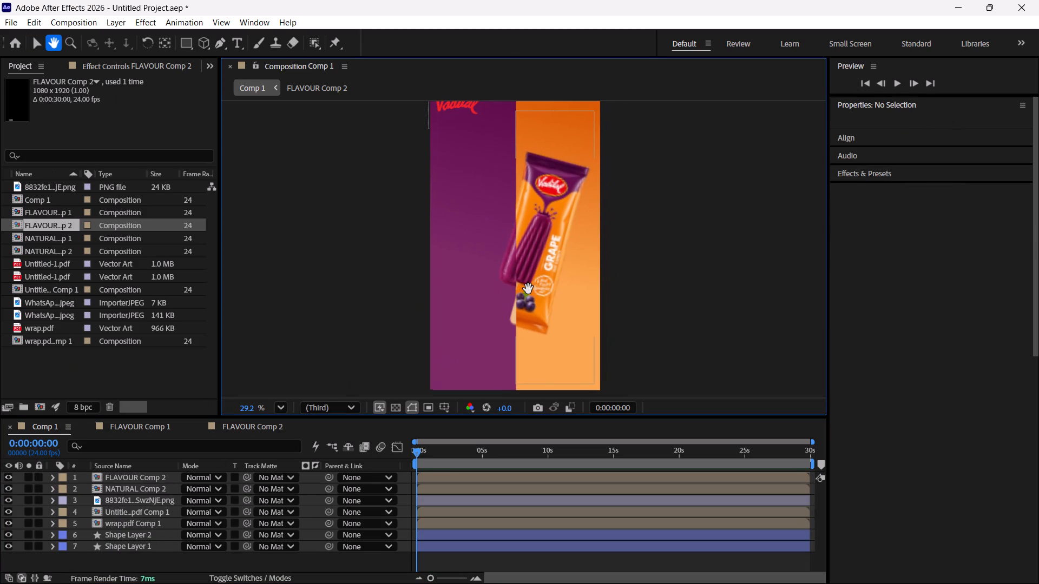
{"action": "middle_click_drag", "start_coordinate": [528, 289], "coordinate": [530, 289]}
{"action": "scroll", "coordinate": [531, 290], "scroll_direction": "down", "scroll_amount": 1}
{"action": "key", "text": "space"}
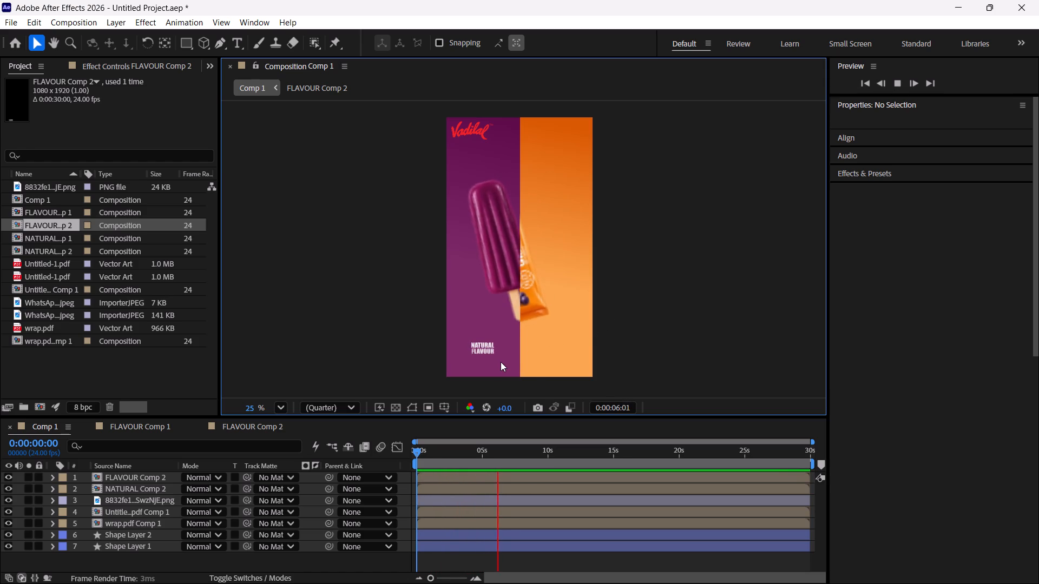
{"action": "key", "text": "space"}
Reshape the mask on the FLAVOUR Comp 2 layer by pulling its two left corner points outward, clear of the letter F.
{"action": "scroll", "coordinate": [479, 357], "scroll_direction": "up", "scroll_amount": 3}
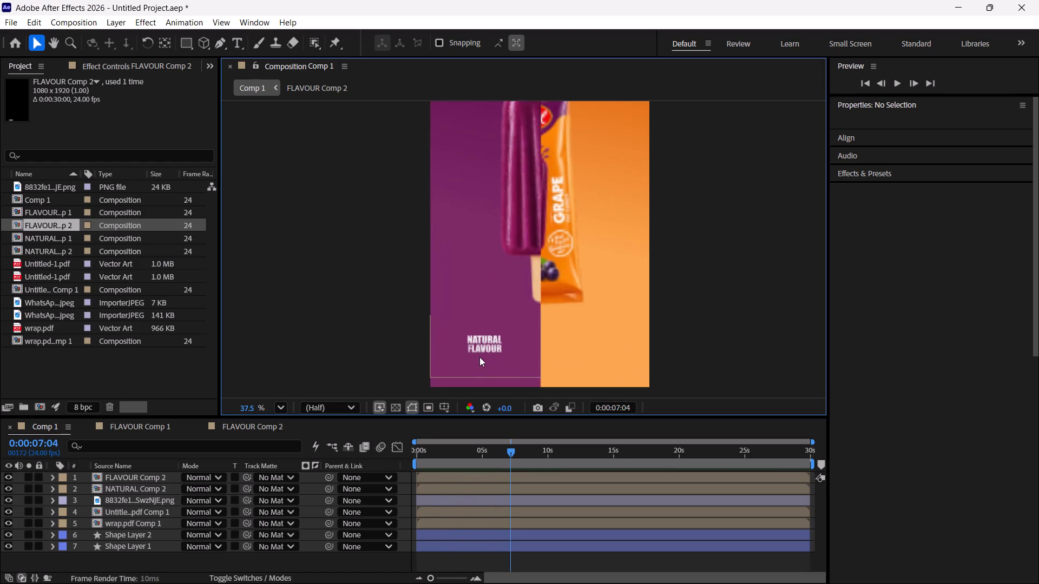
{"action": "scroll", "coordinate": [481, 360], "scroll_direction": "up", "scroll_amount": 13}
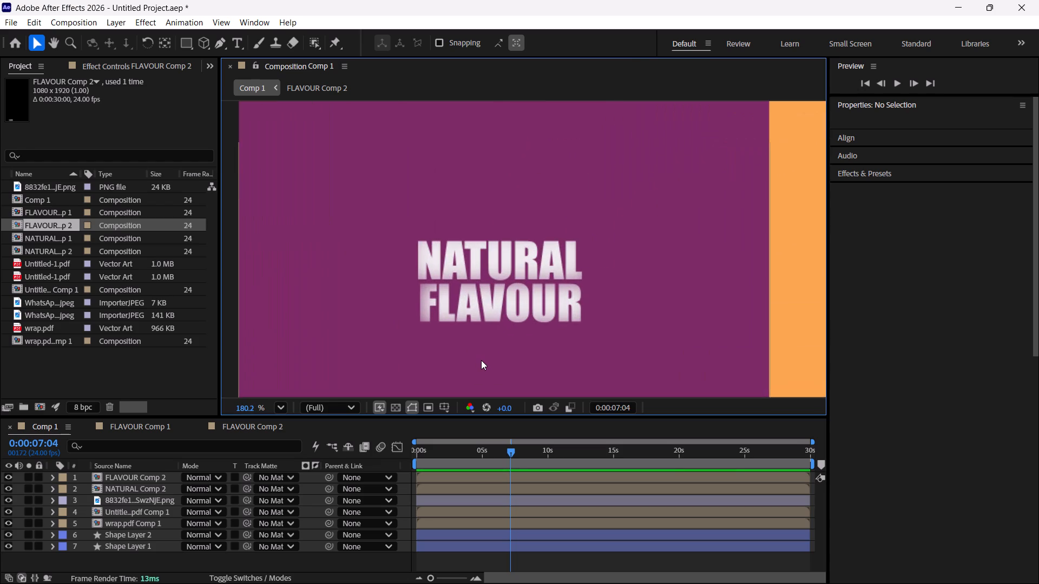
{"action": "left_click", "coordinate": [109, 474]}
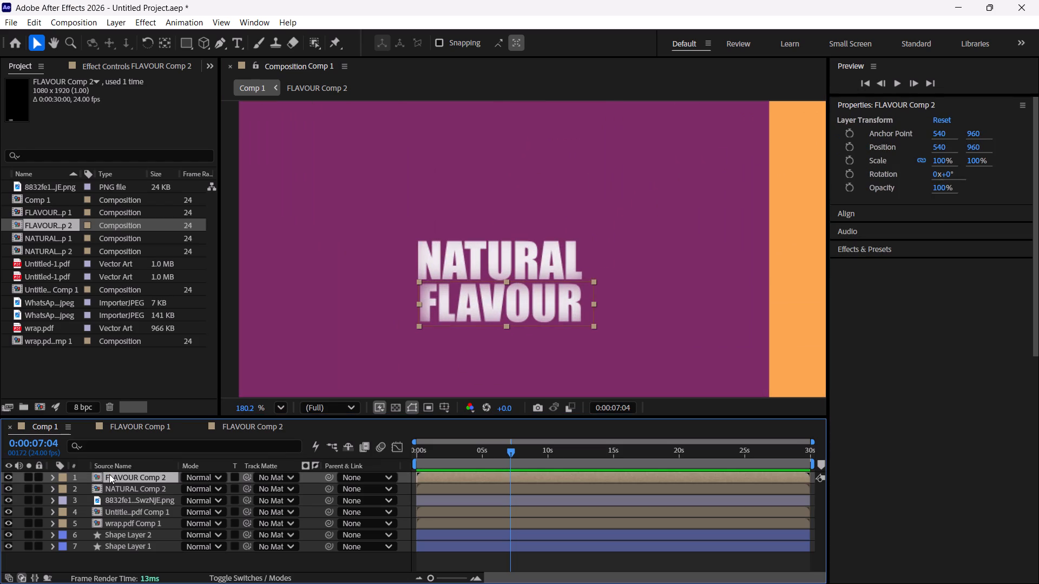
{"action": "left_click_drag", "start_coordinate": [420, 326], "coordinate": [405, 335]}
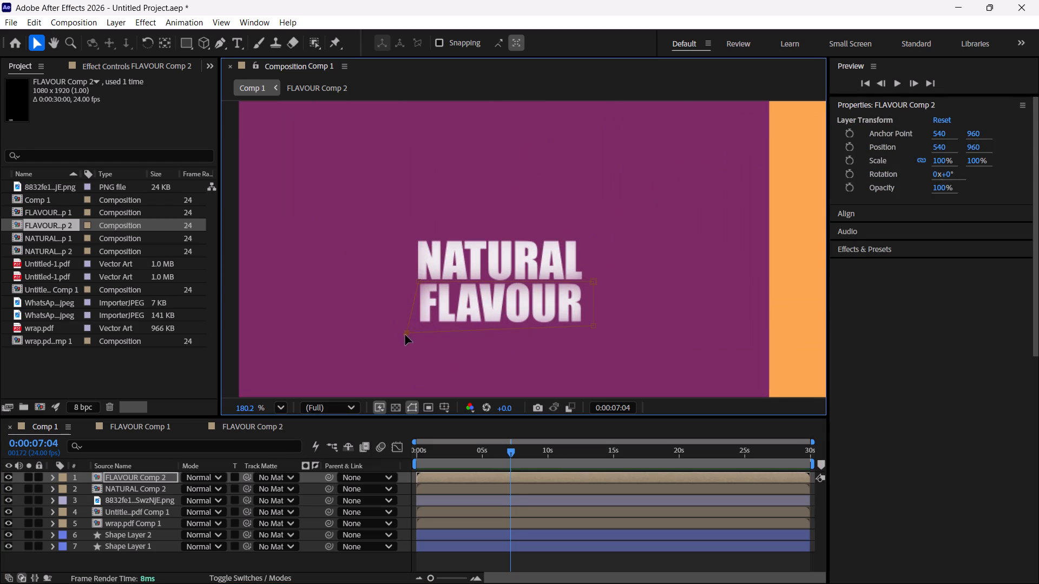
{"action": "left_click_drag", "start_coordinate": [405, 335], "coordinate": [411, 335]}
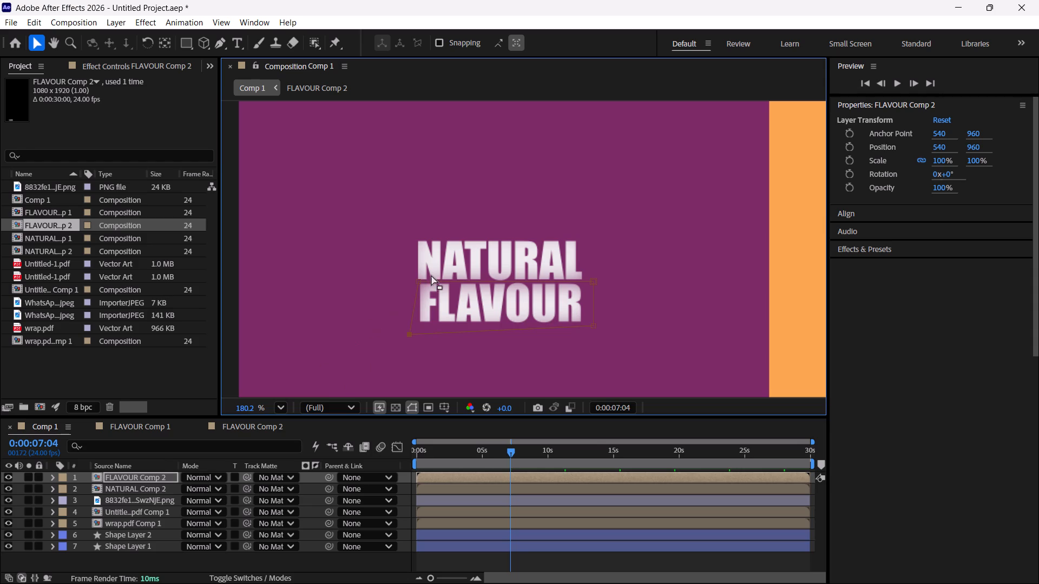
{"action": "left_click_drag", "start_coordinate": [419, 280], "coordinate": [400, 281]}
{"action": "left_click_drag", "start_coordinate": [400, 281], "coordinate": [393, 282]}
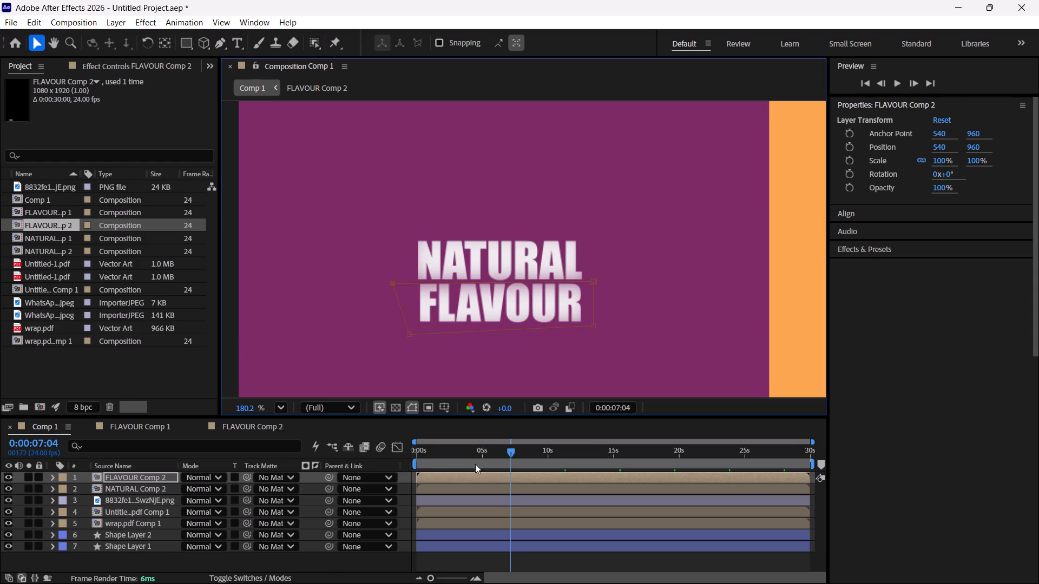
Play Comp 1 to check the NATURAL FLAVOUR reveal with the reshaped mask.
{"action": "left_click_drag", "start_coordinate": [511, 453], "coordinate": [368, 486]}
{"action": "key", "text": "space"}
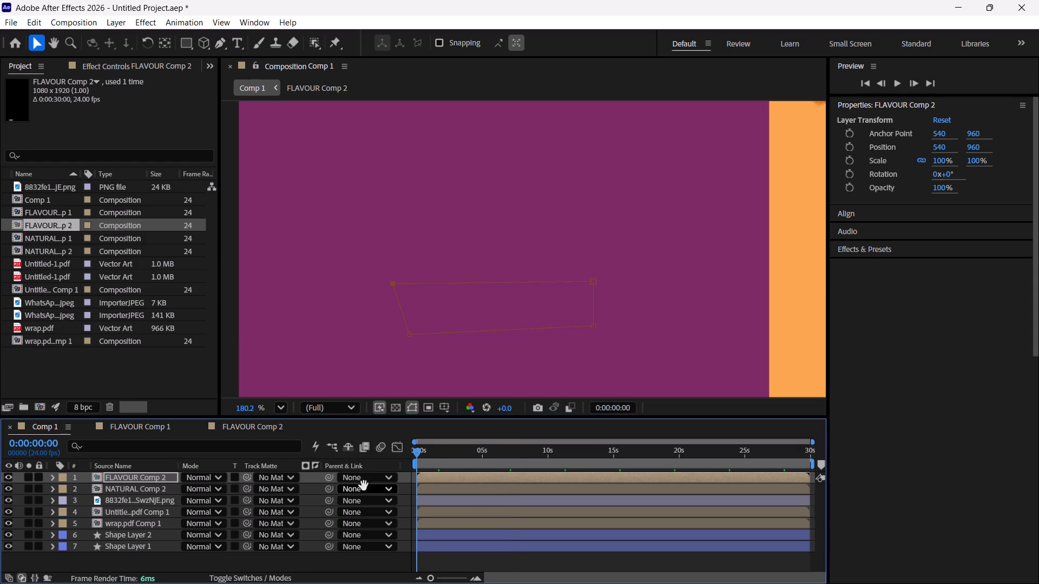
{"action": "key", "text": "space"}
{"action": "left_click", "coordinate": [219, 557]}
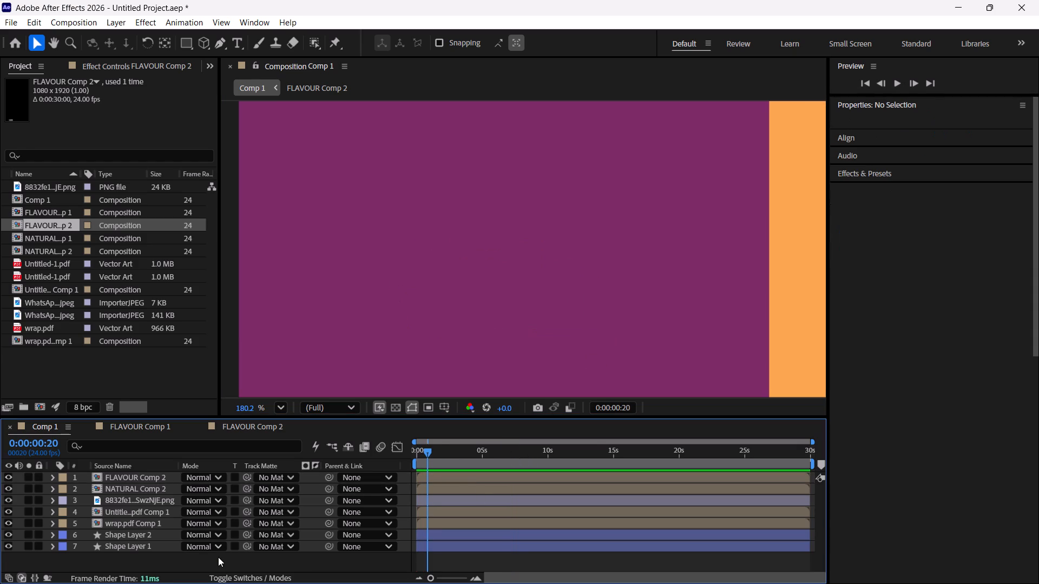
{"action": "key", "text": "space"}
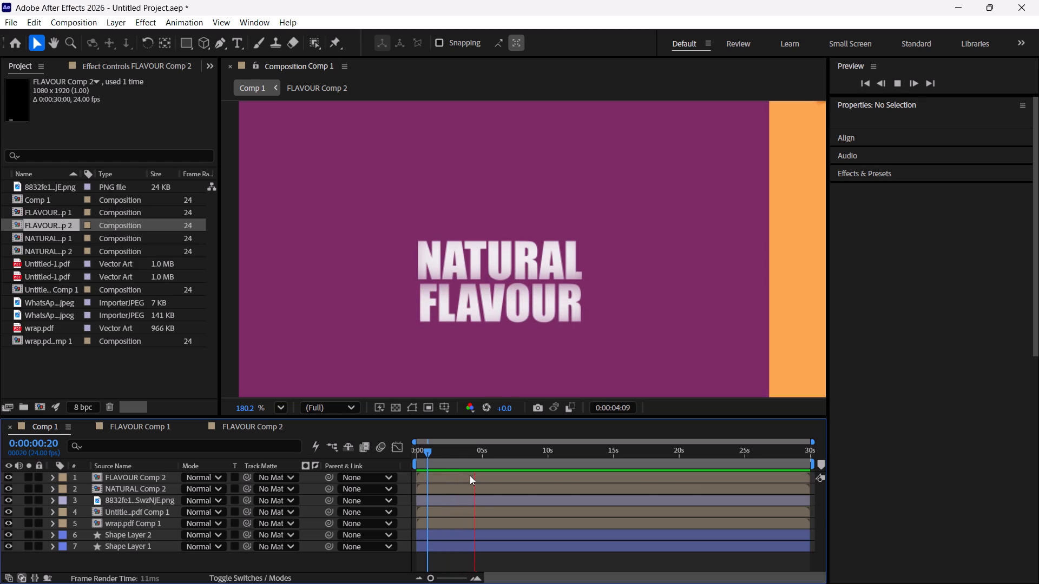
{"action": "key", "text": "space"}
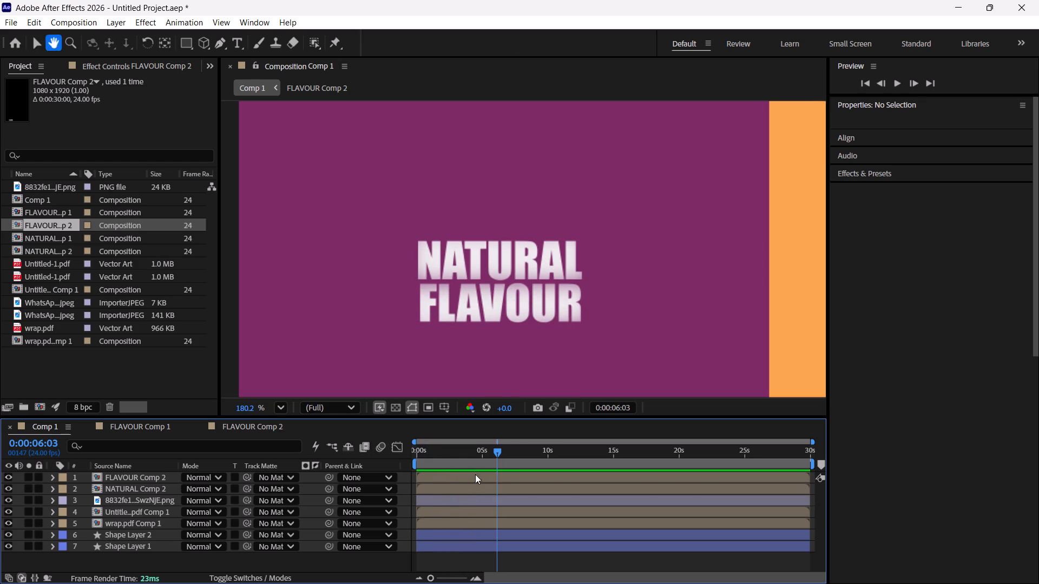
Duplicate the NATURAL Comp 2 and FLAVOUR Comp 2 layers together, with the time at 0:00:04:20 so both words are showing.
{"action": "left_click_drag", "start_coordinate": [497, 453], "coordinate": [347, 489]}
{"action": "scroll", "coordinate": [560, 311], "scroll_direction": "down", "scroll_amount": 4}
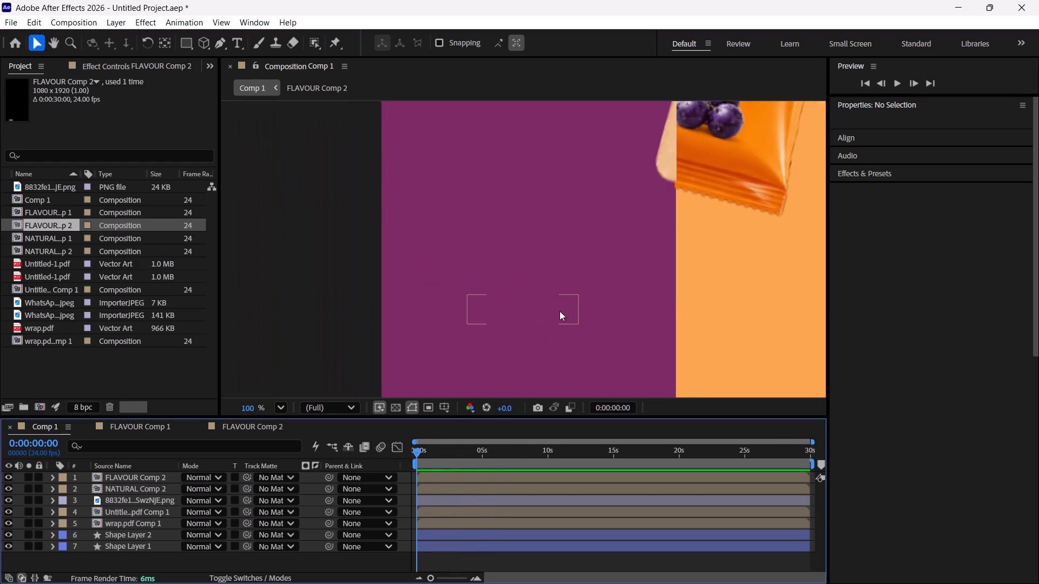
{"action": "scroll", "coordinate": [560, 312], "scroll_direction": "down", "scroll_amount": 7}
{"action": "scroll", "coordinate": [610, 300], "scroll_direction": "down", "scroll_amount": 2}
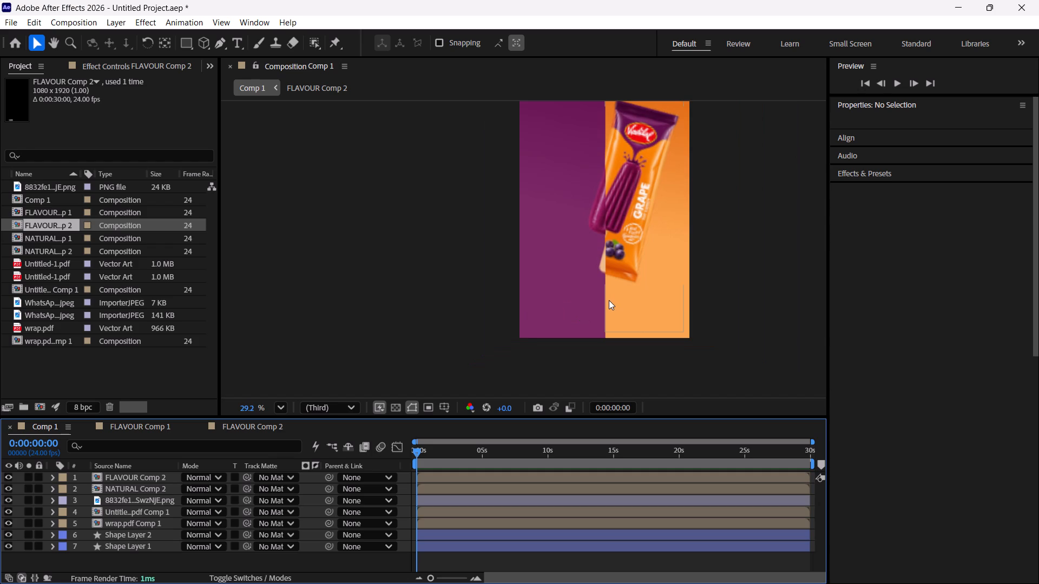
{"action": "scroll", "coordinate": [609, 300], "scroll_direction": "down", "scroll_amount": 2}
{"action": "middle_click_drag", "start_coordinate": [616, 301], "coordinate": [561, 318]}
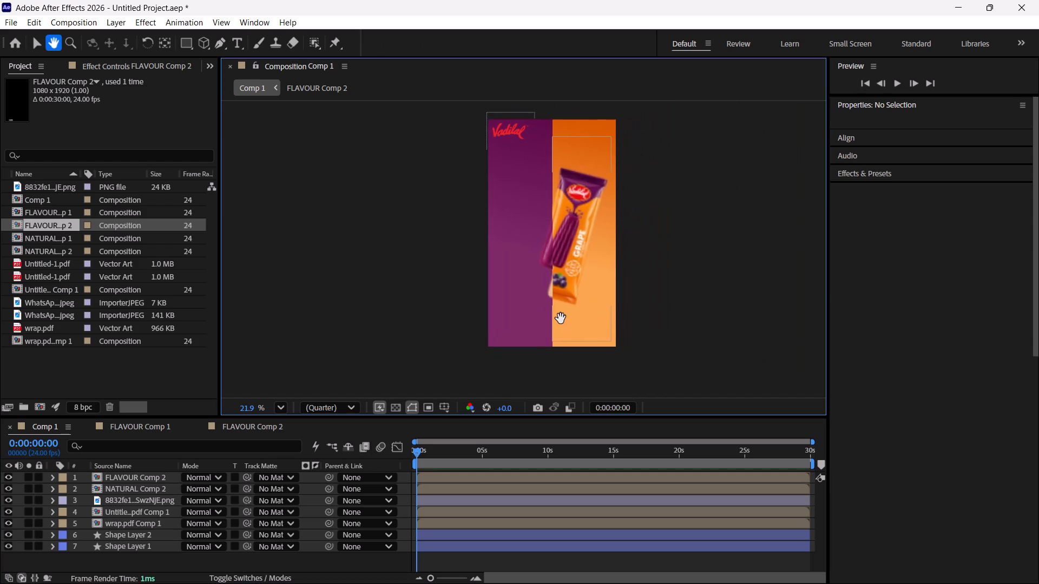
{"action": "middle_click_drag", "start_coordinate": [561, 318], "coordinate": [540, 318]}
{"action": "scroll", "coordinate": [540, 320], "scroll_direction": "up", "scroll_amount": 7}
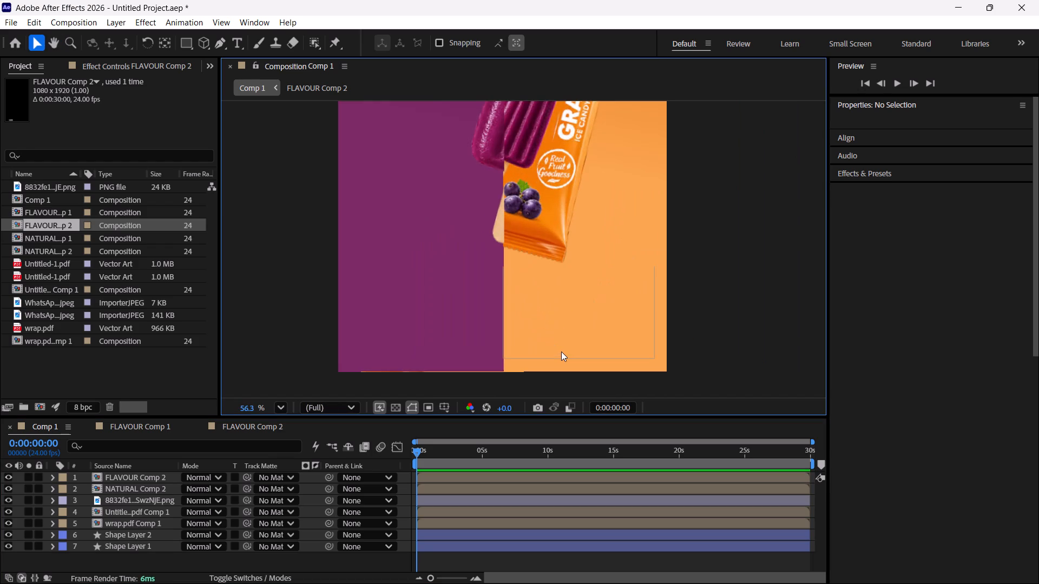
{"action": "scroll", "coordinate": [561, 351], "scroll_direction": "up", "scroll_amount": 5}
{"action": "left_click_drag", "start_coordinate": [417, 450], "coordinate": [476, 454]}
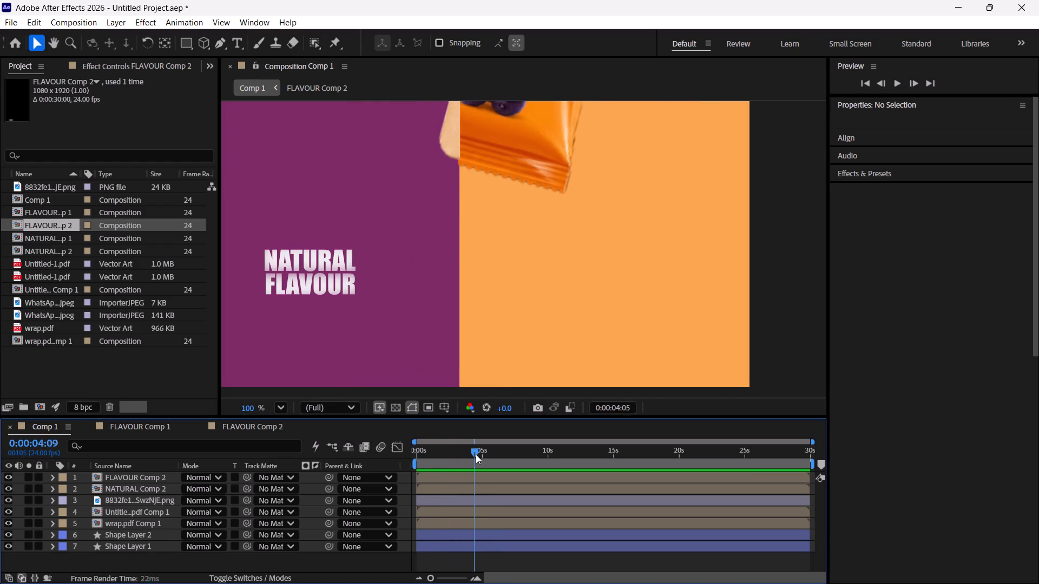
{"action": "left_click_drag", "start_coordinate": [476, 454], "coordinate": [481, 454]}
{"action": "left_click", "coordinate": [321, 258]}
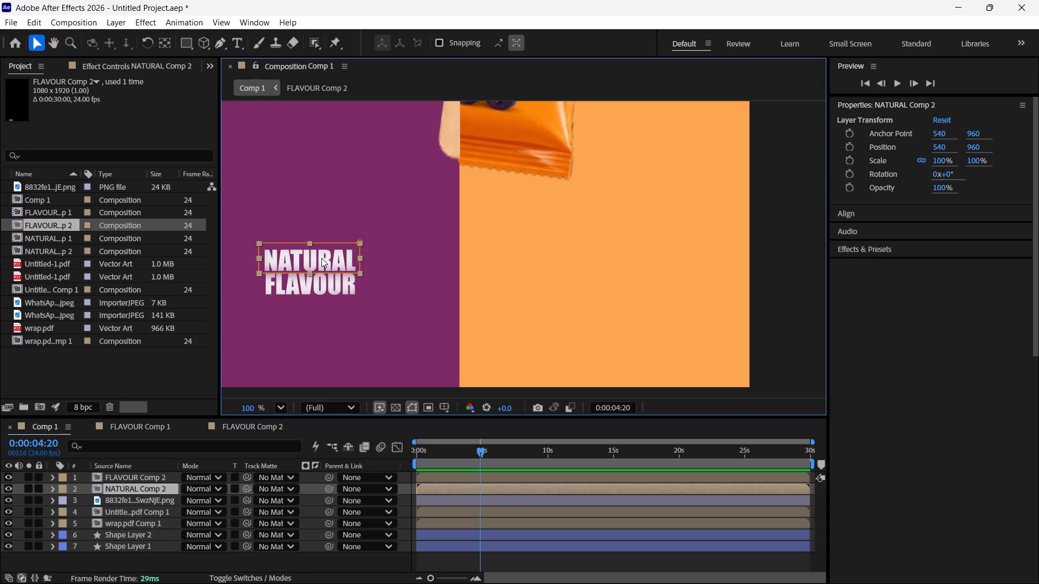
{"action": "left_click", "coordinate": [324, 282], "text": "shift"}
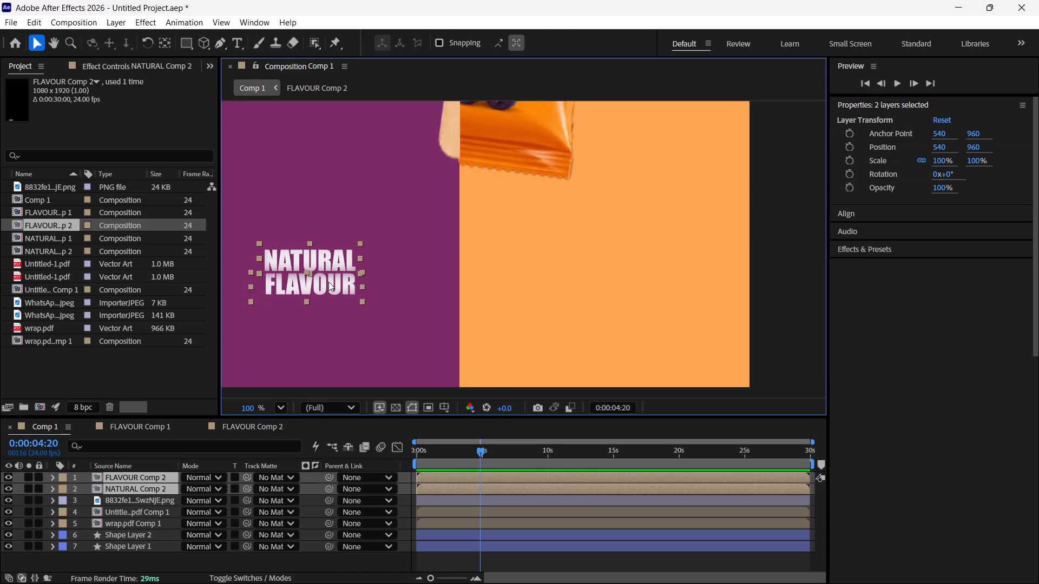
{"action": "key", "text": "ctrl+d"}
{"action": "key", "text": "ctrl+d"}
{"action": "key", "text": "ctrl+d"}
{"action": "key", "text": "ctrl+d"}
{"action": "key", "text": "ctrl+d"}
{"action": "key", "text": "ctrl+d"}
{"action": "key", "text": "ctrl+d"}
{"action": "key", "text": "ctrl+d"}
{"action": "key", "text": "ctrl+d"}
{"action": "key", "text": "ctrl+d"}
{"action": "key", "text": "ctrl+d"}
{"action": "key", "text": "ctrl+d"}
{"action": "key", "text": "ctrl+d"}
{"action": "key", "text": "ctrl+d"}
{"action": "key", "text": "ctrl+d"}
{"action": "key", "text": "ctrl+d"}
{"action": "key", "text": "ctrl+d"}
{"action": "key", "text": "ctrl+d"}
{"action": "key", "text": "ctrl+d"}
{"action": "key", "text": "ctrl+d"}
Move the duplicated NATURAL FLAVOUR pair horizontally onto the orange half, level with the original, at position 1115, 960.
{"action": "left_click_drag", "start_coordinate": [328, 282], "coordinate": [448, 277], "text": "ctrl"}
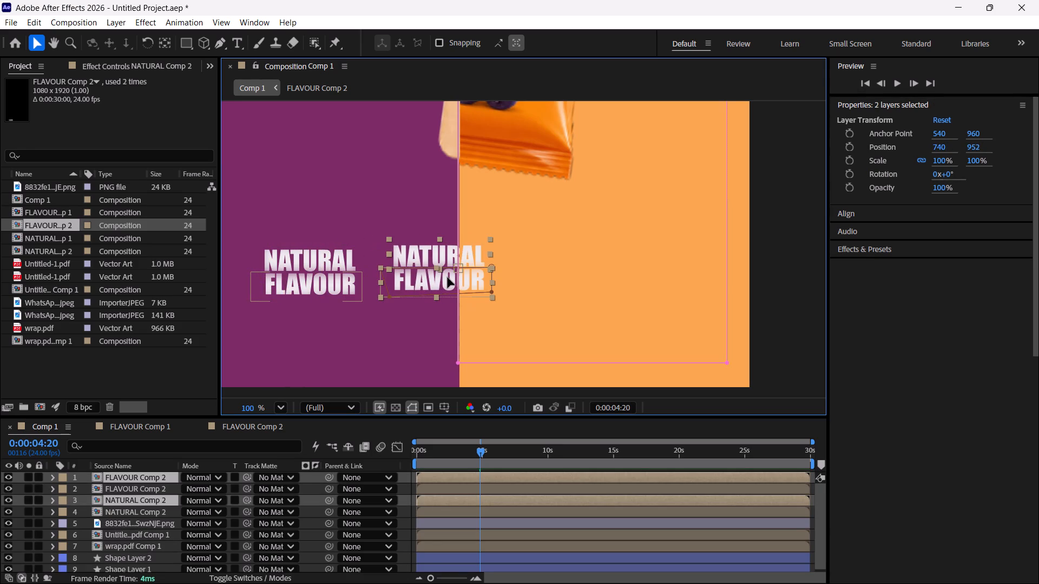
{"action": "left_click_drag", "start_coordinate": [448, 277], "coordinate": [566, 265], "text": "ctrl"}
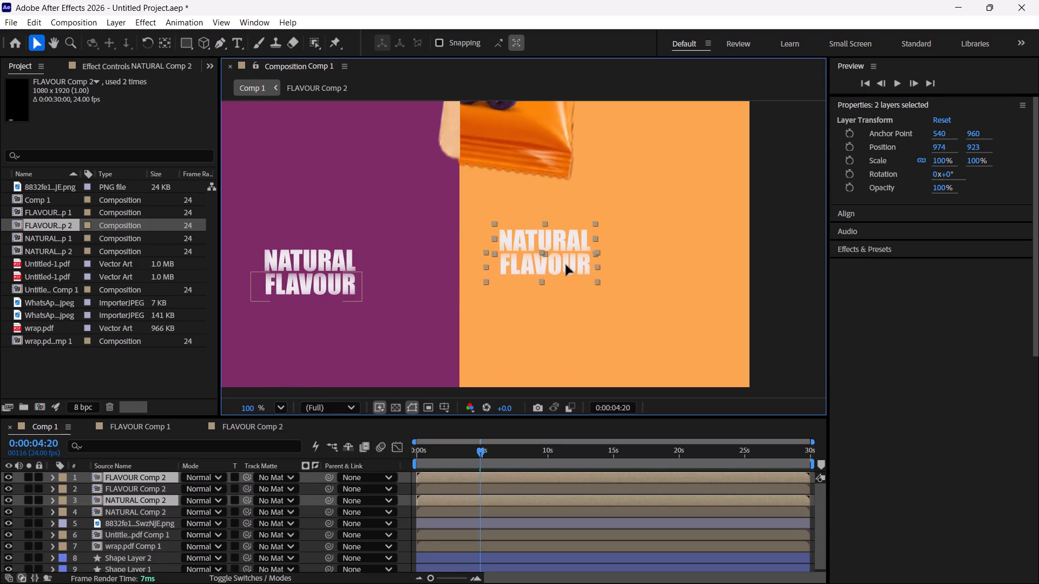
{"action": "left_click_drag", "start_coordinate": [566, 265], "coordinate": [578, 228], "text": "ctrl"}
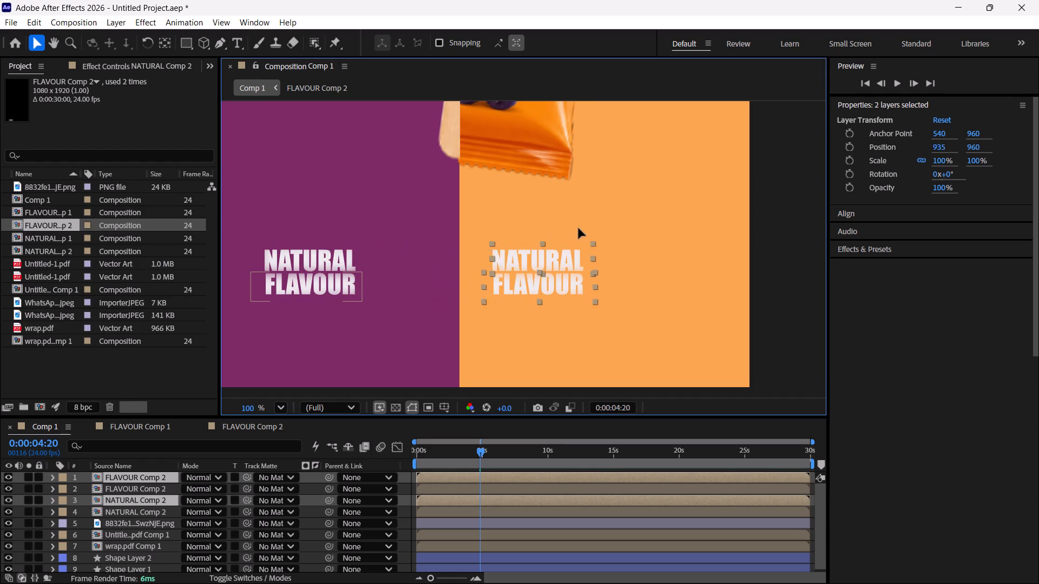
{"action": "left_click_drag", "start_coordinate": [578, 228], "coordinate": [636, 225], "text": "ctrl"}
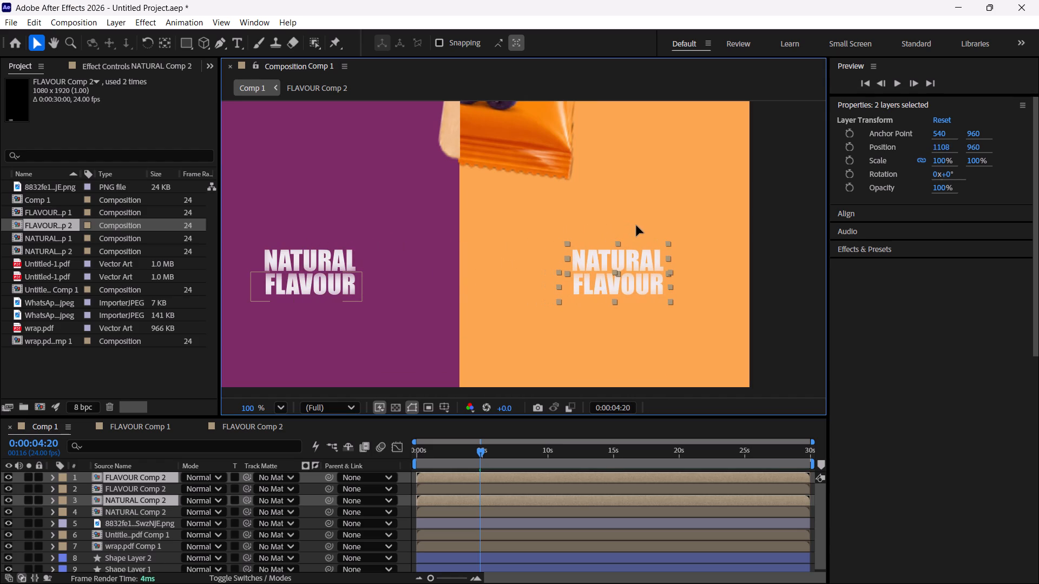
{"action": "left_click_drag", "start_coordinate": [636, 225], "coordinate": [640, 225], "text": "ctrl"}
{"action": "left_click", "coordinate": [640, 259]}
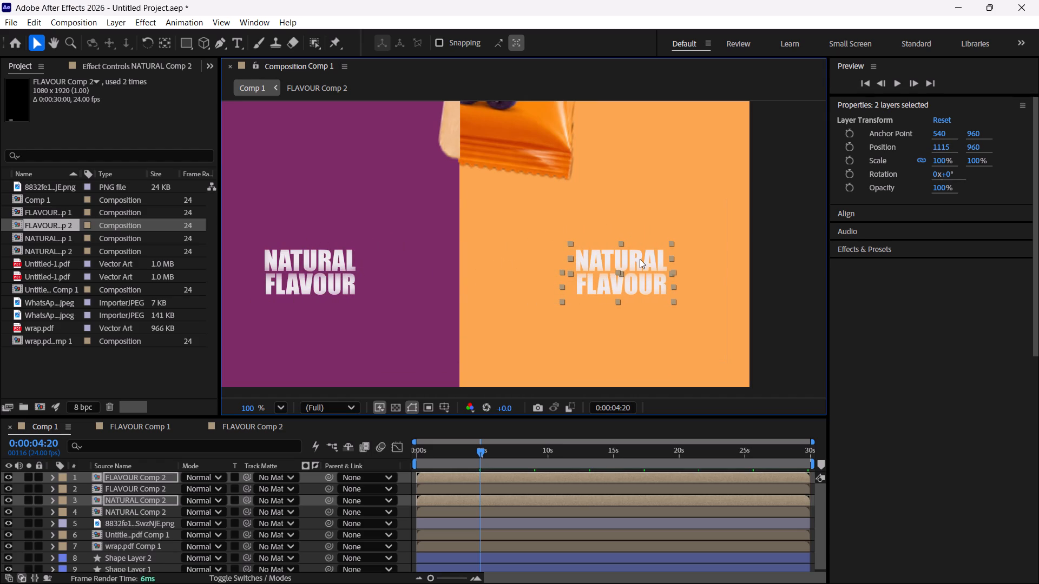
{"action": "left_click", "coordinate": [634, 285]}
{"action": "left_click", "coordinate": [522, 504]}
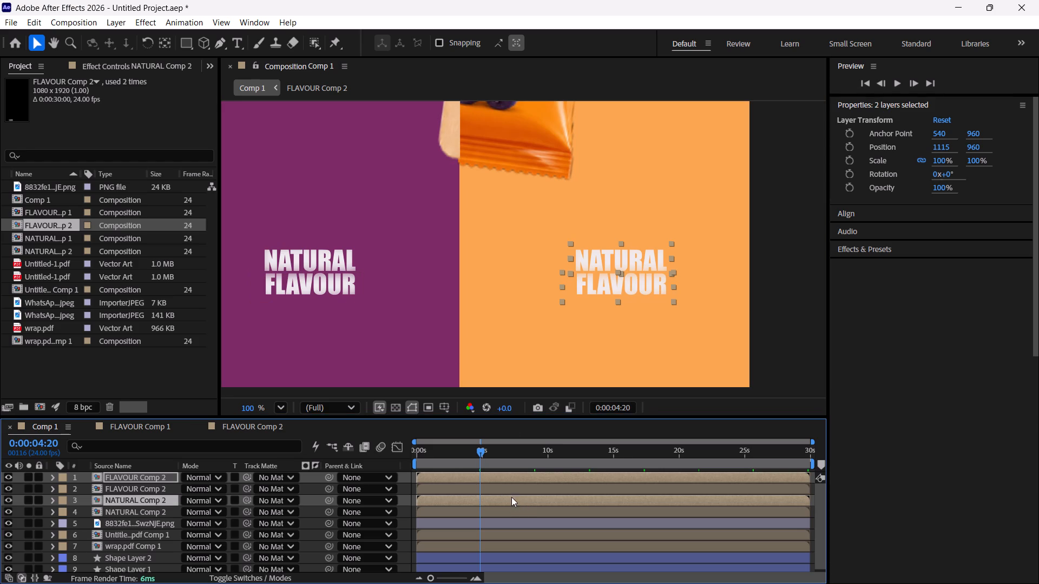
Play Comp 1 from the start to compare both NATURAL FLAVOUR reveals, and return to the first frame.
{"action": "left_click_drag", "start_coordinate": [482, 447], "coordinate": [357, 470]}
{"action": "key", "text": "space"}
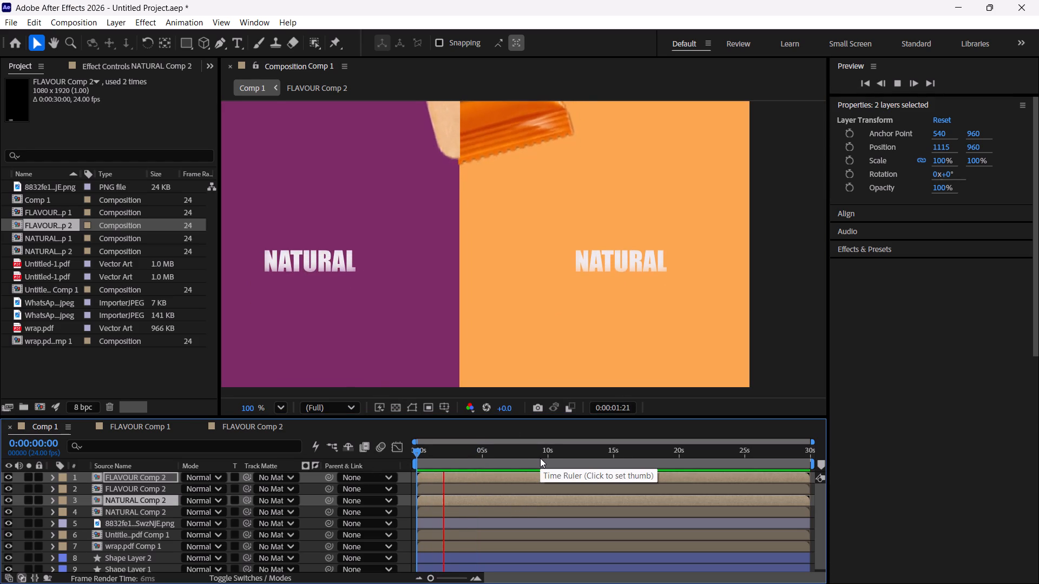
{"action": "key", "text": "space"}
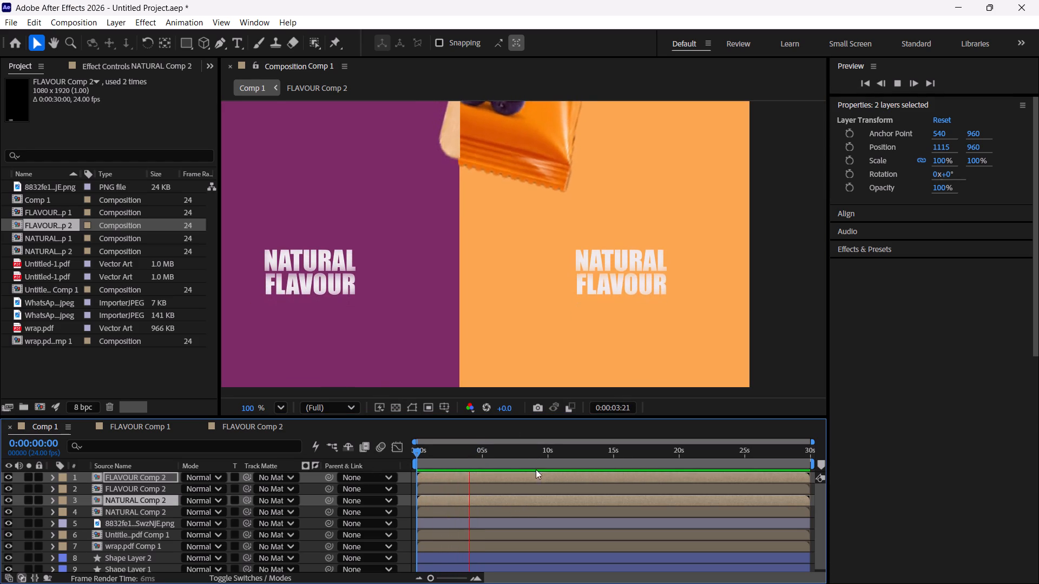
{"action": "left_click_drag", "start_coordinate": [467, 452], "coordinate": [337, 488]}
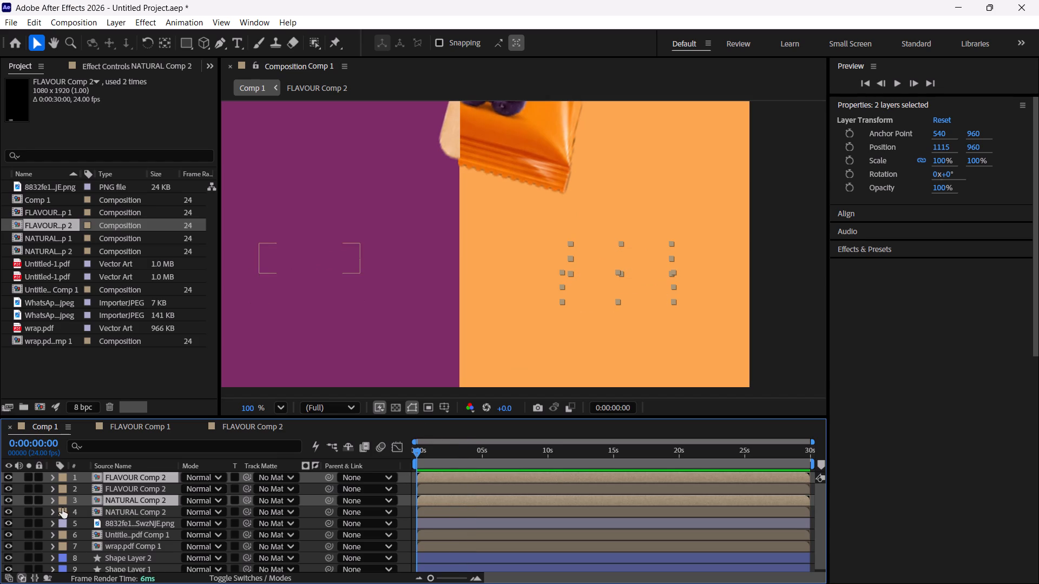
Examine the layer stack and the duplicated FLAVOUR layer's mask and early reveal on the orange half.
{"action": "left_click", "coordinate": [139, 473]}
{"action": "scroll", "coordinate": [173, 520], "scroll_direction": "down", "scroll_amount": 4}
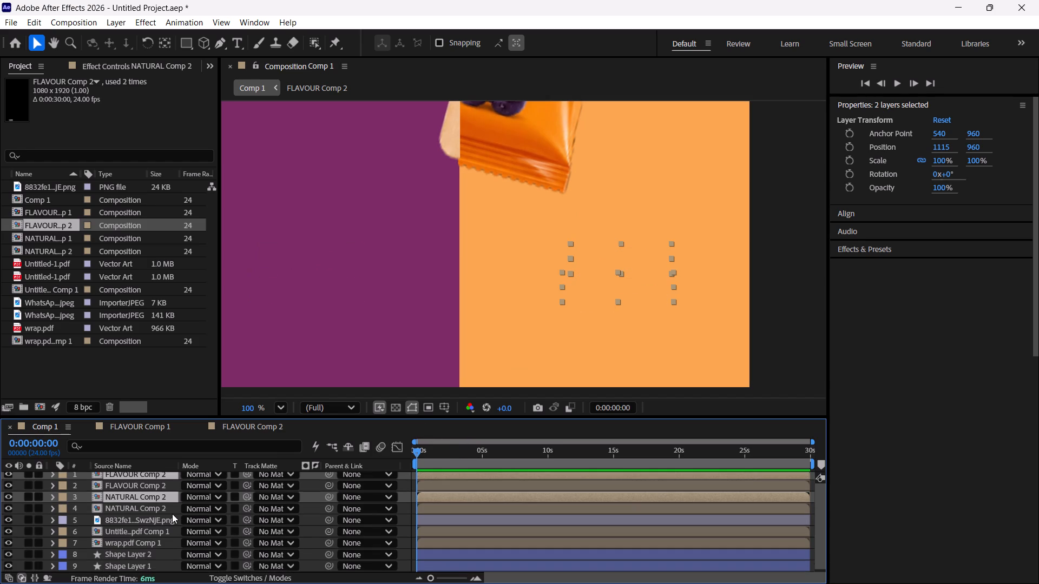
{"action": "scroll", "coordinate": [172, 514], "scroll_direction": "down", "scroll_amount": 9}
{"action": "scroll", "coordinate": [249, 508], "scroll_direction": "up", "scroll_amount": 9}
{"action": "left_click", "coordinate": [800, 309]}
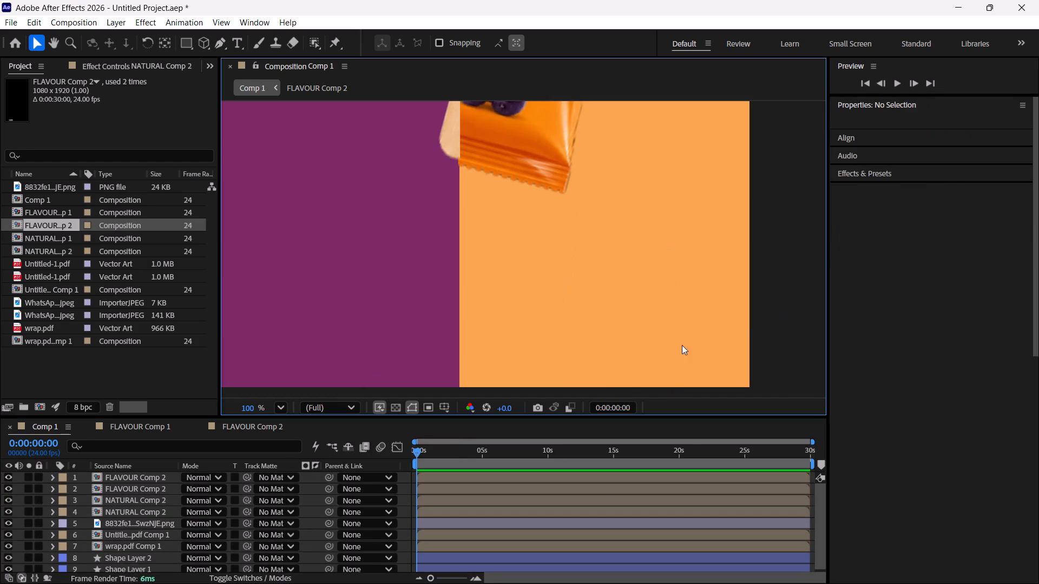
{"action": "left_click", "coordinate": [113, 480]}
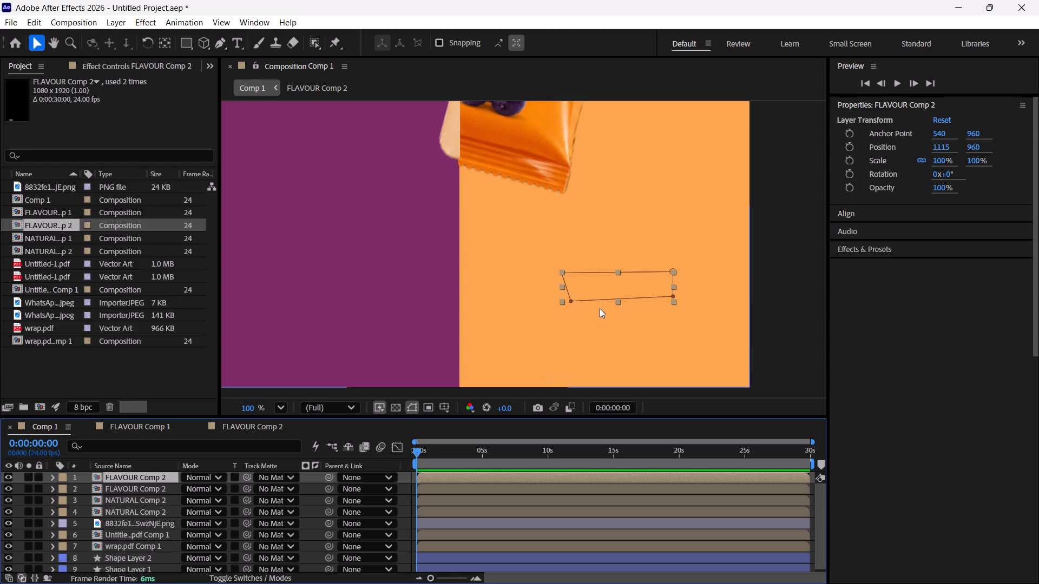
{"action": "left_click_drag", "start_coordinate": [416, 452], "coordinate": [435, 452]}
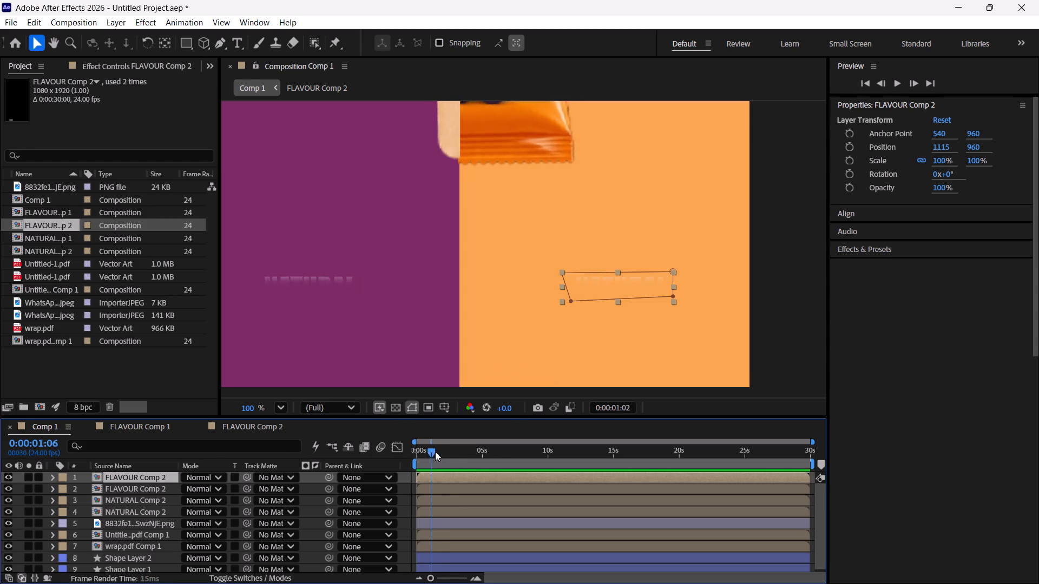
{"action": "left_click_drag", "start_coordinate": [435, 452], "coordinate": [359, 444]}
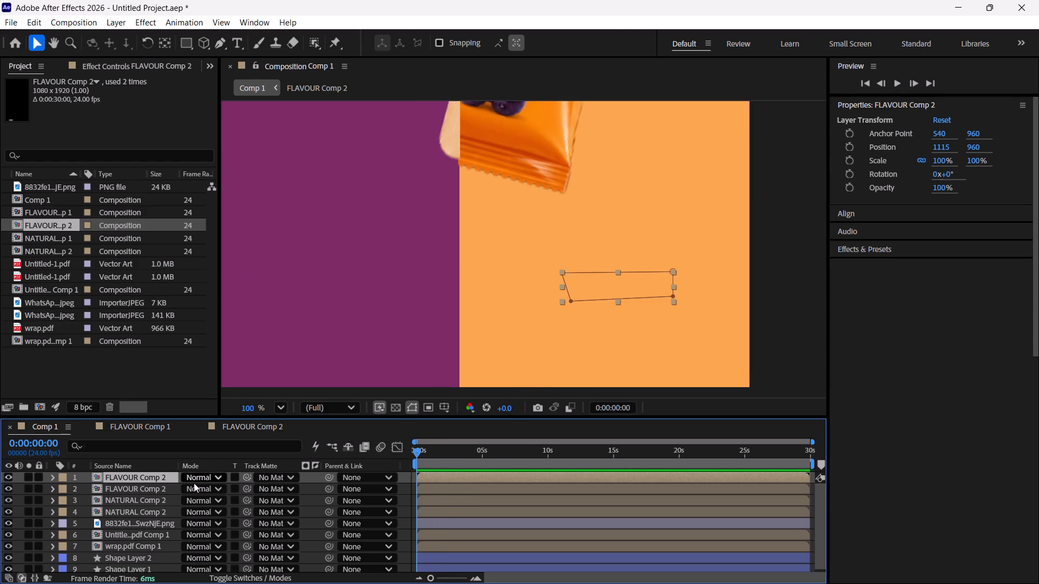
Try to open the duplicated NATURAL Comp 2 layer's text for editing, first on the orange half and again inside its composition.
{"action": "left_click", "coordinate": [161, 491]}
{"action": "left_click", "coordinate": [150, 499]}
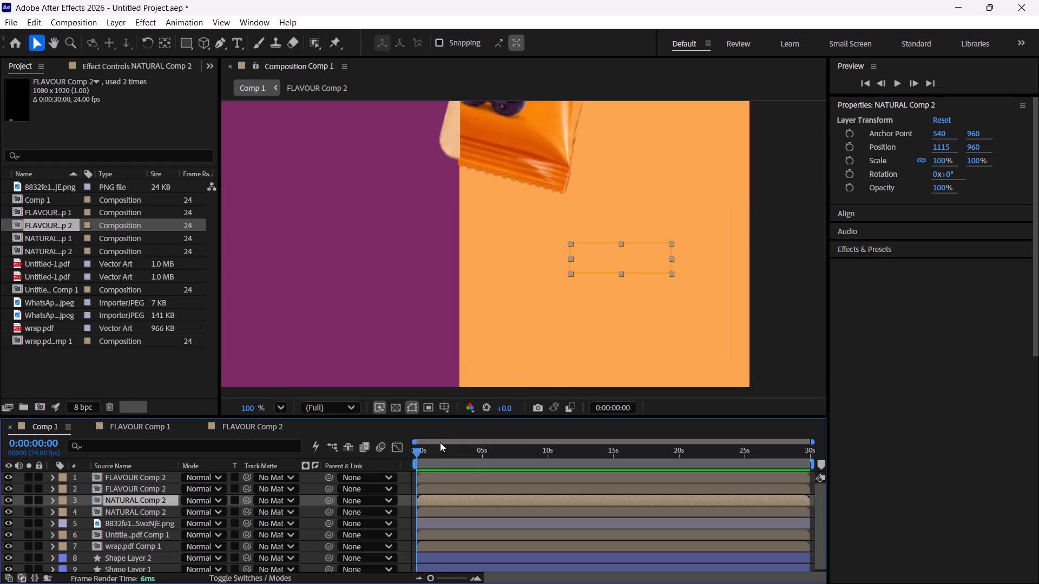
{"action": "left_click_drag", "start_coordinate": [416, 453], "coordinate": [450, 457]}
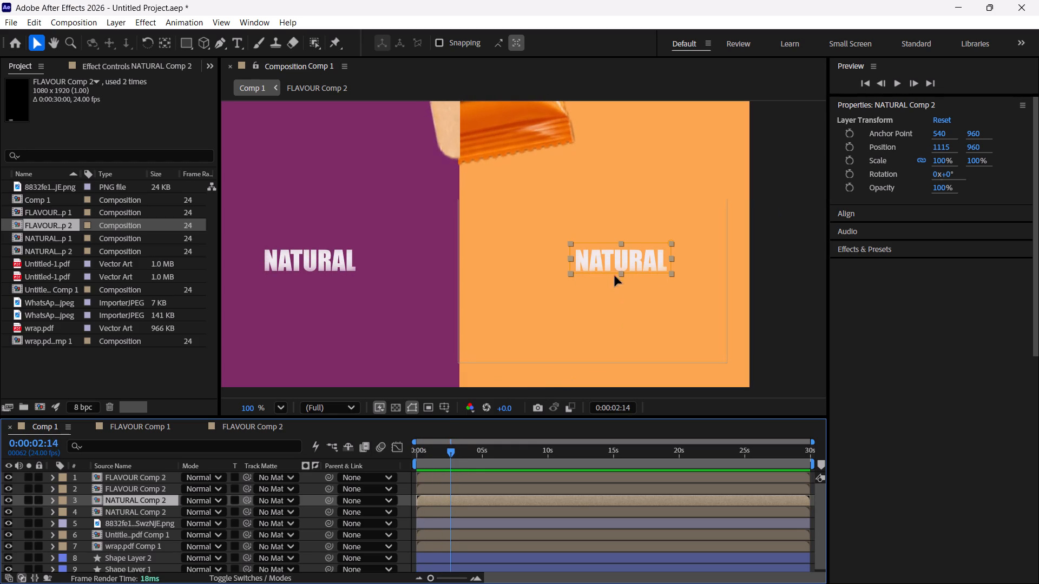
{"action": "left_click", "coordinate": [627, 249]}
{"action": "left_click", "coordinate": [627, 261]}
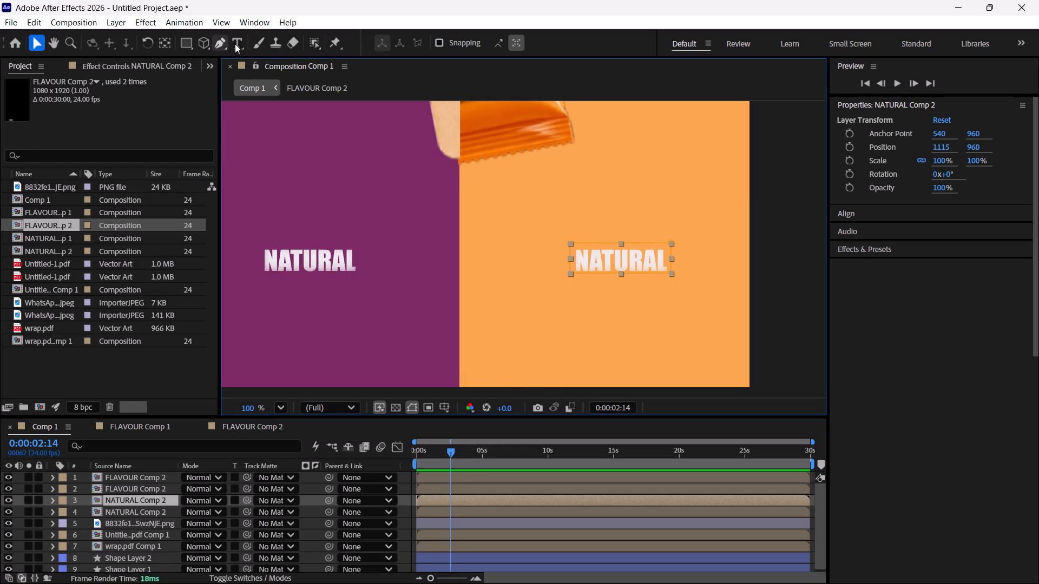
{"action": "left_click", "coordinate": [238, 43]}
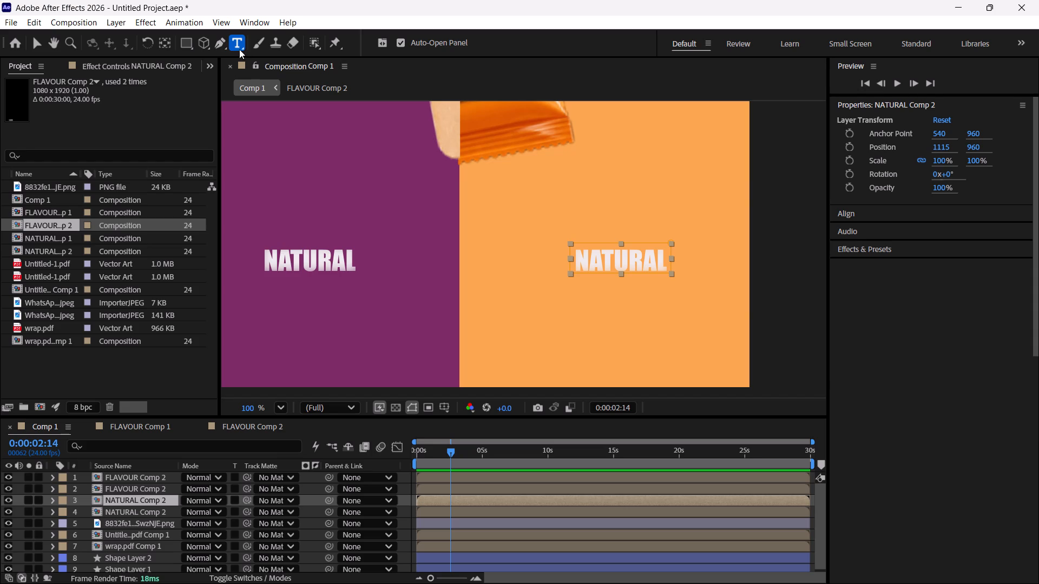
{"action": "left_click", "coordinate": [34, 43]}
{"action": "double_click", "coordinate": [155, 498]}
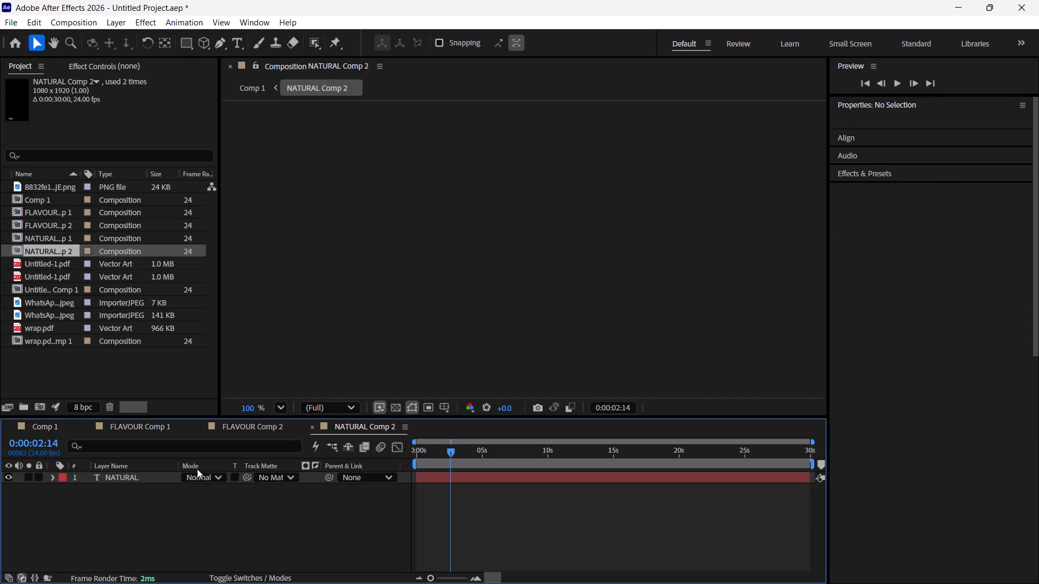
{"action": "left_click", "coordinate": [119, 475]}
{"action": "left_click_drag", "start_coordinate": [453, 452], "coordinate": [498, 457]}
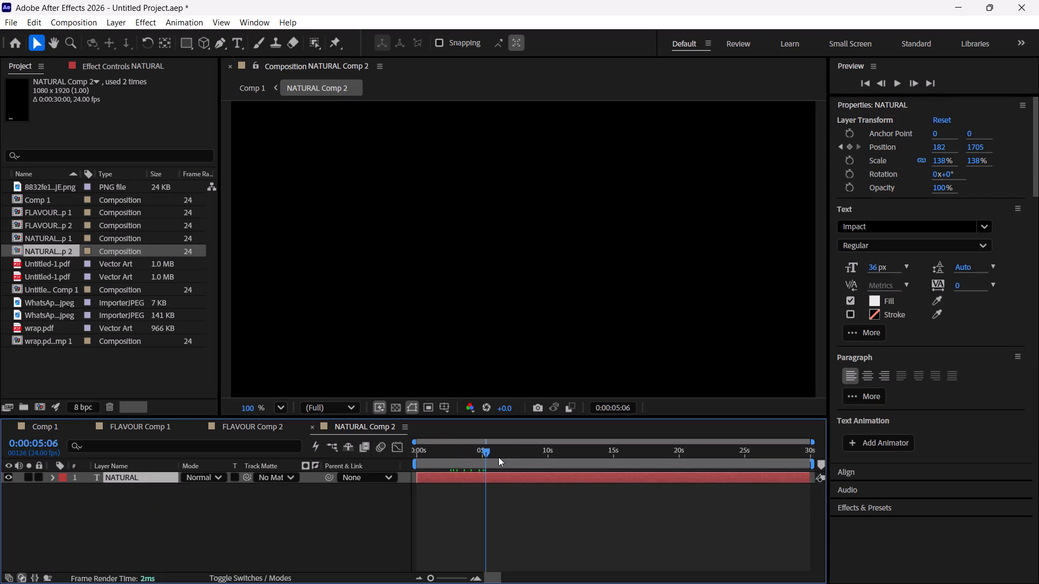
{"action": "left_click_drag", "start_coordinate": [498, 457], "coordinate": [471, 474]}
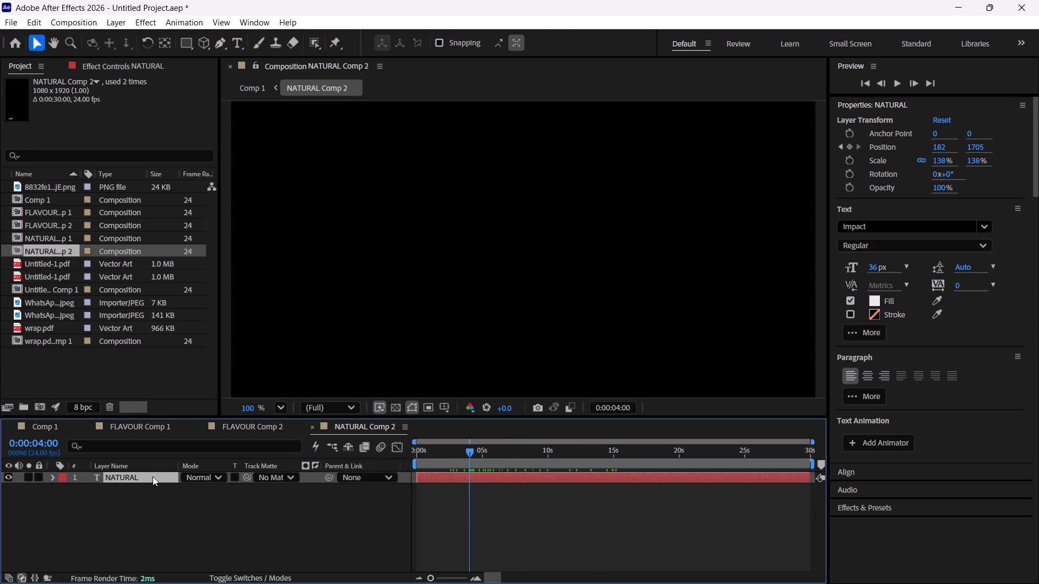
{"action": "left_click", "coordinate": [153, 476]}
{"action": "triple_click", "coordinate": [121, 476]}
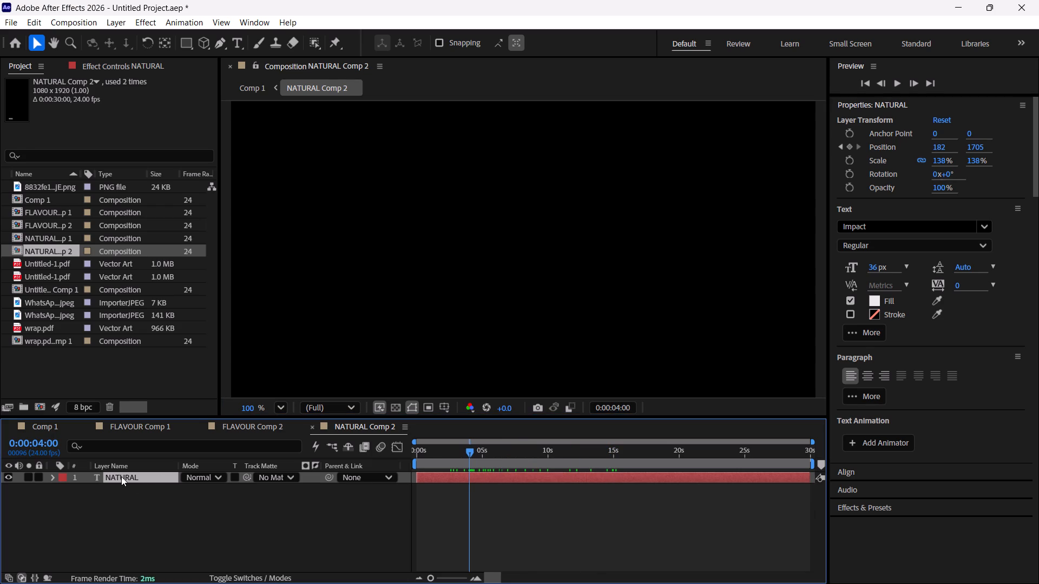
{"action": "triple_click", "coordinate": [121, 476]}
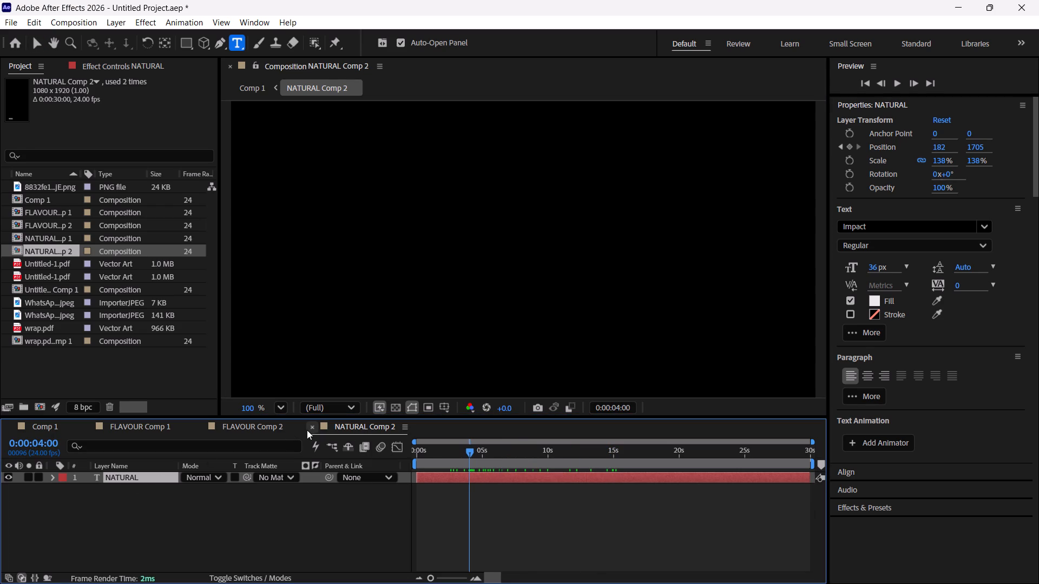
Close the NATURAL Comp 2, FLAVOUR Comp 2 and FLAVOUR Comp 1 timelines, leaving only Comp 1 open.
{"action": "left_click", "coordinate": [313, 428]}
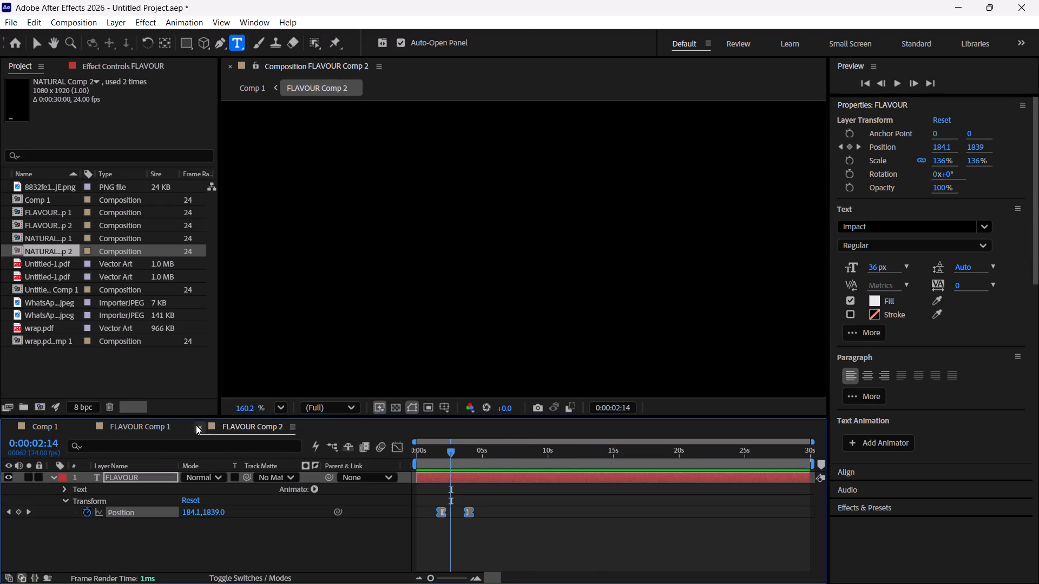
{"action": "left_click", "coordinate": [196, 425]}
{"action": "left_click", "coordinate": [88, 425]}
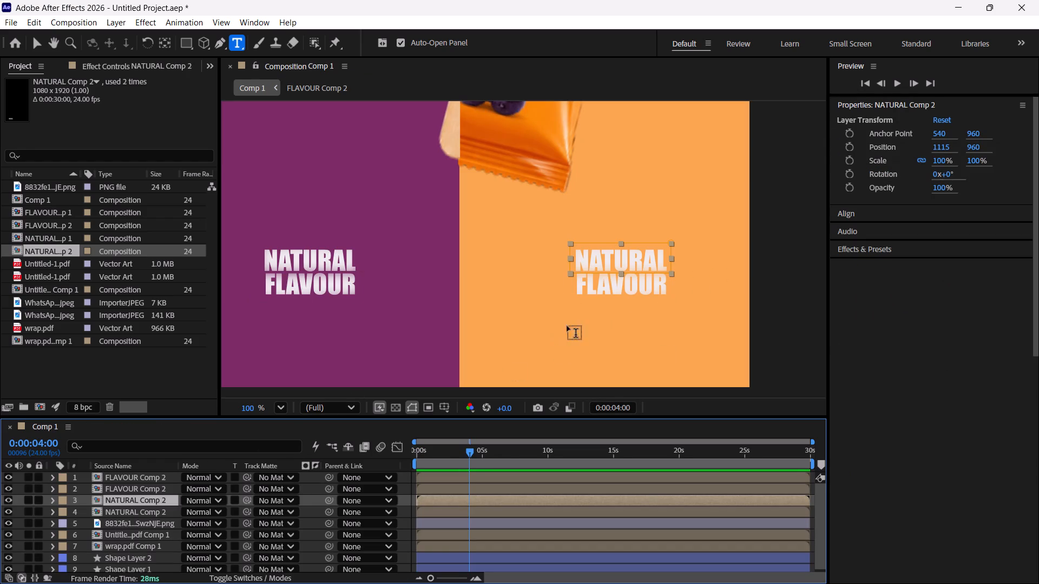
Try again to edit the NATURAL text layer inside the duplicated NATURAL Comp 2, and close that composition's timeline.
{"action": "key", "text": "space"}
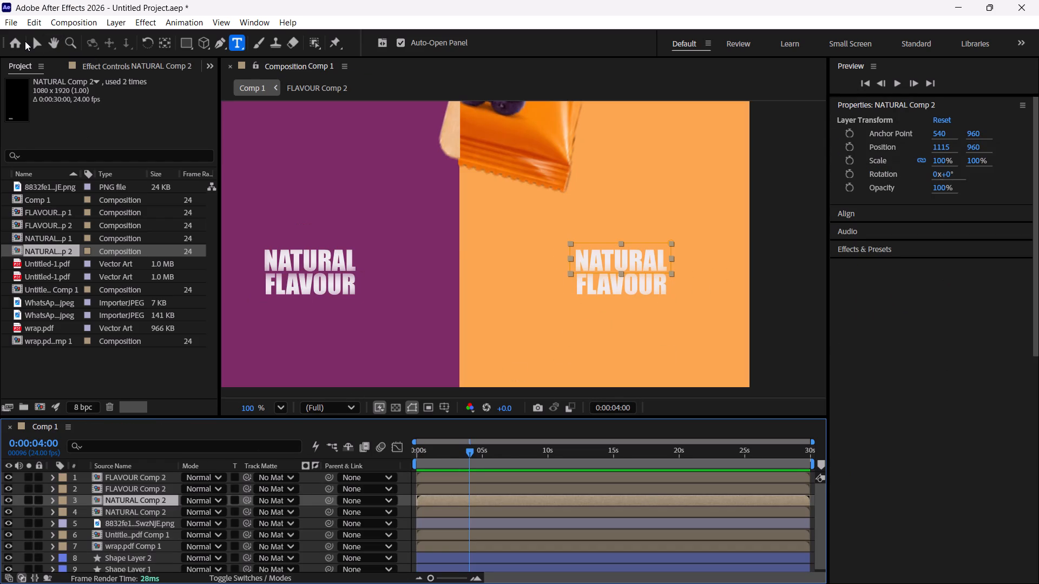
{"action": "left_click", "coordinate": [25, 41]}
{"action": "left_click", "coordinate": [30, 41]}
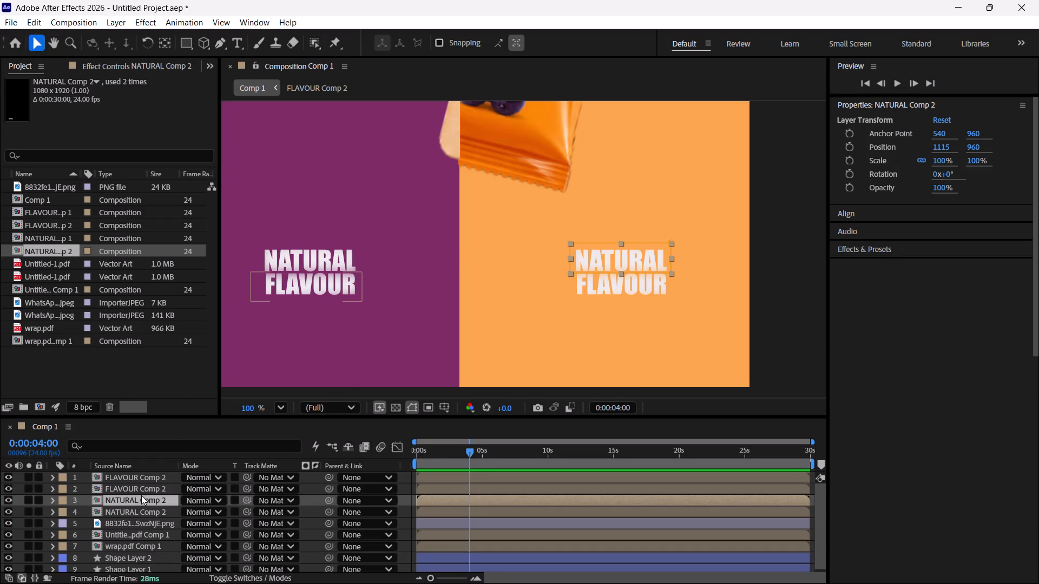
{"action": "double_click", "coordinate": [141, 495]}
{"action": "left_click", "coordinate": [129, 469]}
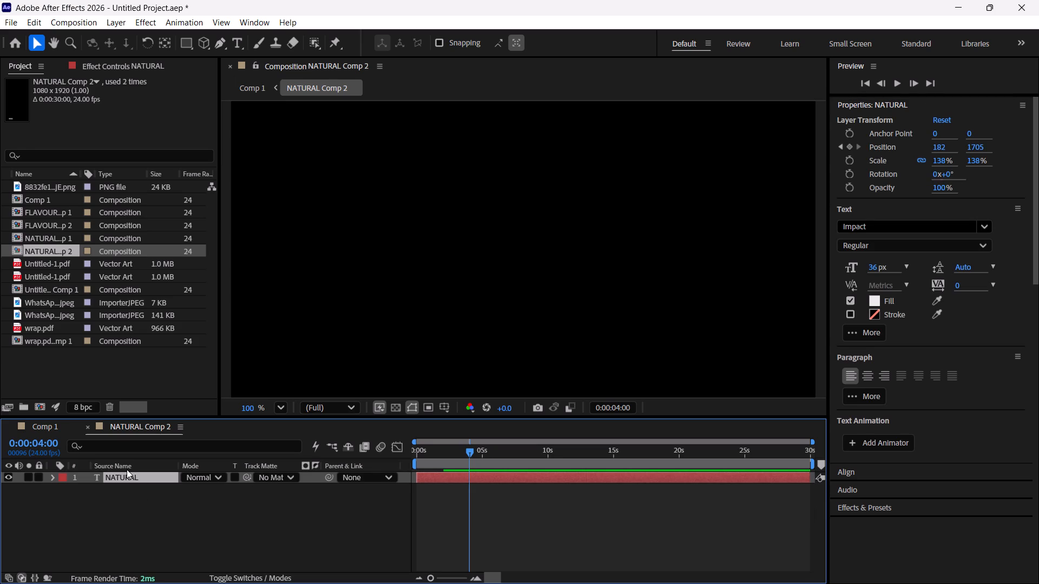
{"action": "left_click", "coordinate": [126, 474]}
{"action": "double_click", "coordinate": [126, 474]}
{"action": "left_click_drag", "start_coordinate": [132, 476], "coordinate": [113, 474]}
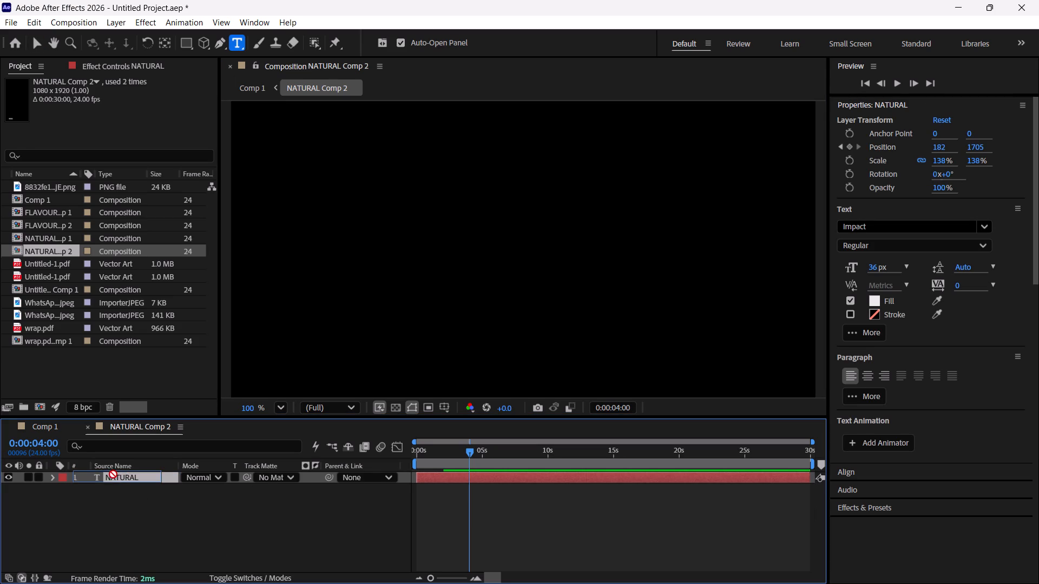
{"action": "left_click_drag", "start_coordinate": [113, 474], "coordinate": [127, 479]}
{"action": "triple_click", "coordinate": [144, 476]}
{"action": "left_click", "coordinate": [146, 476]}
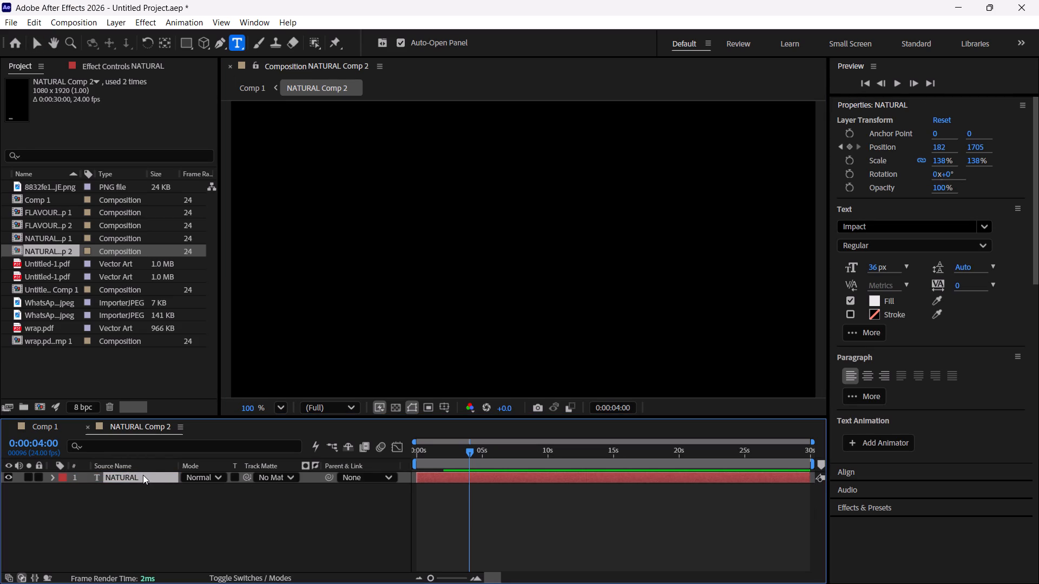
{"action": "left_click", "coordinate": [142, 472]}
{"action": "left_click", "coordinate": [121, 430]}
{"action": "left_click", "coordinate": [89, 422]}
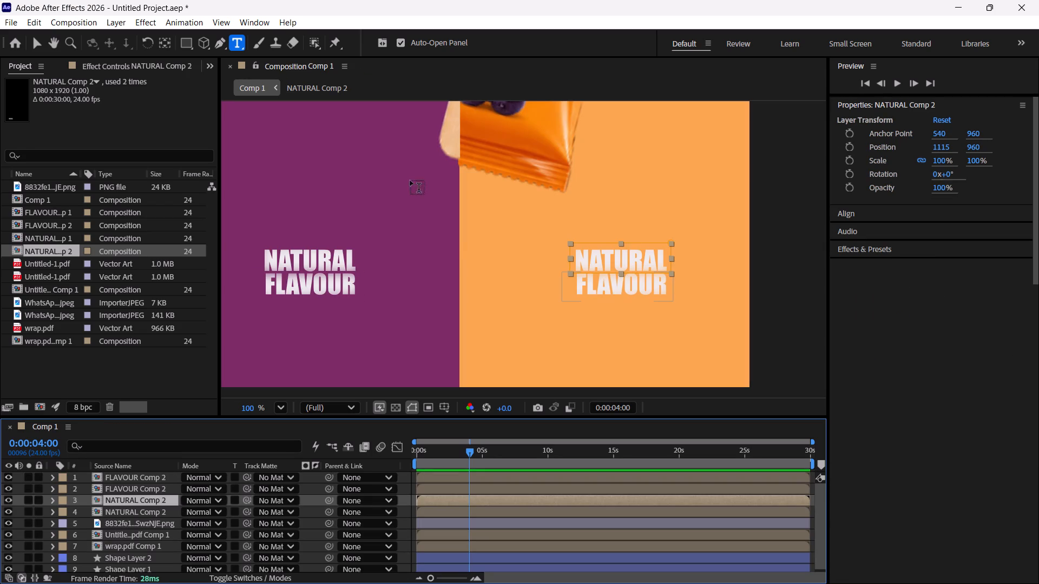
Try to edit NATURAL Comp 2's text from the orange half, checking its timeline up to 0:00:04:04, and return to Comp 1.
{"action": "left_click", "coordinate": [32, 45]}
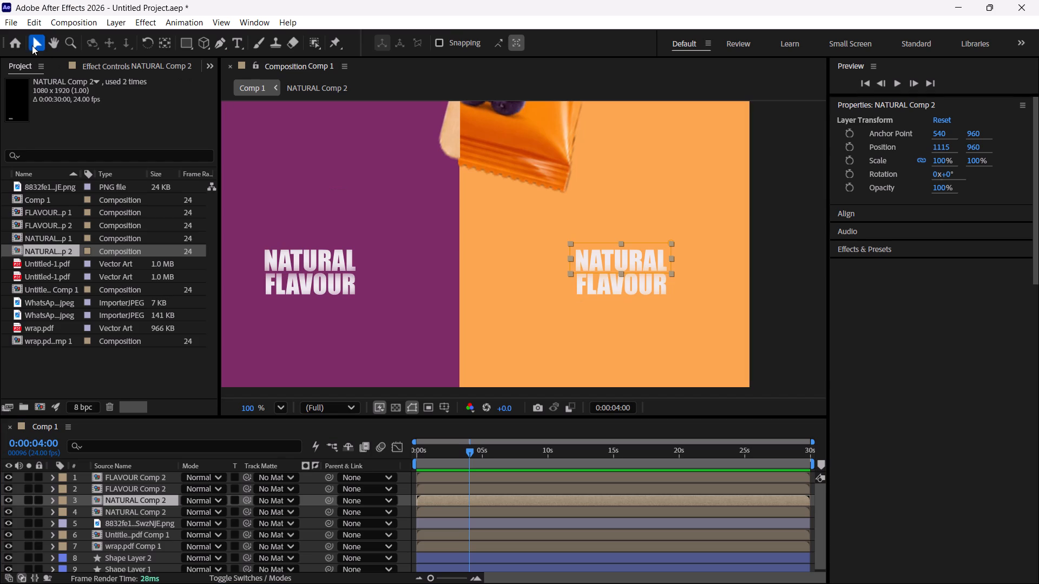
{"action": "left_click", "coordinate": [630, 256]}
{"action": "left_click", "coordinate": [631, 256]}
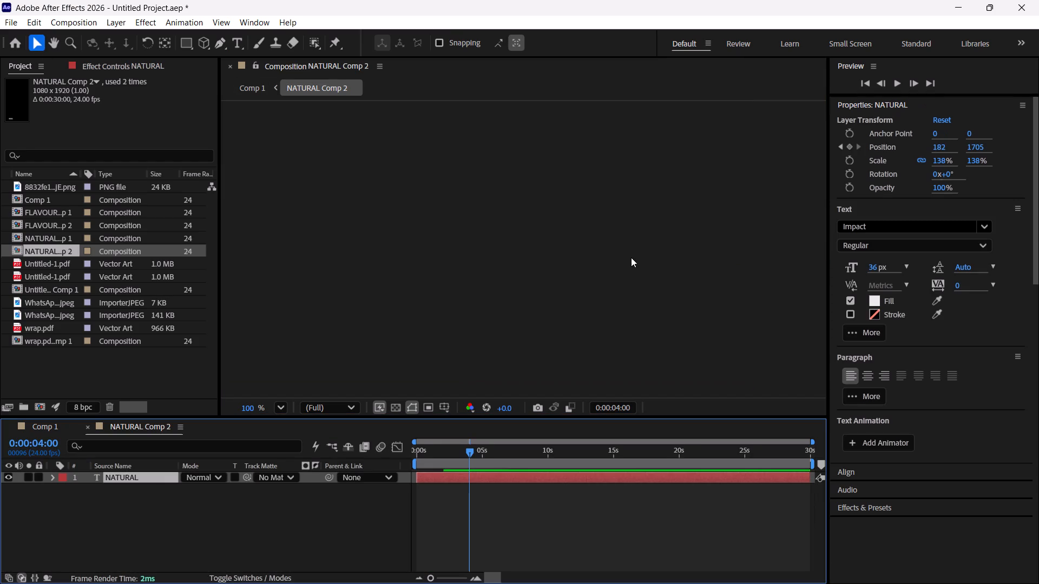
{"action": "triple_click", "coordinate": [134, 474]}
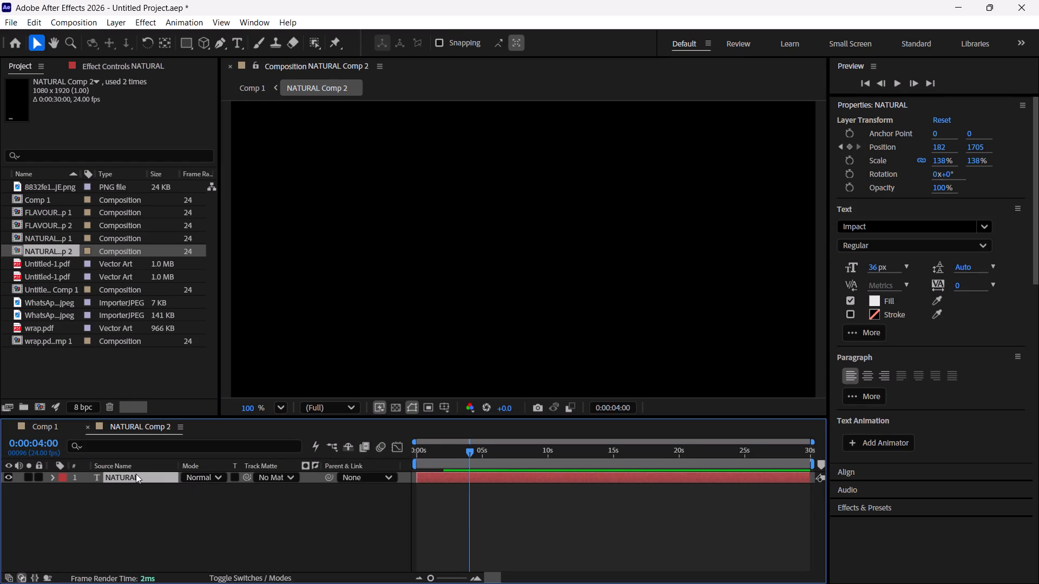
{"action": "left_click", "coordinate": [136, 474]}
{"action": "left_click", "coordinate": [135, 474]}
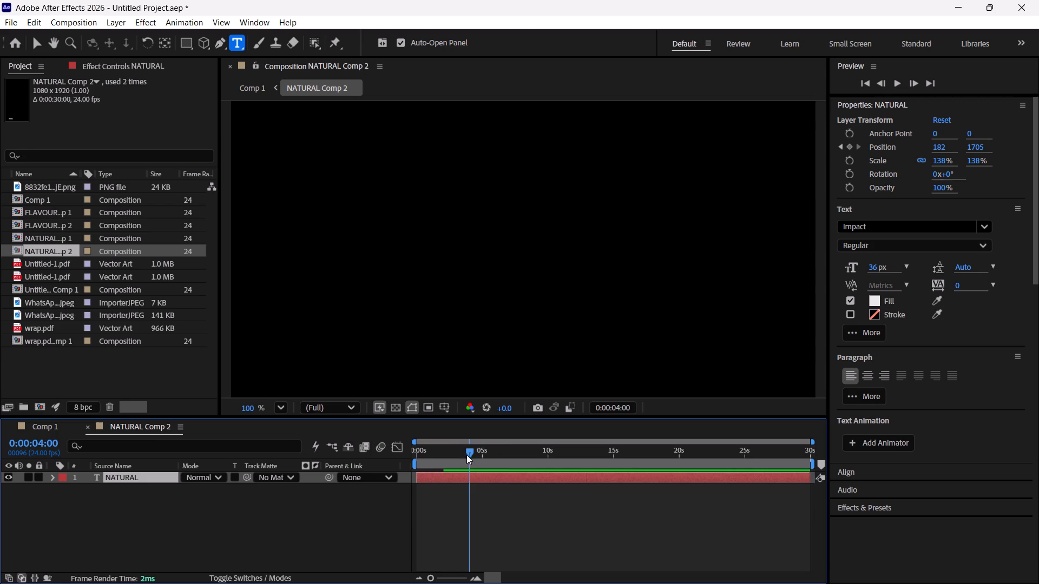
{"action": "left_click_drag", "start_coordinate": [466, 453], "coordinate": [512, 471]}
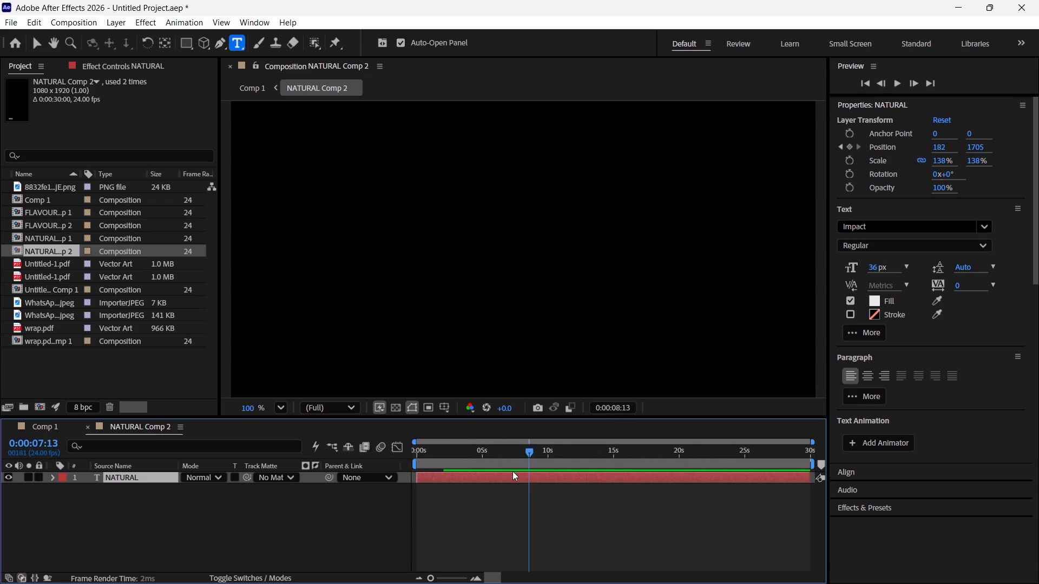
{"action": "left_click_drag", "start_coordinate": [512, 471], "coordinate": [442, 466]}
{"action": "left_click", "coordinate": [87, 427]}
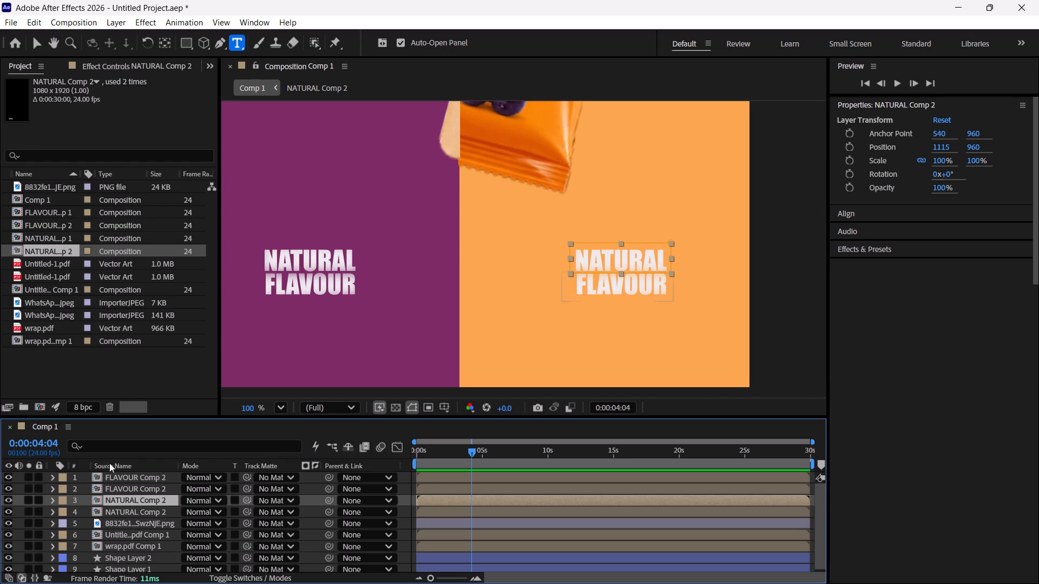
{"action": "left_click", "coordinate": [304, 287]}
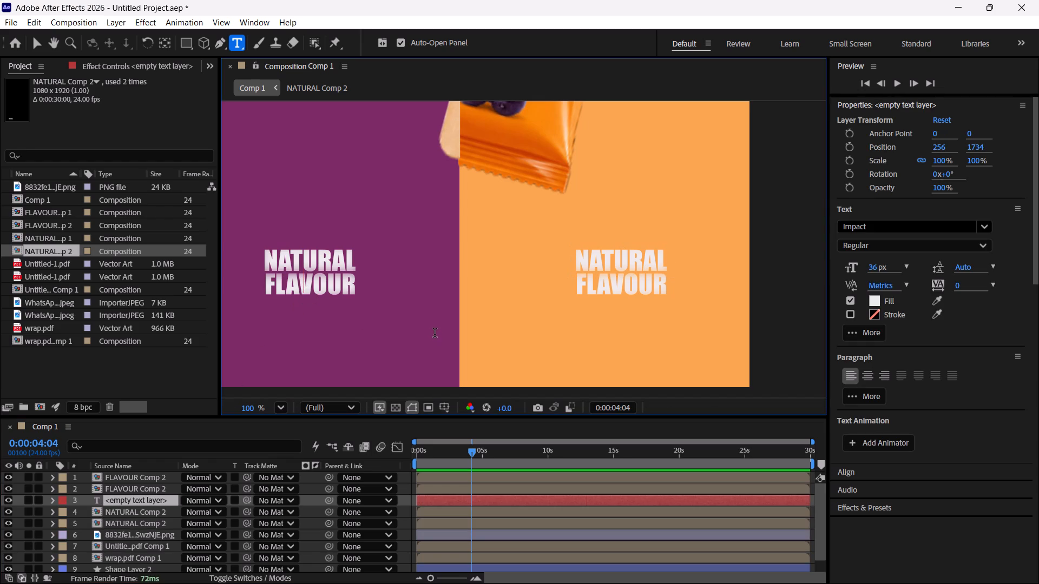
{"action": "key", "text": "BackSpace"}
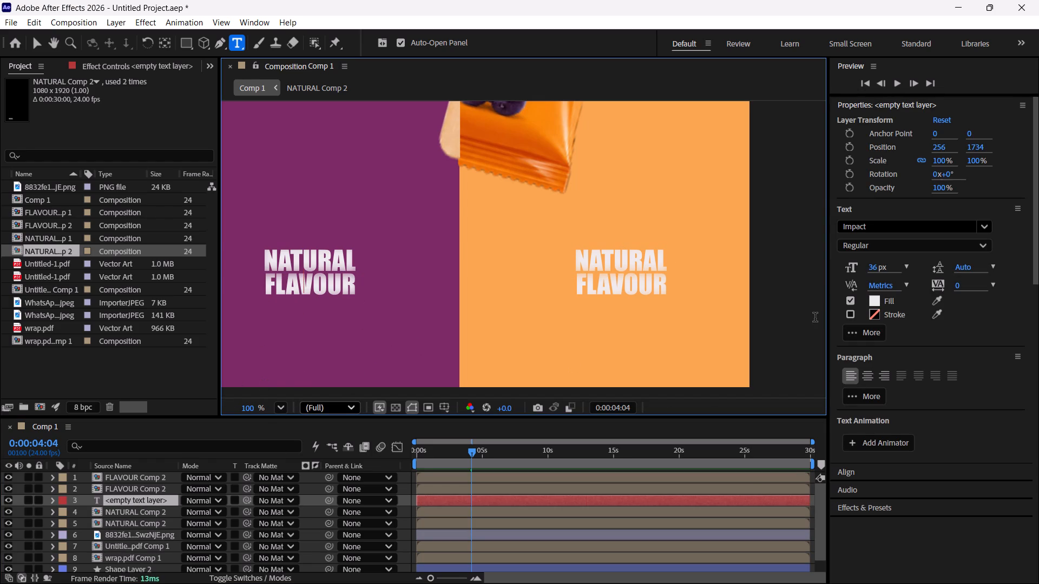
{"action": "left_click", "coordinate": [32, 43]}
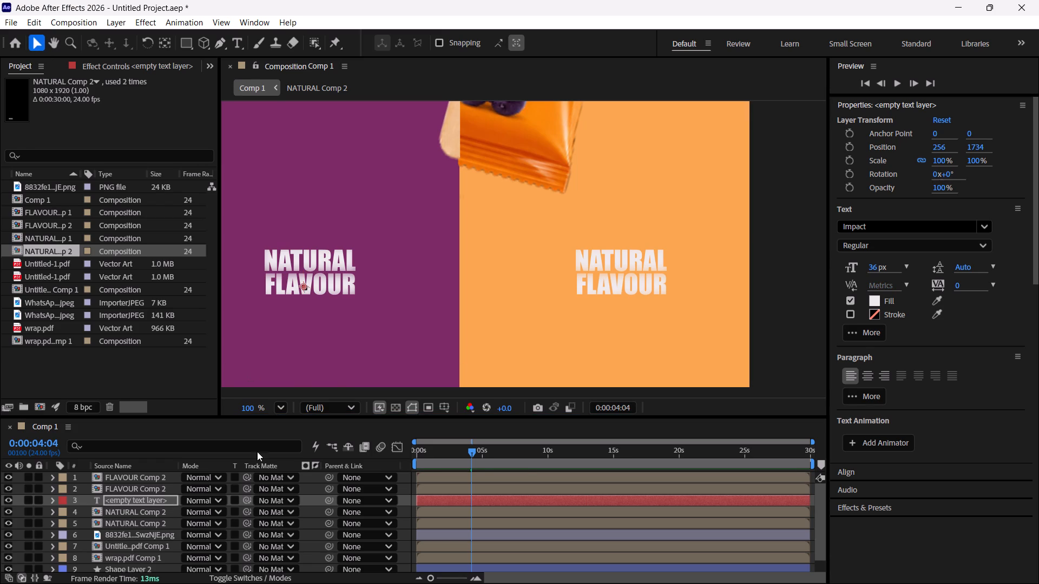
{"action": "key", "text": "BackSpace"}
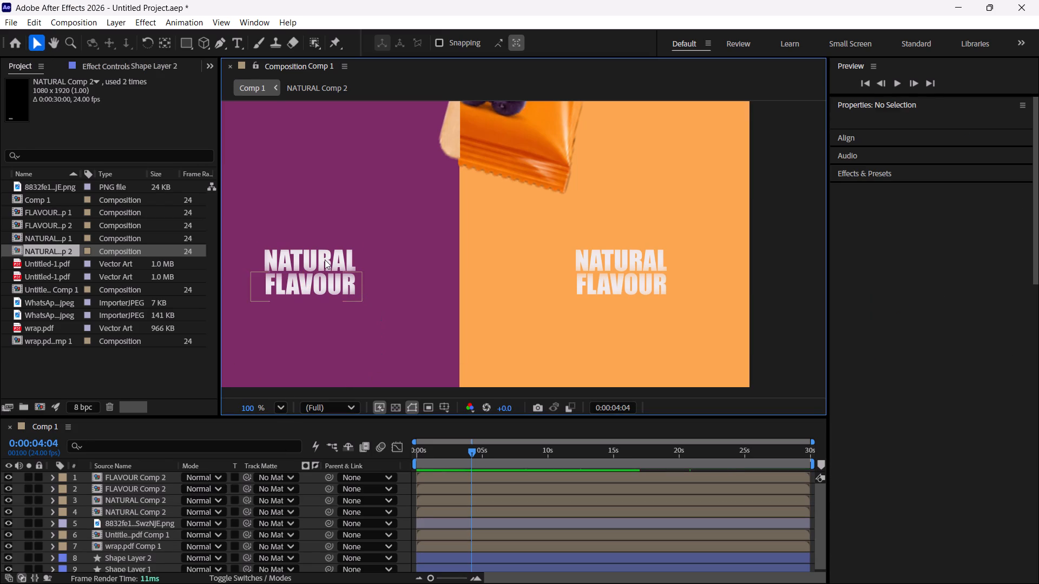
Move the original NATURAL FLAVOUR pair on the purple half horizontally toward the colour split, to position 582, 960.
{"action": "left_click", "coordinate": [324, 258]}
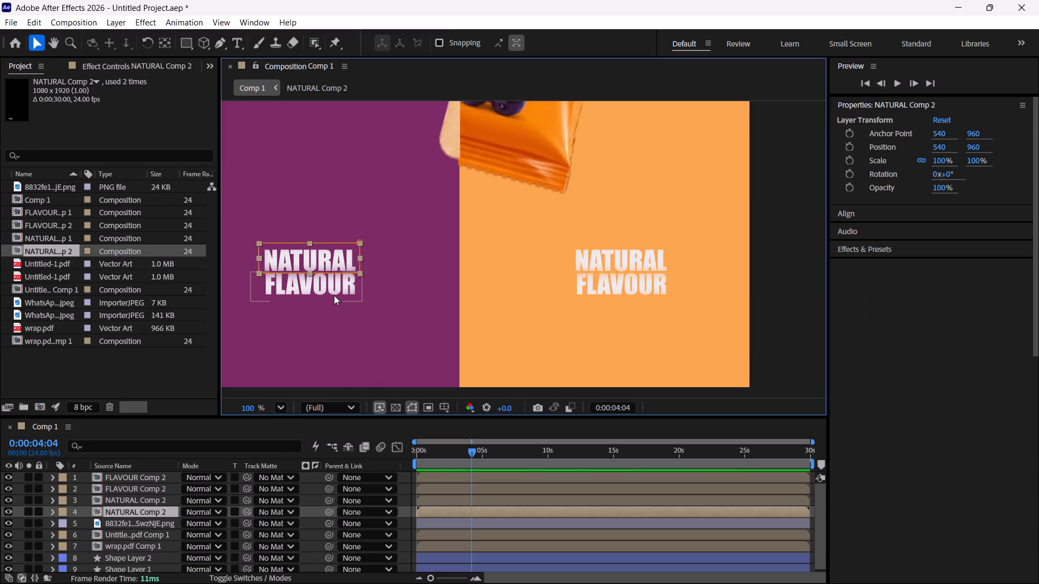
{"action": "left_click", "coordinate": [334, 287], "text": "shift"}
{"action": "left_click_drag", "start_coordinate": [336, 284], "coordinate": [351, 283]}
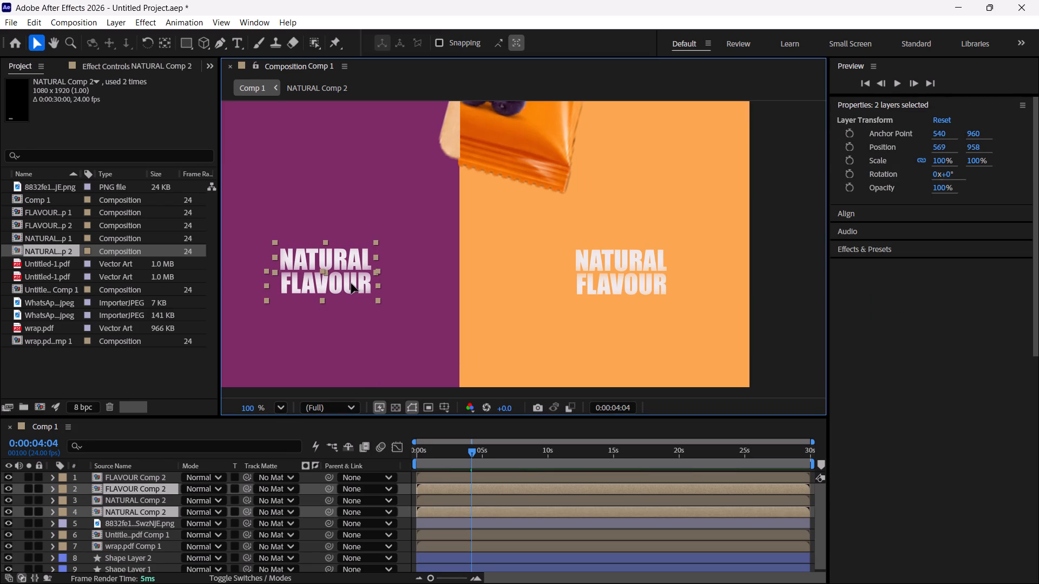
{"action": "left_click_drag", "start_coordinate": [351, 283], "coordinate": [420, 270]}
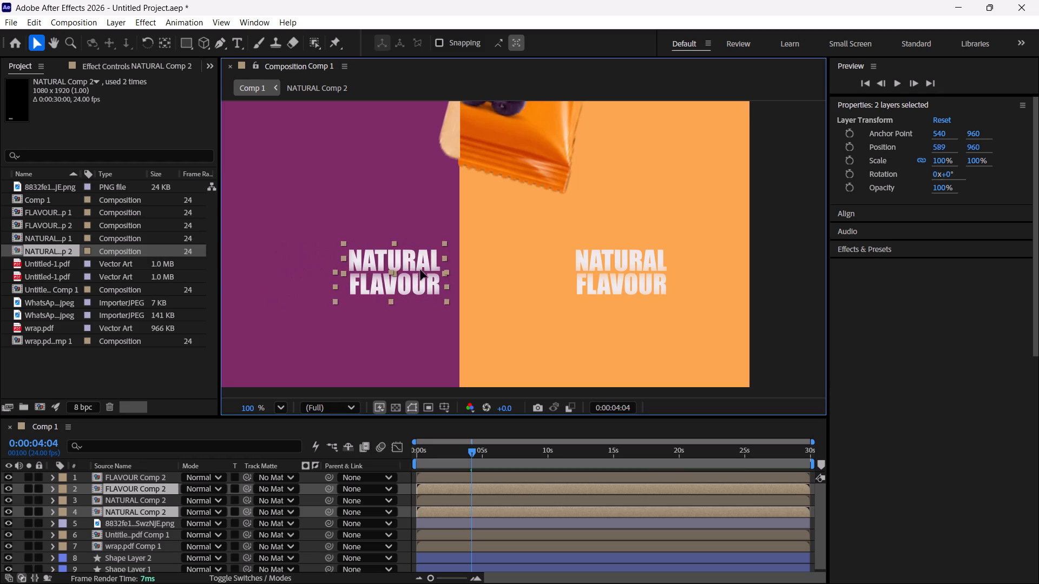
{"action": "left_click_drag", "start_coordinate": [420, 270], "coordinate": [360, 271]}
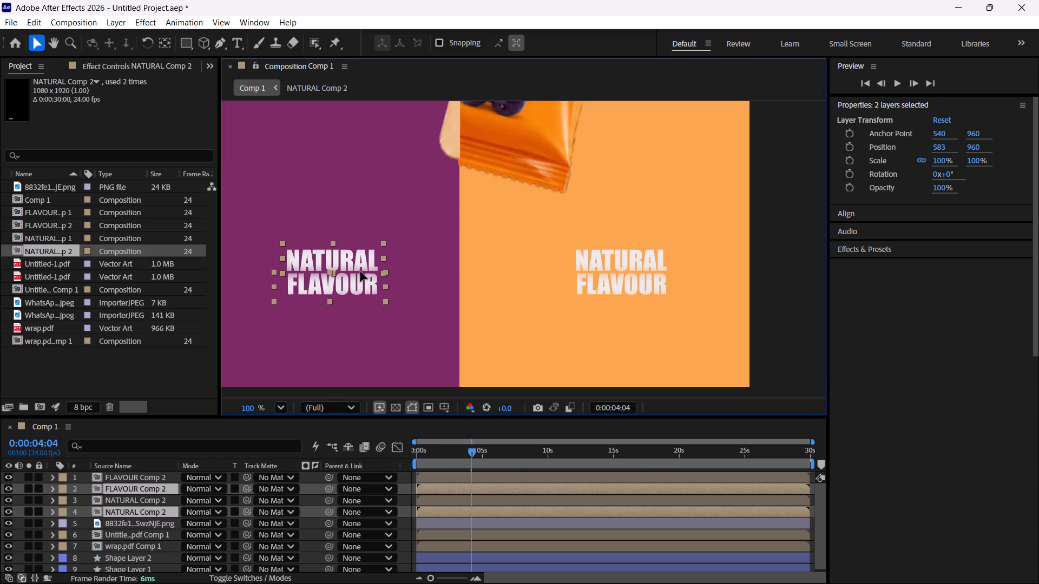
{"action": "left_click_drag", "start_coordinate": [360, 271], "coordinate": [358, 273]}
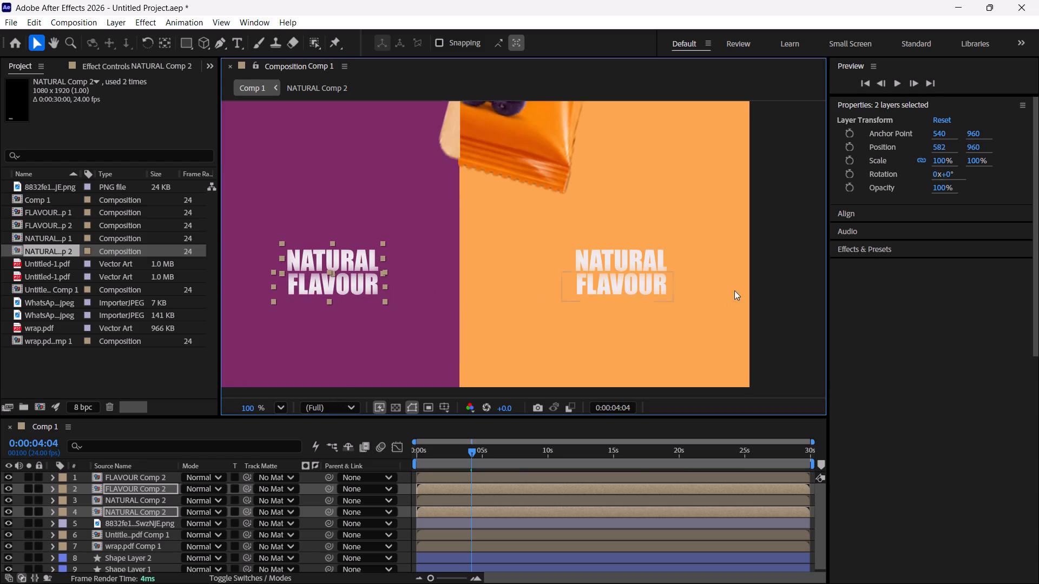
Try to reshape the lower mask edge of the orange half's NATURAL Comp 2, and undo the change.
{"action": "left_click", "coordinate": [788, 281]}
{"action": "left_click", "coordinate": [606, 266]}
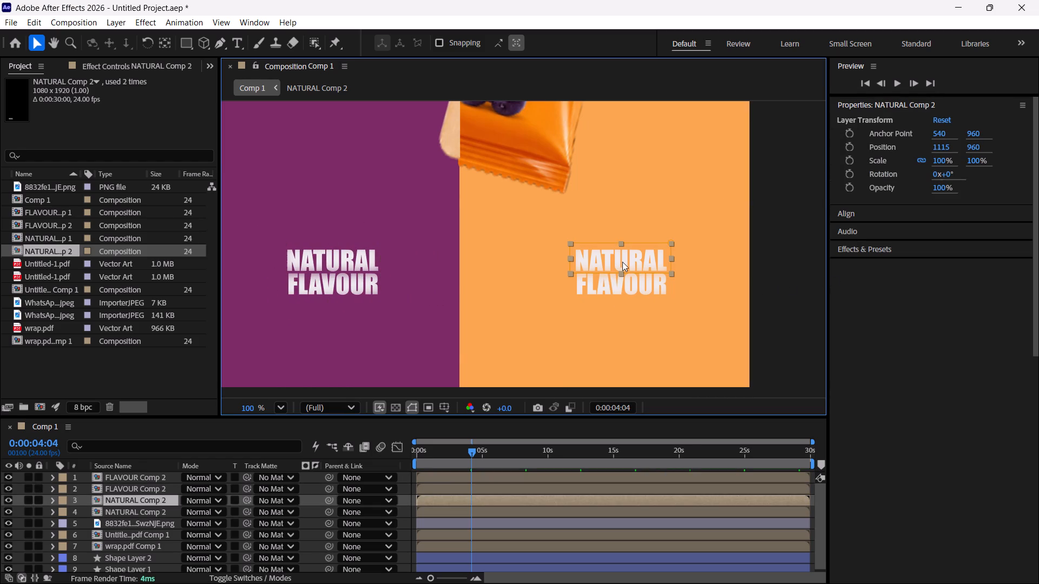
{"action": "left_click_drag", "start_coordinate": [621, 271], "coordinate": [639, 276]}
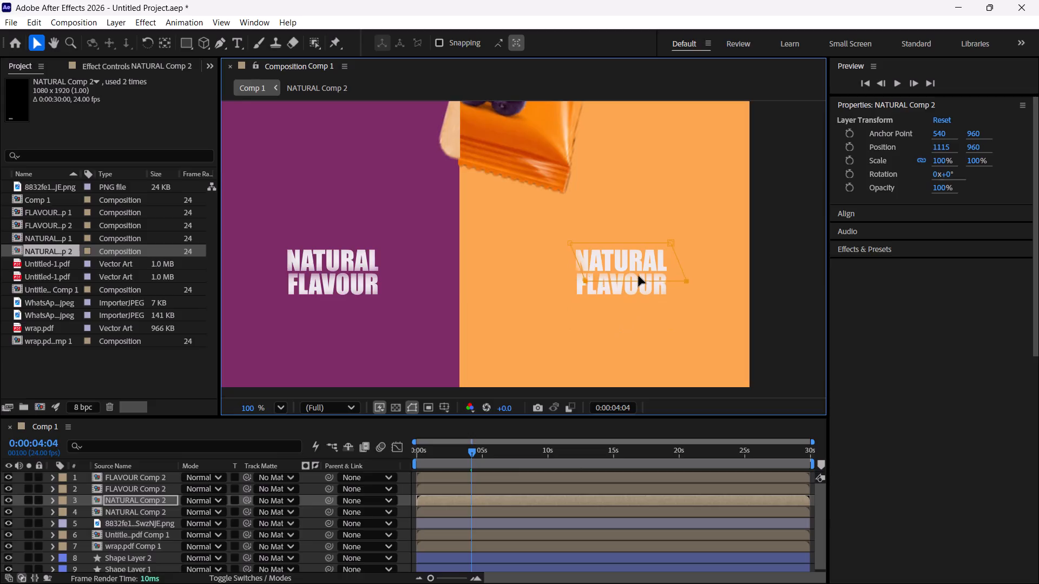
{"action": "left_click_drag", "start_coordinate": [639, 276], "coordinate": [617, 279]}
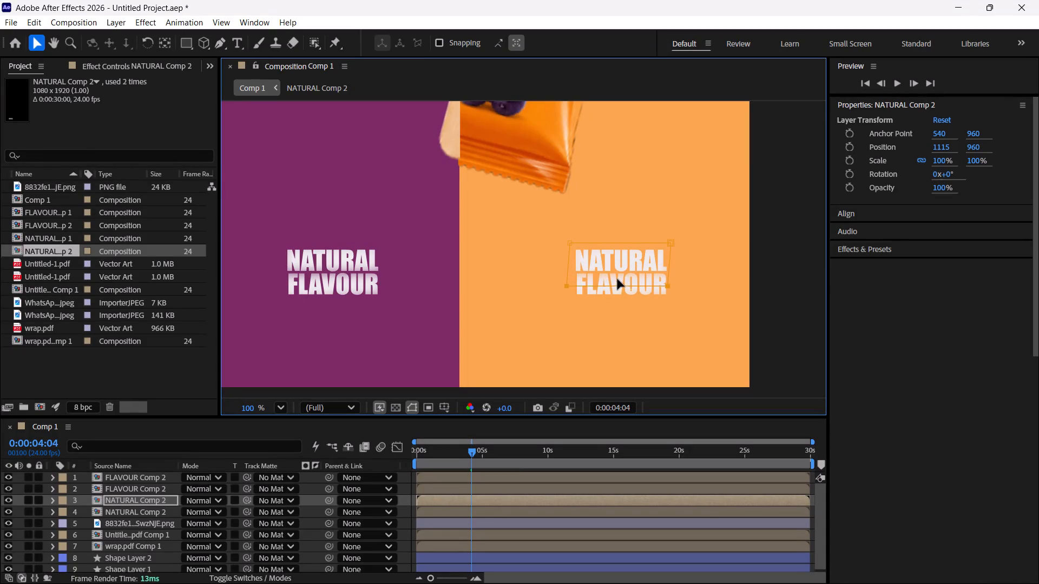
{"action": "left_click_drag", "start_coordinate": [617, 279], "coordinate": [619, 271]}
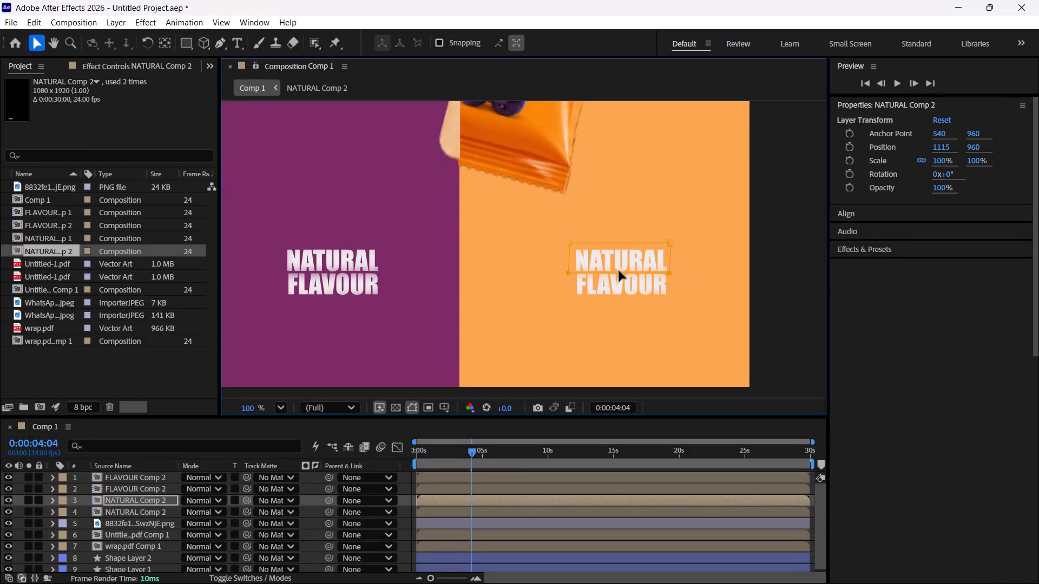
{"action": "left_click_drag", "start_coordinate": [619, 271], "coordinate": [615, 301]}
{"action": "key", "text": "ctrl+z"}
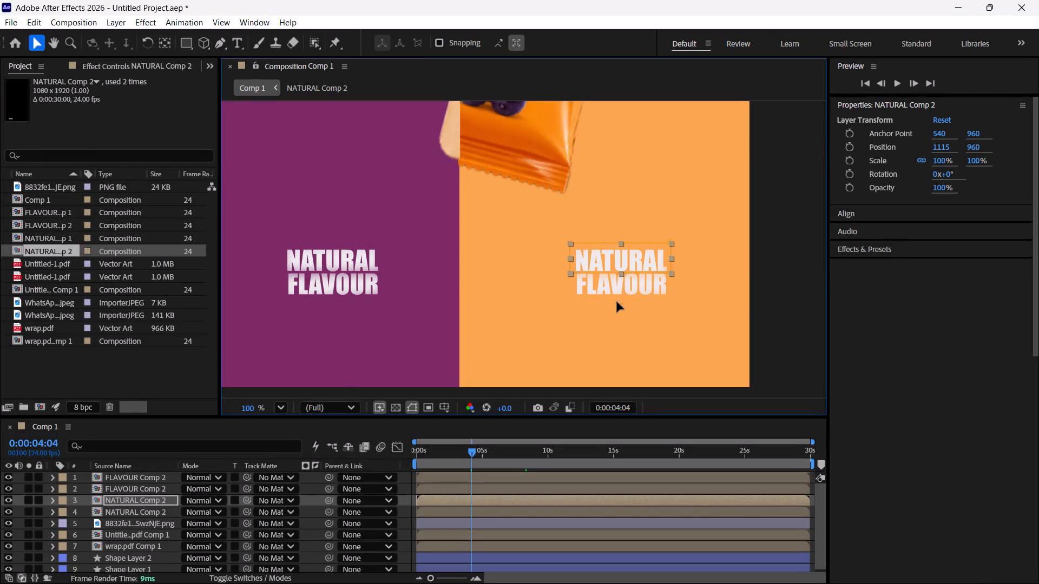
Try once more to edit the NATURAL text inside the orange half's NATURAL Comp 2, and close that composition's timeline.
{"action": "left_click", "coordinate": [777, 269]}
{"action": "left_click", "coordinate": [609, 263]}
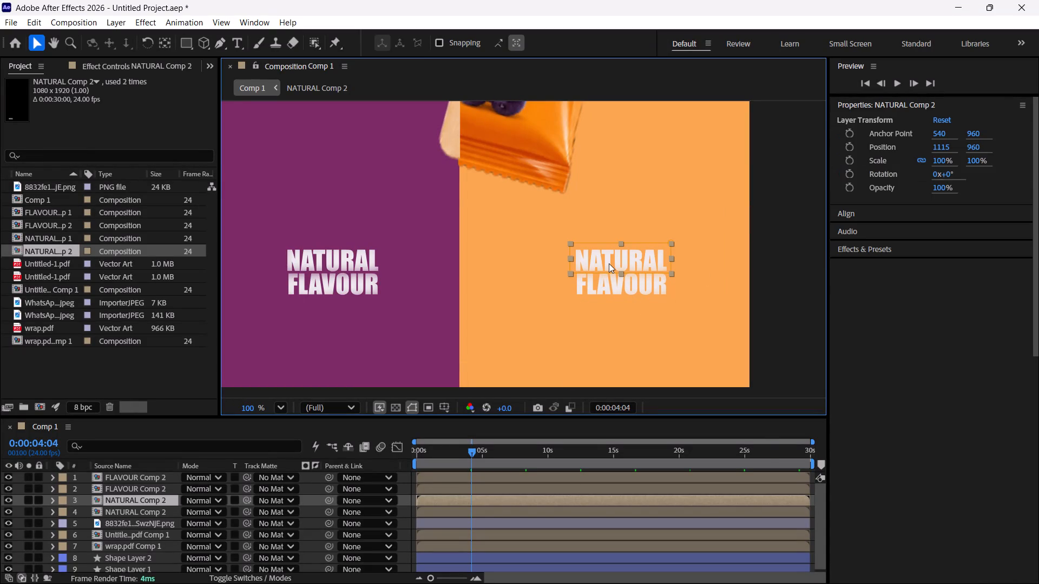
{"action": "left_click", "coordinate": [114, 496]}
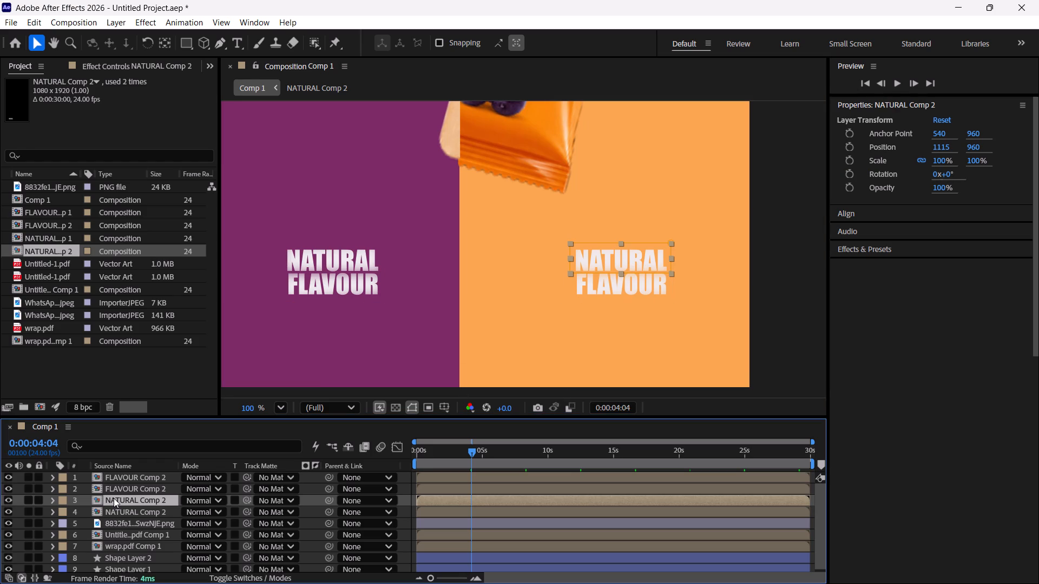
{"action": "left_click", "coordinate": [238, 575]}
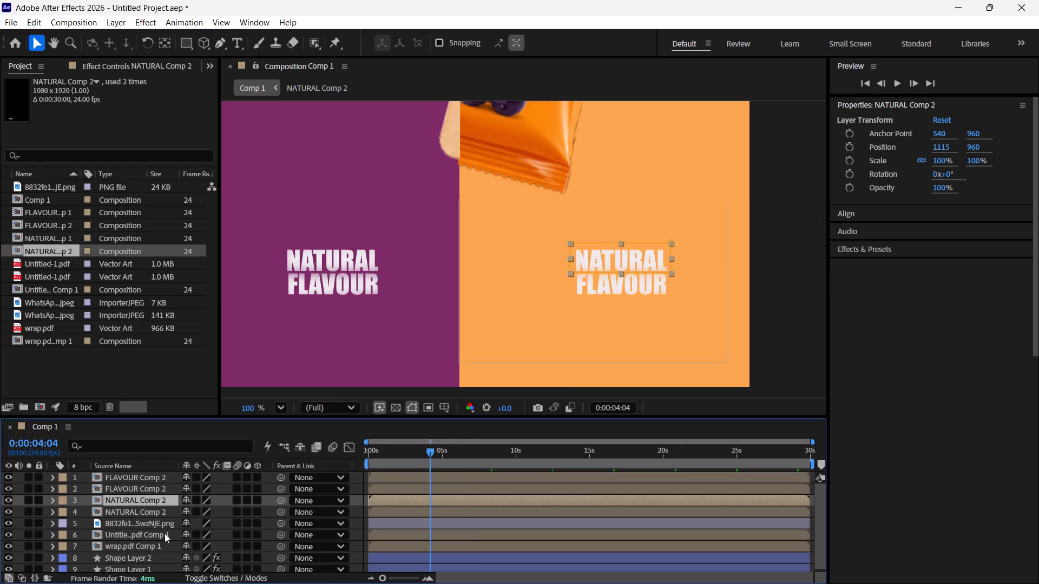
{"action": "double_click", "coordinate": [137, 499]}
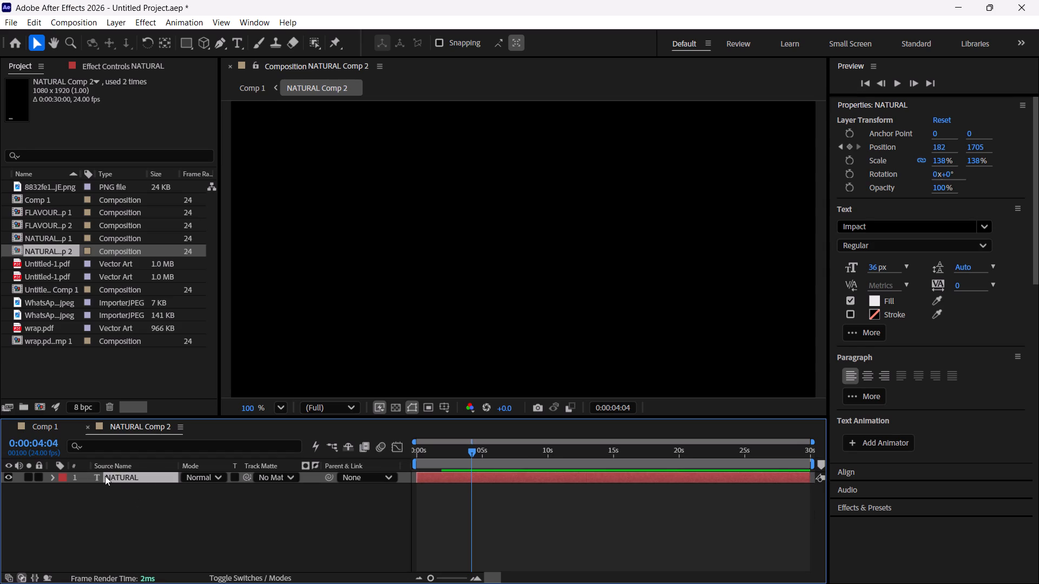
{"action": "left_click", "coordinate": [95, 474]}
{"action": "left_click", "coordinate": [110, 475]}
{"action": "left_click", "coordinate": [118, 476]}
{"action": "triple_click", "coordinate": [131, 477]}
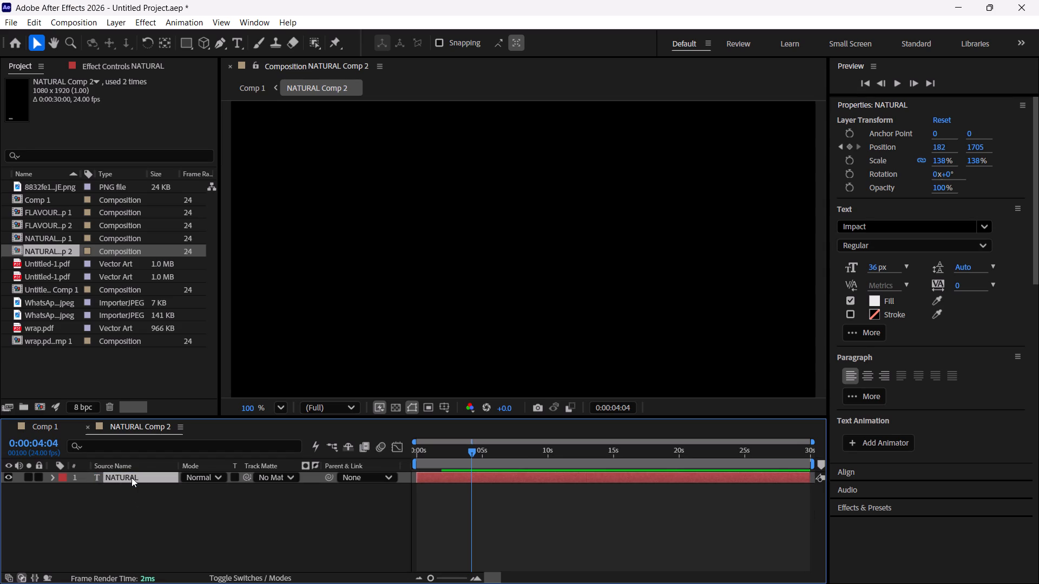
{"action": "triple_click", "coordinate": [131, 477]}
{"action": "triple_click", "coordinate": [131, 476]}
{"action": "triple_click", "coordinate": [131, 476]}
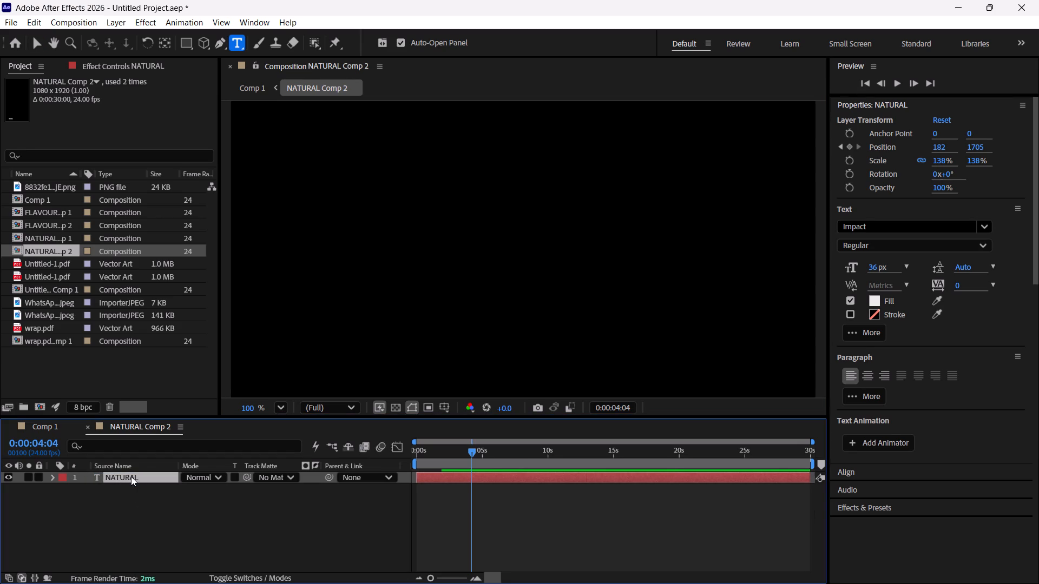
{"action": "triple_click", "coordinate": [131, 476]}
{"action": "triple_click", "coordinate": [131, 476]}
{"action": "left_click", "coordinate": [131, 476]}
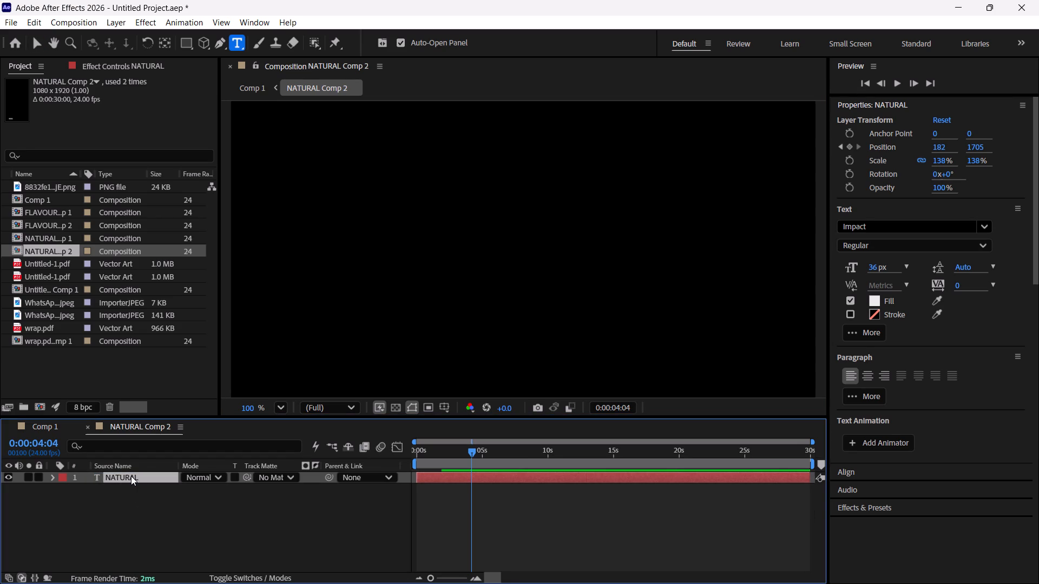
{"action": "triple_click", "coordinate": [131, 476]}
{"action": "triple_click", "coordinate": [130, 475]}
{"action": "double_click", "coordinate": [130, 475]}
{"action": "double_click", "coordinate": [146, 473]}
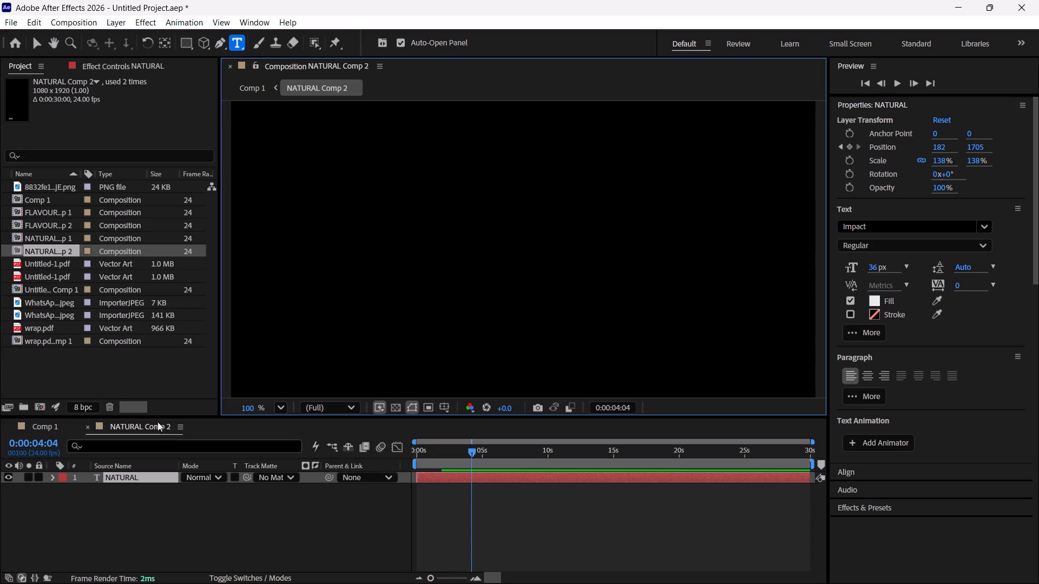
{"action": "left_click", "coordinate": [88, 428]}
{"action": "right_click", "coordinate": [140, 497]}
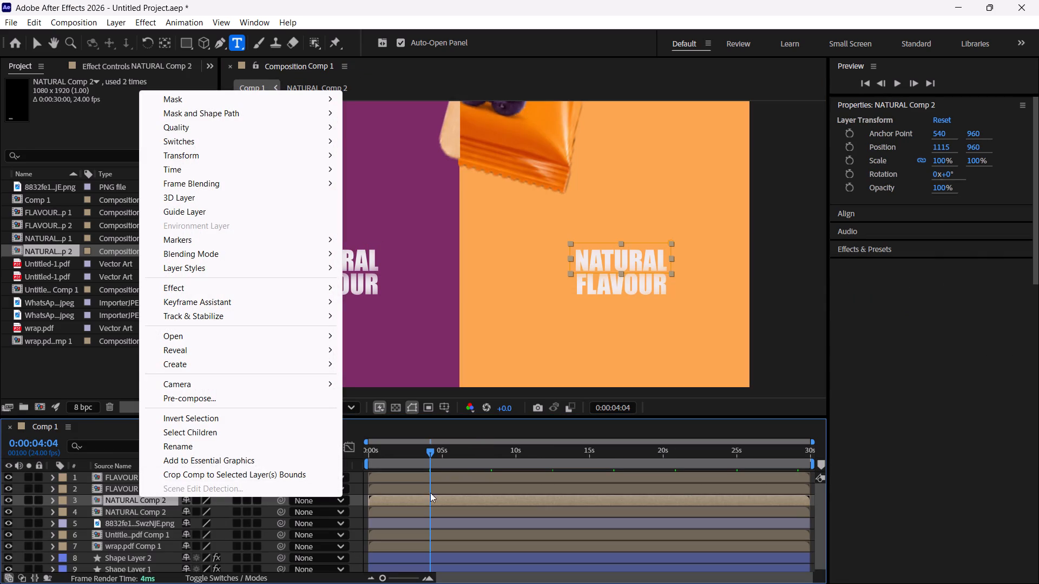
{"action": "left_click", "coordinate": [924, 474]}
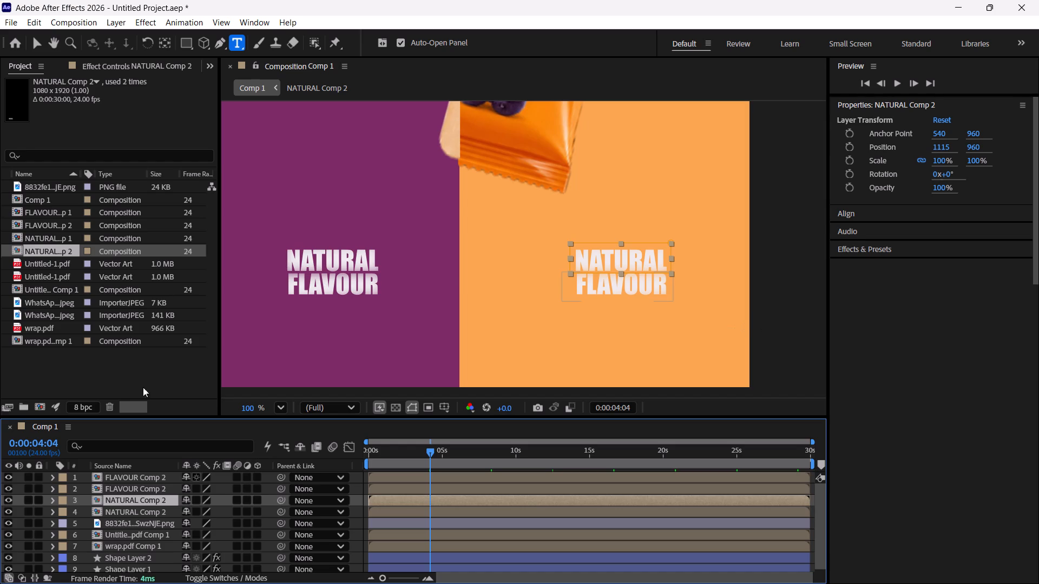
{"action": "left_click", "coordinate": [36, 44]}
Preview the Comp 1 animation from 0:00:04:04 and again from the start, and return to 0:00:00:00.
{"action": "left_click", "coordinate": [775, 270]}
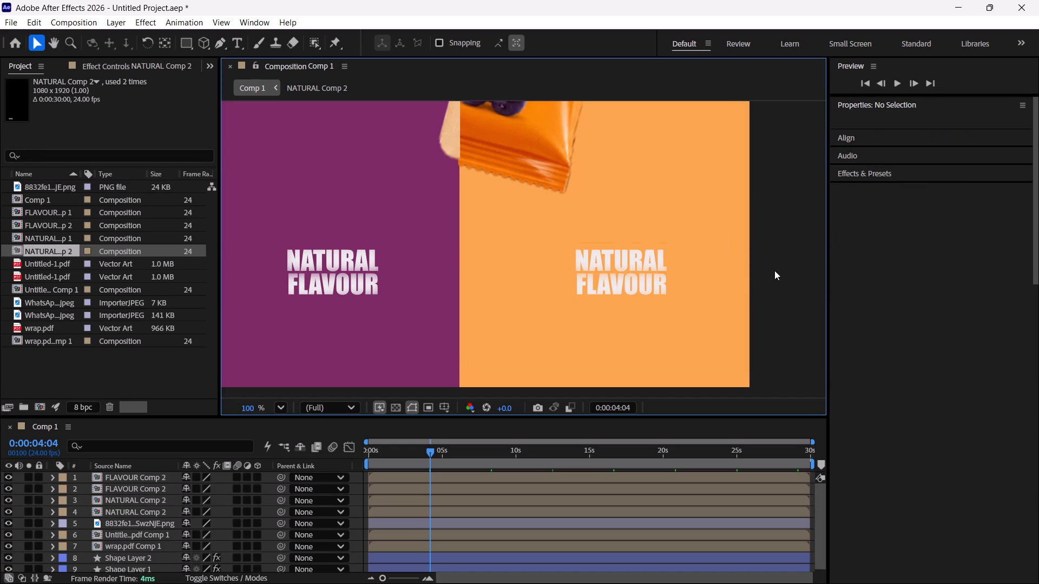
{"action": "scroll", "coordinate": [620, 304], "scroll_direction": "down", "scroll_amount": 8}
{"action": "scroll", "coordinate": [609, 231], "scroll_direction": "down", "scroll_amount": 2}
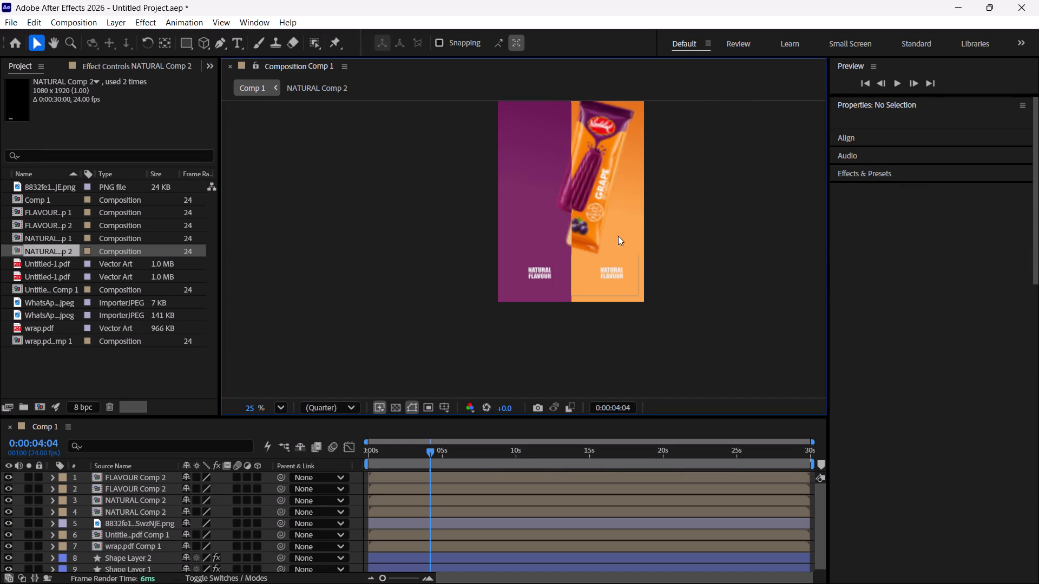
{"action": "middle_click_drag", "start_coordinate": [619, 233], "coordinate": [610, 316]}
{"action": "left_click", "coordinate": [736, 283]}
{"action": "key", "text": "space"}
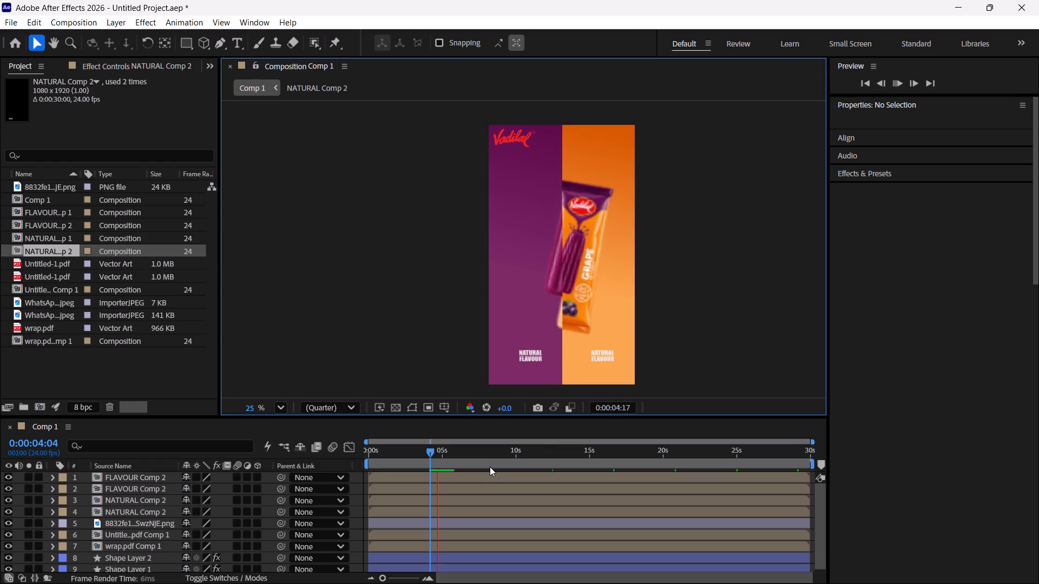
{"action": "key", "text": "space"}
{"action": "left_click_drag", "start_coordinate": [445, 450], "coordinate": [271, 507]}
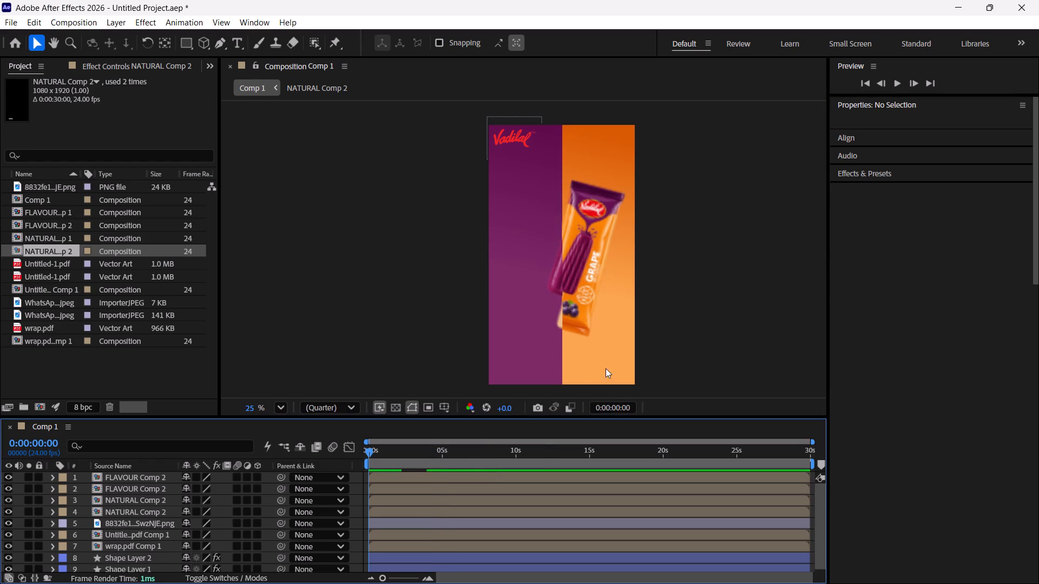
{"action": "key", "text": "space"}
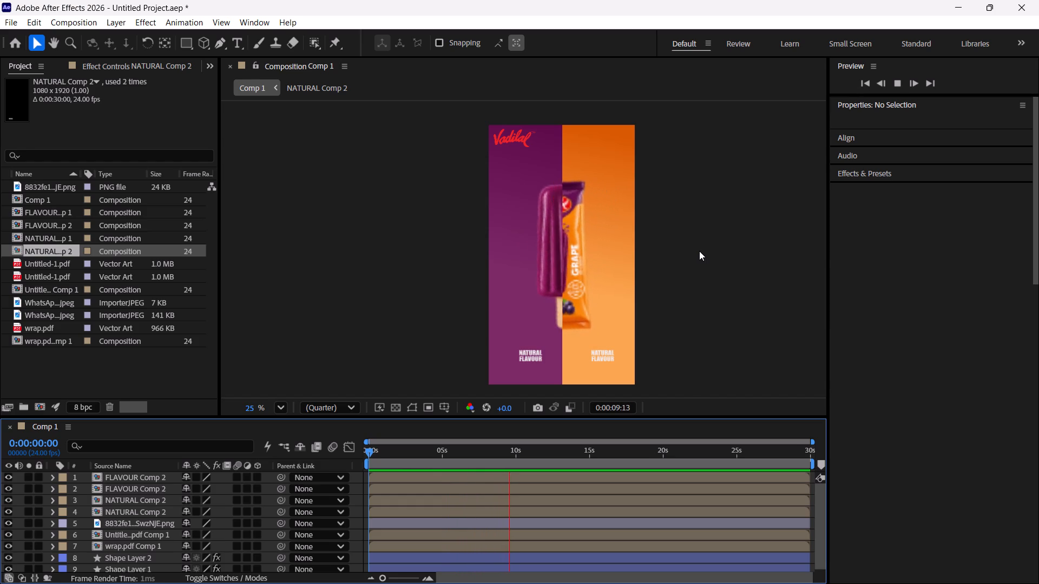
{"action": "key", "text": "space"}
{"action": "left_click_drag", "start_coordinate": [519, 454], "coordinate": [343, 492]}
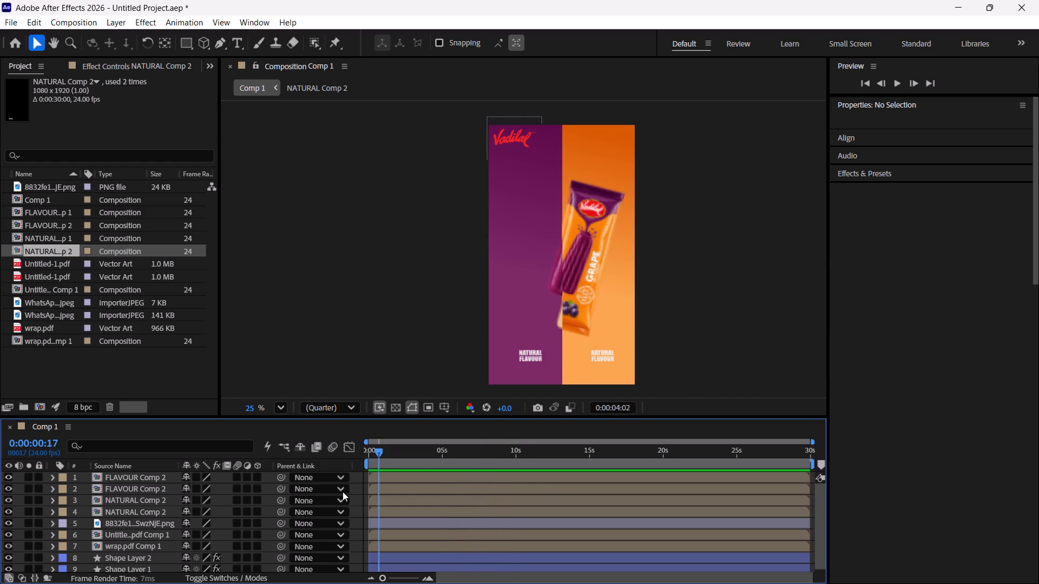
{"action": "left_click_drag", "start_coordinate": [343, 492], "coordinate": [306, 493]}
Delete the duplicated NATURAL Comp 2 and FLAVOUR Comp 2 layers from the orange half, with the time at 0:00:02:18.
{"action": "scroll", "coordinate": [566, 352], "scroll_direction": "up", "scroll_amount": 12}
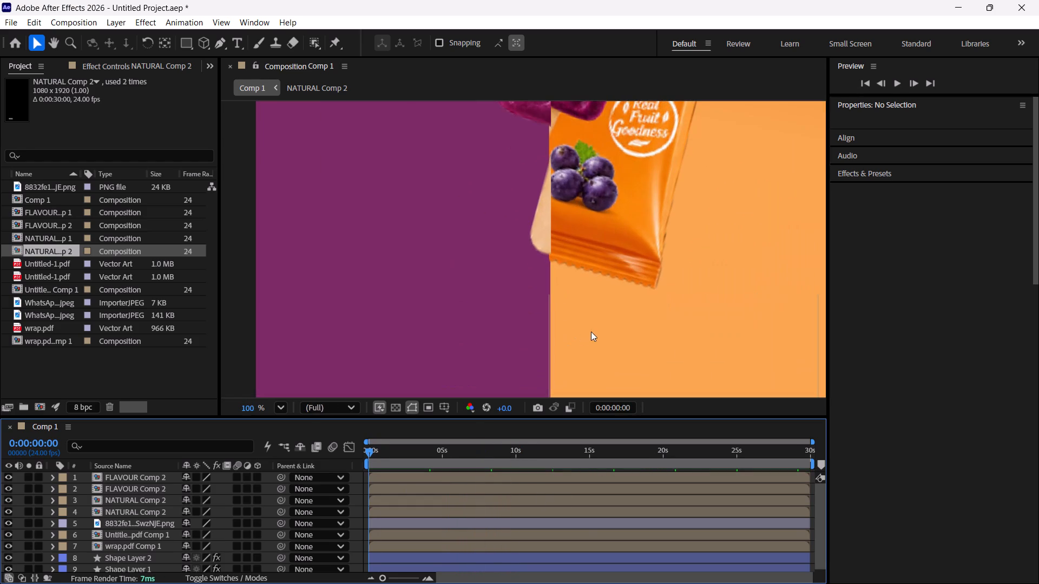
{"action": "middle_click_drag", "start_coordinate": [595, 331], "coordinate": [489, 234]}
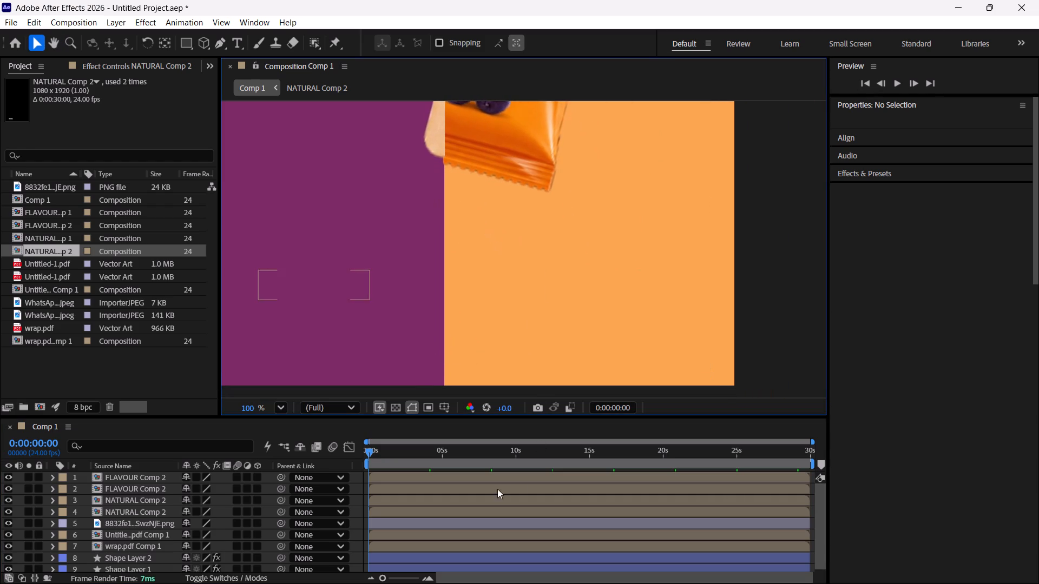
{"action": "left_click_drag", "start_coordinate": [369, 448], "coordinate": [394, 453]}
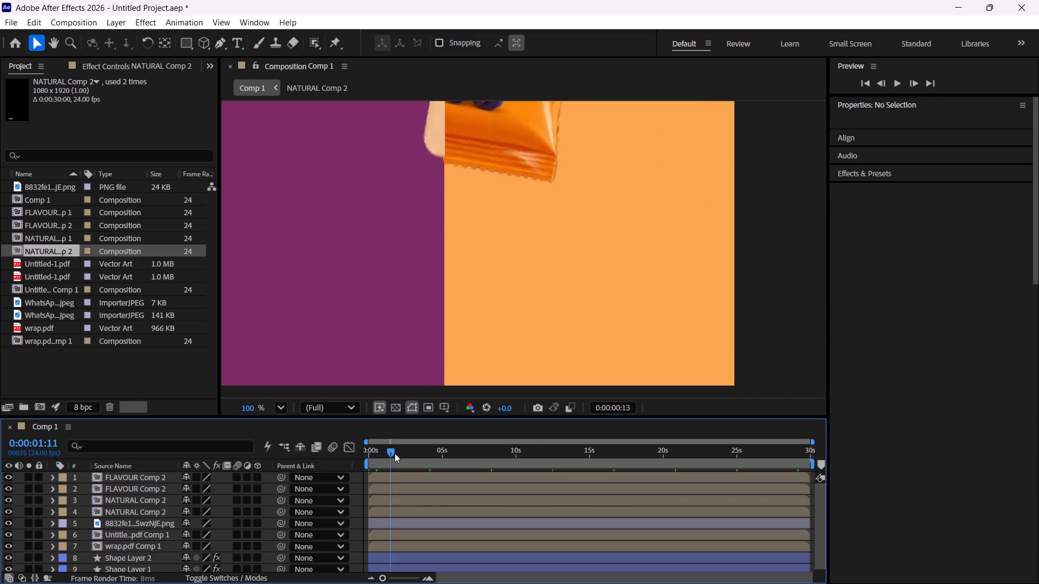
{"action": "left_click_drag", "start_coordinate": [394, 453], "coordinate": [410, 453]}
{"action": "left_click", "coordinate": [620, 264]}
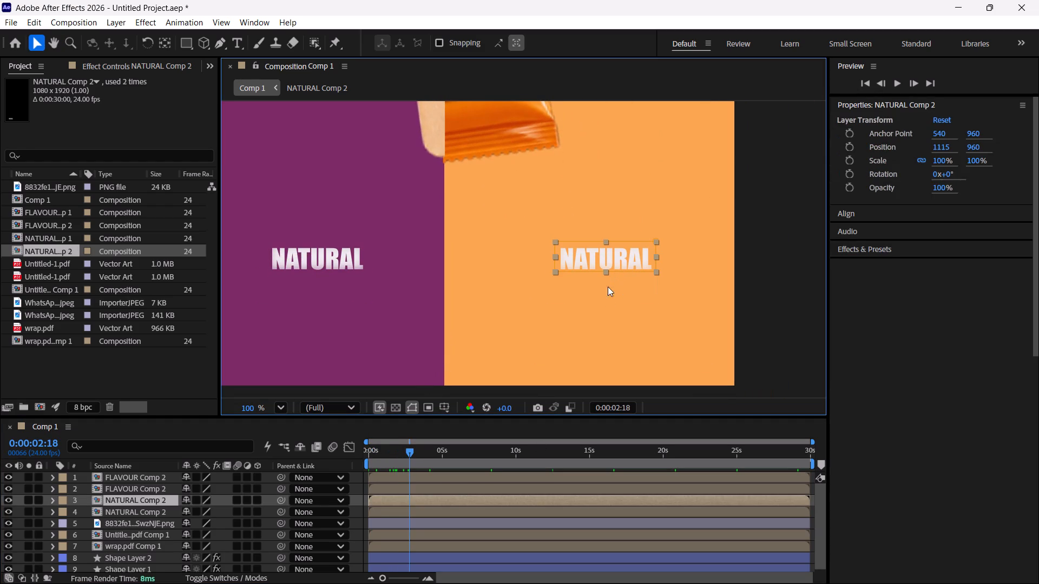
{"action": "key", "text": "BackSpace"}
{"action": "left_click", "coordinate": [613, 288]}
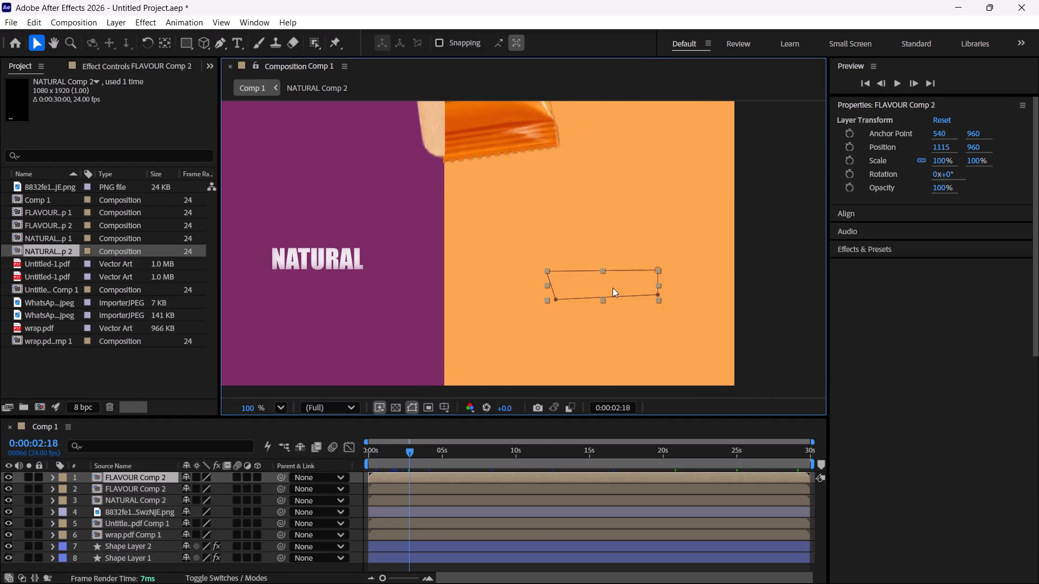
{"action": "key", "text": "BackSpace"}
Add a new text layer reading TANGY over the NATURAL text on the purple half.
{"action": "scroll", "coordinate": [172, 507], "scroll_direction": "up", "scroll_amount": 3}
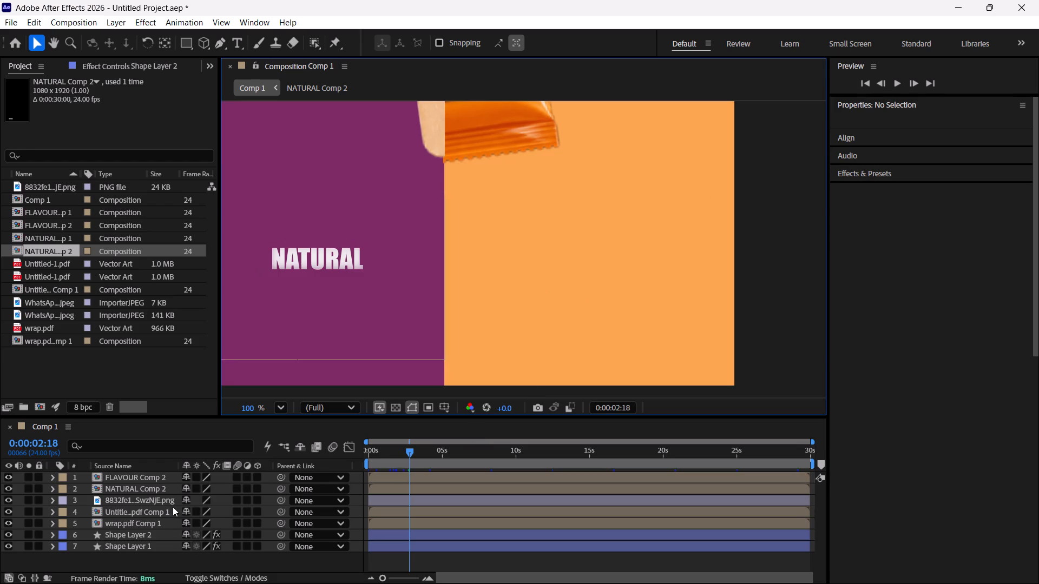
{"action": "scroll", "coordinate": [173, 507], "scroll_direction": "up", "scroll_amount": 1}
{"action": "left_click", "coordinate": [341, 261]}
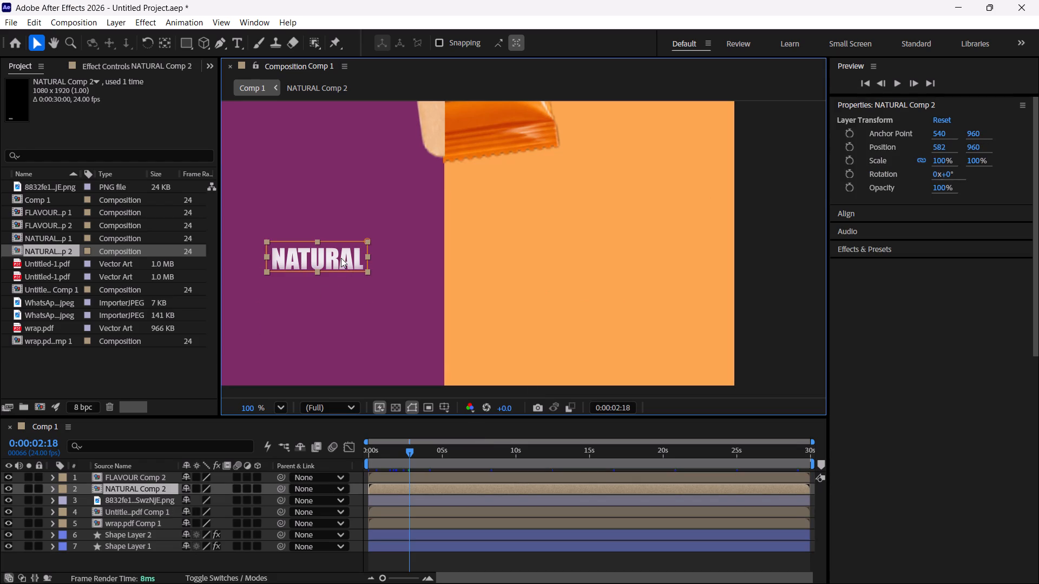
{"action": "left_click", "coordinate": [786, 296]}
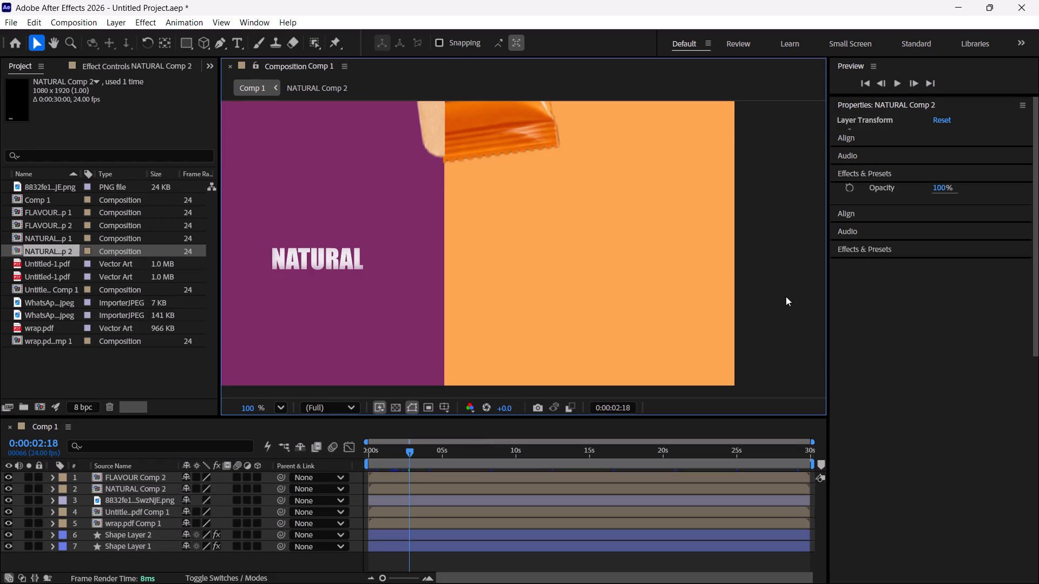
{"action": "left_click", "coordinate": [230, 43]}
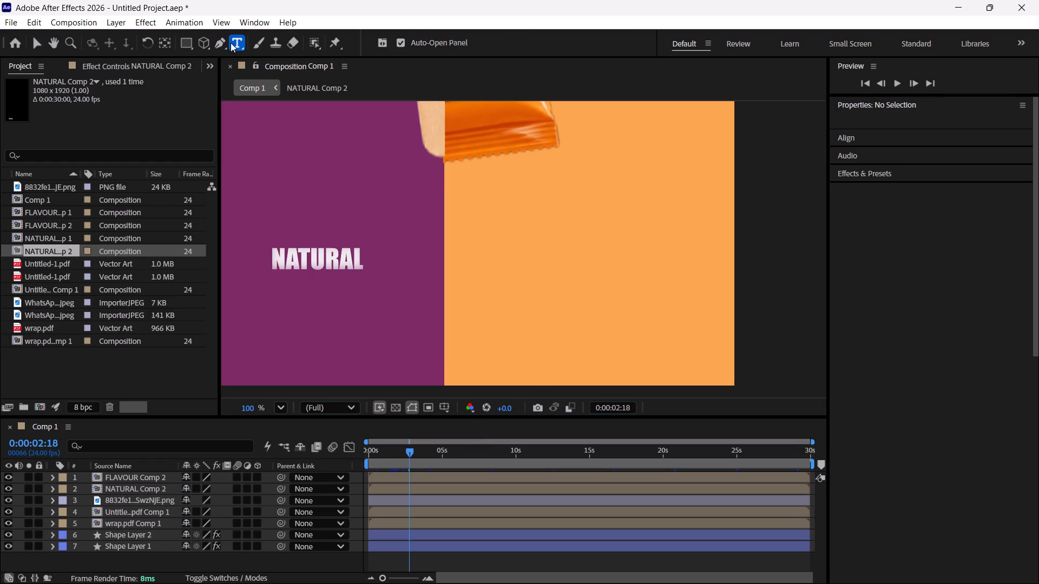
{"action": "left_click", "coordinate": [306, 251]}
{"action": "type", "text": "TANGY"}
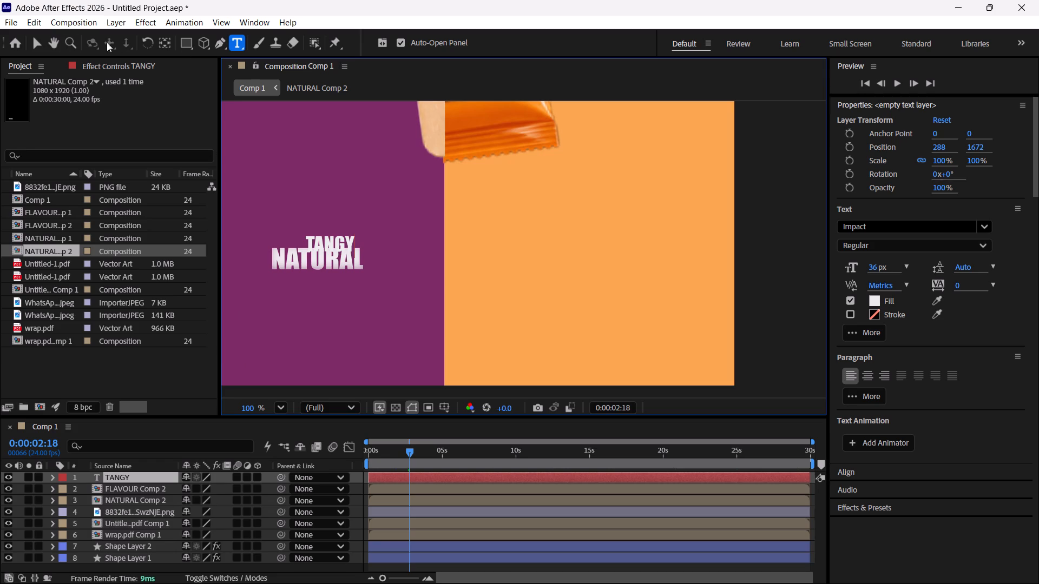
{"action": "left_click", "coordinate": [40, 43]}
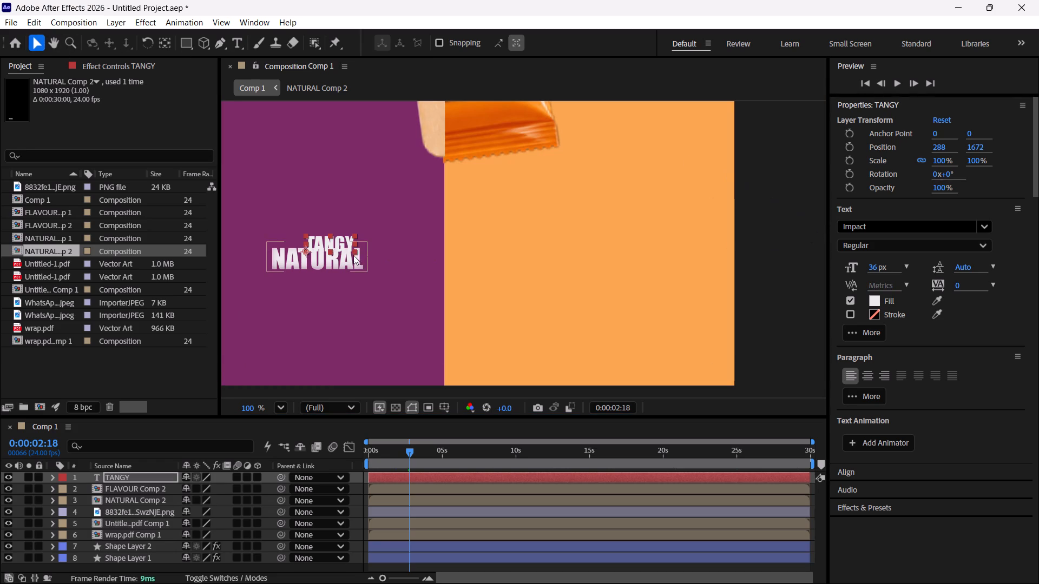
Scale the TANGY text up to 176%, comparing it with the NATURAL text on the purple half.
{"action": "left_click_drag", "start_coordinate": [354, 250], "coordinate": [363, 254]}
{"action": "key", "text": "ctrl+z"}
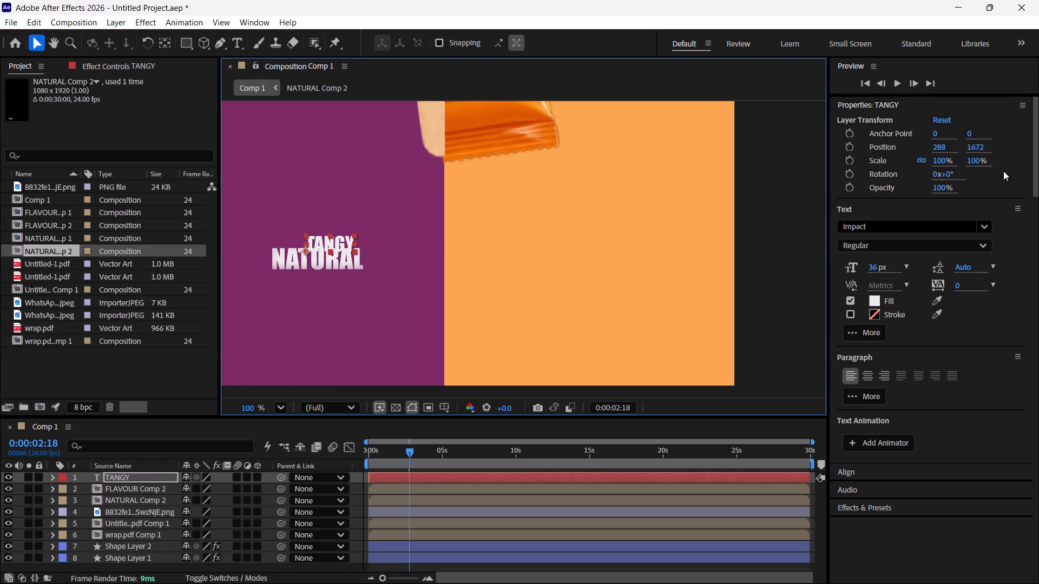
{"action": "left_click_drag", "start_coordinate": [940, 161], "coordinate": [978, 164]}
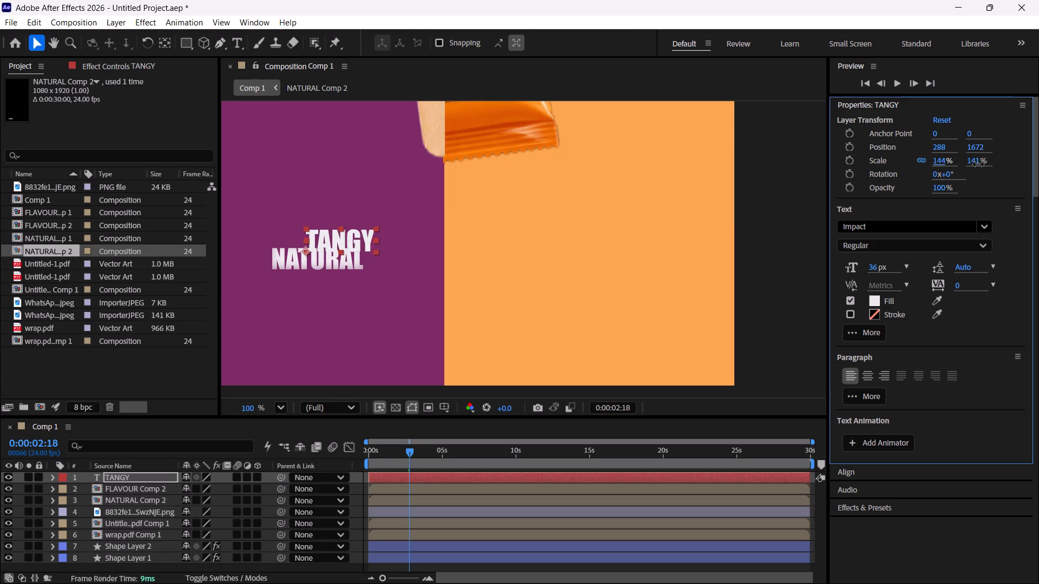
{"action": "left_click_drag", "start_coordinate": [978, 164], "coordinate": [991, 165]}
{"action": "left_click_drag", "start_coordinate": [346, 235], "coordinate": [319, 251]}
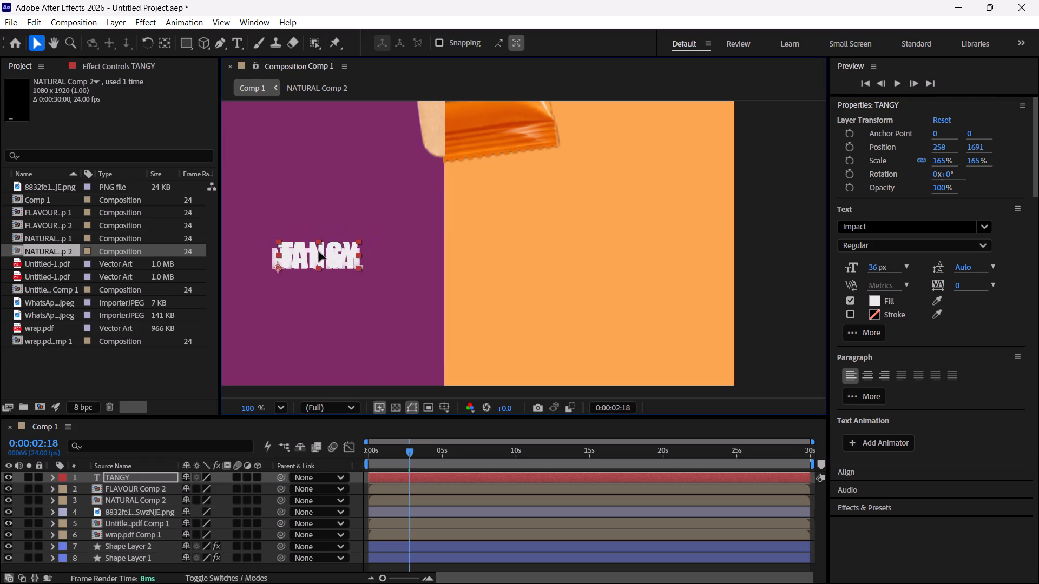
{"action": "left_click_drag", "start_coordinate": [319, 251], "coordinate": [385, 230]}
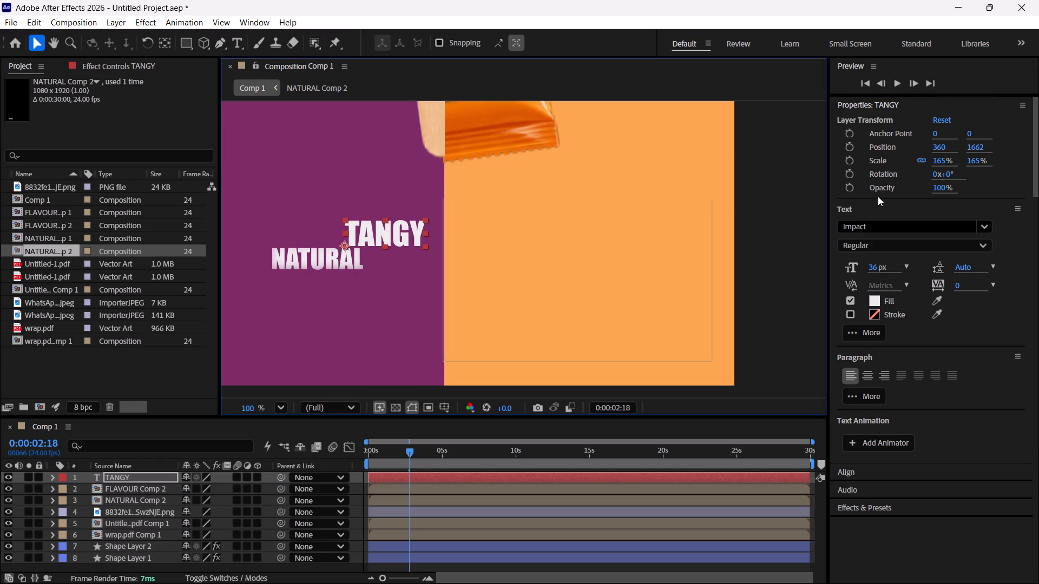
{"action": "left_click_drag", "start_coordinate": [941, 161], "coordinate": [951, 161]}
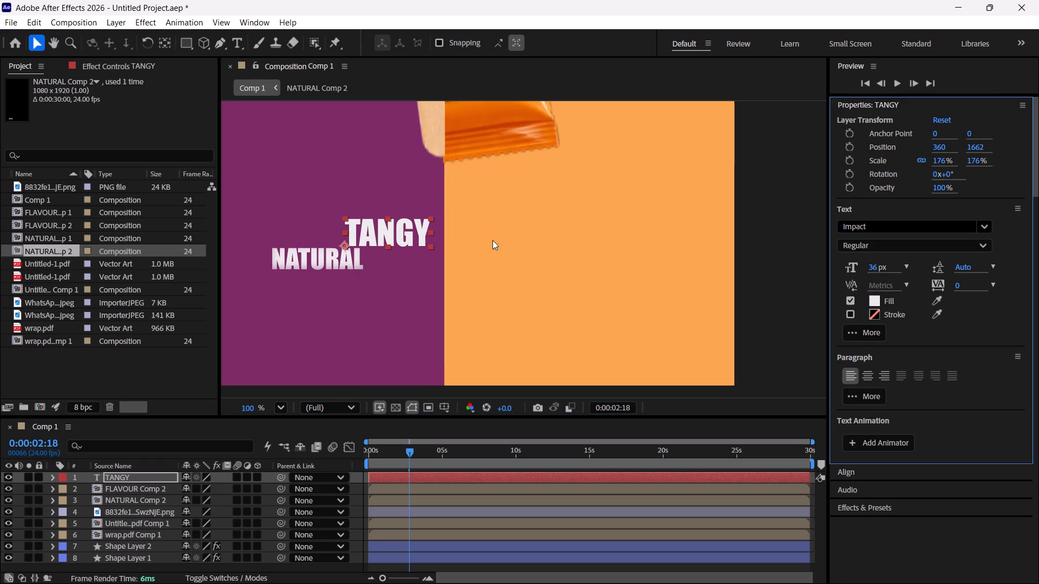
Move the TANGY text onto the orange half, level with NATURAL, at about 785, 1710.
{"action": "left_click_drag", "start_coordinate": [407, 232], "coordinate": [408, 258]}
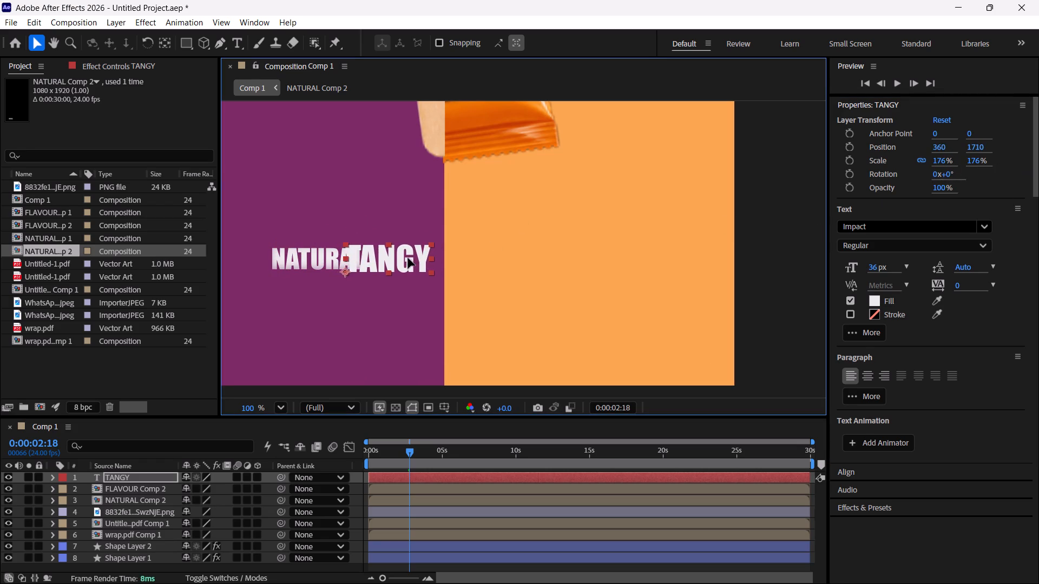
{"action": "left_click_drag", "start_coordinate": [408, 258], "coordinate": [477, 264]}
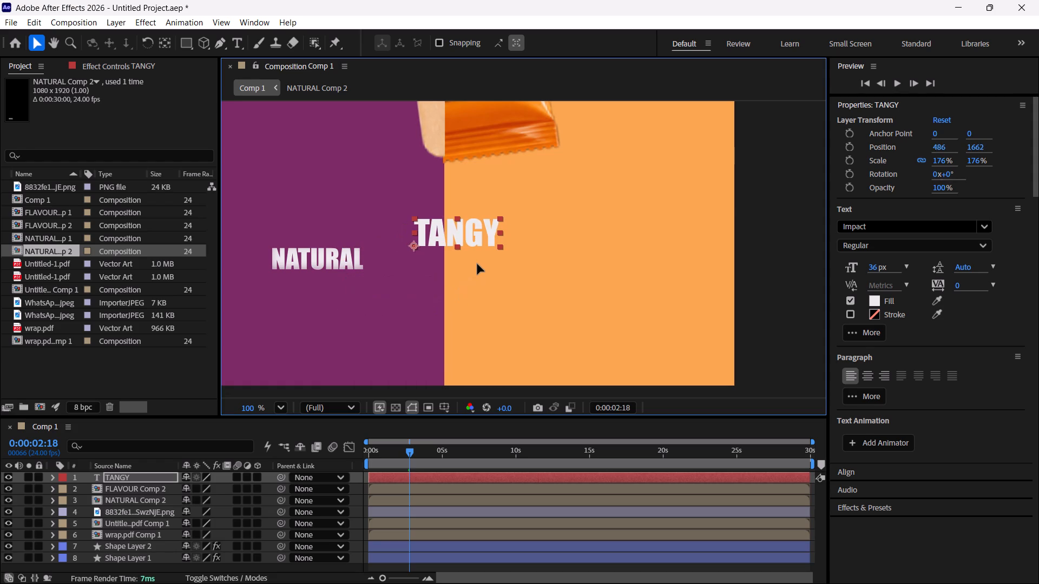
{"action": "left_click_drag", "start_coordinate": [477, 264], "coordinate": [477, 264]}
{"action": "left_click_drag", "start_coordinate": [451, 234], "coordinate": [371, 261]}
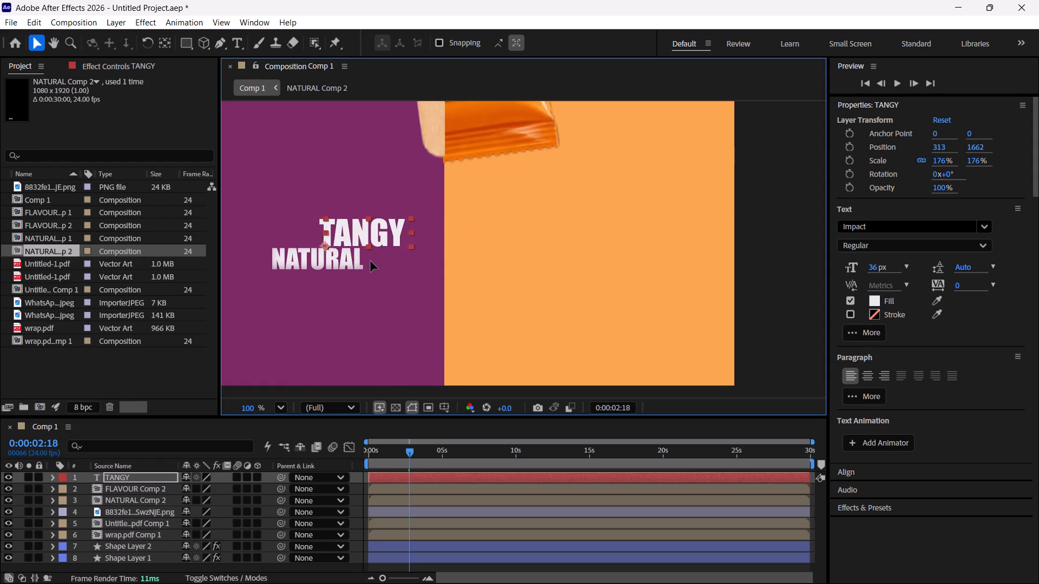
{"action": "left_click_drag", "start_coordinate": [371, 261], "coordinate": [330, 260]}
{"action": "left_click_drag", "start_coordinate": [331, 260], "coordinate": [596, 264]}
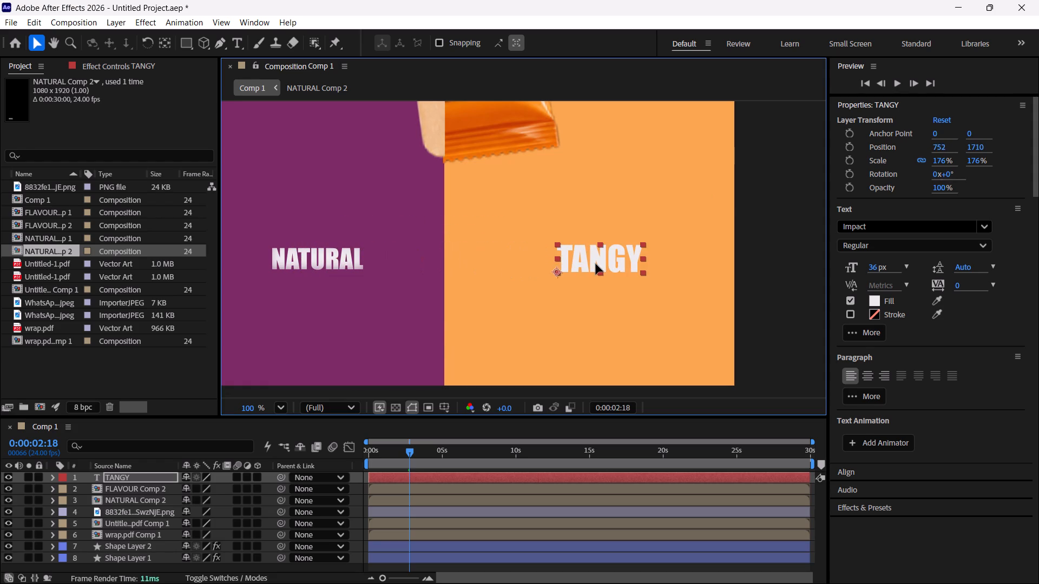
{"action": "left_click_drag", "start_coordinate": [596, 264], "coordinate": [613, 264]}
With the time at 0:00:03:15, add a text layer reading TASTE over the FLAVOUR text and scale it to 185%.
{"action": "left_click_drag", "start_coordinate": [411, 453], "coordinate": [412, 459]}
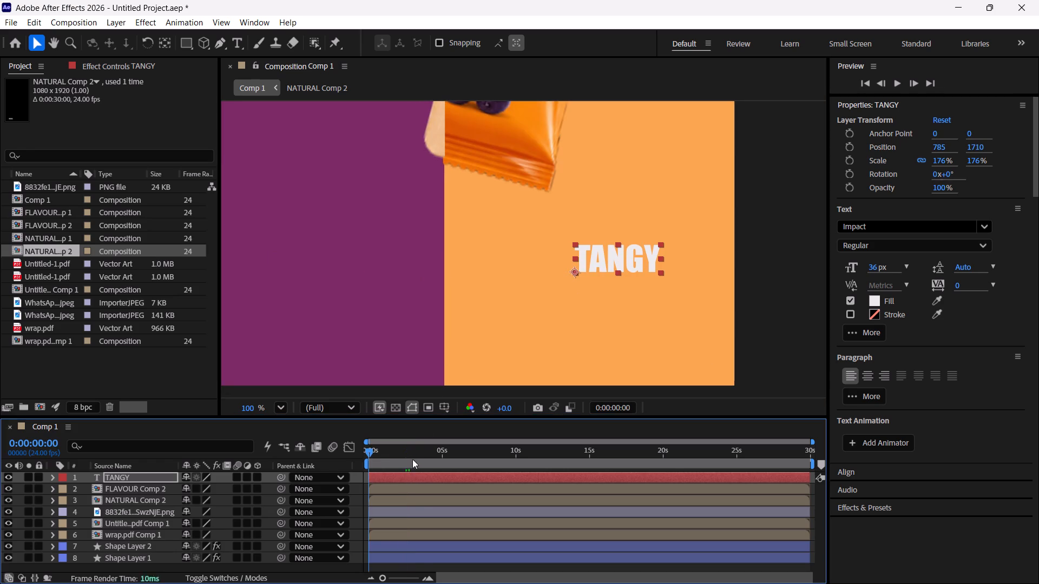
{"action": "left_click_drag", "start_coordinate": [412, 459], "coordinate": [424, 457]}
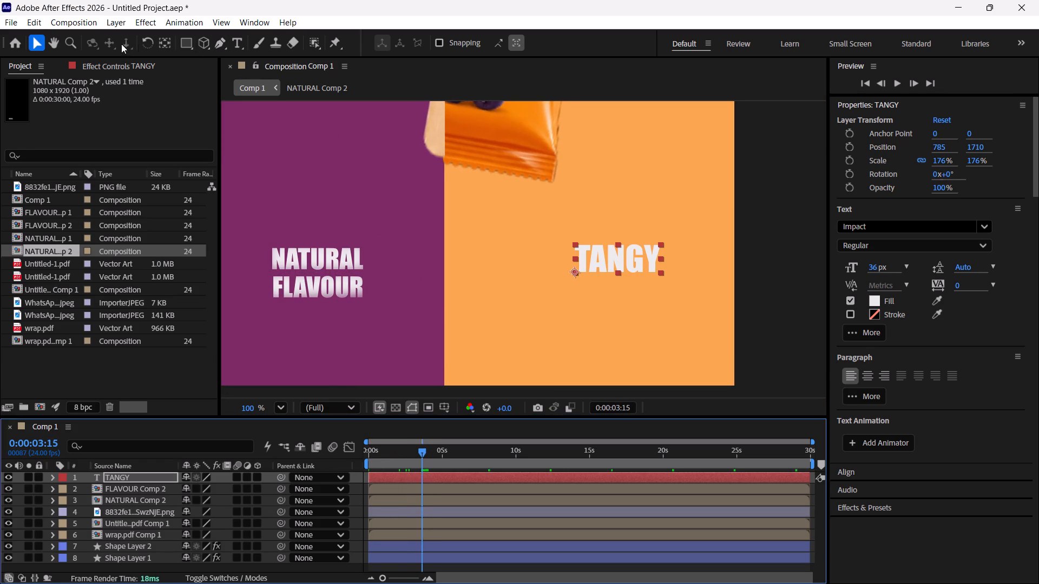
{"action": "left_click", "coordinate": [232, 45]}
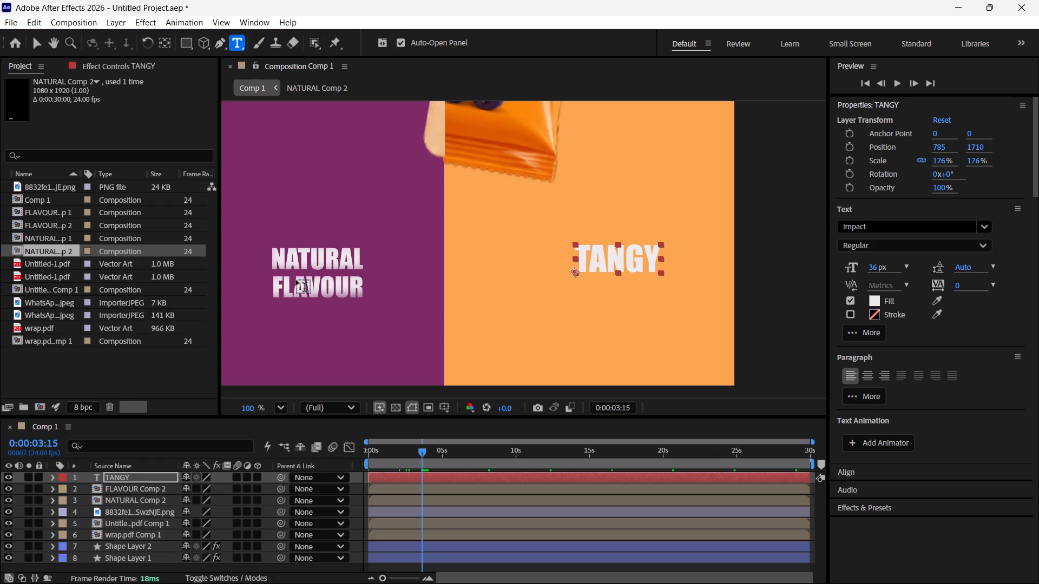
{"action": "left_click", "coordinate": [296, 278]}
{"action": "type", "text": "TASTE"}
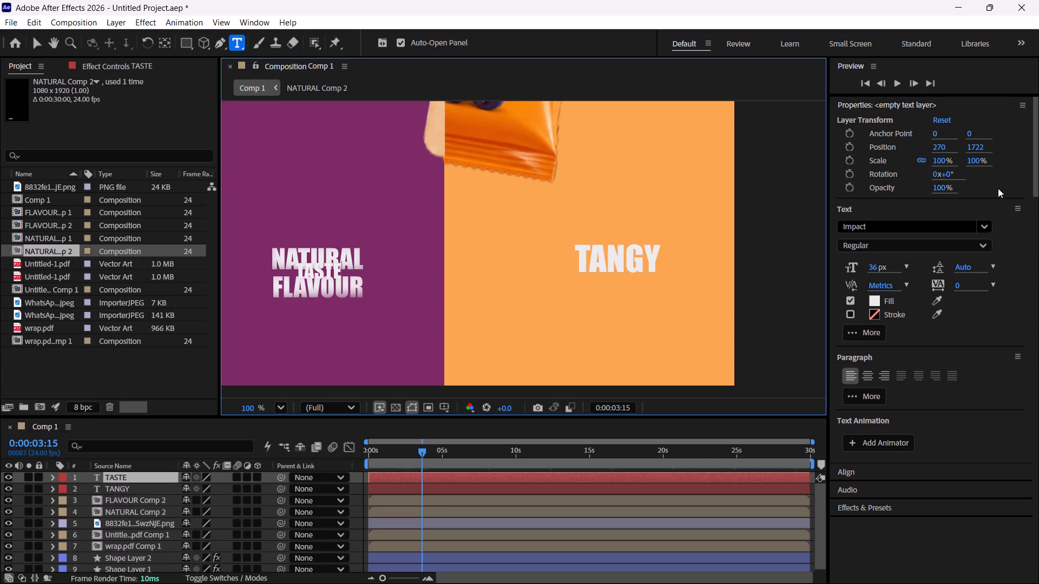
{"action": "left_click", "coordinate": [939, 189]}
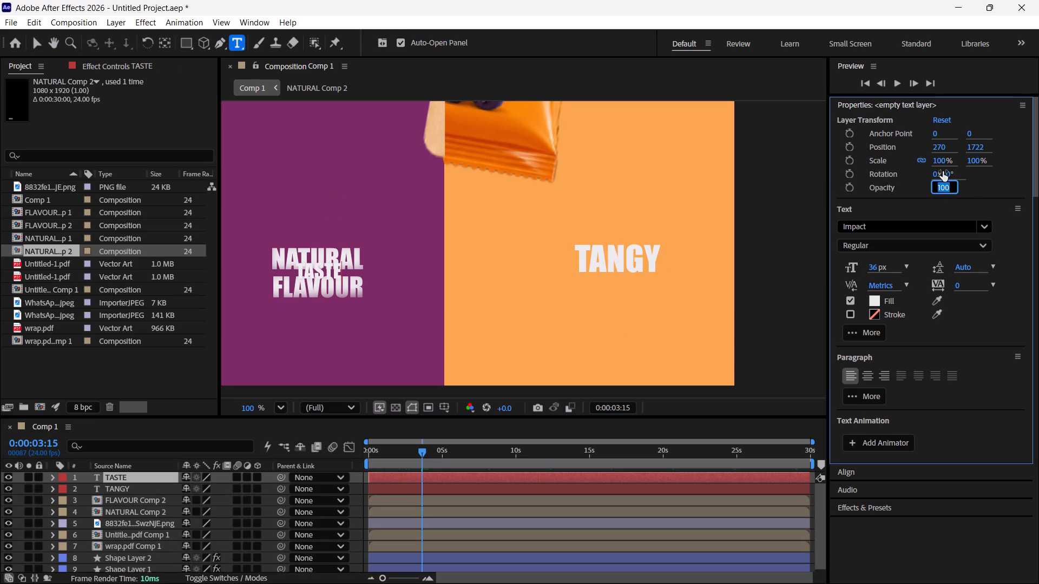
{"action": "left_click_drag", "start_coordinate": [939, 162], "coordinate": [958, 164]}
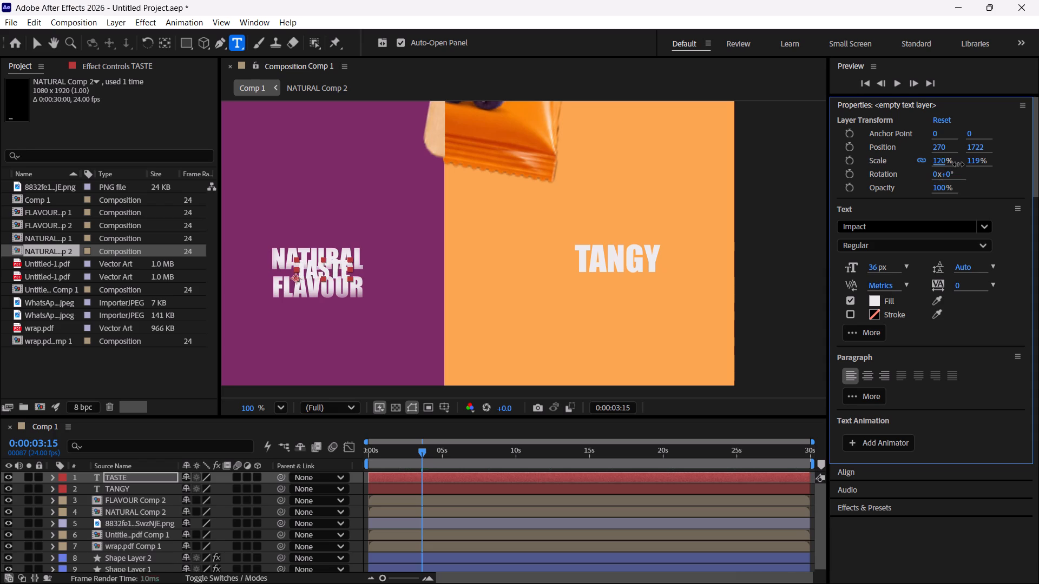
{"action": "left_click_drag", "start_coordinate": [958, 164], "coordinate": [1006, 168]}
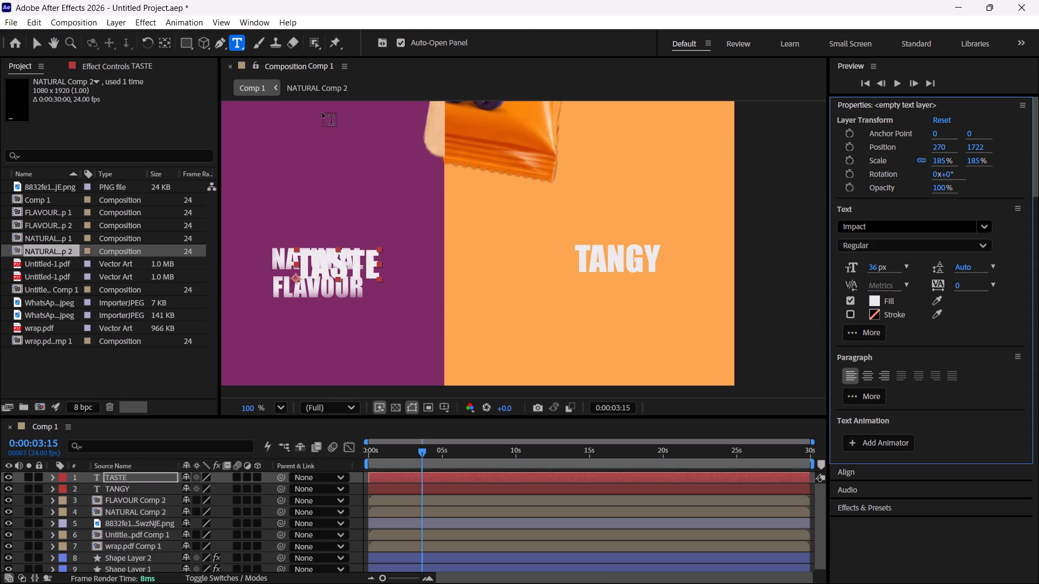
Move the TASTE text onto the orange half directly beneath TANGY, at about 787, 1763.
{"action": "left_click", "coordinate": [34, 43]}
{"action": "left_click_drag", "start_coordinate": [356, 257], "coordinate": [336, 280]}
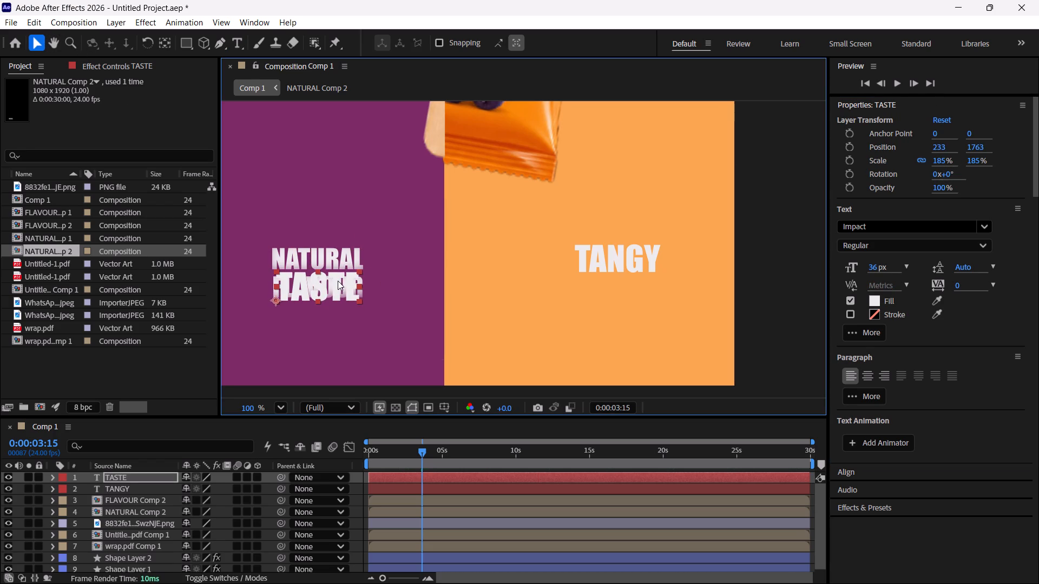
{"action": "left_click_drag", "start_coordinate": [337, 281], "coordinate": [346, 281], "text": "shift"}
{"action": "left_click_drag", "start_coordinate": [346, 281], "coordinate": [357, 281], "text": "shift"}
{"action": "left_click_drag", "start_coordinate": [336, 284], "coordinate": [377, 285]}
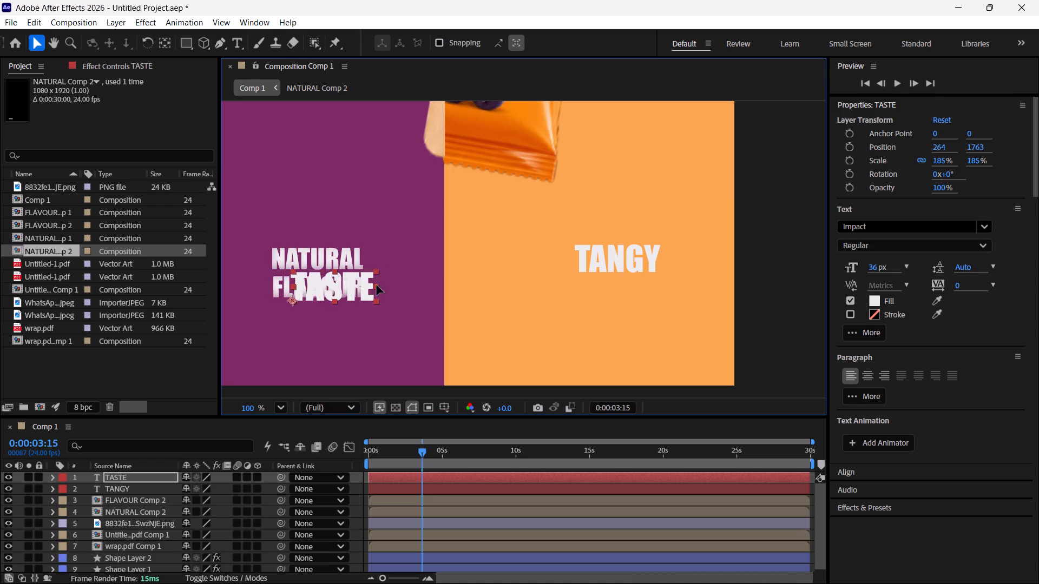
{"action": "left_click_drag", "start_coordinate": [377, 285], "coordinate": [632, 310]}
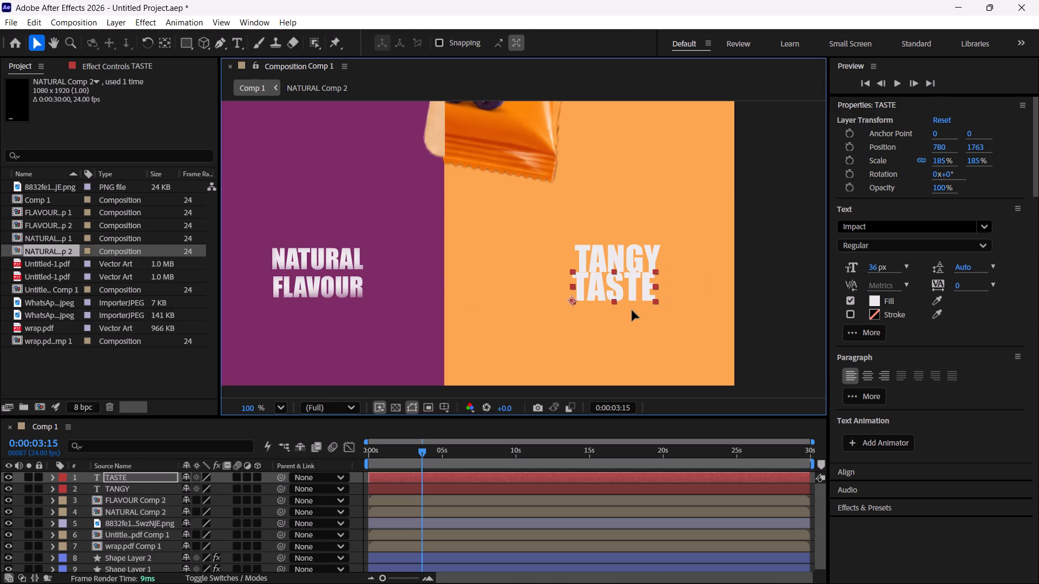
{"action": "left_click_drag", "start_coordinate": [632, 310], "coordinate": [634, 310]}
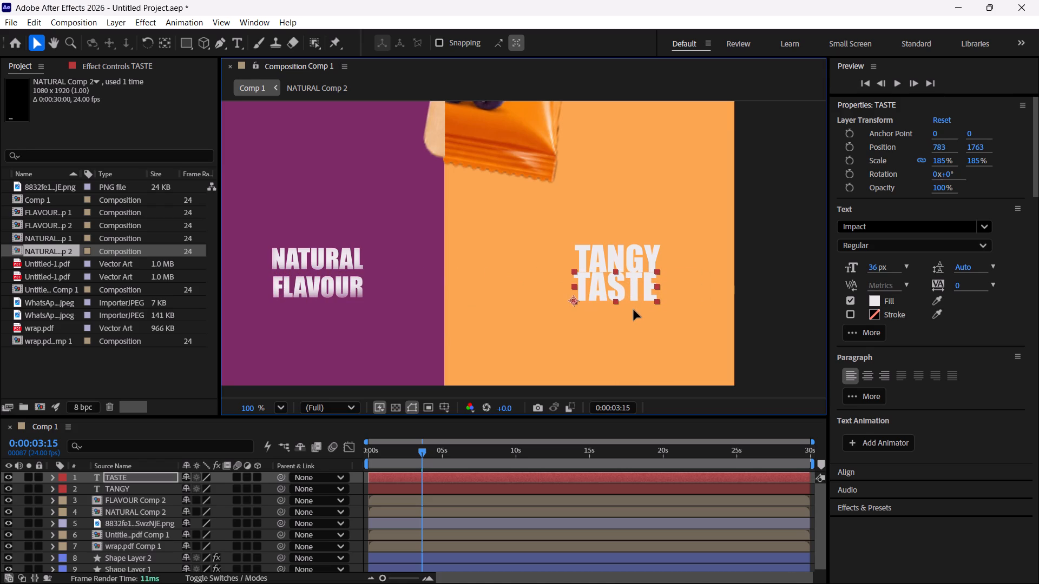
{"action": "left_click_drag", "start_coordinate": [634, 310], "coordinate": [636, 309]}
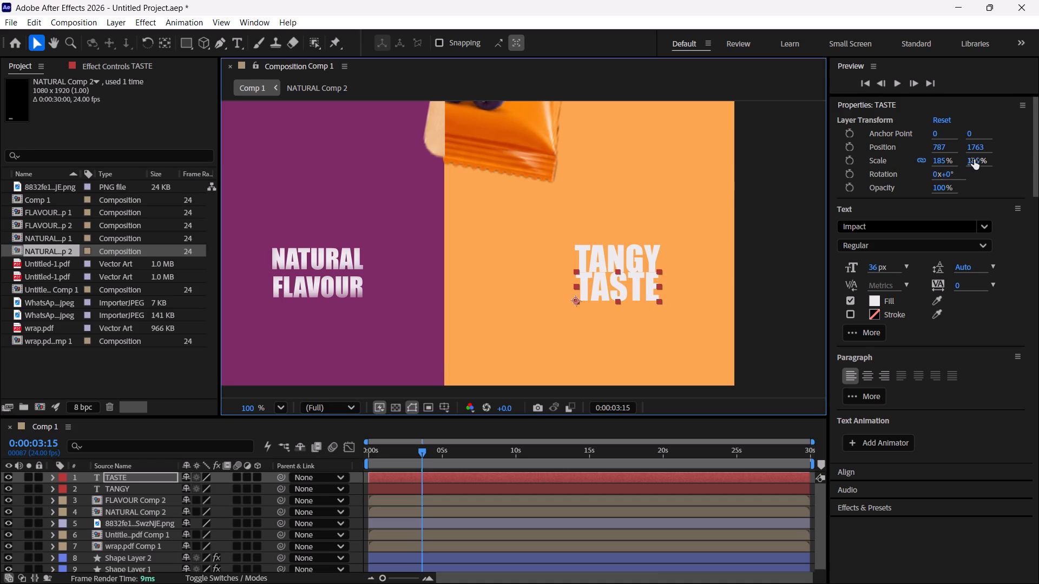
Space the two orange-half lines by setting the vertical position of TASTE to 1766 and of TANGY to 1700.
{"action": "left_click", "coordinate": [974, 150]}
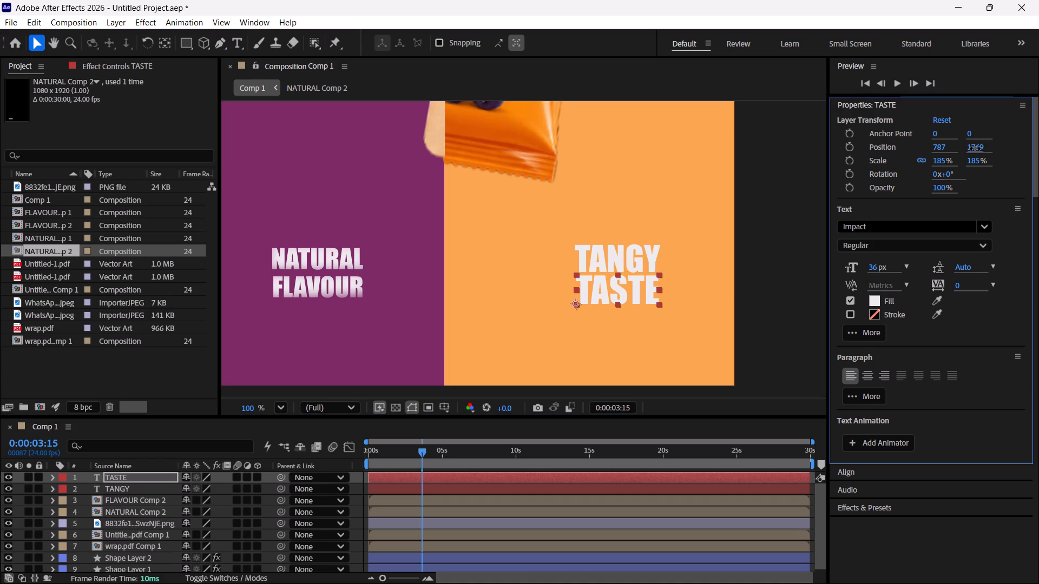
{"action": "left_click", "coordinate": [641, 262]}
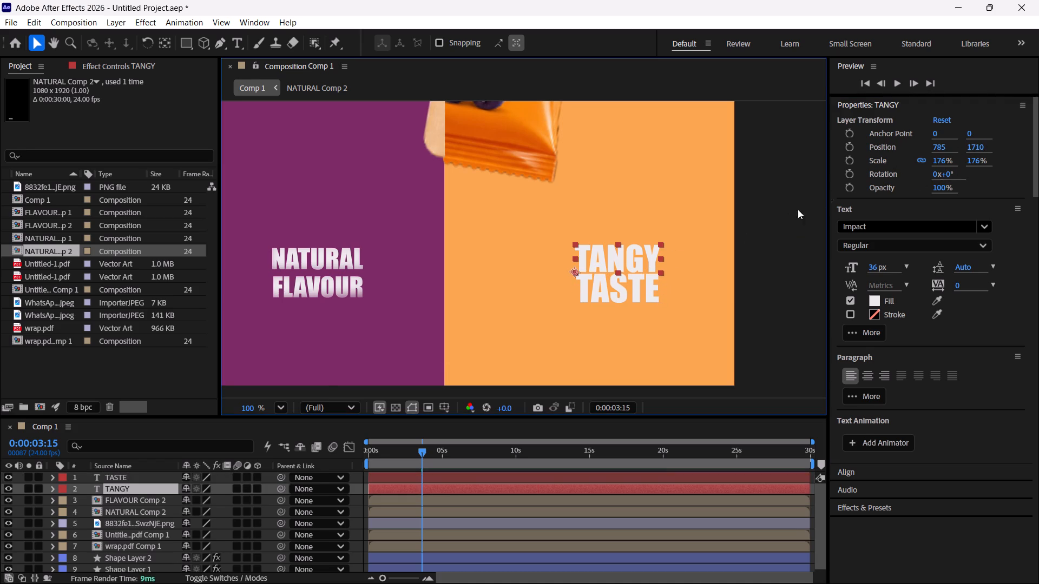
{"action": "left_click", "coordinate": [974, 148]}
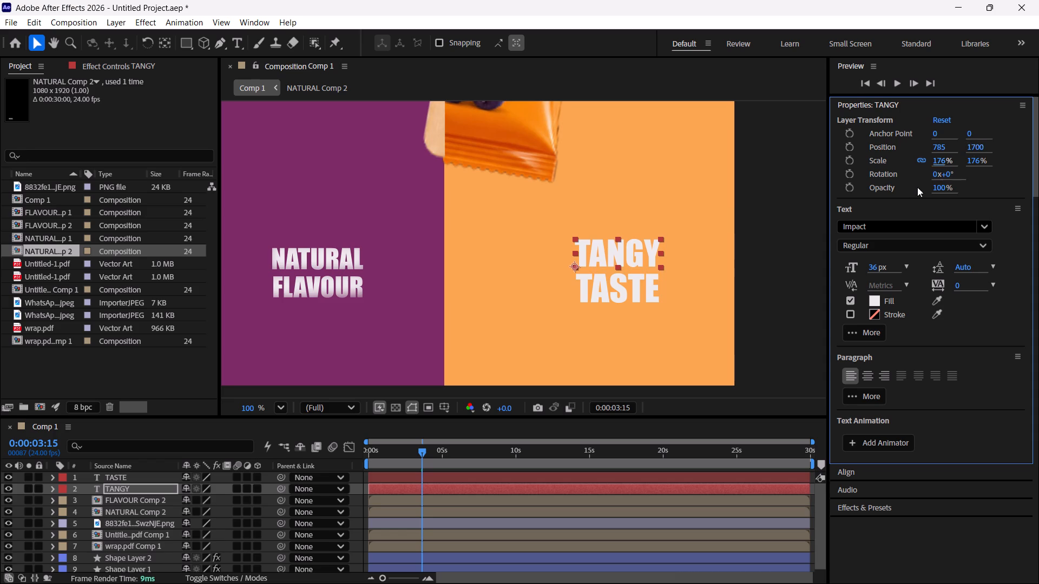
{"action": "left_click", "coordinate": [773, 325]}
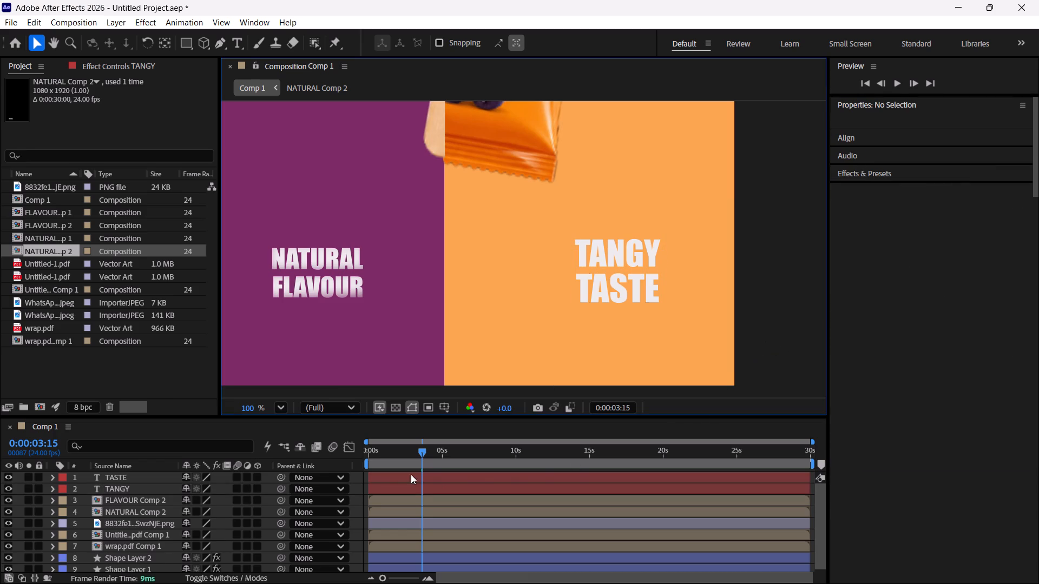
Add a Position keyframe to the TANGY layer at 0:00:00:00 with its vertical position lowered to 1796.
{"action": "left_click_drag", "start_coordinate": [420, 452], "coordinate": [324, 477]}
{"action": "left_click", "coordinate": [619, 245]}
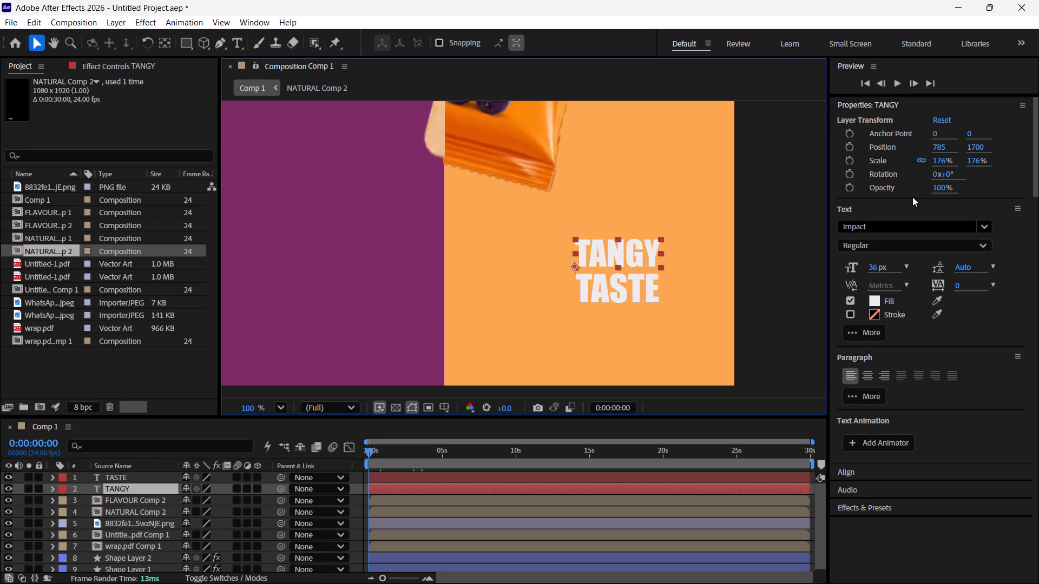
{"action": "left_click", "coordinate": [851, 173]}
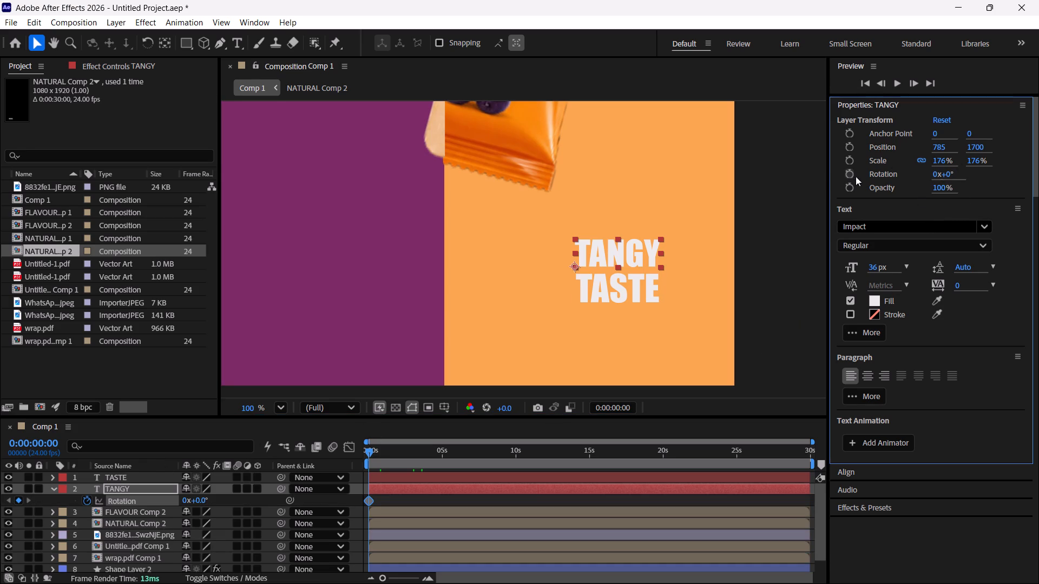
{"action": "left_click", "coordinate": [849, 173]}
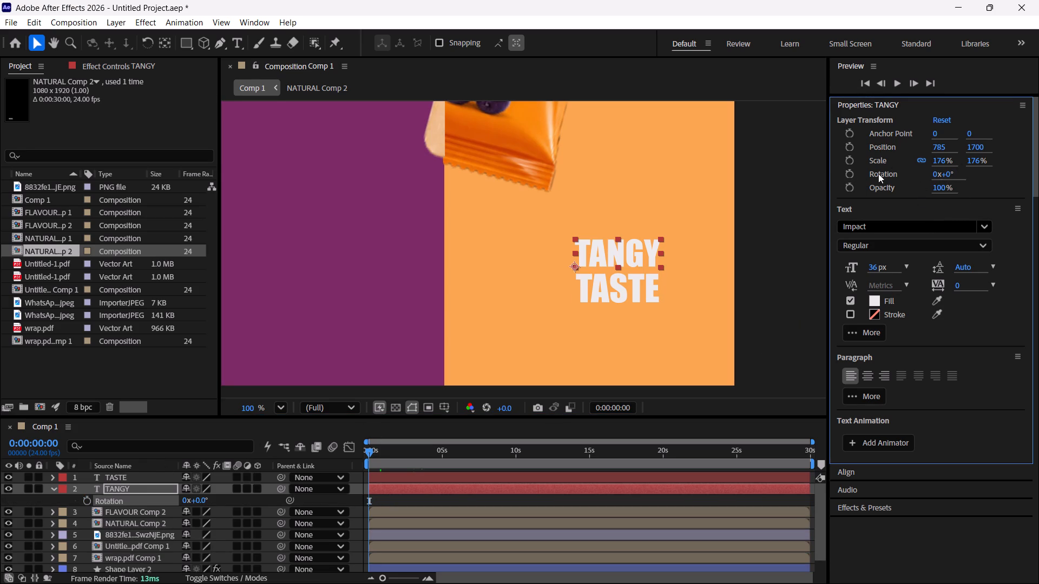
{"action": "left_click", "coordinate": [846, 144]}
{"action": "left_click_drag", "start_coordinate": [972, 144], "coordinate": [1036, 148]}
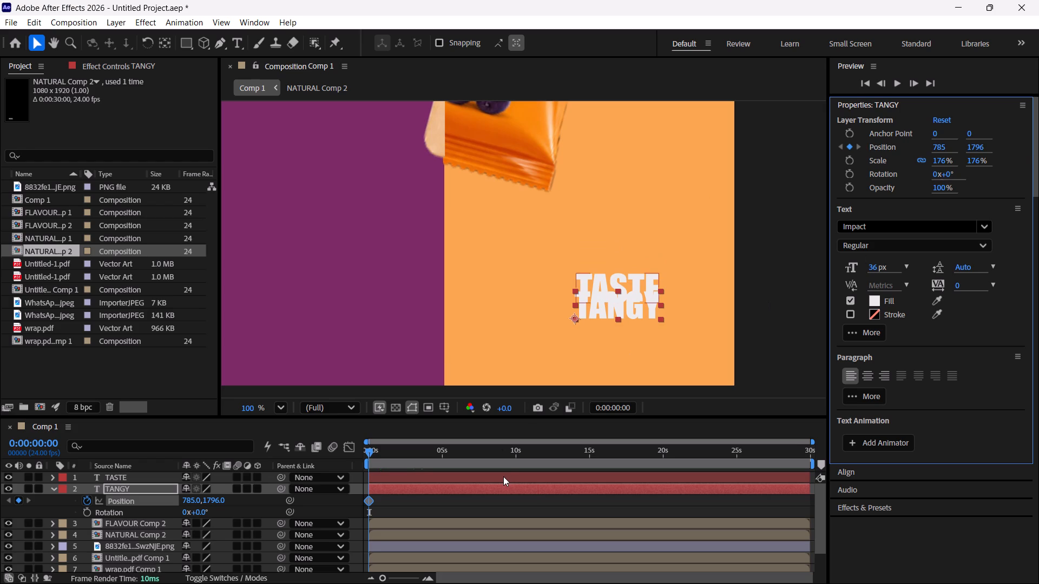
Add a second TANGY Position keyframe at 0:00:02:12 with the vertical position raised to 1708.
{"action": "key", "text": "ctrl+shift+Right"}
{"action": "key", "text": "ctrl+shift+Right"}
{"action": "key", "text": "ctrl+shift+Right"}
{"action": "key", "text": "ctrl+shift+Right"}
{"action": "key", "text": "ctrl+shift+Right"}
{"action": "key", "text": "ctrl+shift+Right"}
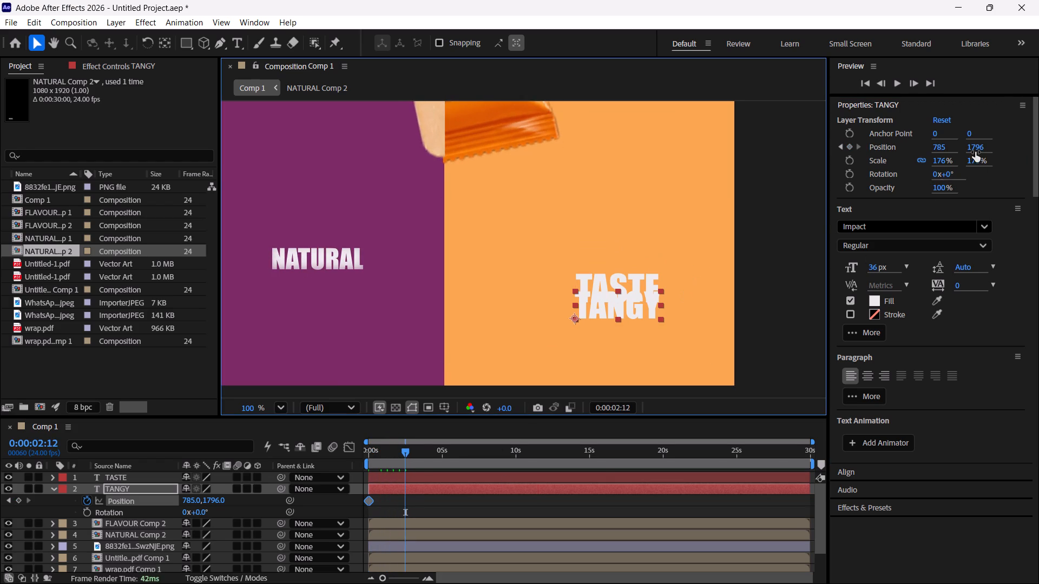
{"action": "left_click_drag", "start_coordinate": [975, 147], "coordinate": [913, 163]}
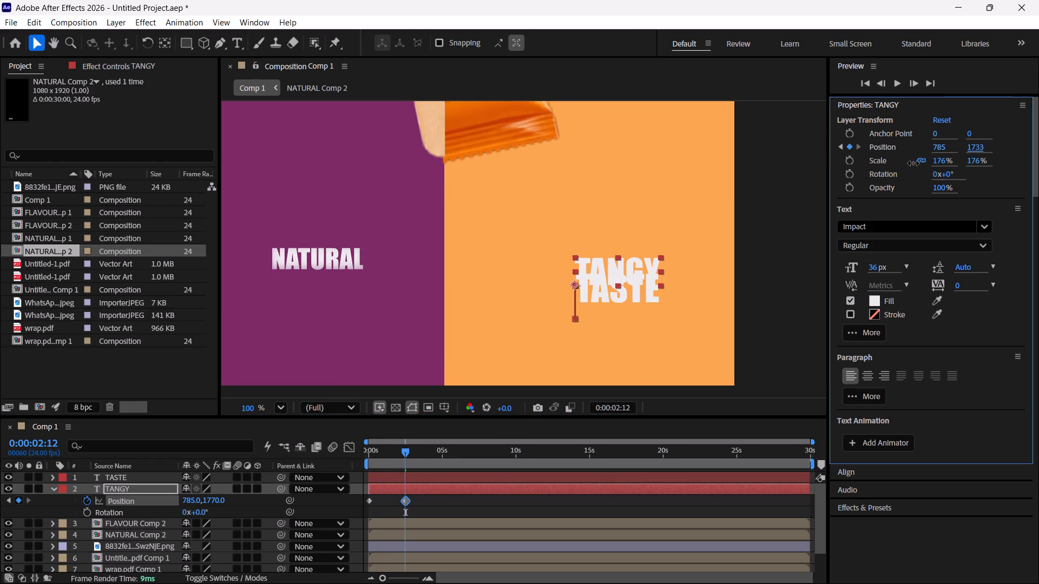
{"action": "left_click_drag", "start_coordinate": [913, 163], "coordinate": [891, 169]}
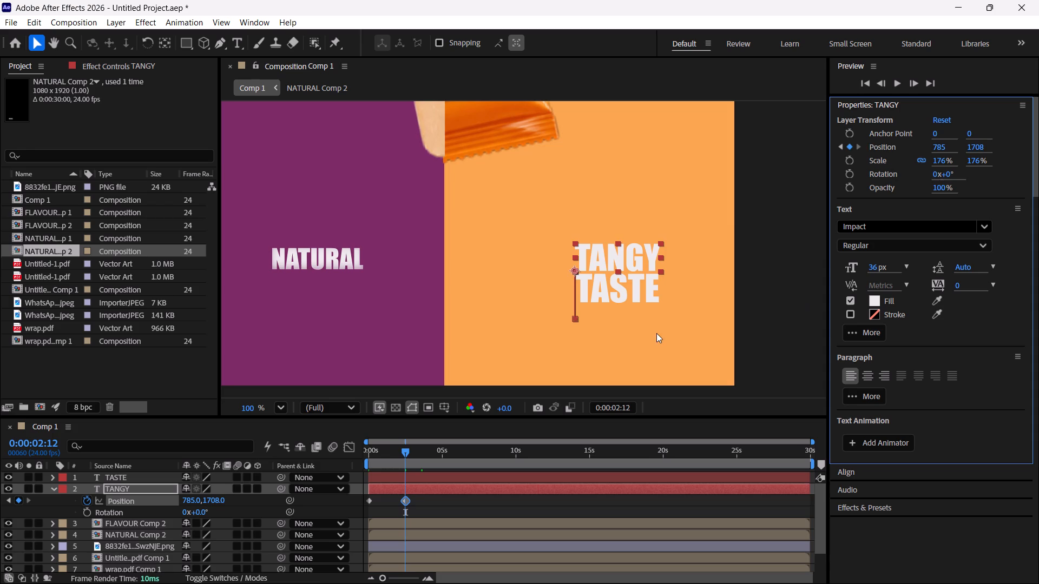
Add a Position keyframe to the TASTE layer at 0:00:00:00 with its vertical position lowered to 1901.
{"action": "left_click", "coordinate": [613, 296]}
{"action": "left_click_drag", "start_coordinate": [403, 452], "coordinate": [397, 453]}
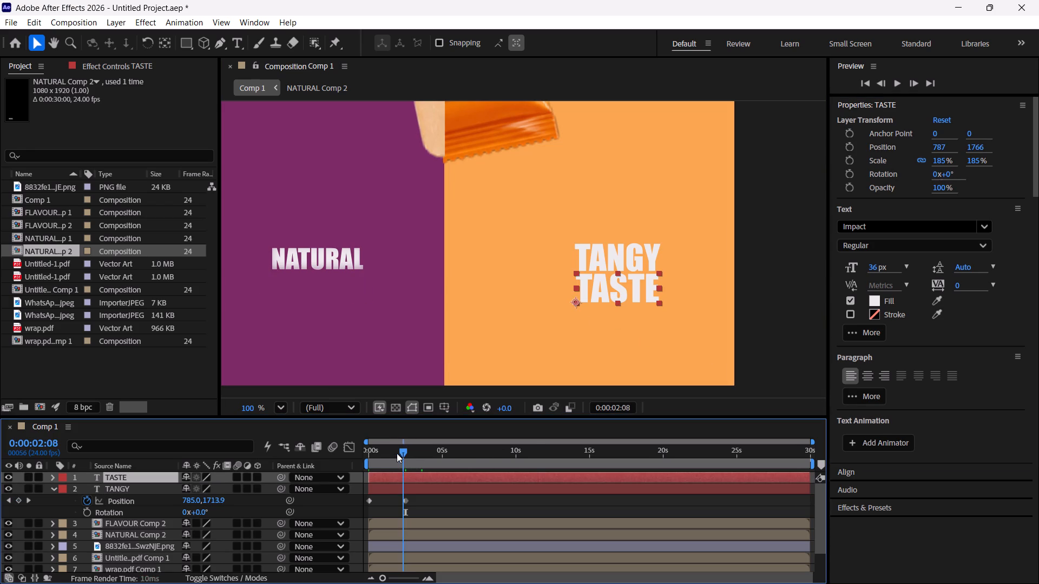
{"action": "left_click_drag", "start_coordinate": [397, 453], "coordinate": [377, 450]}
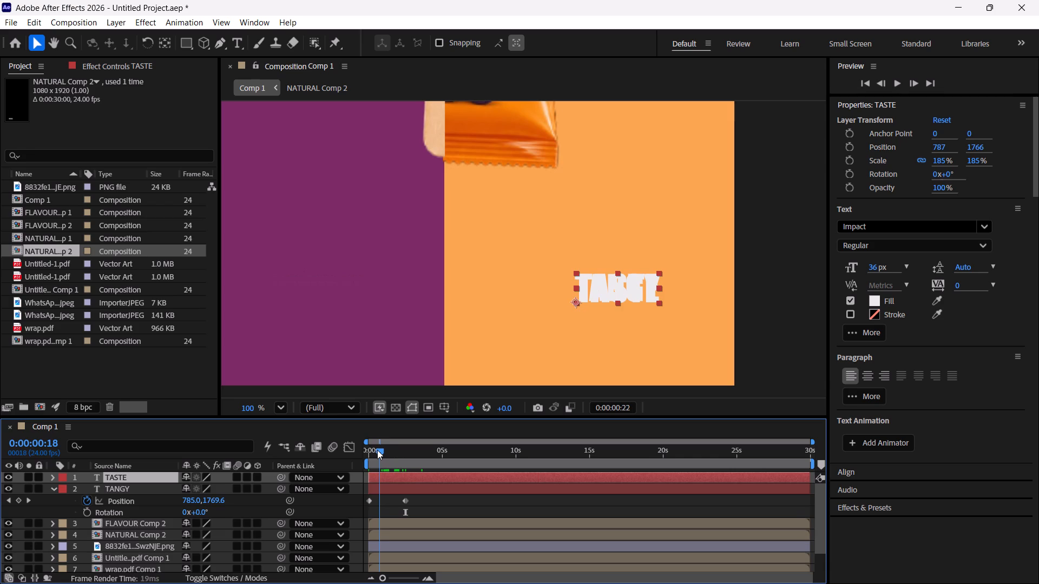
{"action": "left_click_drag", "start_coordinate": [377, 450], "coordinate": [346, 448]}
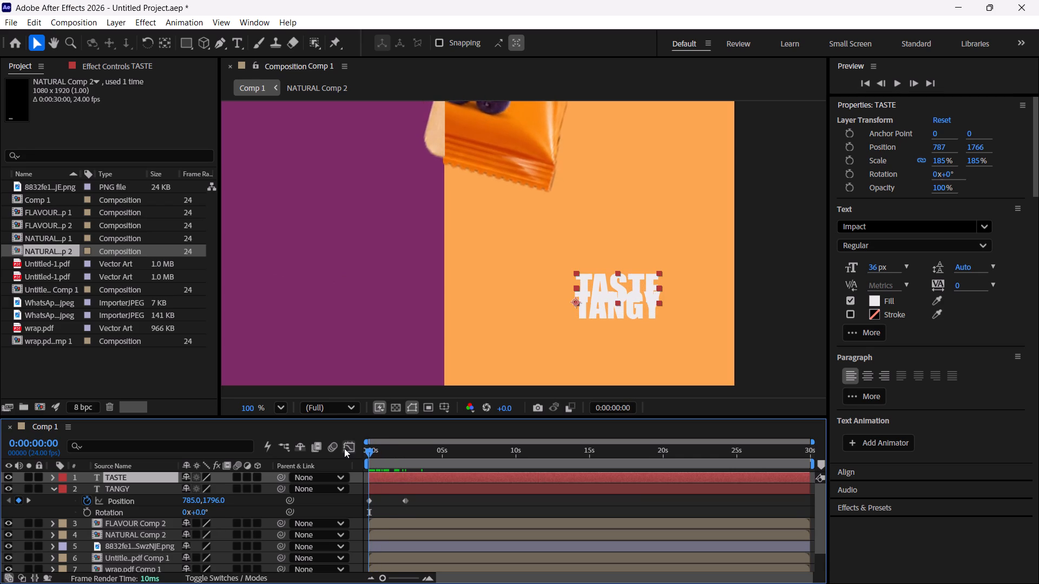
{"action": "left_click", "coordinate": [850, 146]}
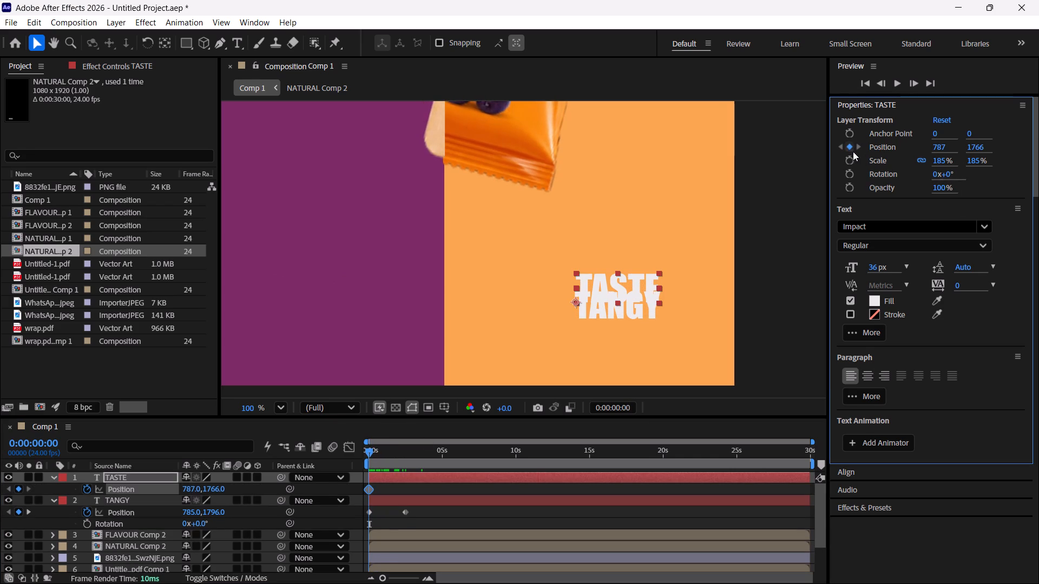
{"action": "left_click_drag", "start_coordinate": [973, 147], "coordinate": [1038, 146]}
{"action": "left_click_drag", "start_coordinate": [976, 149], "coordinate": [1008, 148]}
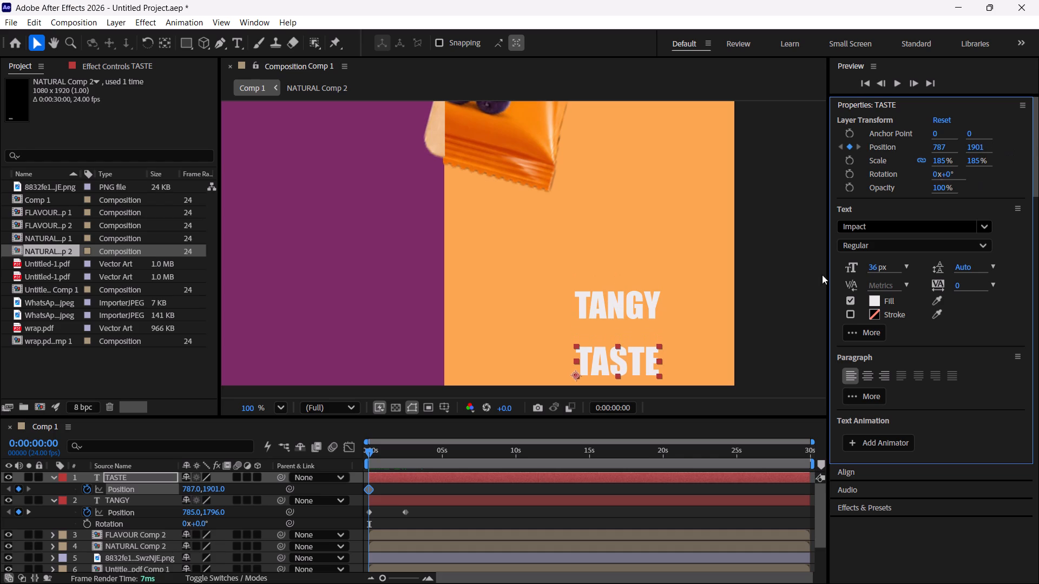
Add a second TASTE Position keyframe at 0:00:03:21 with the vertical position raised to 1765.
{"action": "left_click_drag", "start_coordinate": [368, 451], "coordinate": [411, 453]}
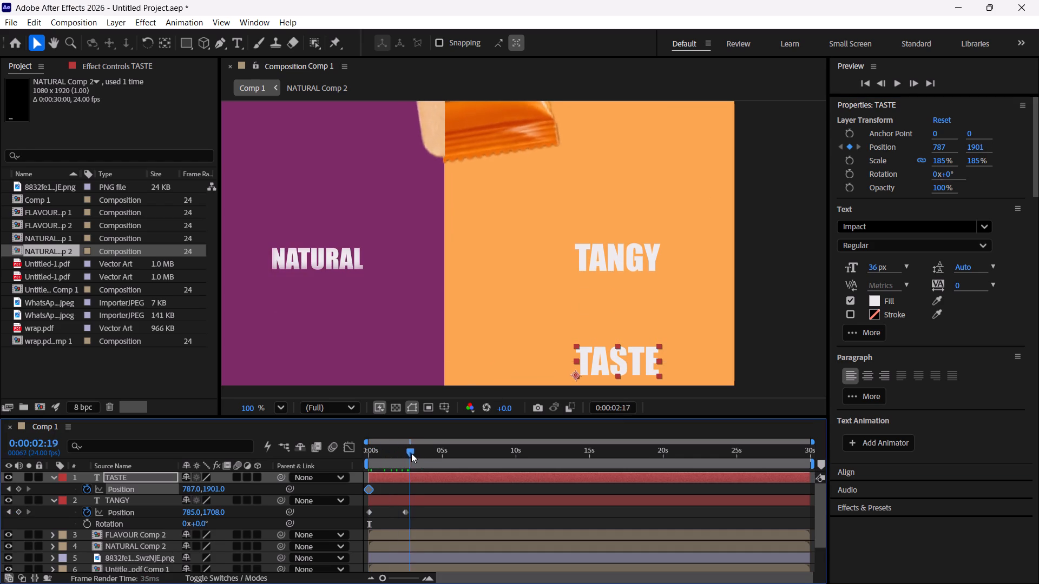
{"action": "left_click_drag", "start_coordinate": [411, 453], "coordinate": [423, 455]}
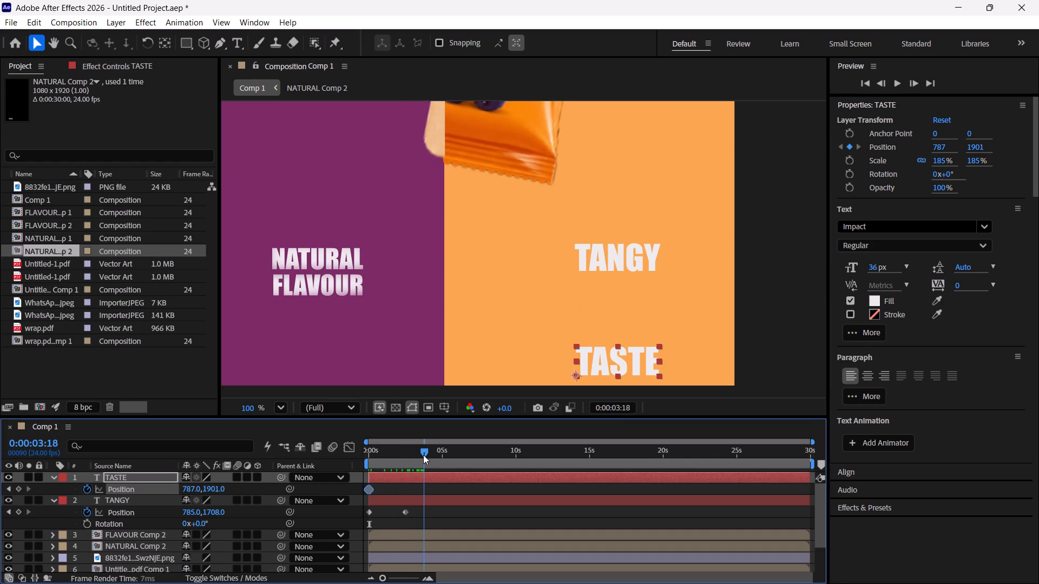
{"action": "left_click_drag", "start_coordinate": [423, 455], "coordinate": [425, 455]}
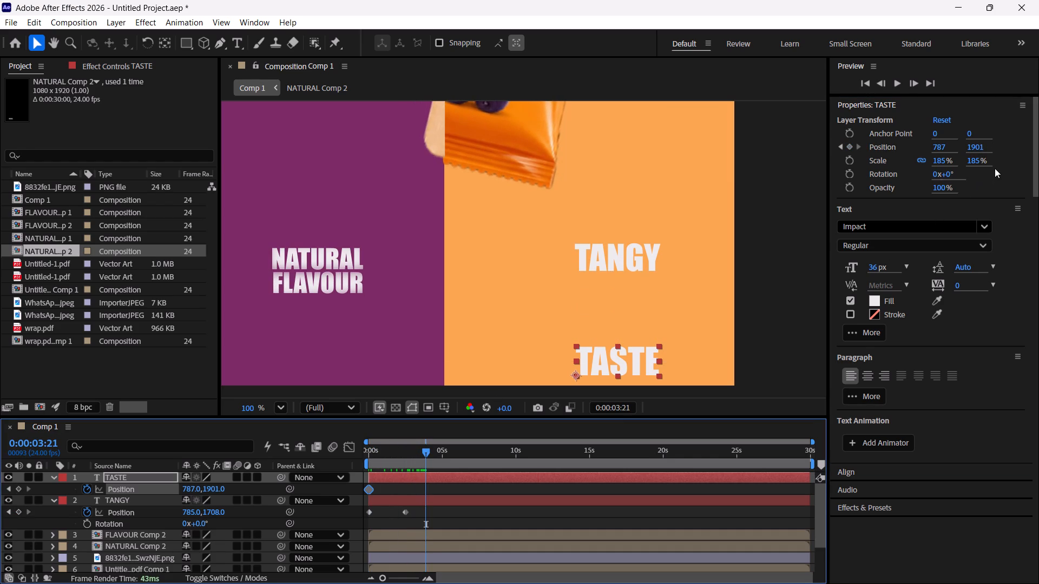
{"action": "left_click_drag", "start_coordinate": [975, 149], "coordinate": [865, 176]}
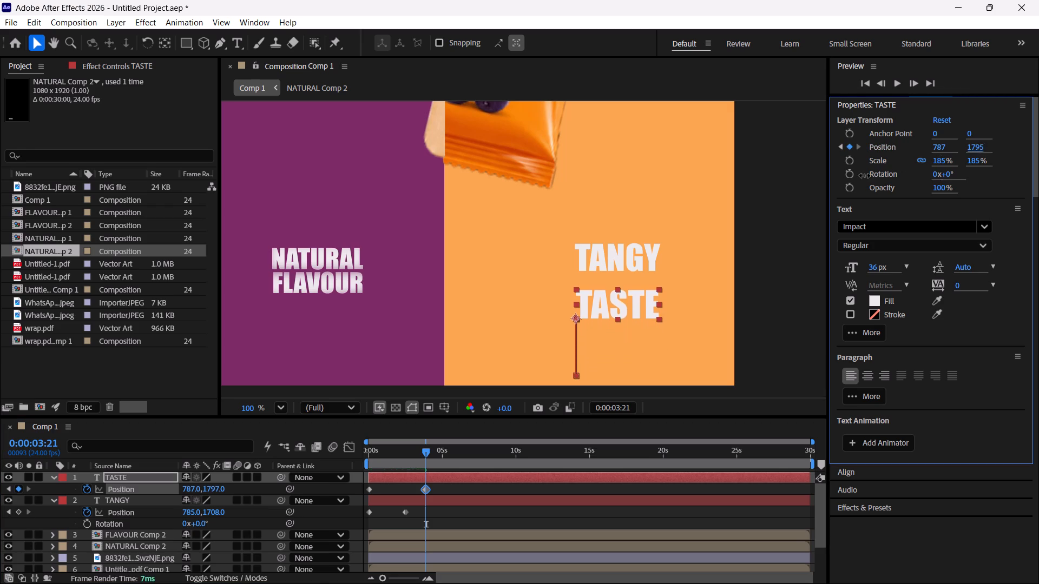
{"action": "left_click_drag", "start_coordinate": [865, 176], "coordinate": [852, 176]}
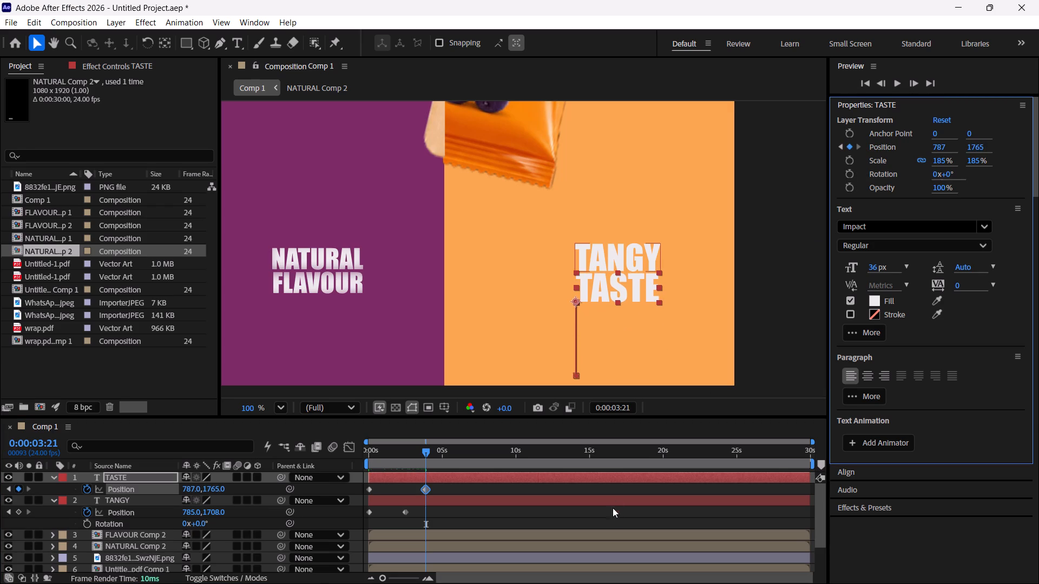
{"action": "left_click", "coordinate": [772, 369]}
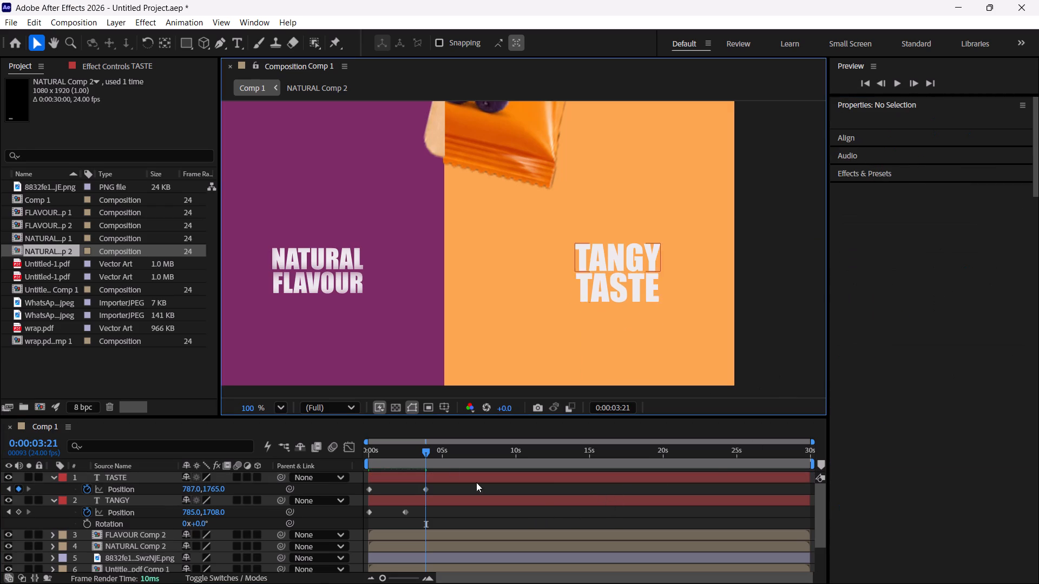
Preview the TANGY and TASTE rise animation from the start, checking the motion through to 0:00:03:07.
{"action": "left_click_drag", "start_coordinate": [422, 448], "coordinate": [334, 463]}
{"action": "key", "text": "space"}
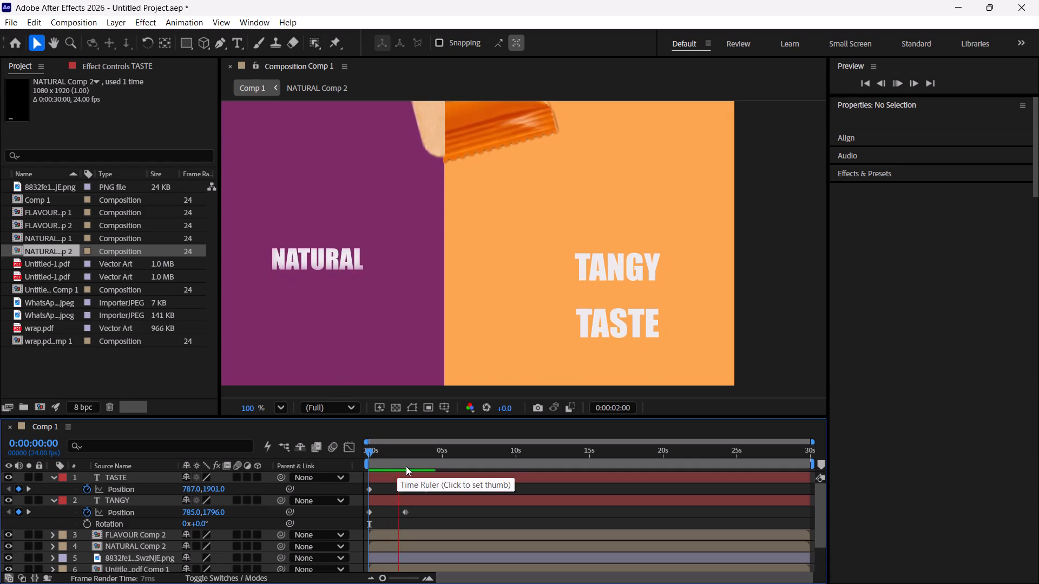
{"action": "key", "text": "space"}
{"action": "left_click_drag", "start_coordinate": [401, 448], "coordinate": [325, 482]}
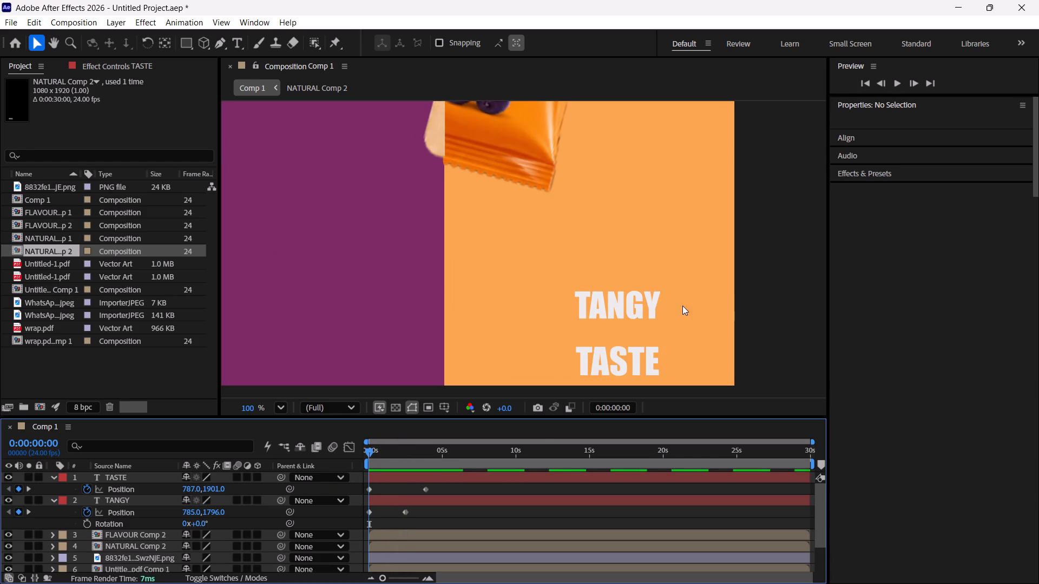
{"action": "left_click_drag", "start_coordinate": [367, 450], "coordinate": [392, 459]}
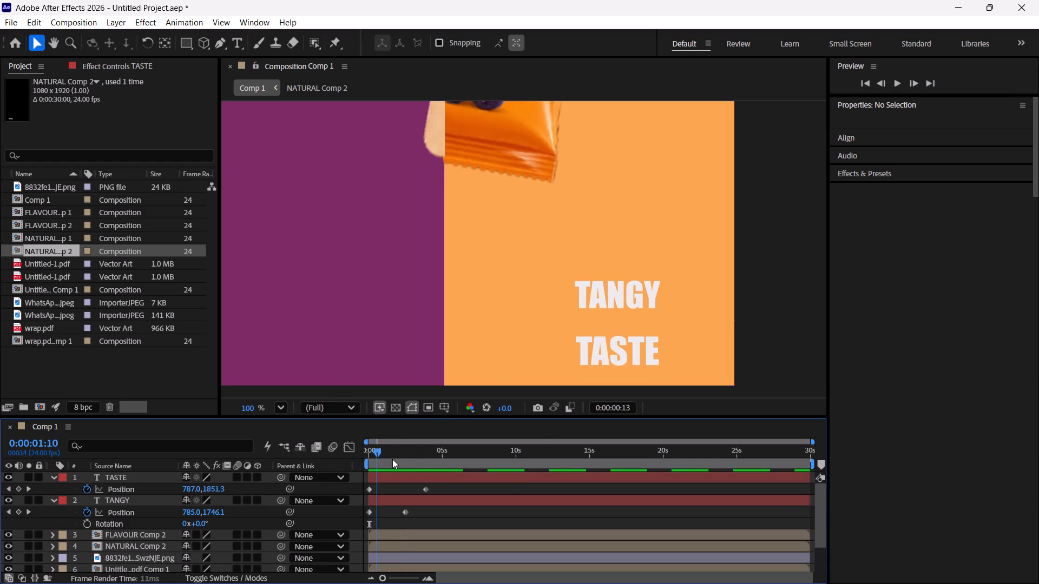
{"action": "left_click_drag", "start_coordinate": [392, 459], "coordinate": [416, 458]}
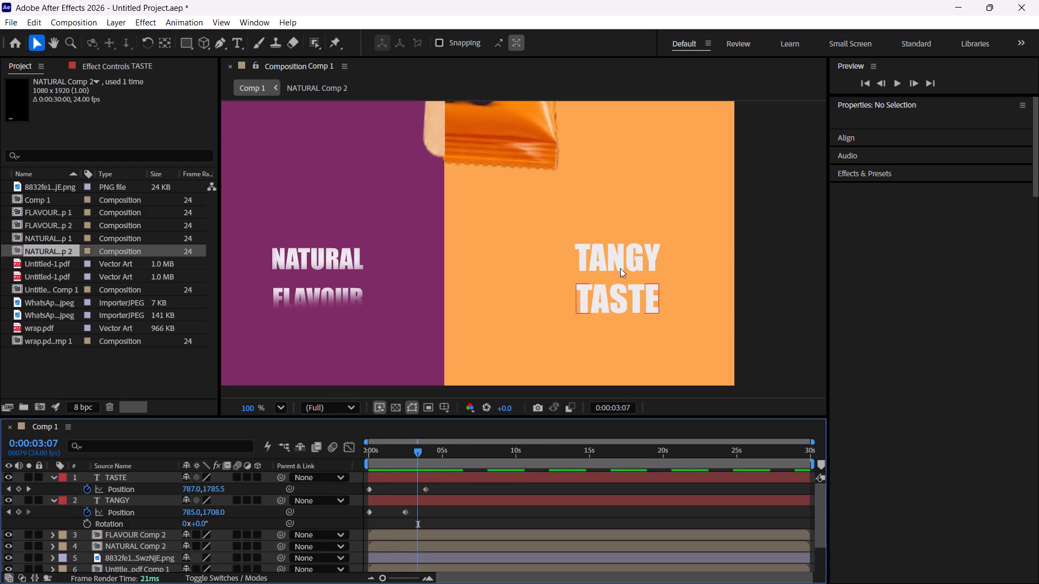
Pre-compose the animated TANGY text layer on its own.
{"action": "left_click", "coordinate": [623, 258]}
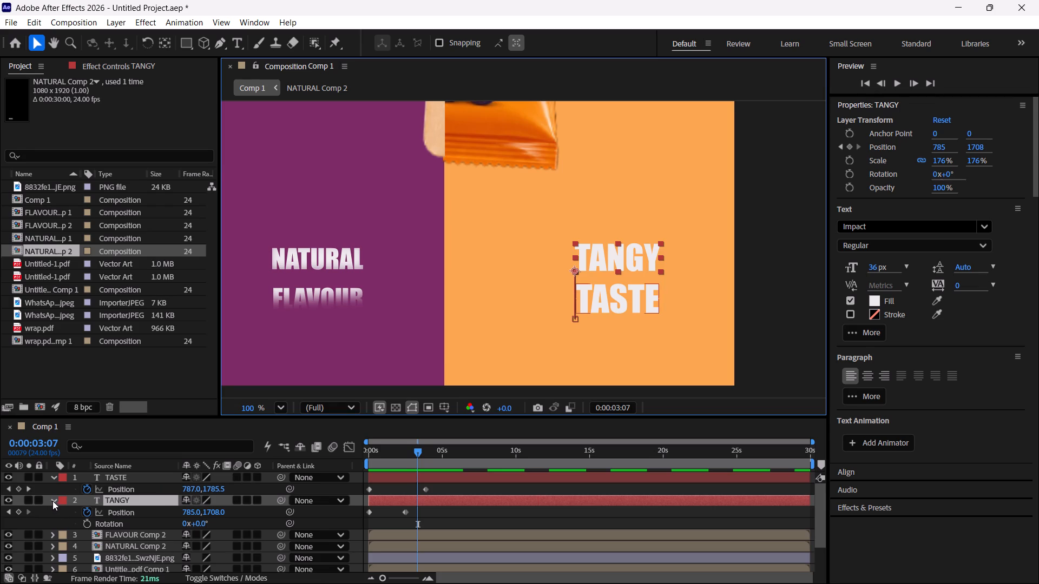
{"action": "left_click", "coordinate": [52, 501]}
{"action": "left_click", "coordinate": [54, 478]}
{"action": "right_click", "coordinate": [111, 484]}
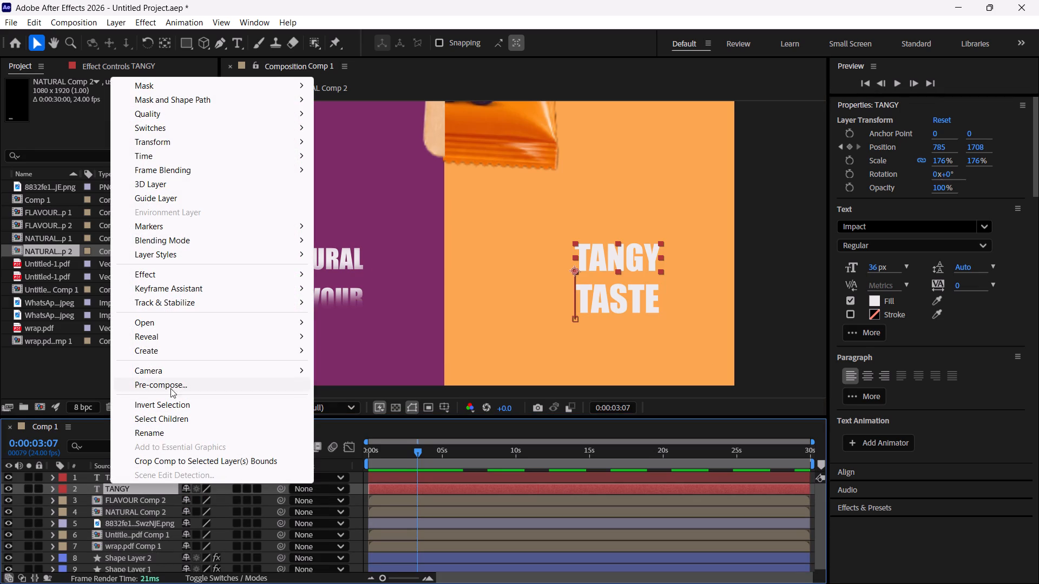
{"action": "left_click", "coordinate": [112, 24]}
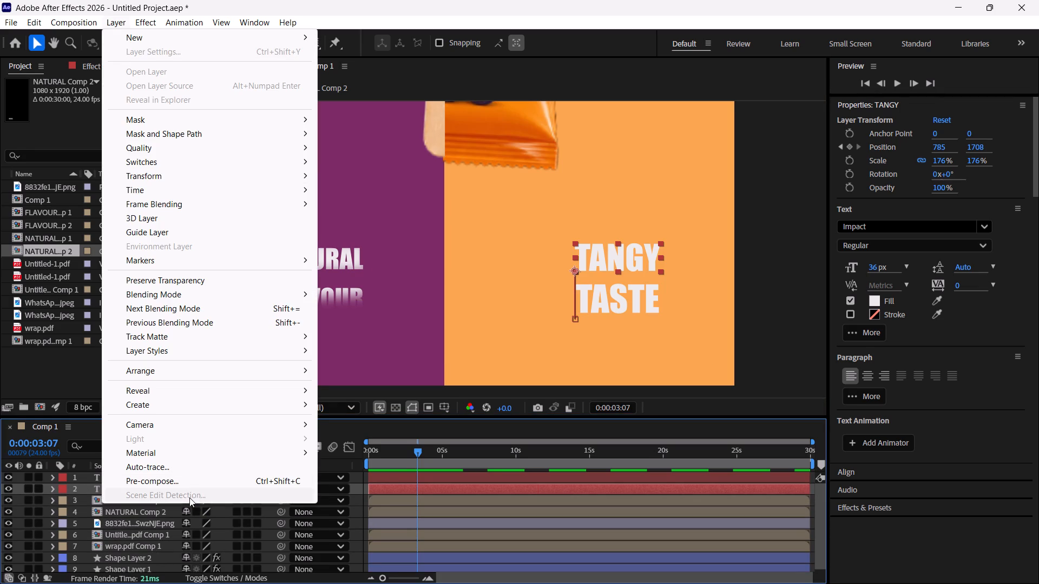
{"action": "left_click", "coordinate": [185, 478]}
{"action": "left_click", "coordinate": [583, 397]}
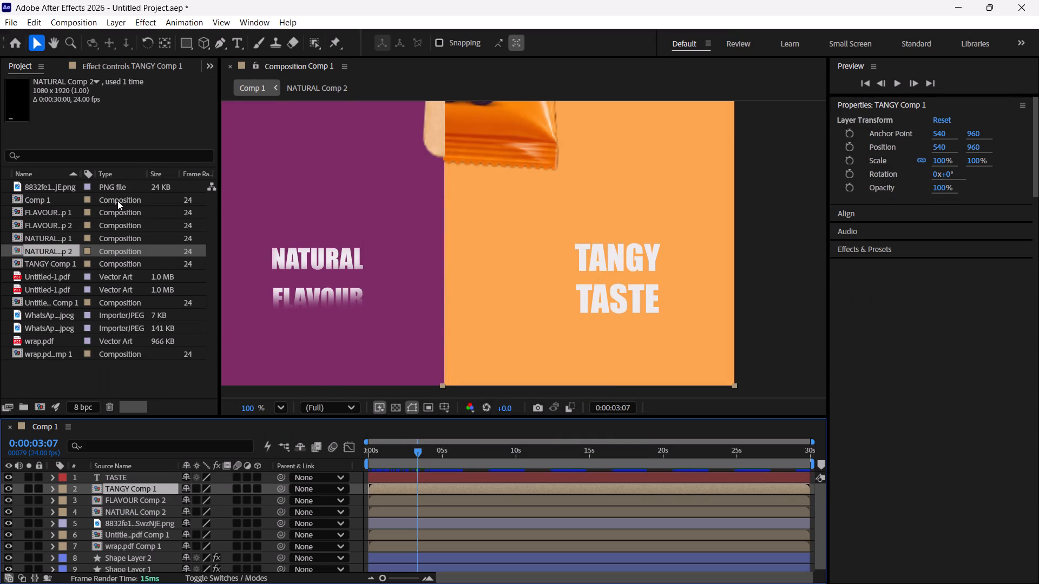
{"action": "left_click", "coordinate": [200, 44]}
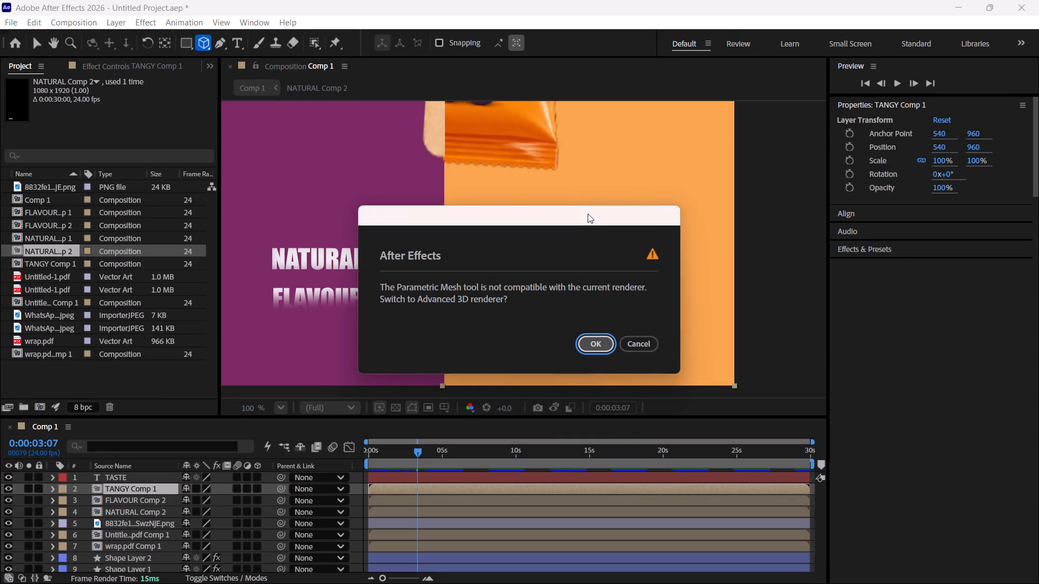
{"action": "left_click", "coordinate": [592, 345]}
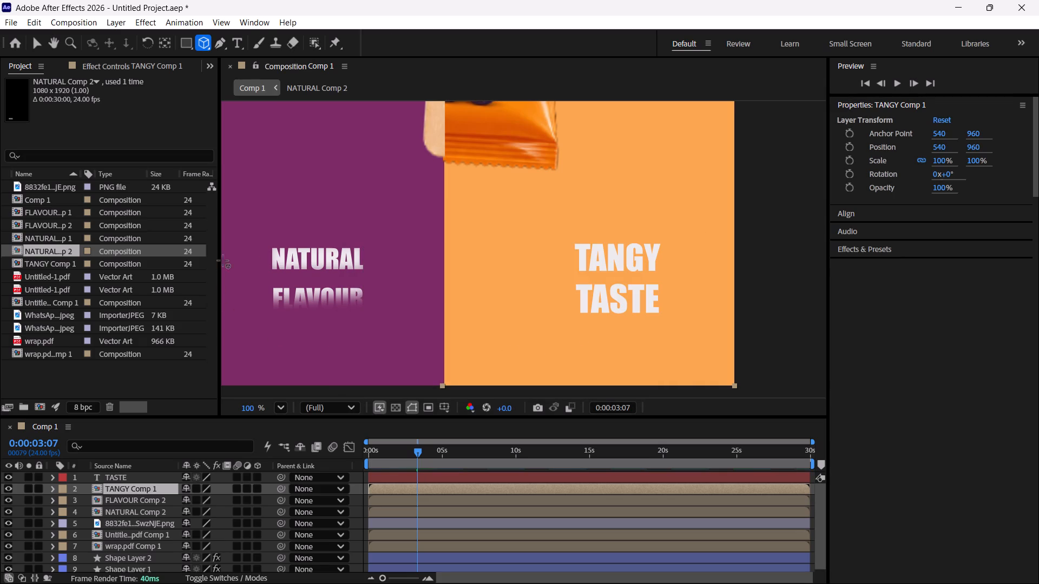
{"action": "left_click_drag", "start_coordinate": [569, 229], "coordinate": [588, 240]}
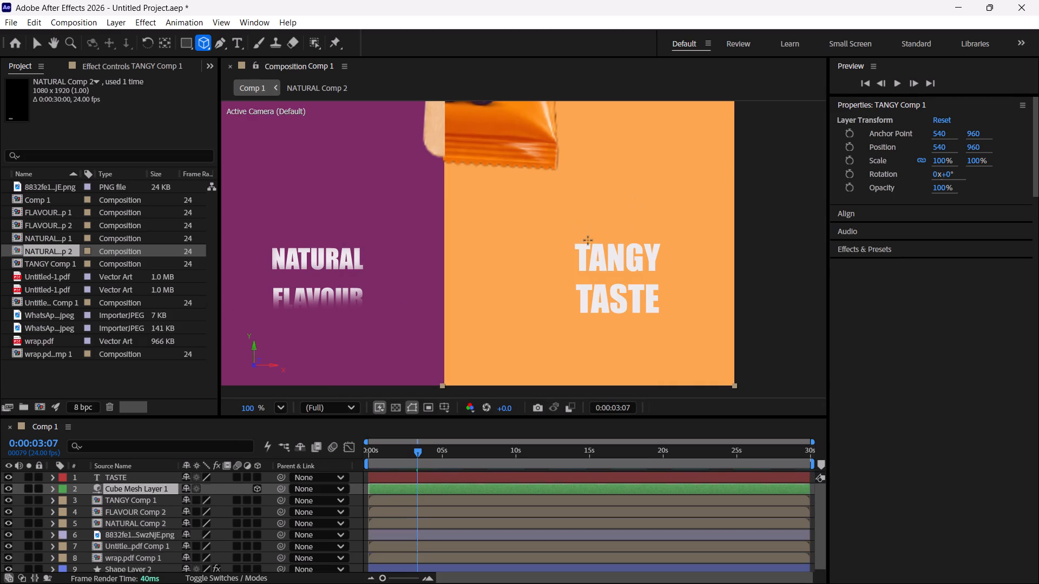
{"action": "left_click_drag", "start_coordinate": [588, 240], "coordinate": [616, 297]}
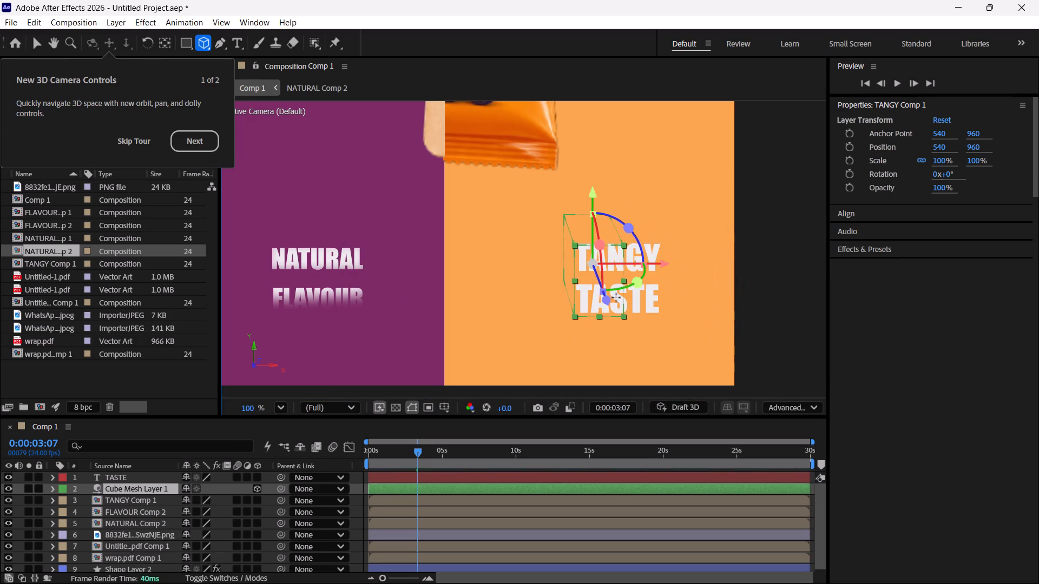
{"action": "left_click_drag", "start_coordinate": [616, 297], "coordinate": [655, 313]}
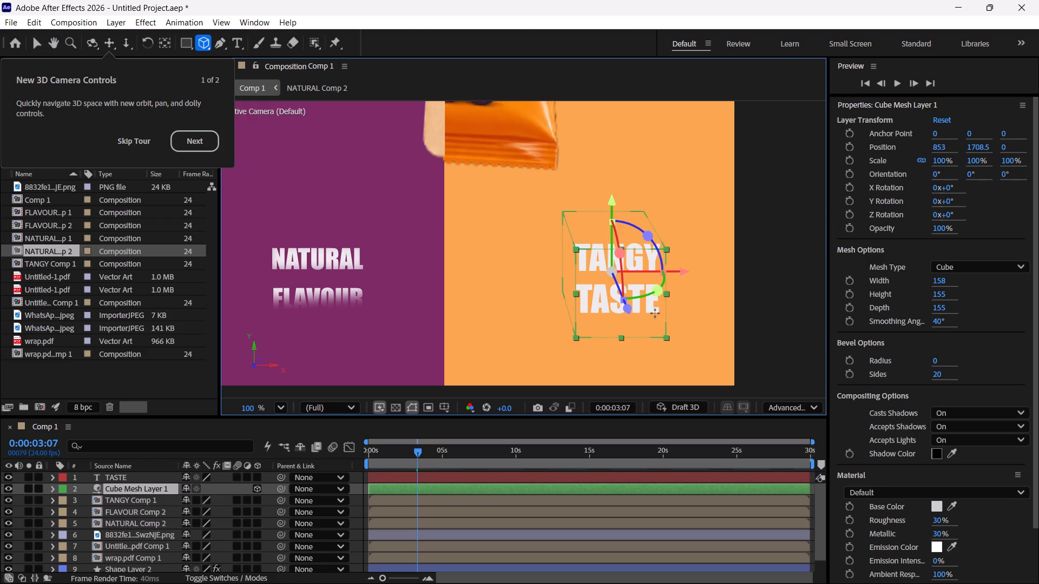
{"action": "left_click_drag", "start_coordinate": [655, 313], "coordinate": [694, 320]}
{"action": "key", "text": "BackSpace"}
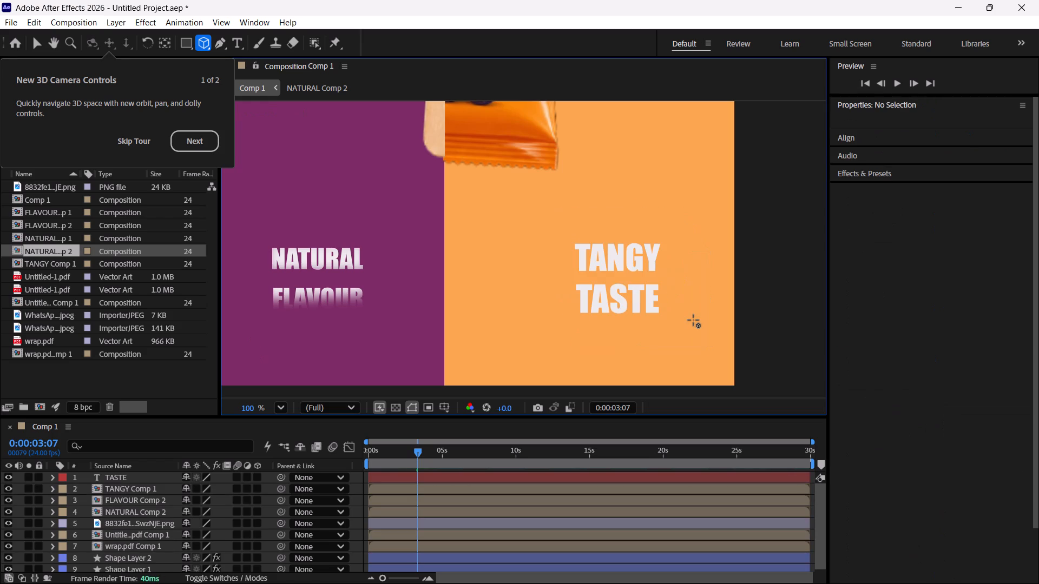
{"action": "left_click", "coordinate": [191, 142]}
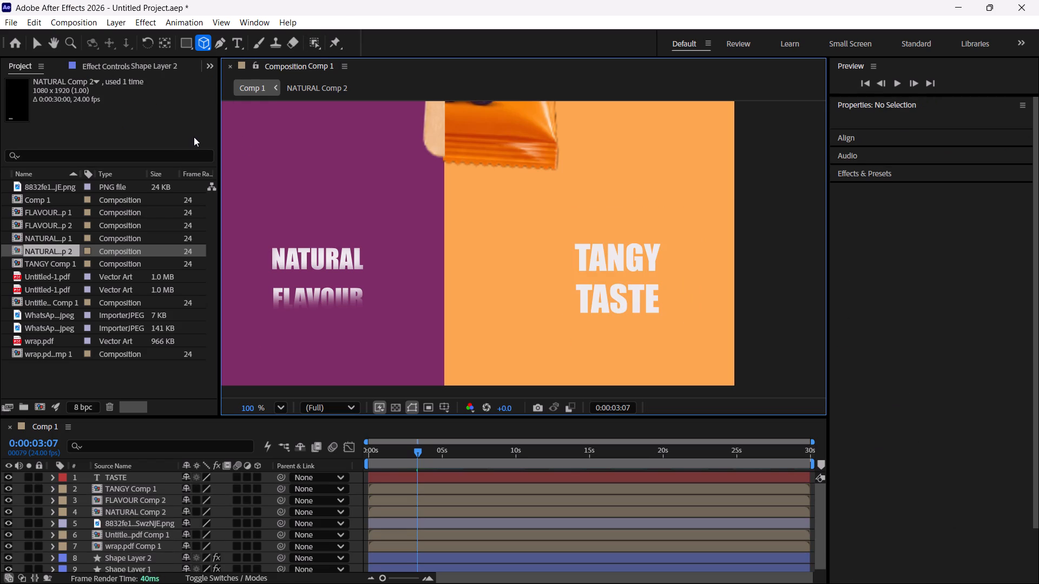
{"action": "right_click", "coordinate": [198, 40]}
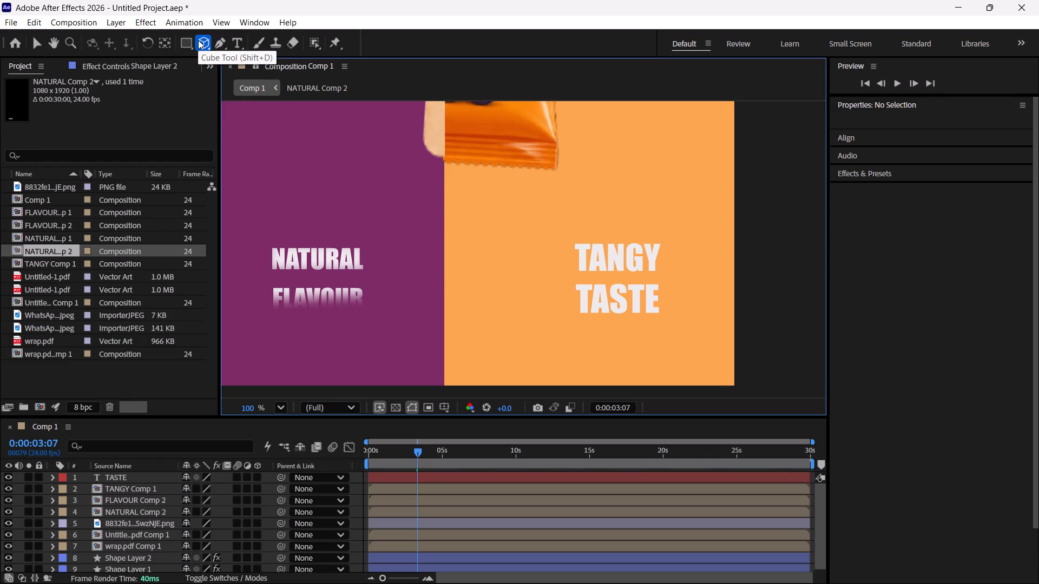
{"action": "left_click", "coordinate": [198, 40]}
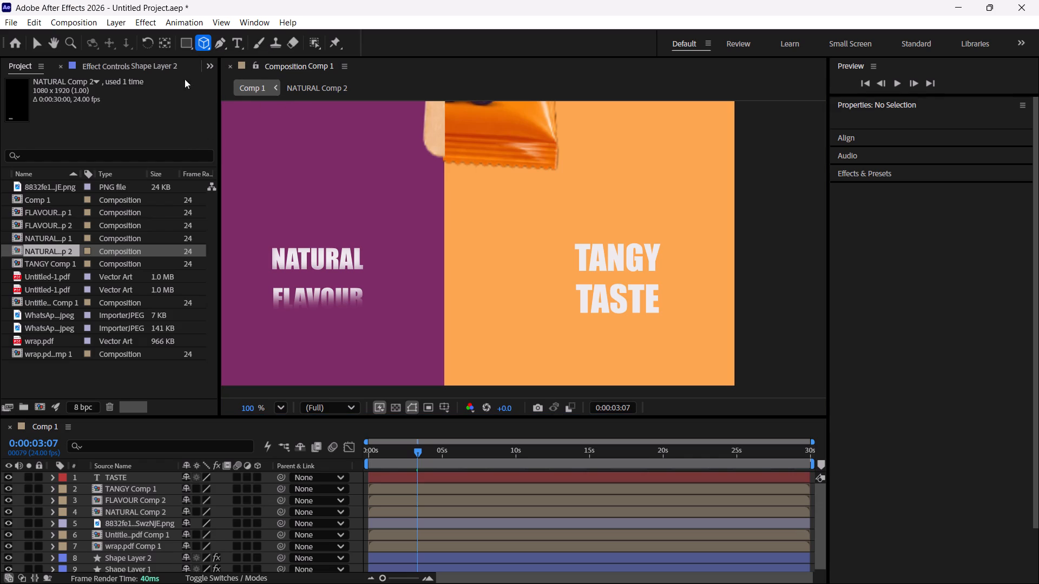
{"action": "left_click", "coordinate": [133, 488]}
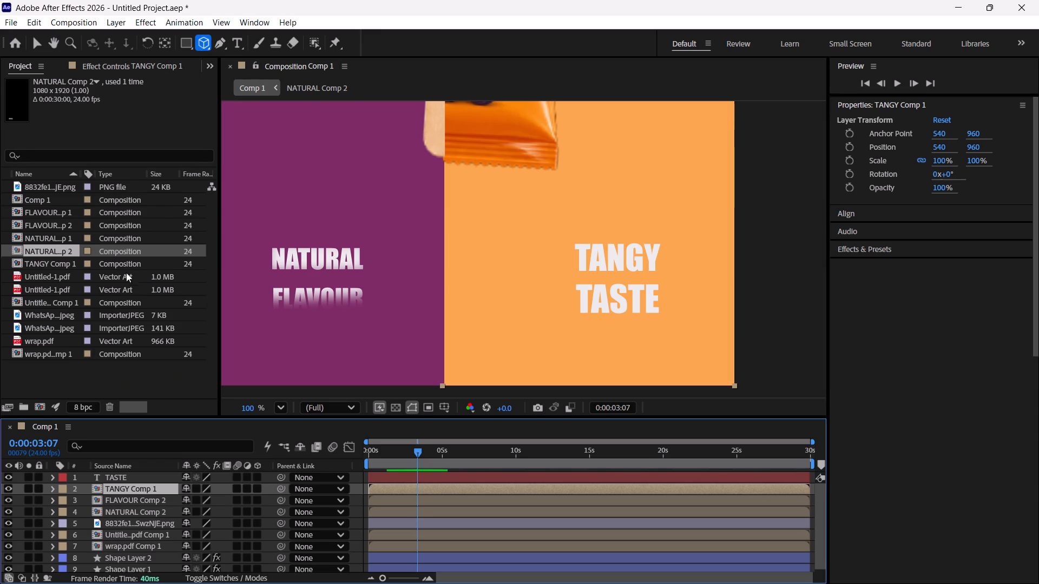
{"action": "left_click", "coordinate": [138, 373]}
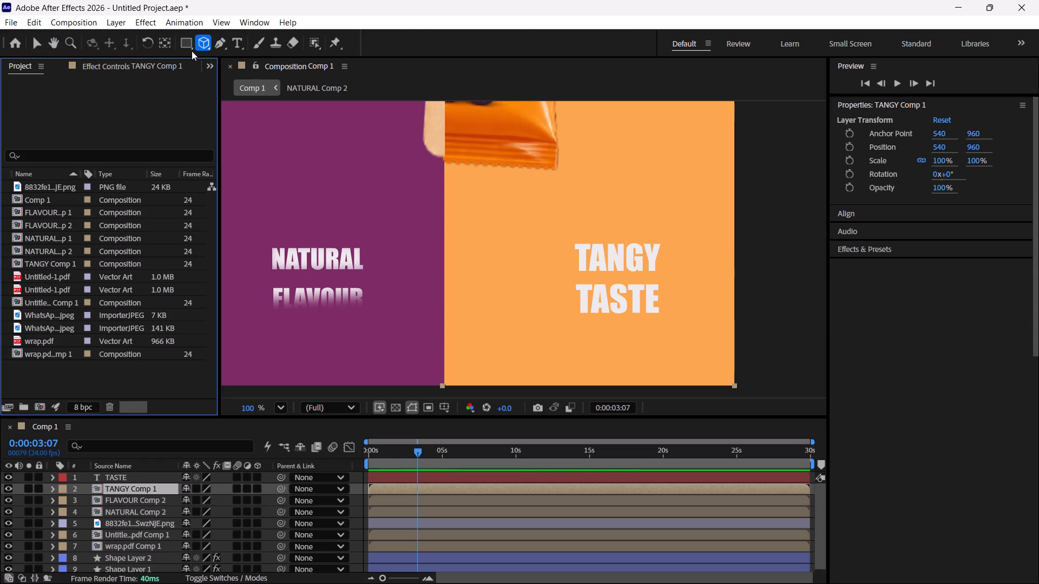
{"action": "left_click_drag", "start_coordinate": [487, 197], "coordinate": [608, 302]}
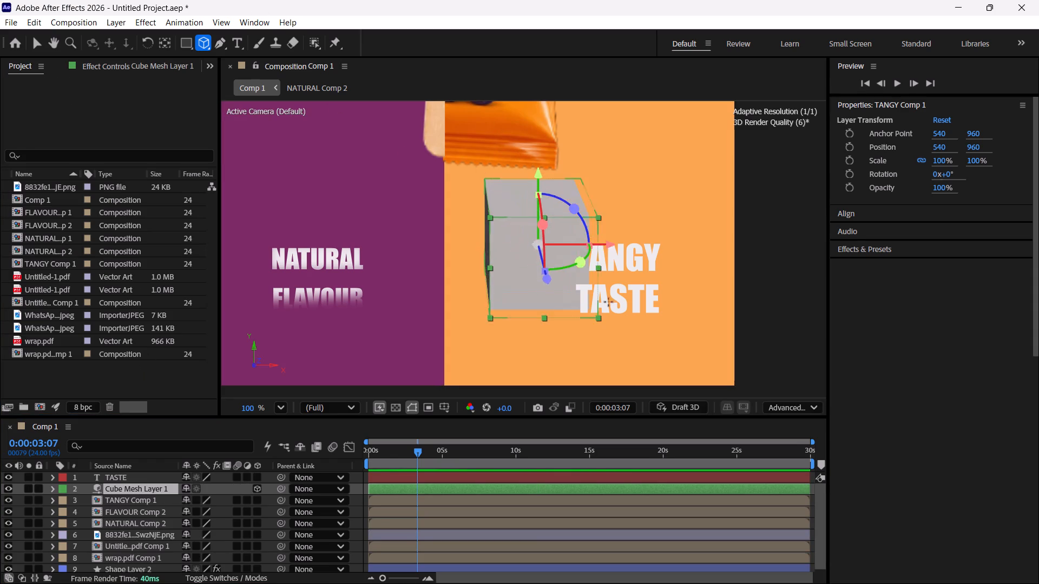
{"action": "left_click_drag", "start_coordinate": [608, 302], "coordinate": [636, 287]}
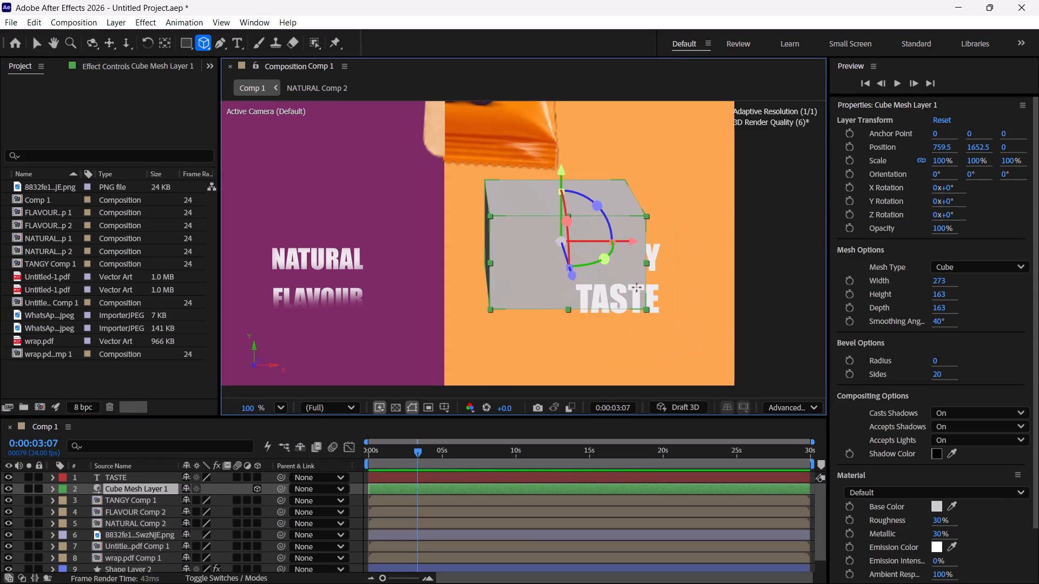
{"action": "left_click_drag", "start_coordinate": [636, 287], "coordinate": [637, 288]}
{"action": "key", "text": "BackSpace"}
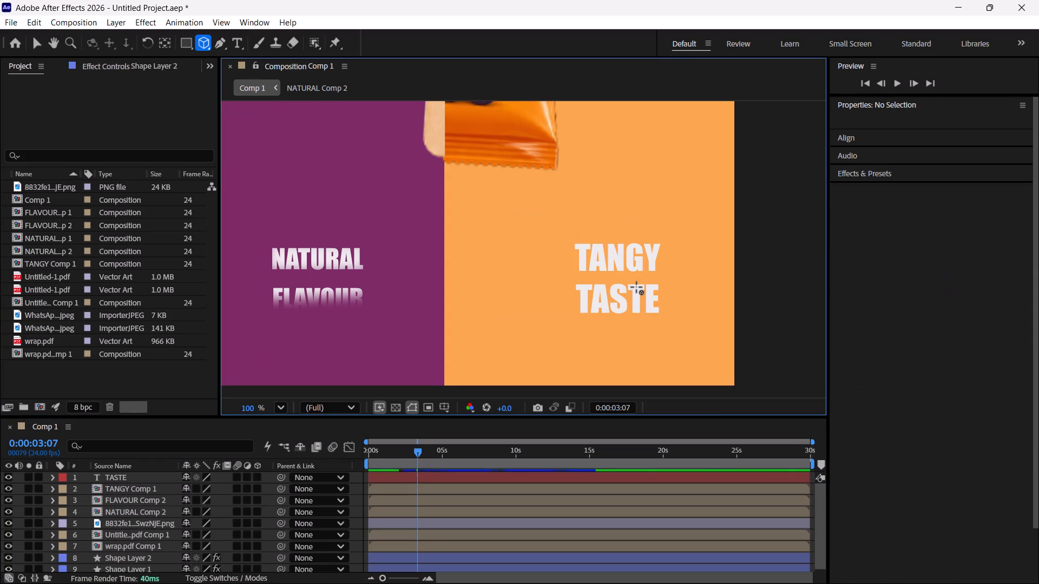
Draw a rectangular mask around the word TANGY on the TANGY Comp 1 layer, with its lower edge just beneath the letters.
{"action": "left_click", "coordinate": [190, 41]}
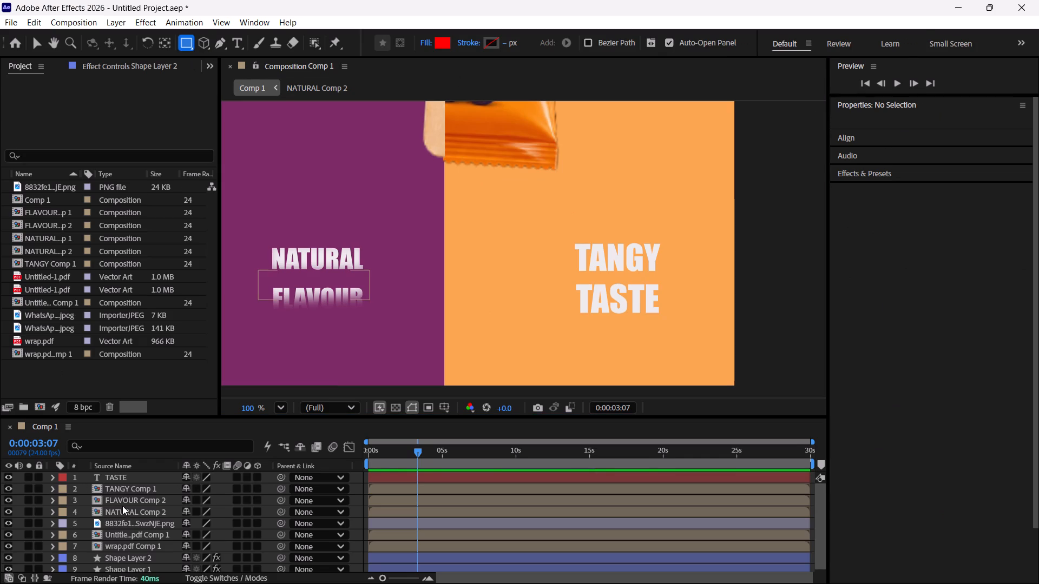
{"action": "left_click", "coordinate": [118, 489]}
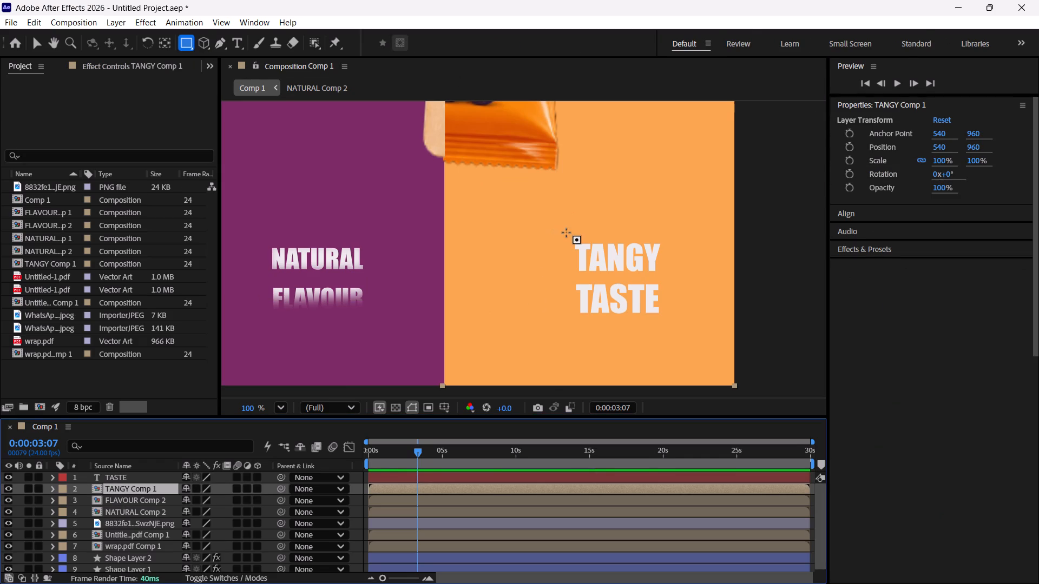
{"action": "left_click_drag", "start_coordinate": [566, 233], "coordinate": [672, 275]}
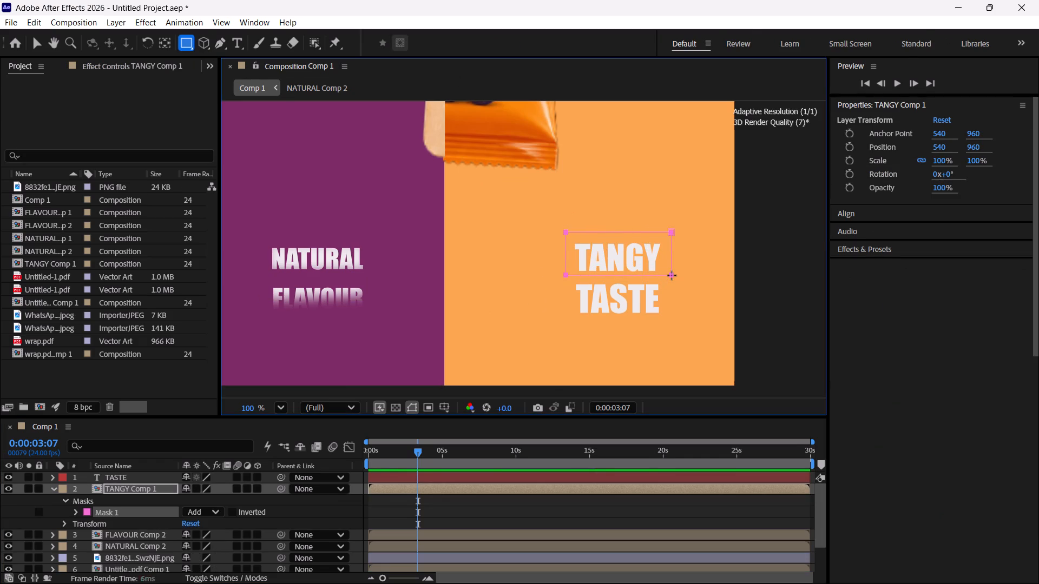
{"action": "left_click_drag", "start_coordinate": [672, 275], "coordinate": [669, 275]}
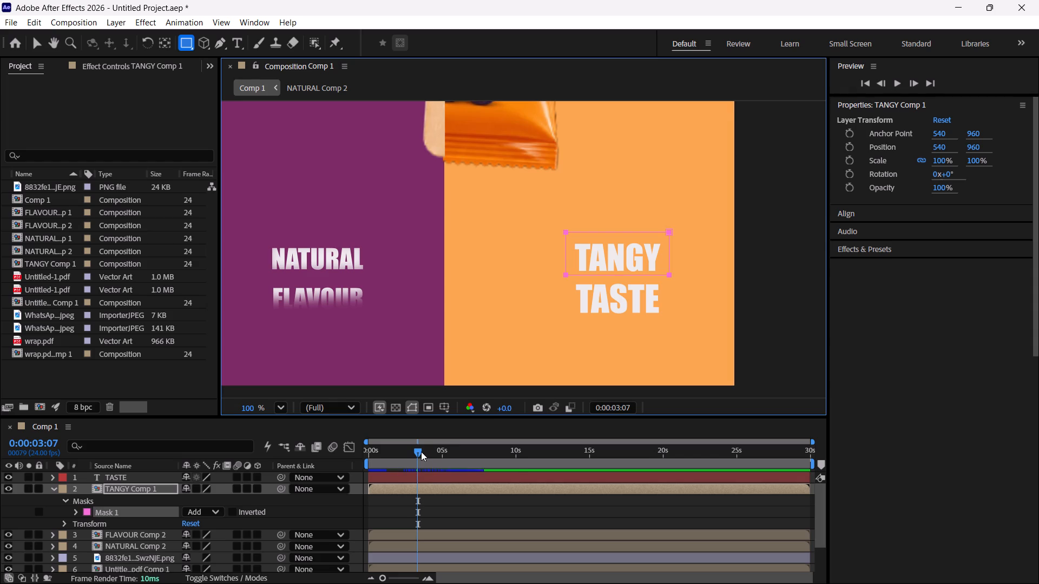
Set the Mask Feather of Mask 1 on TANGY Comp 1 to 25 pixels.
{"action": "left_click", "coordinate": [419, 452]}
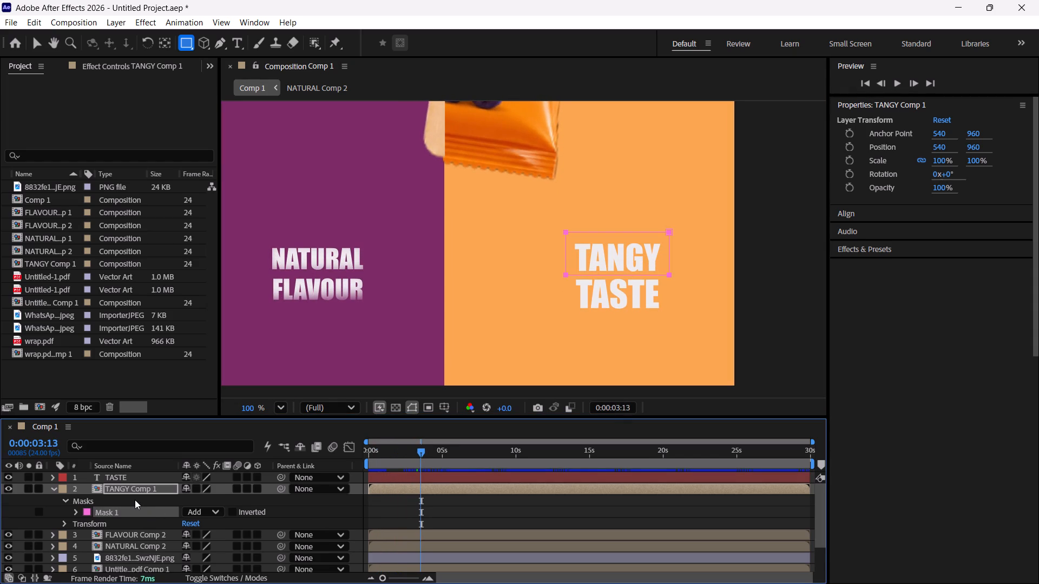
{"action": "key", "text": "f"}
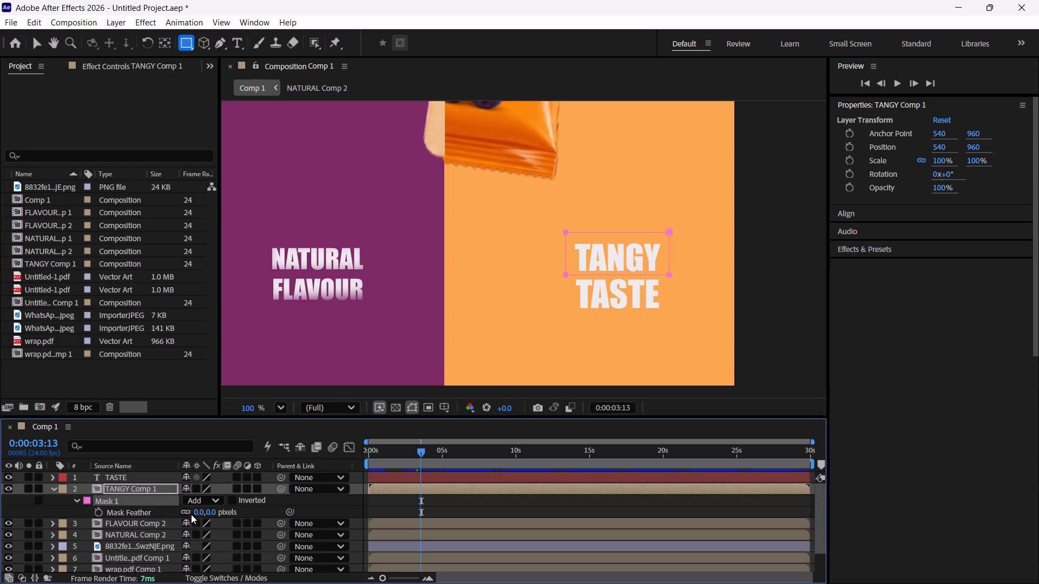
{"action": "left_click_drag", "start_coordinate": [195, 512], "coordinate": [214, 524]}
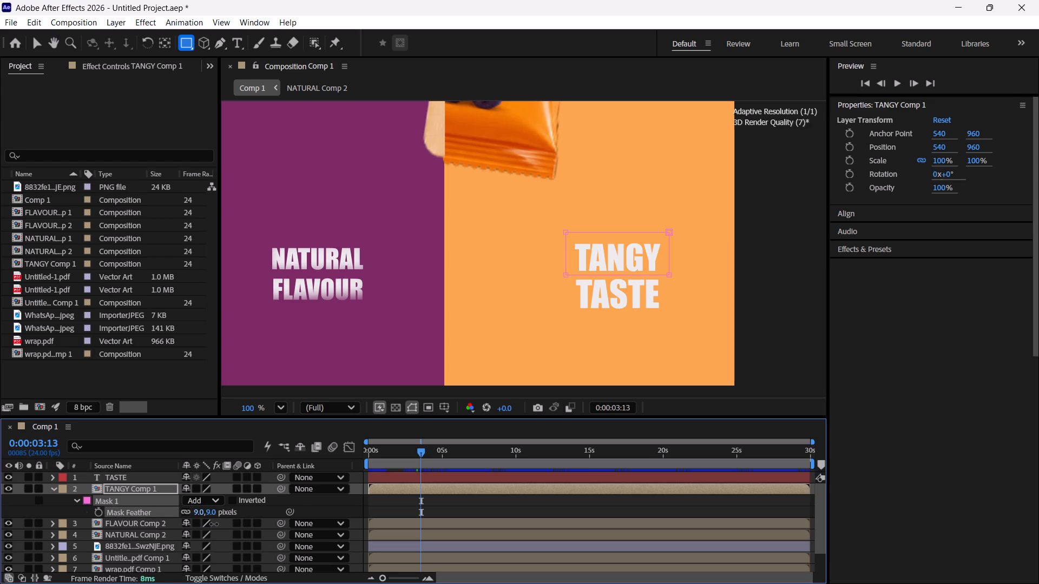
{"action": "left_click_drag", "start_coordinate": [214, 524], "coordinate": [219, 519]}
{"action": "left_click_drag", "start_coordinate": [219, 519], "coordinate": [219, 519]}
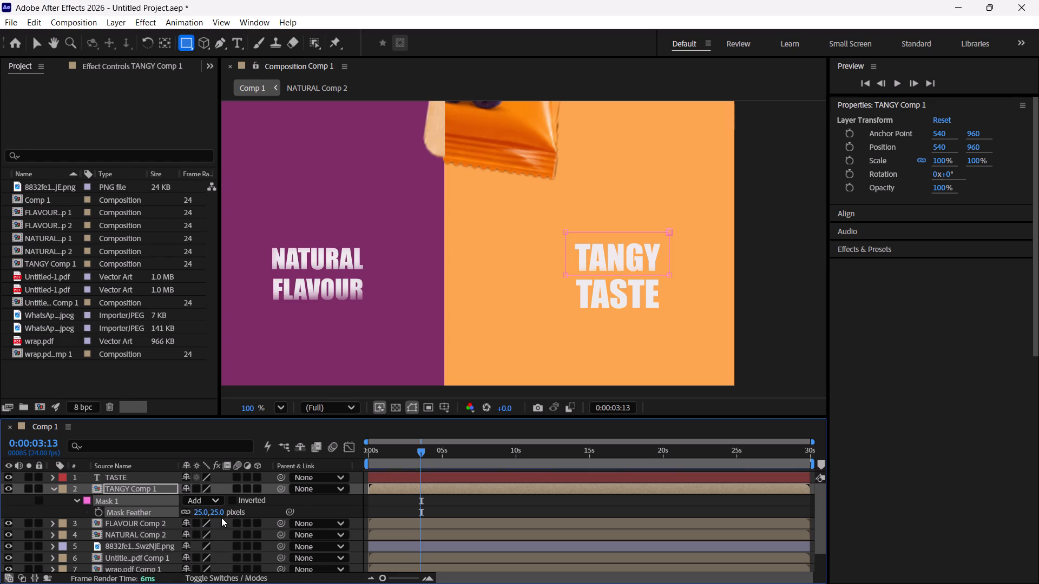
Preview the masked TANGY reveal, checking the motion from near the start through to about 0:00:04:01.
{"action": "key", "text": "space"}
{"action": "key", "text": "space"}
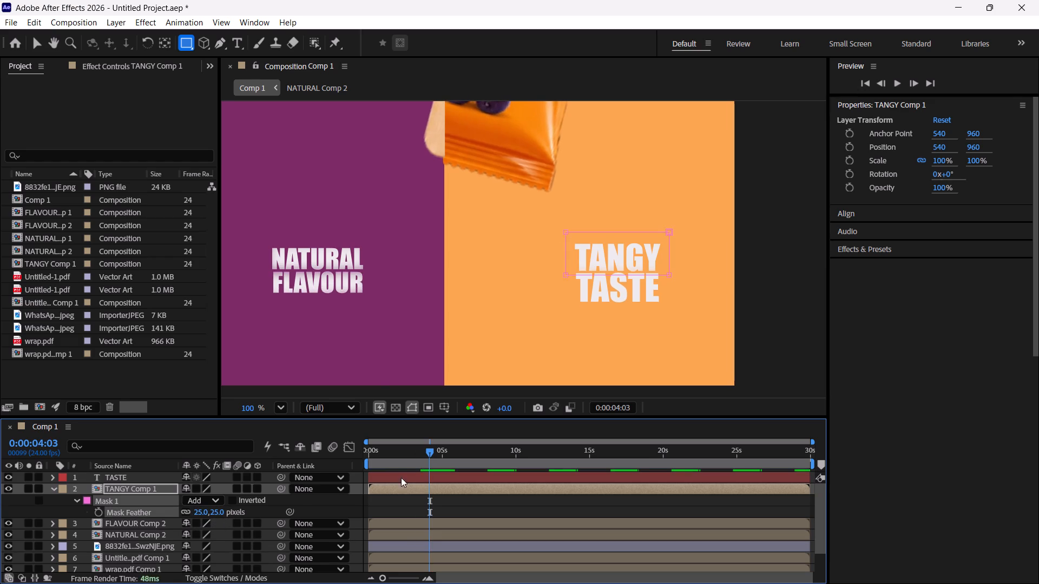
{"action": "left_click_drag", "start_coordinate": [430, 453], "coordinate": [376, 469]}
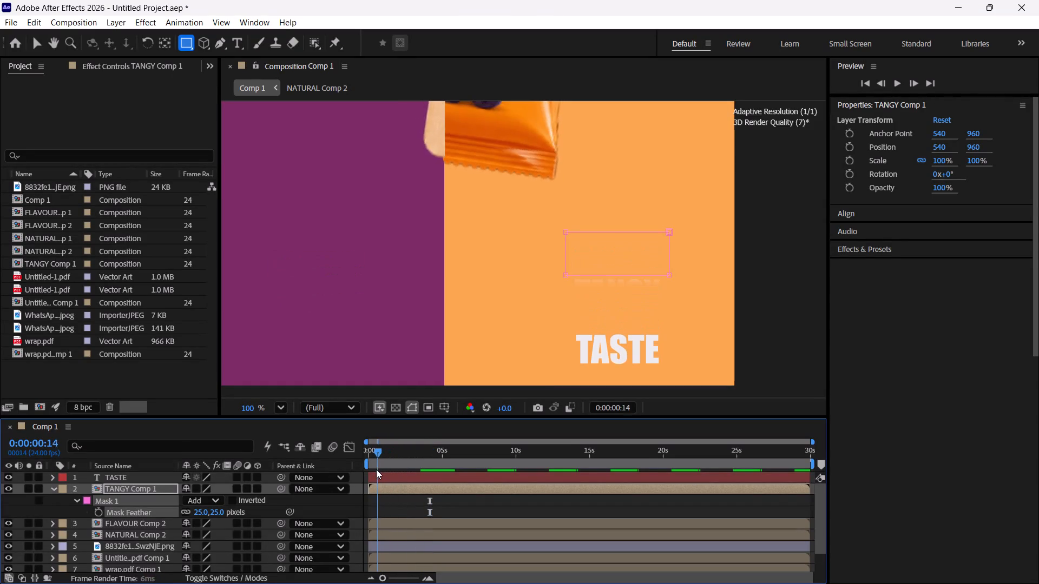
{"action": "left_click_drag", "start_coordinate": [376, 469], "coordinate": [426, 462]}
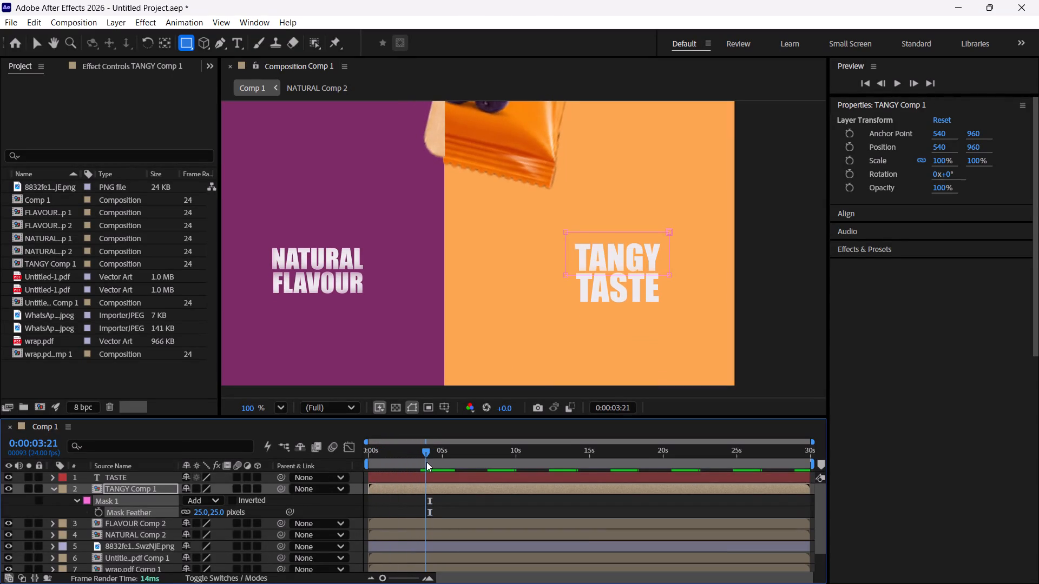
{"action": "left_click_drag", "start_coordinate": [426, 462], "coordinate": [429, 461]}
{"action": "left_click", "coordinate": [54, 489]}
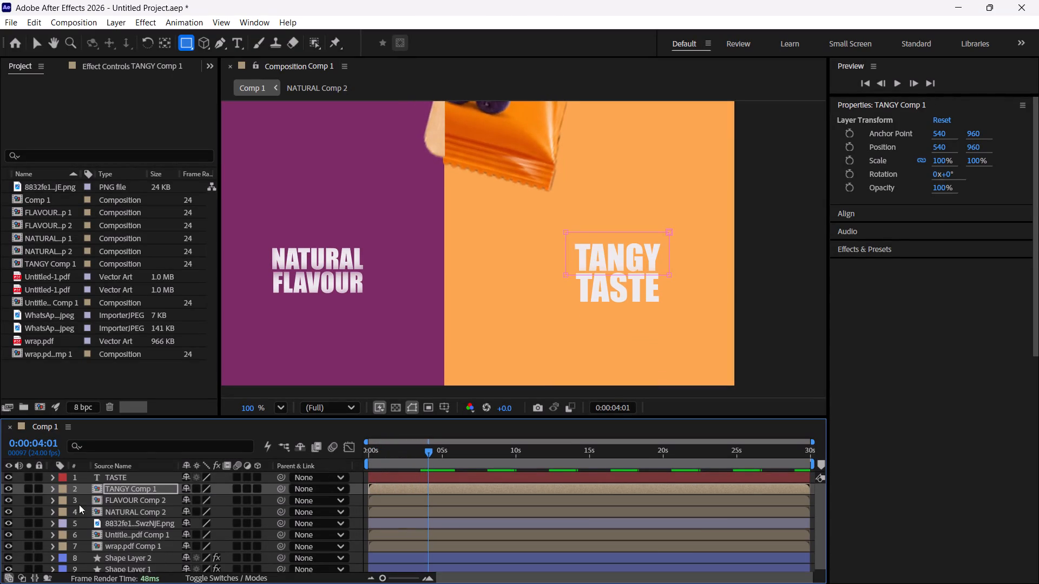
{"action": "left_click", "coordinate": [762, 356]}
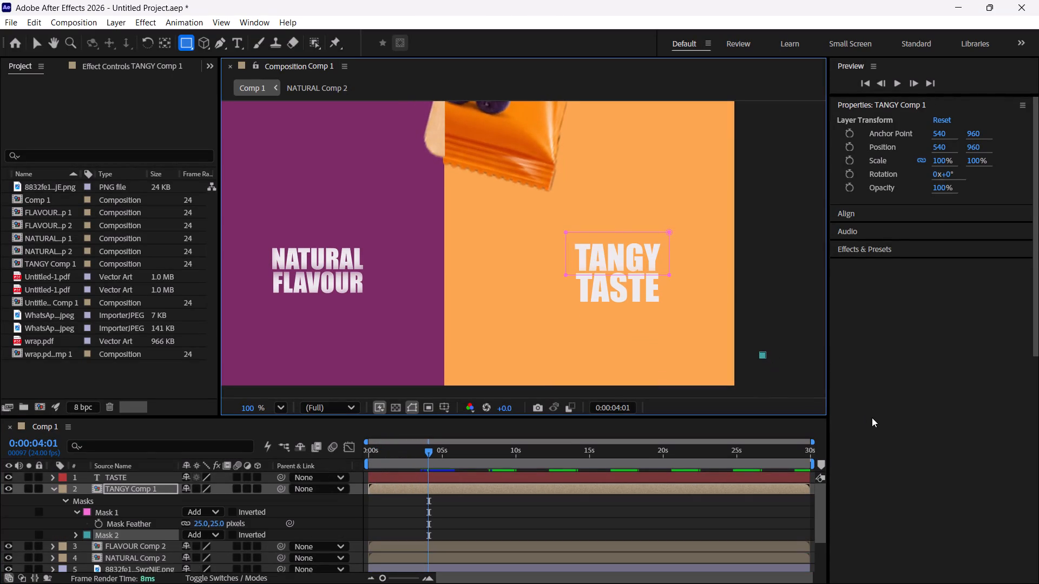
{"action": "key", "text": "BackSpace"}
Pre-compose the animated TASTE text layer on its own, moving all its attributes into the new composition.
{"action": "left_click", "coordinate": [34, 38]}
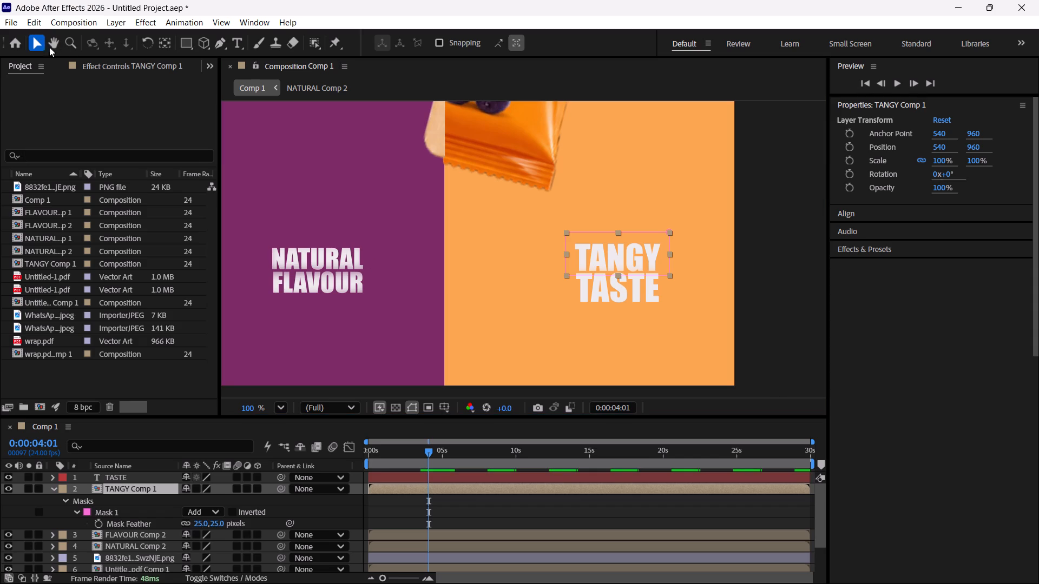
{"action": "left_click", "coordinate": [766, 253]}
{"action": "left_click", "coordinate": [619, 280]}
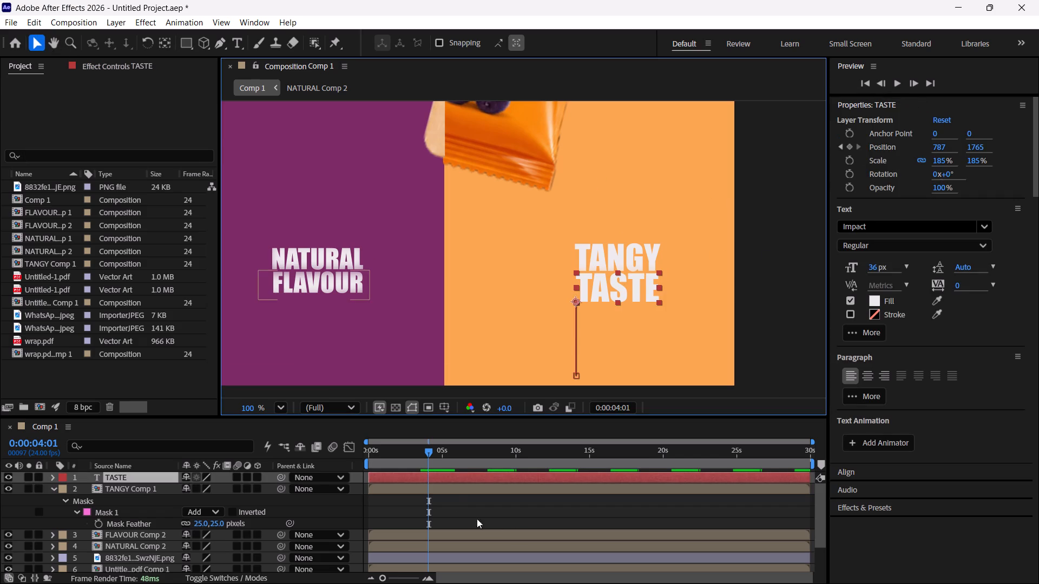
{"action": "left_click_drag", "start_coordinate": [429, 451], "coordinate": [359, 473]}
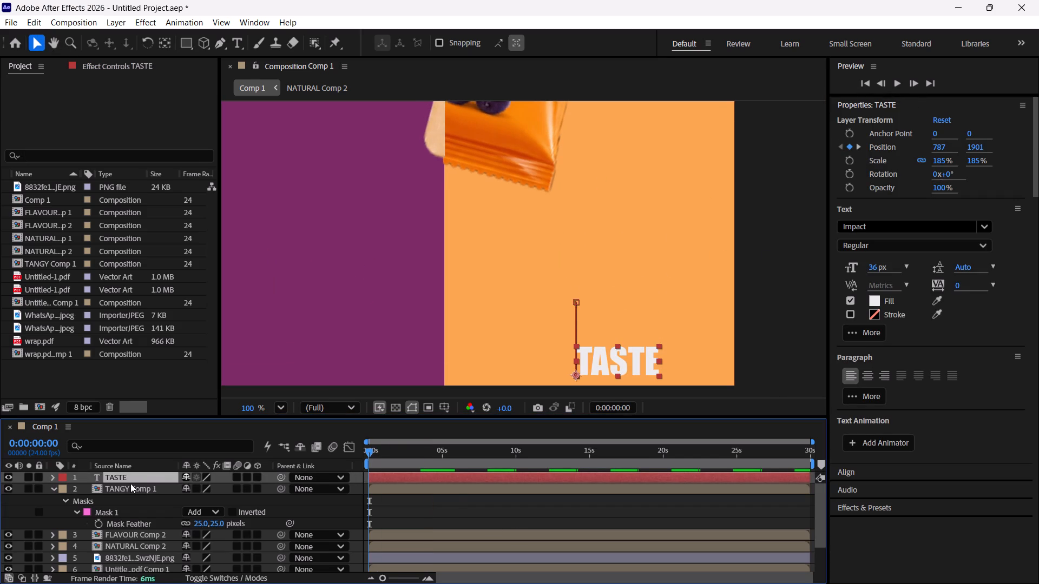
{"action": "left_click_drag", "start_coordinate": [369, 452], "coordinate": [341, 461]}
{"action": "right_click", "coordinate": [136, 477]}
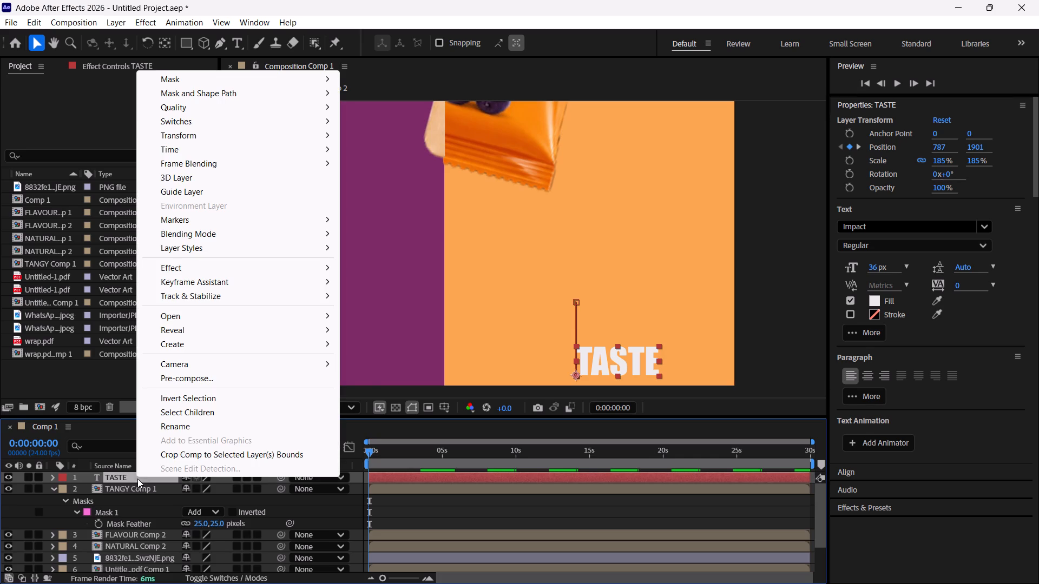
{"action": "left_click", "coordinate": [98, 473]}
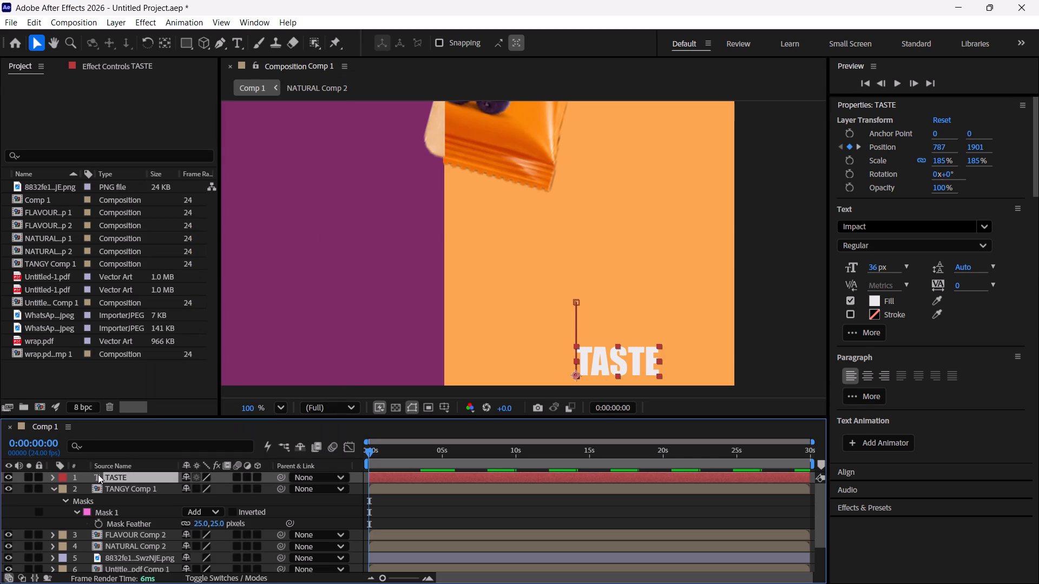
{"action": "left_click", "coordinate": [116, 16]}
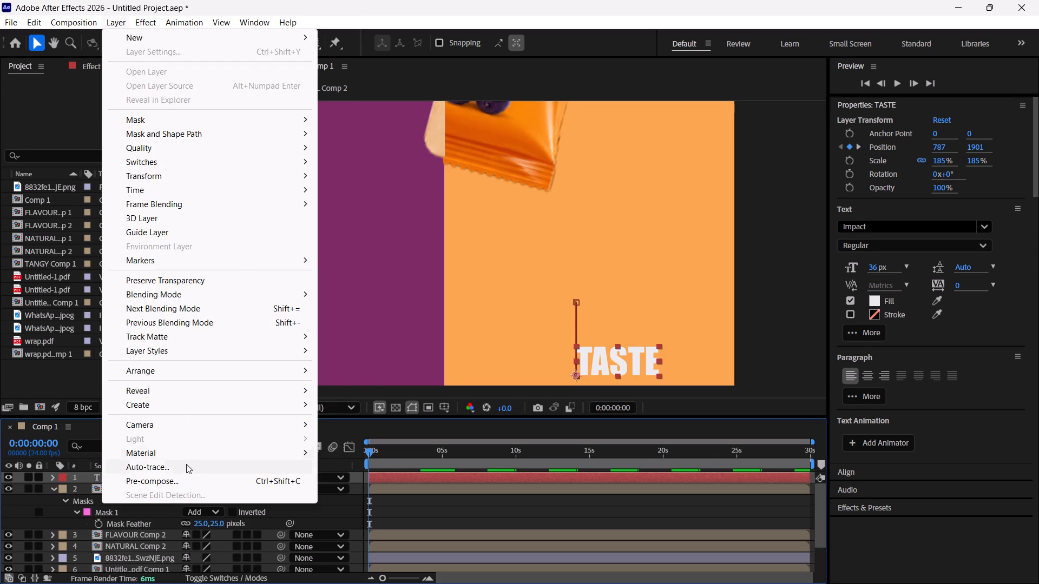
{"action": "left_click", "coordinate": [186, 479]}
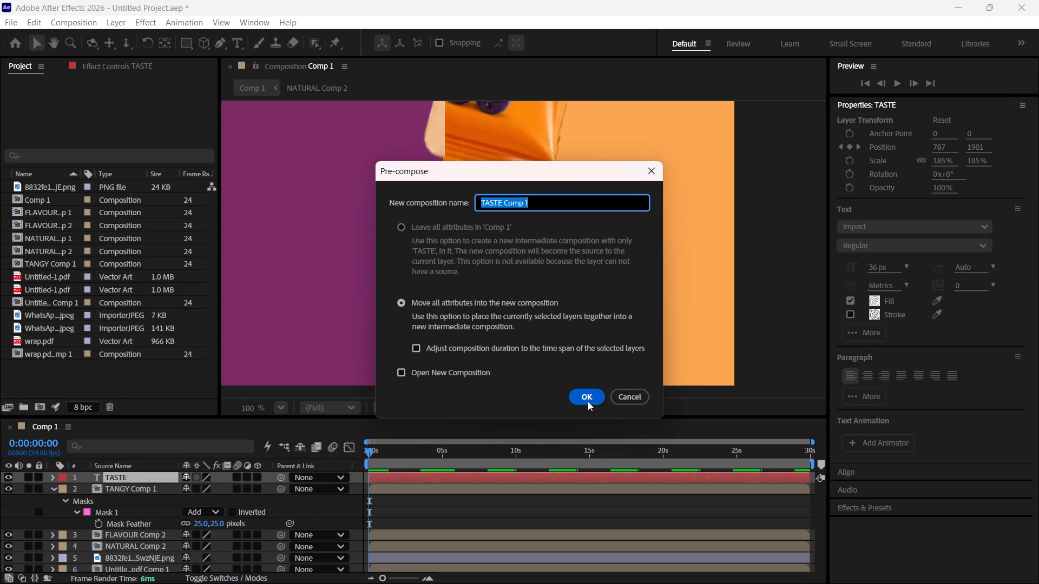
{"action": "left_click", "coordinate": [588, 401]}
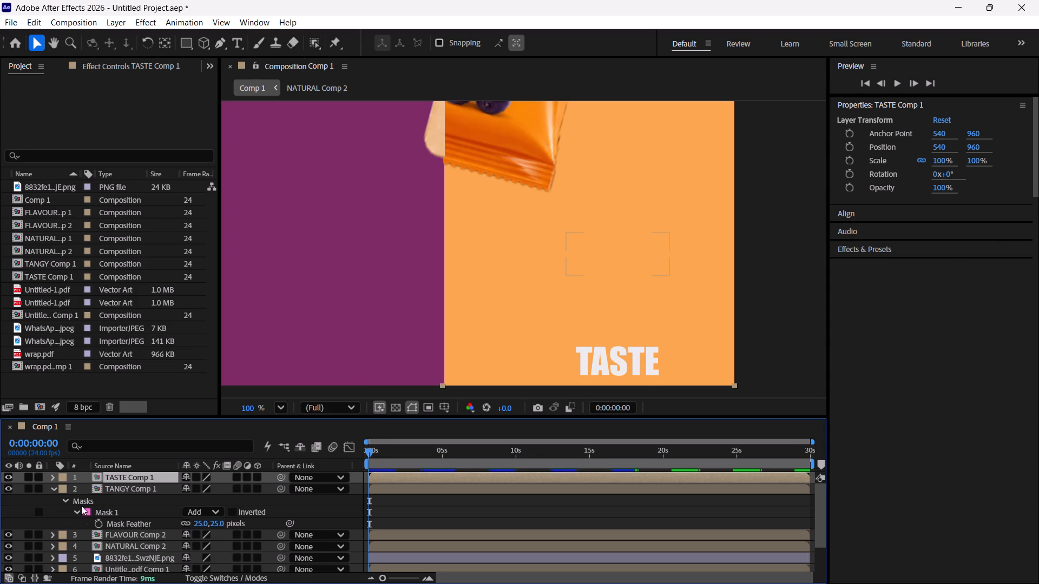
{"action": "left_click", "coordinate": [50, 488]}
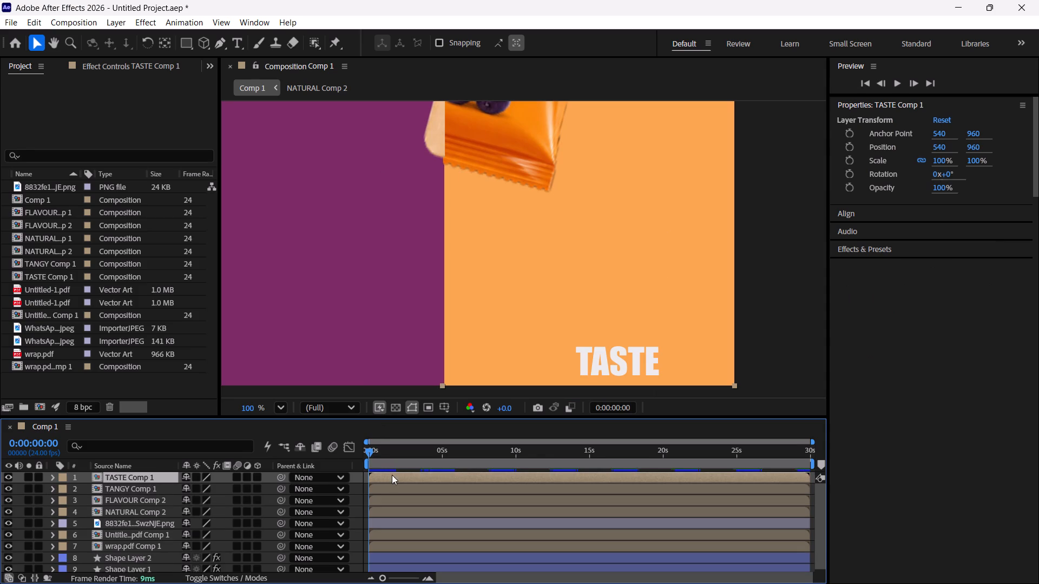
At 0:00:05:03, draw a rectangular mask around the raised word TASTE on TASTE Comp 1, with its upper edge just above the letters.
{"action": "left_click_drag", "start_coordinate": [377, 450], "coordinate": [445, 457]}
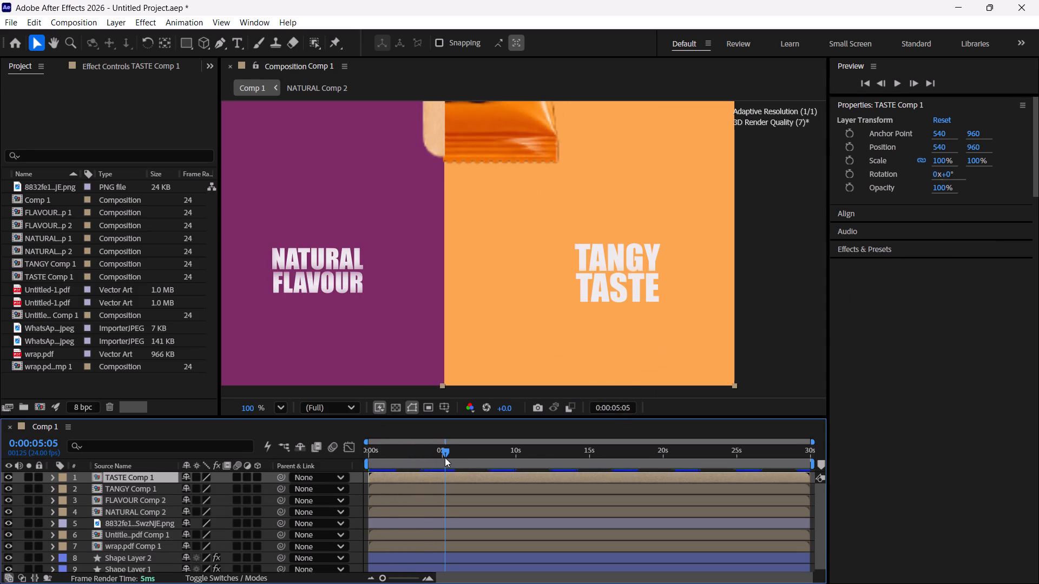
{"action": "left_click_drag", "start_coordinate": [445, 457], "coordinate": [444, 459]}
{"action": "left_click", "coordinate": [185, 44]}
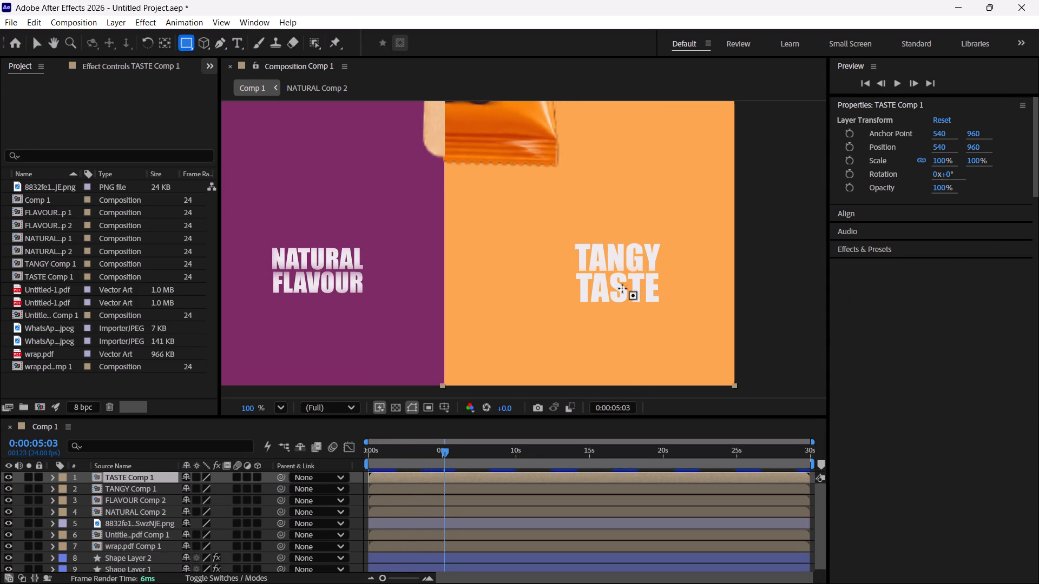
{"action": "left_click_drag", "start_coordinate": [573, 273], "coordinate": [602, 296]}
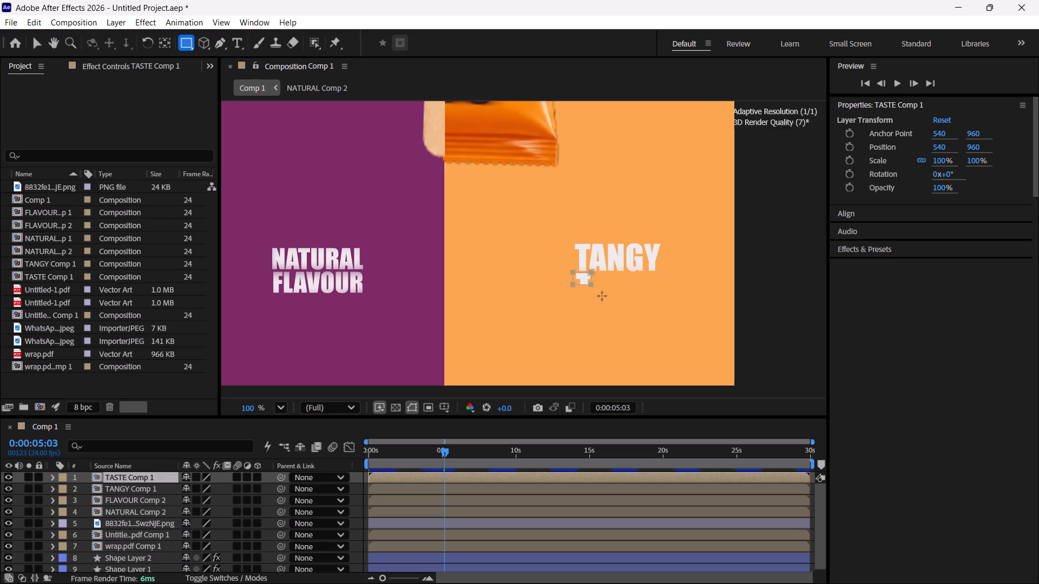
{"action": "left_click_drag", "start_coordinate": [602, 296], "coordinate": [667, 315]}
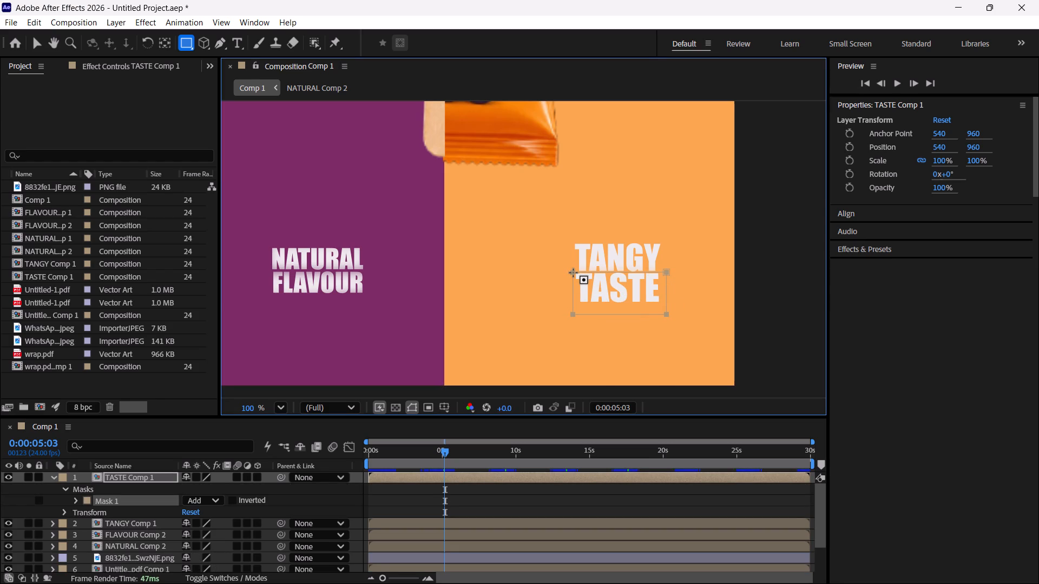
{"action": "left_click", "coordinate": [37, 39]}
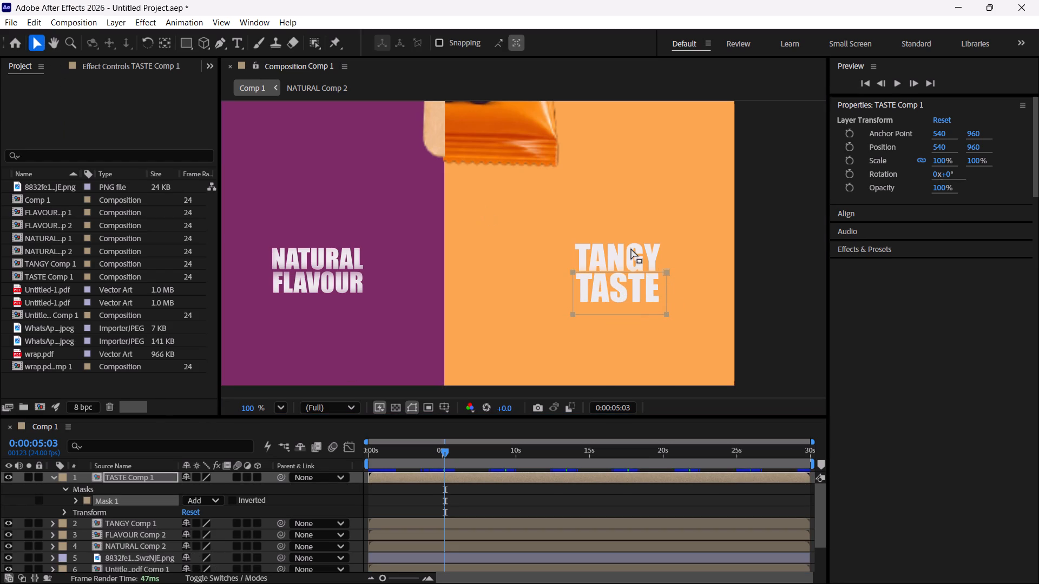
{"action": "left_click", "coordinate": [573, 271]}
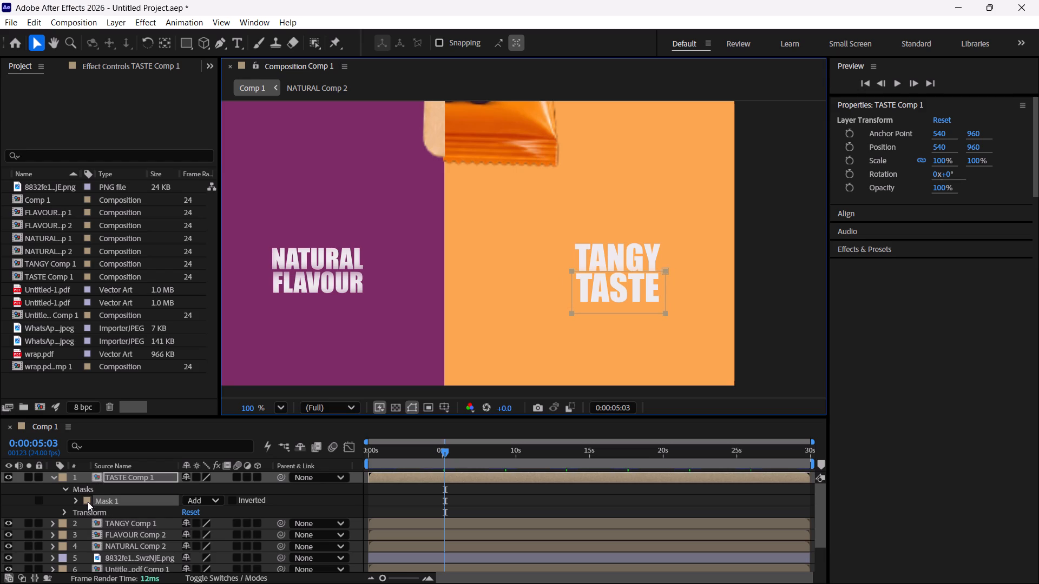
Set the Mask Feather of Mask 1 on TASTE Comp 1 to 25 pixels.
{"action": "key", "text": "f"}
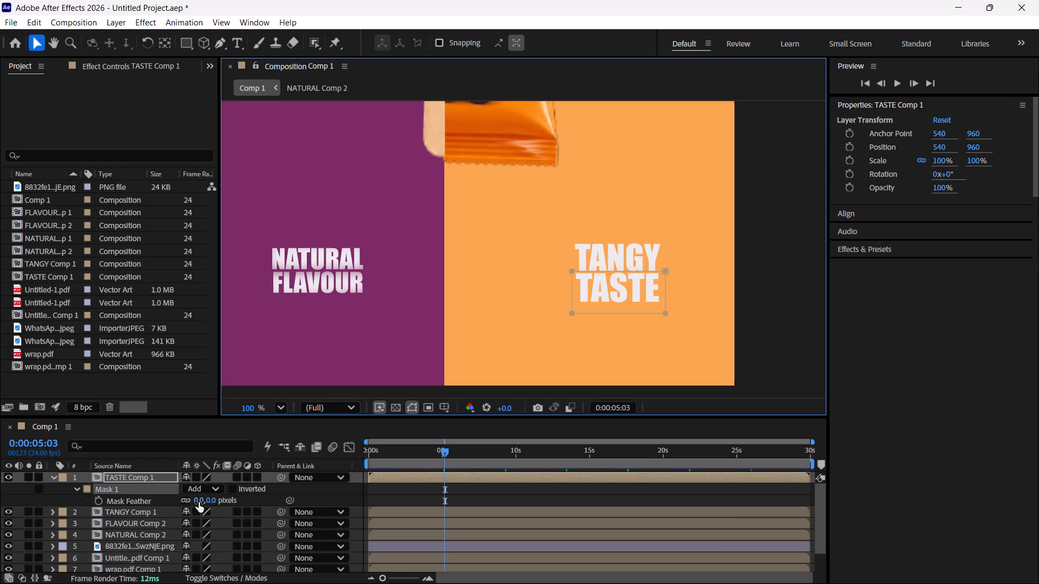
{"action": "left_click", "coordinate": [199, 502]}
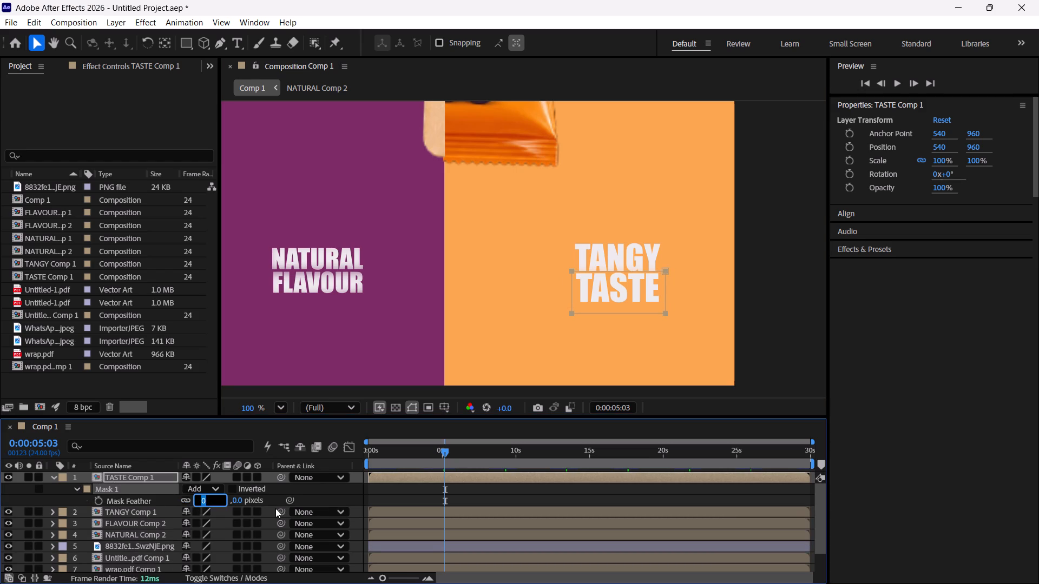
{"action": "key", "text": "2"}
{"action": "key", "text": "5"}
{"action": "key", "text": "Return"}
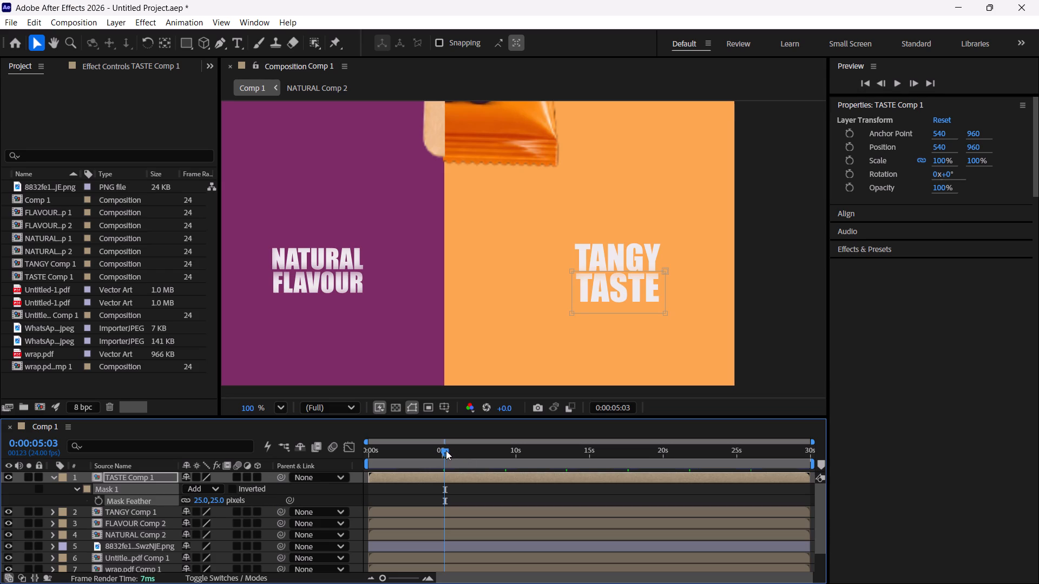
Preview the feather-masked TASTE reveal in Comp 1 from the start to about 0:00:03:08.
{"action": "left_click_drag", "start_coordinate": [441, 454], "coordinate": [278, 521]}
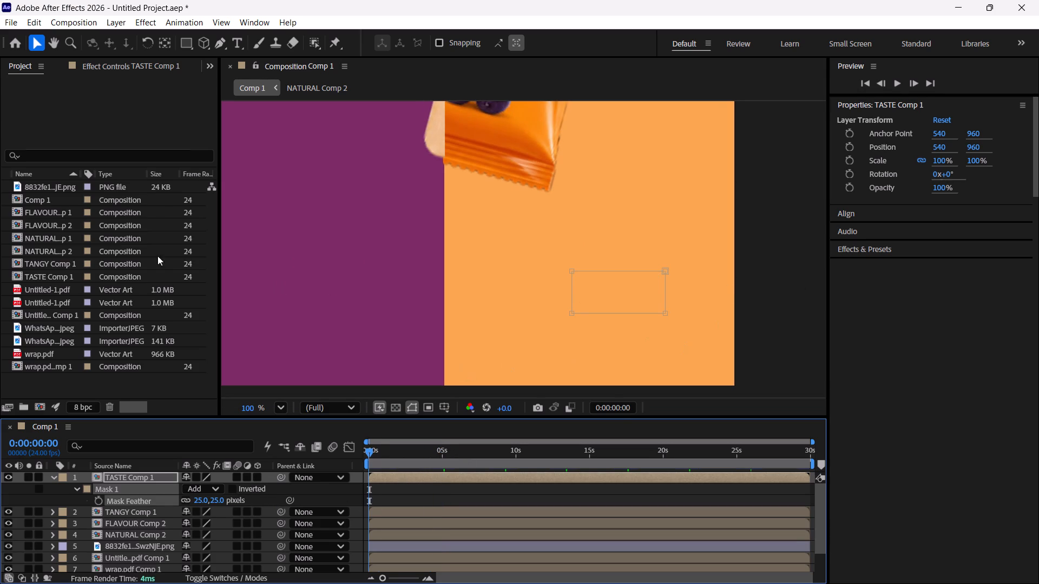
{"action": "left_click", "coordinate": [788, 240]}
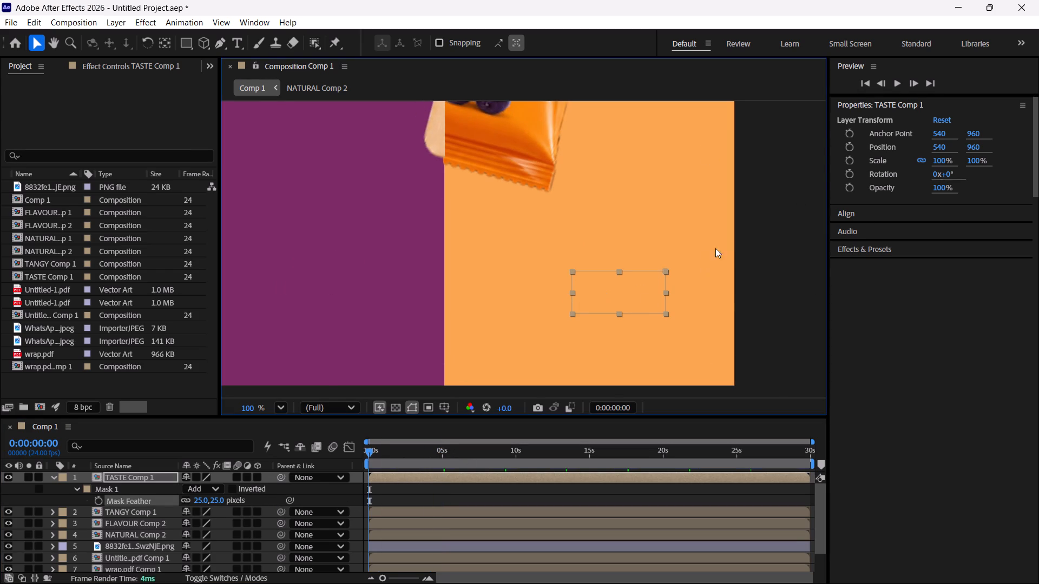
{"action": "left_click", "coordinate": [755, 234]}
{"action": "key", "text": "space"}
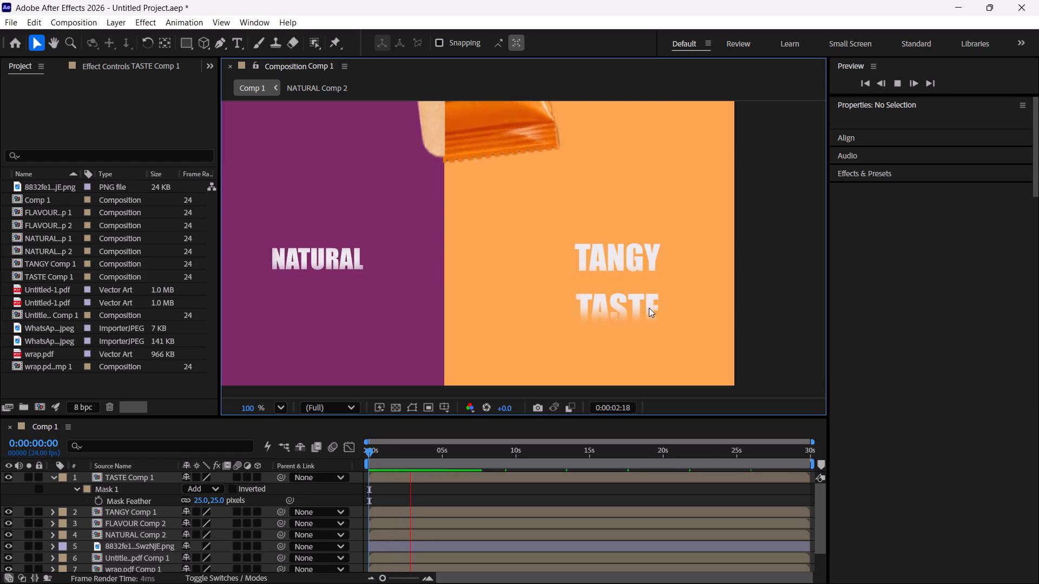
{"action": "key", "text": "space"}
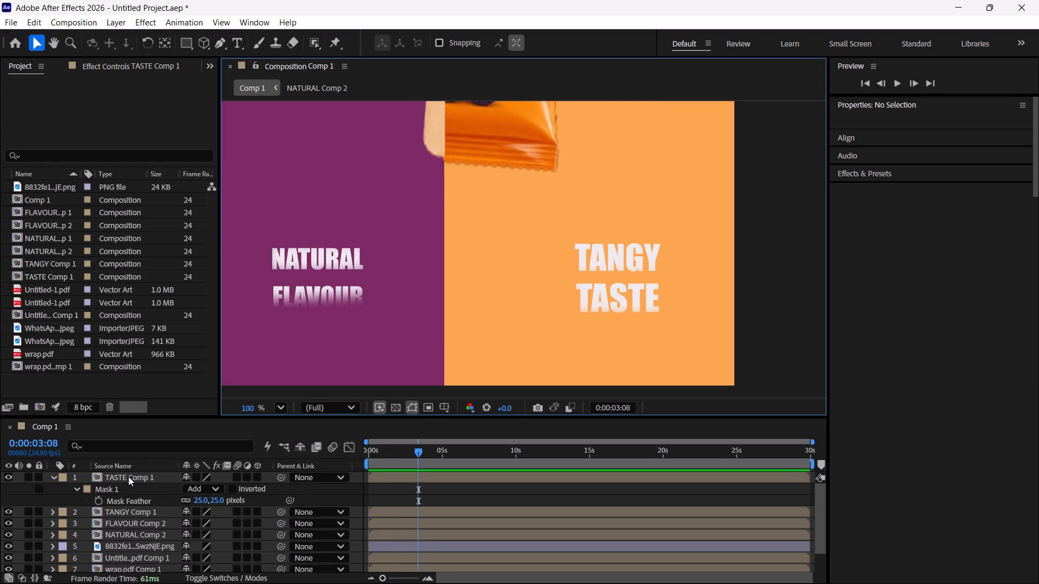
Inside TASTE Comp 1, shift both Position keyframes of the TASTE text about one second later, placing the last near 5 seconds.
{"action": "left_click", "coordinate": [75, 486]}
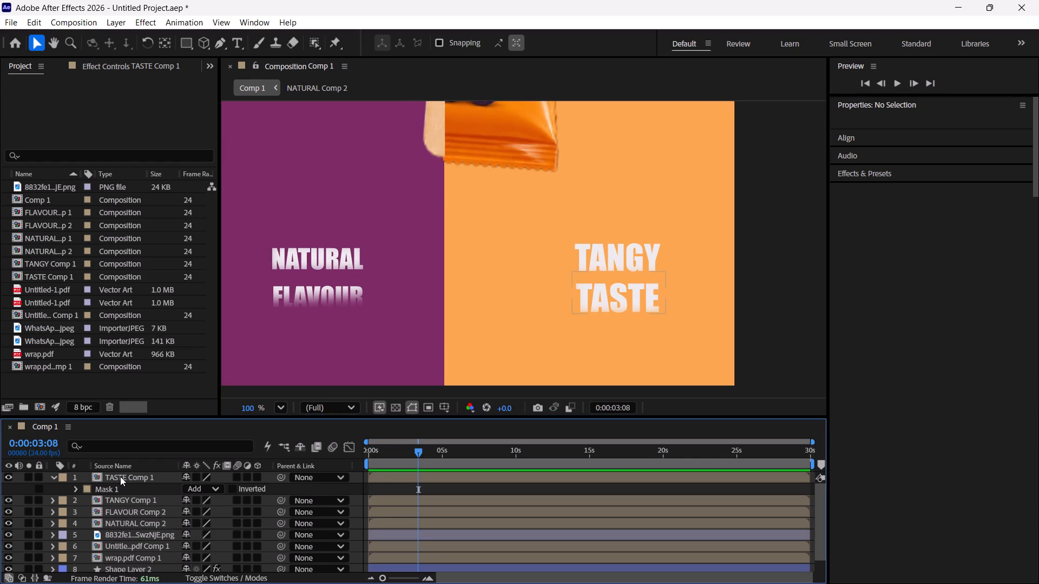
{"action": "double_click", "coordinate": [125, 474]}
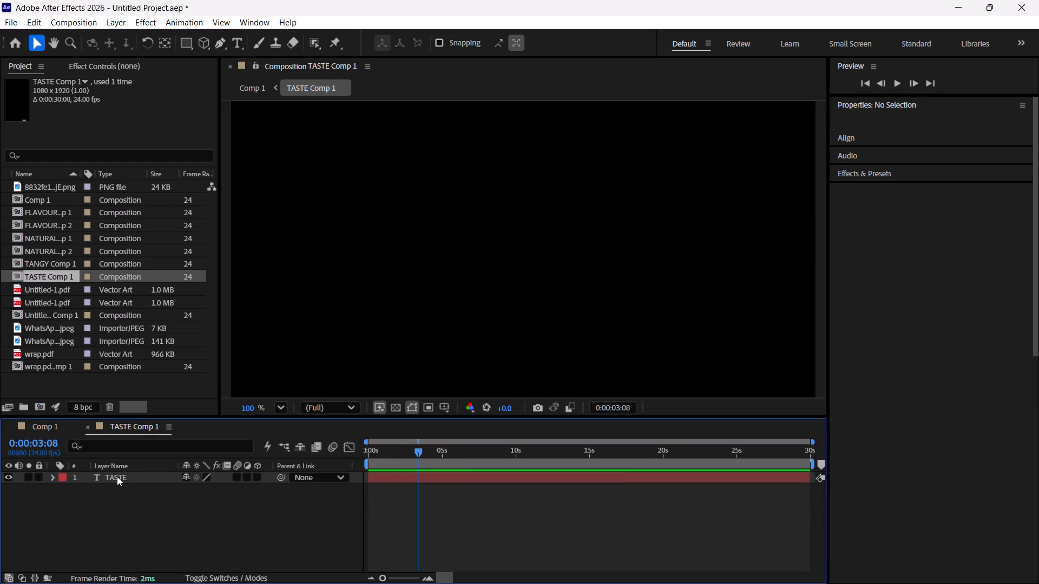
{"action": "left_click", "coordinate": [114, 475]}
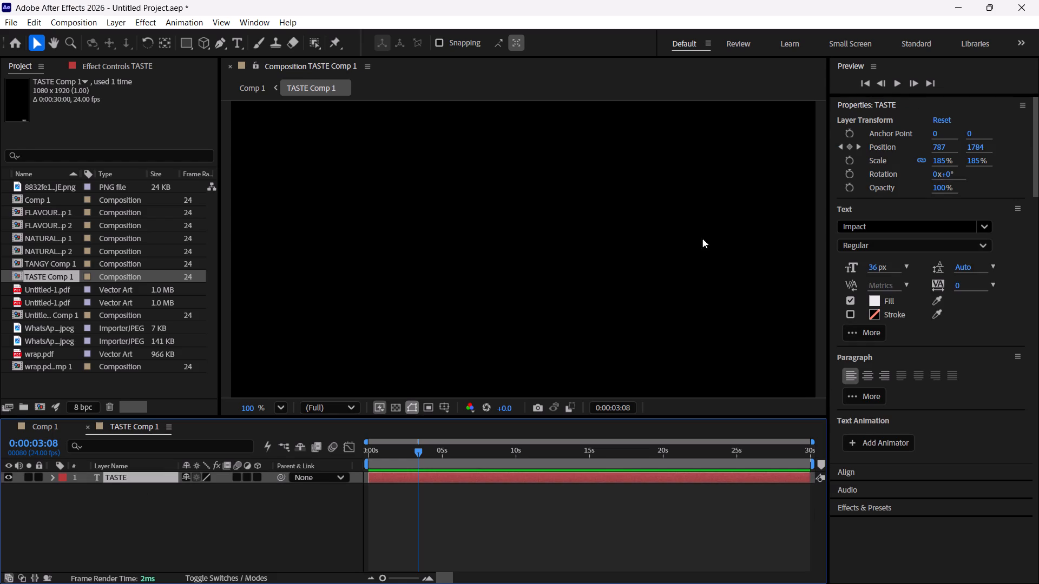
{"action": "left_click", "coordinate": [874, 145]}
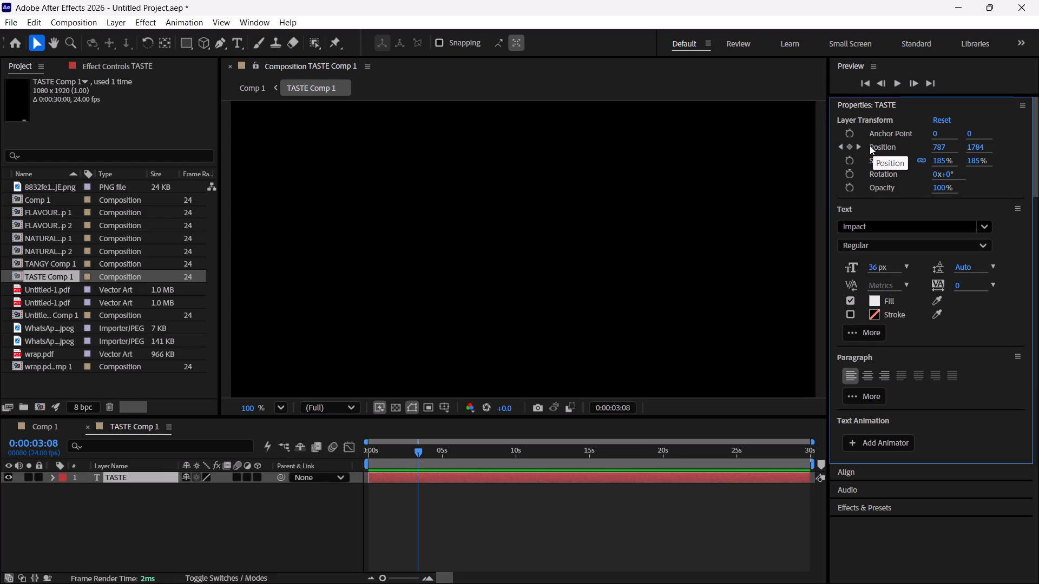
{"action": "left_click", "coordinate": [851, 147]}
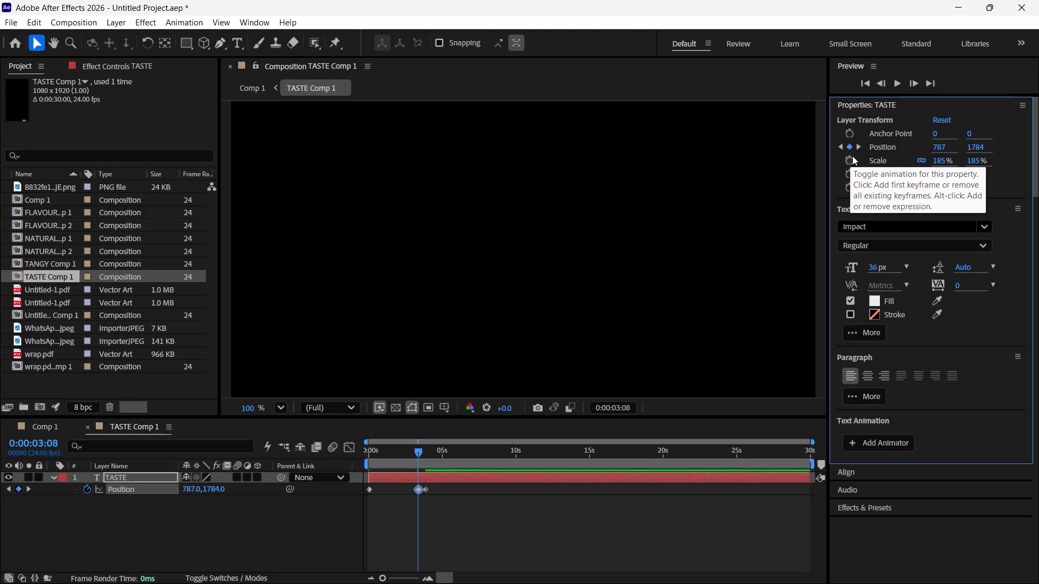
{"action": "key", "text": "ctrl+z"}
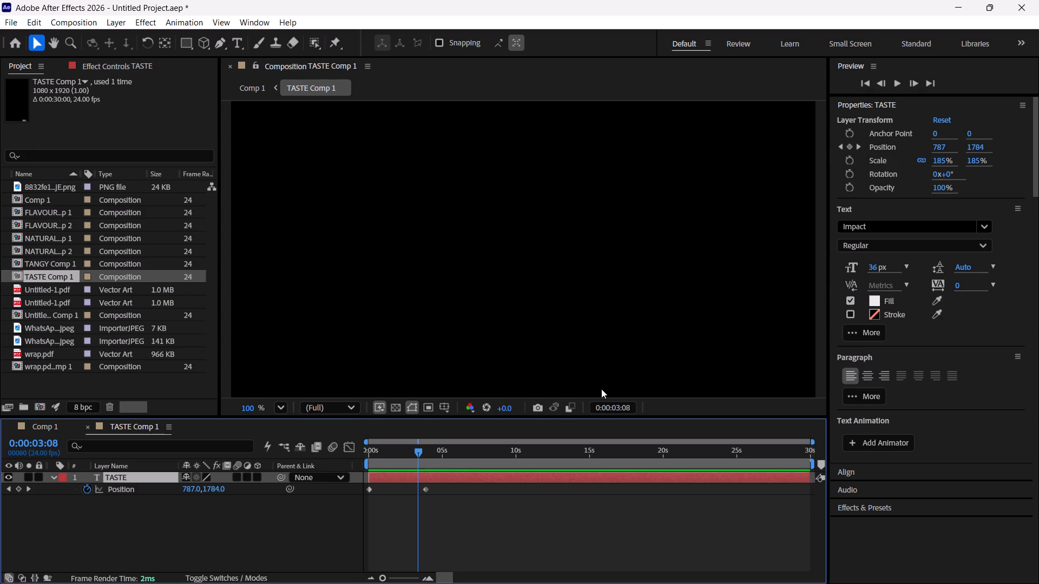
{"action": "left_click", "coordinate": [840, 148]}
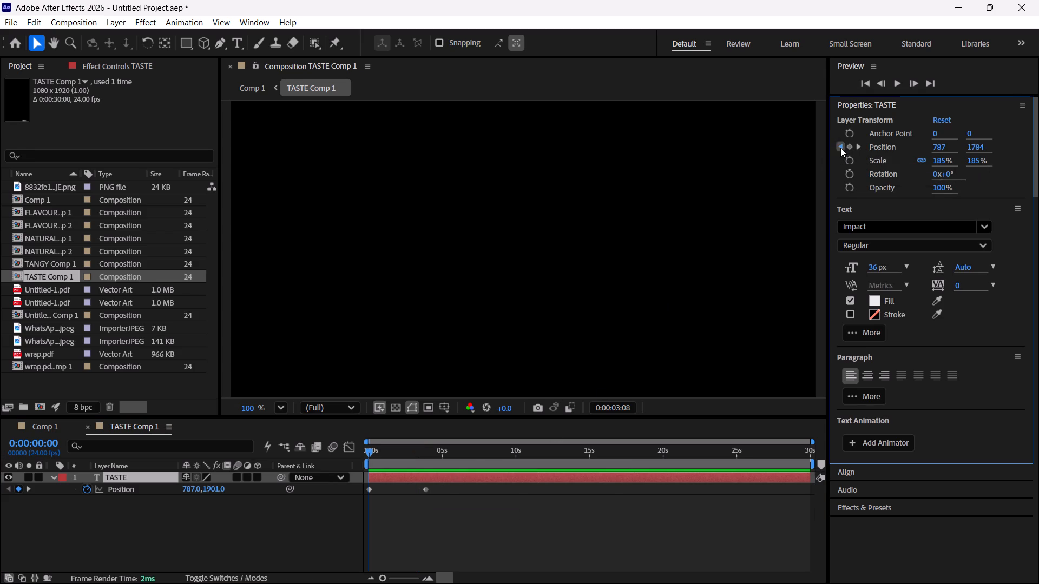
{"action": "left_click", "coordinate": [859, 146]}
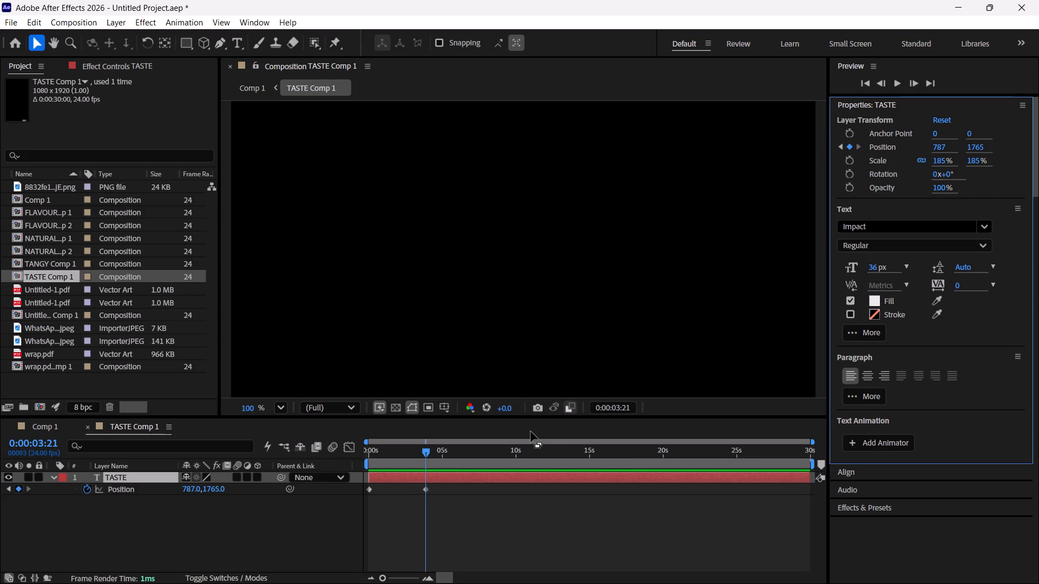
{"action": "left_click", "coordinate": [368, 489]}
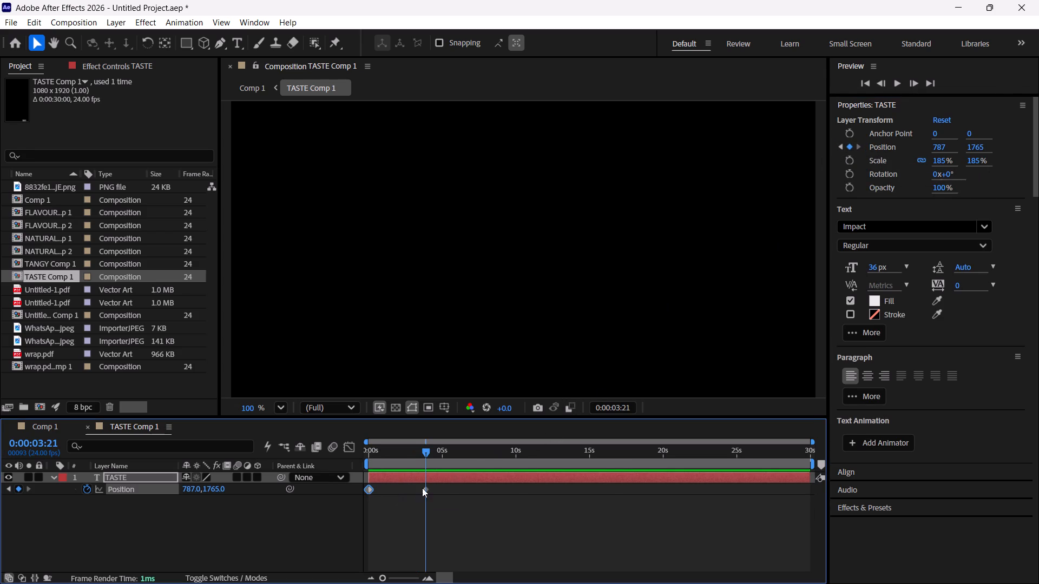
{"action": "left_click", "coordinate": [427, 490]}
{"action": "left_click", "coordinate": [371, 488], "text": "shift"}
{"action": "left_click_drag", "start_coordinate": [428, 488], "coordinate": [445, 487]}
Apply Easy Ease to both TASTE Position keyframes and return to Comp 1.
{"action": "key", "text": "F9"}
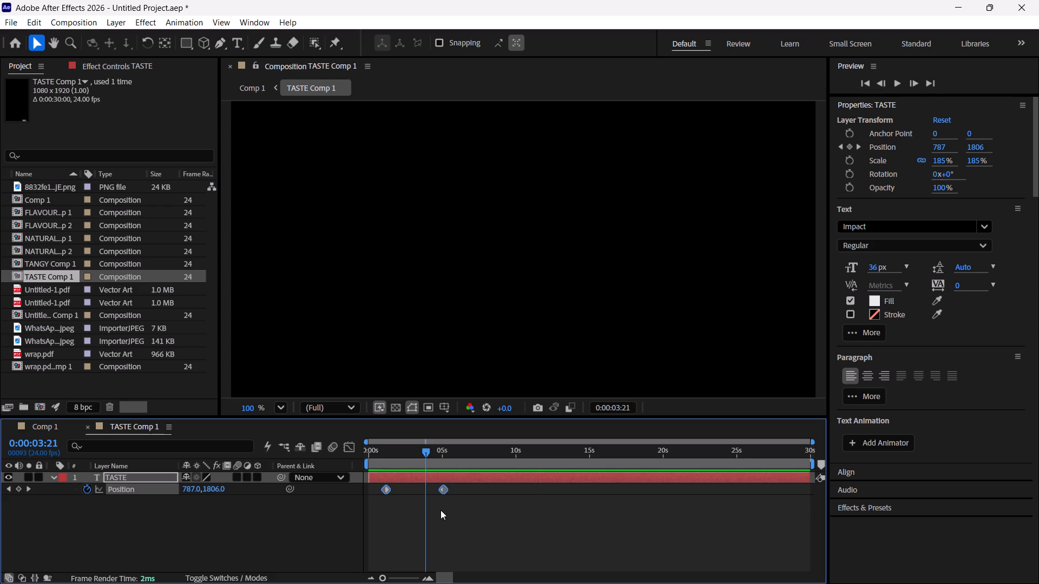
{"action": "left_click", "coordinate": [475, 517]}
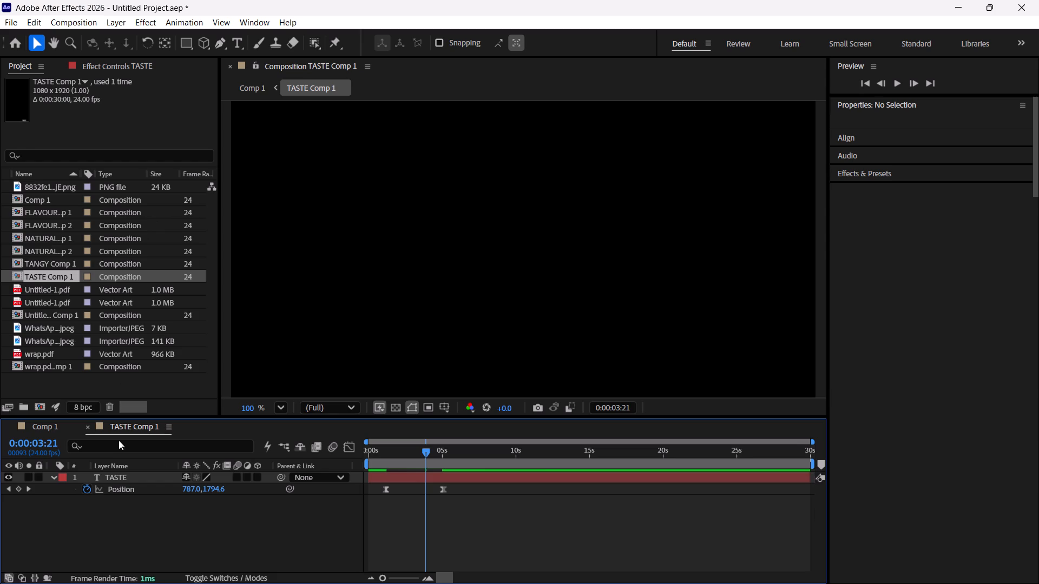
{"action": "left_click", "coordinate": [88, 427]}
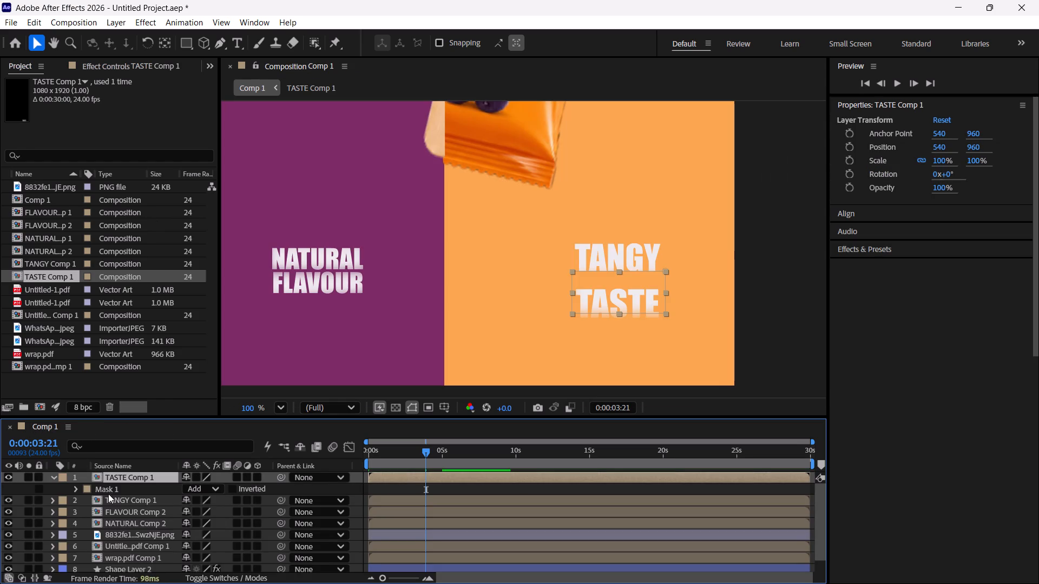
Inside TANGY Comp 1, apply Easy Ease to both Position keyframes of the TANGY text, then return to Comp 1.
{"action": "left_click", "coordinate": [49, 475]}
{"action": "left_click", "coordinate": [109, 489]}
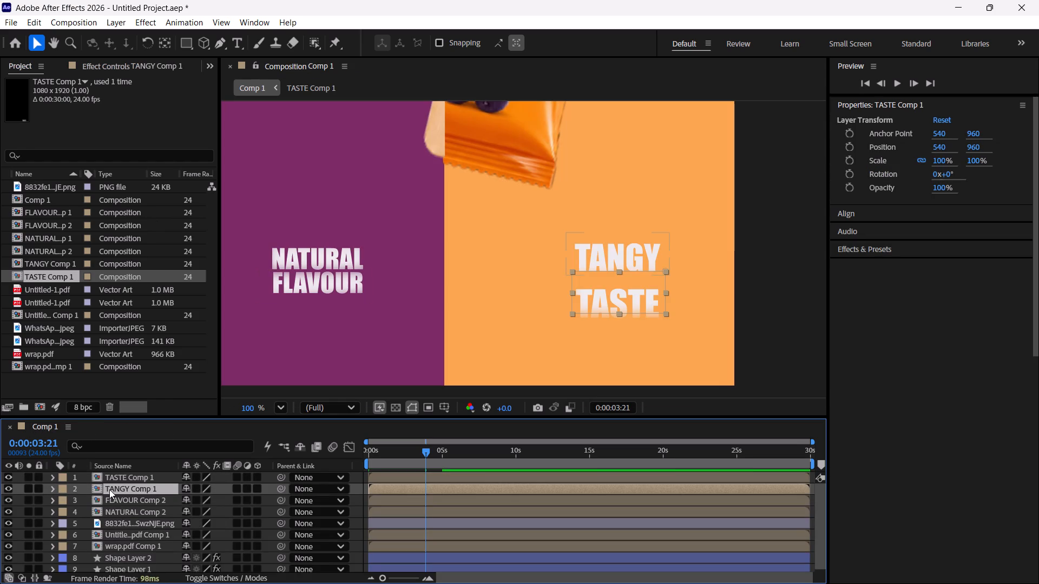
{"action": "double_click", "coordinate": [110, 489]}
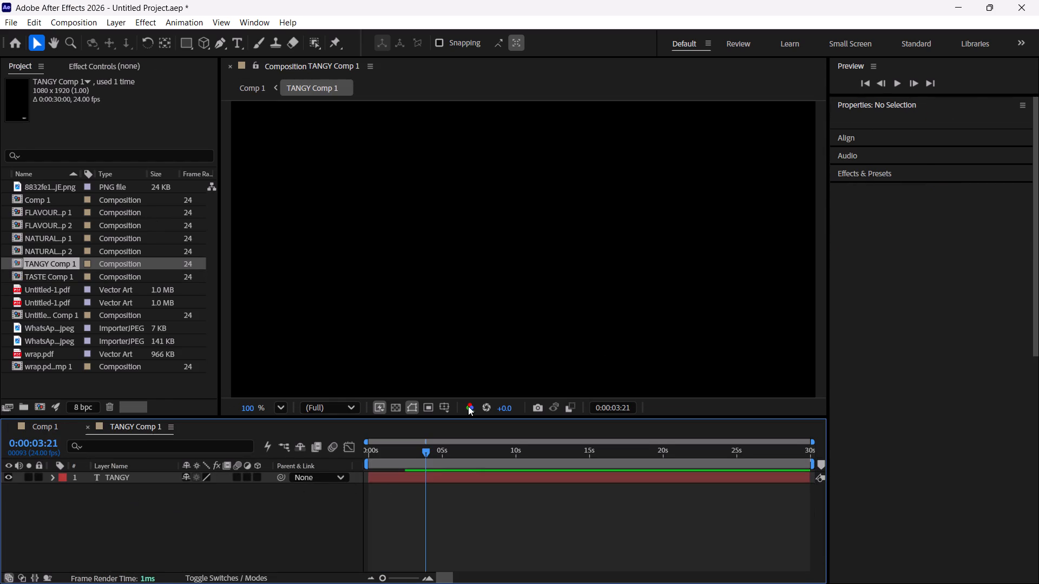
{"action": "left_click", "coordinate": [121, 470]}
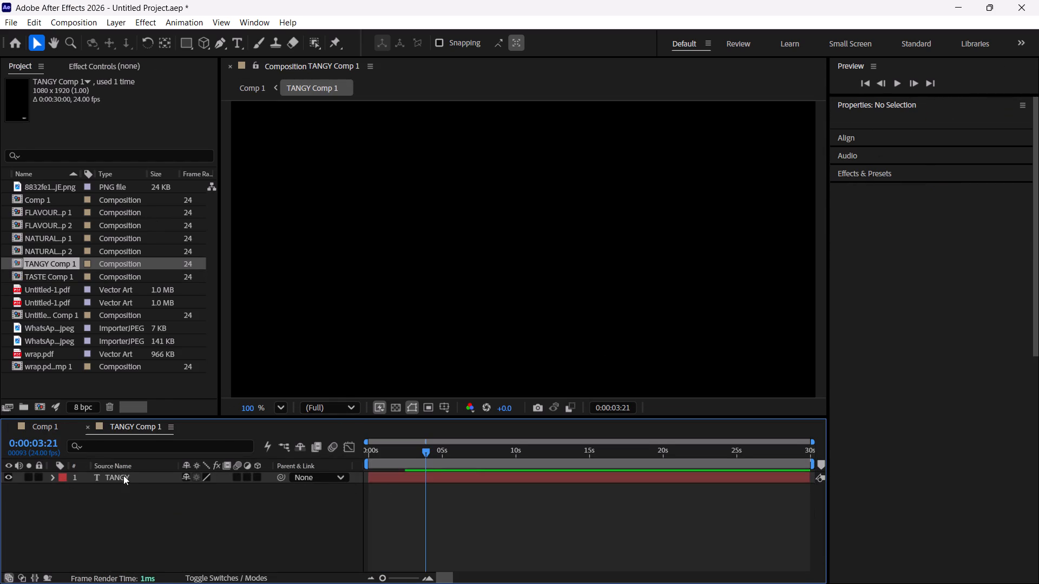
{"action": "left_click", "coordinate": [123, 475]}
{"action": "left_click", "coordinate": [869, 146]}
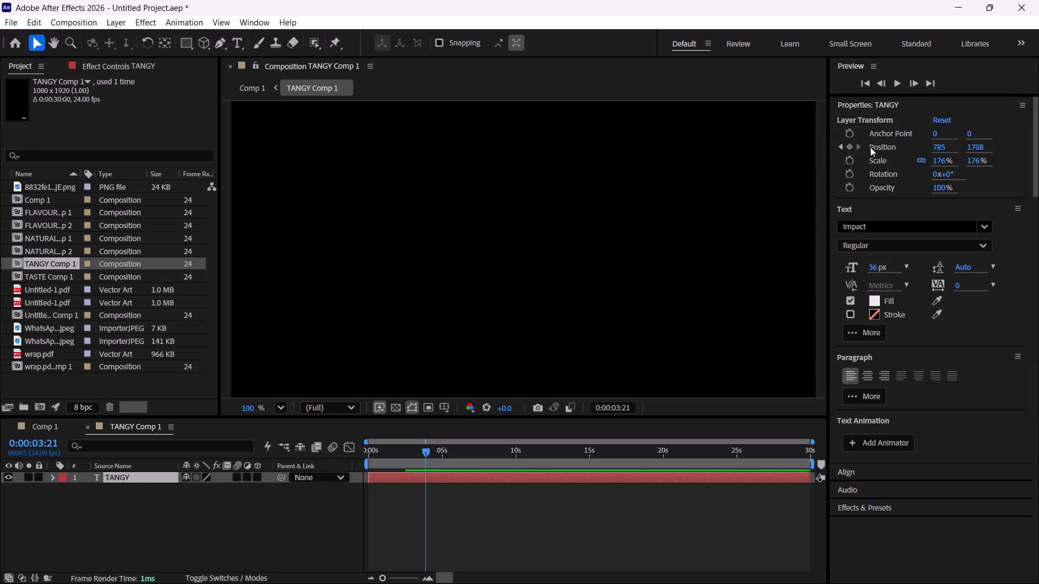
{"action": "left_click", "coordinate": [838, 144]}
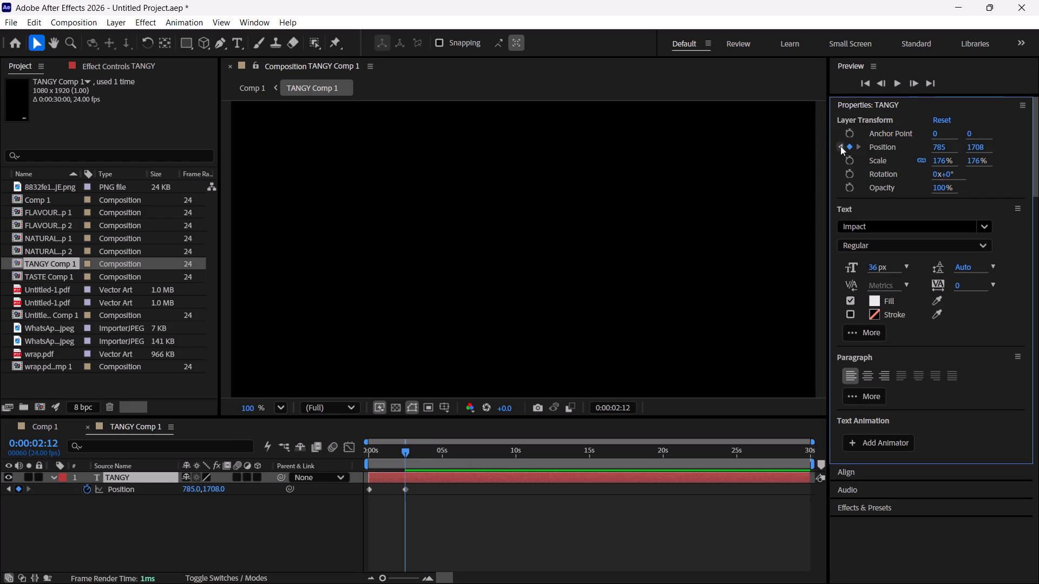
{"action": "left_click", "coordinate": [404, 488]}
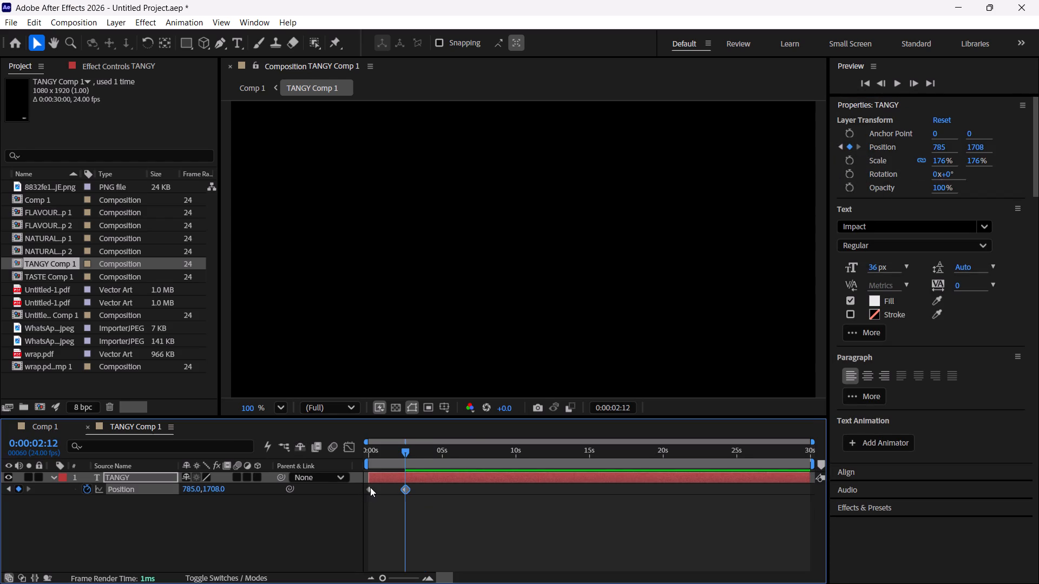
{"action": "left_click", "coordinate": [369, 487], "text": "shift"}
{"action": "key", "text": "F9"}
{"action": "left_click", "coordinate": [89, 424]}
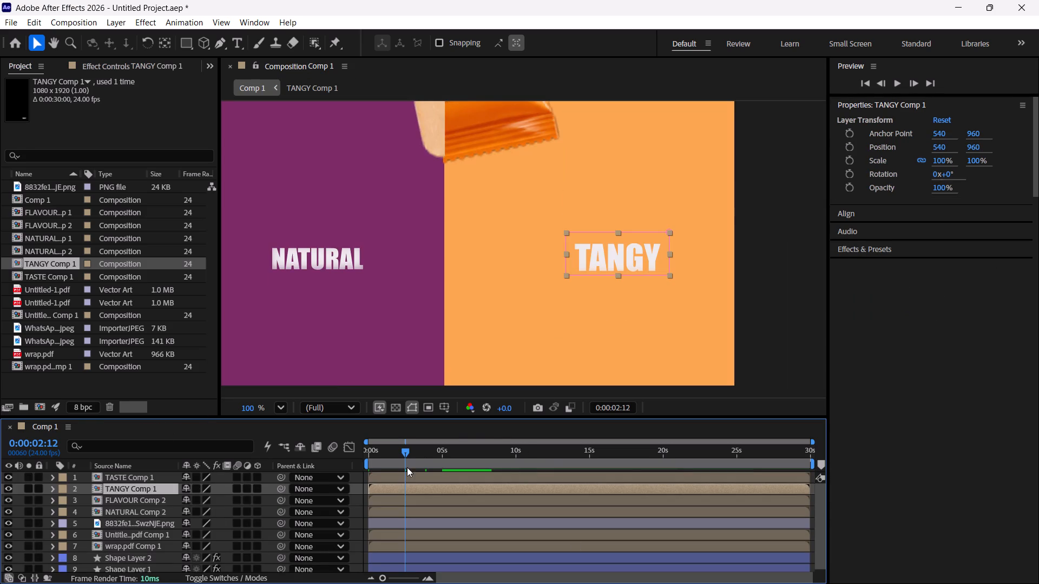
Preview the eased TANGY TASTE reveal in Comp 1 from the start to about 0:00:05:21.
{"action": "left_click_drag", "start_coordinate": [404, 453], "coordinate": [260, 479]}
{"action": "key", "text": "space"}
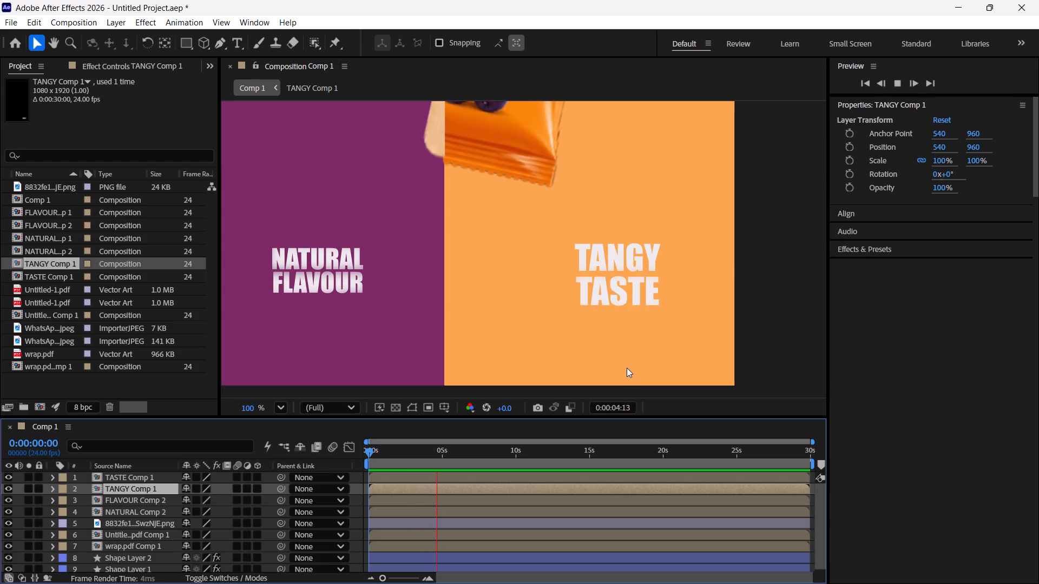
{"action": "key", "text": "space"}
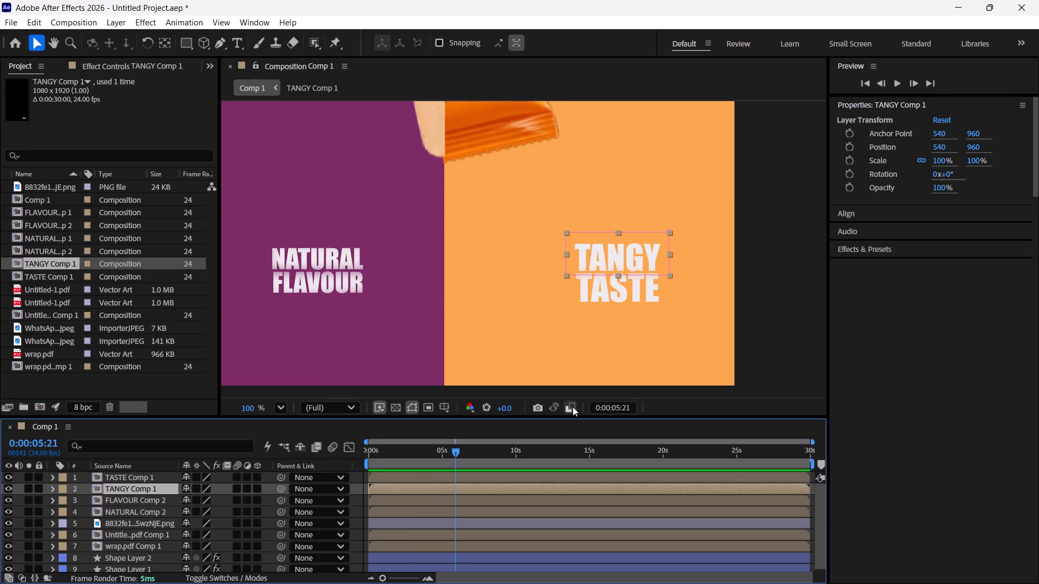
Preview the whole Comp 1 frame from the start to about 10 seconds, checking the wrapper motion together with both text reveals.
{"action": "left_click_drag", "start_coordinate": [455, 452], "coordinate": [455, 451]}
{"action": "left_click_drag", "start_coordinate": [455, 451], "coordinate": [313, 476]}
{"action": "scroll", "coordinate": [447, 321], "scroll_direction": "down", "scroll_amount": 8}
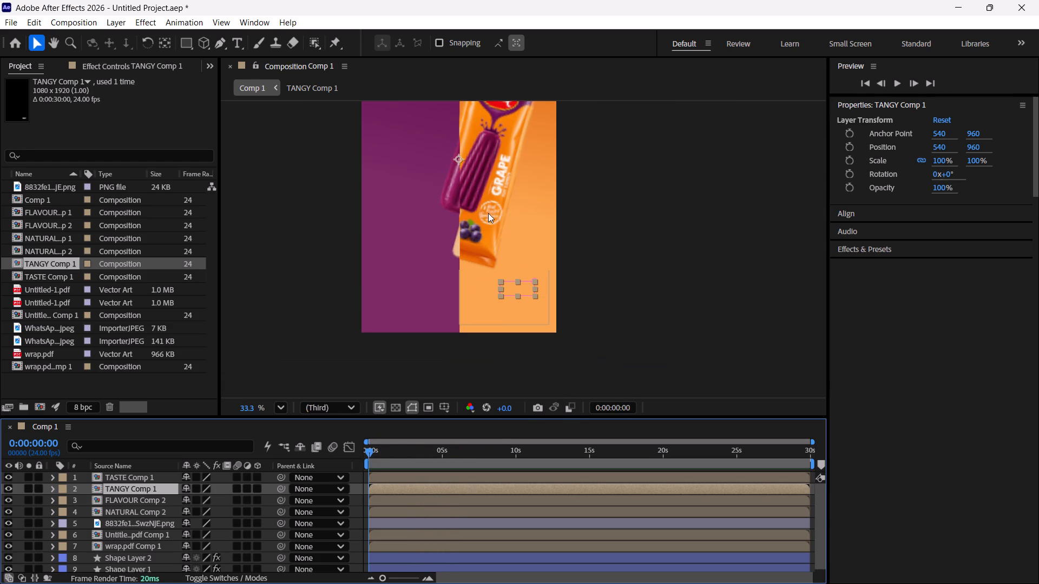
{"action": "middle_click_drag", "start_coordinate": [490, 213], "coordinate": [543, 264]}
{"action": "scroll", "coordinate": [545, 265], "scroll_direction": "down", "scroll_amount": 2}
{"action": "middle_click_drag", "start_coordinate": [536, 214], "coordinate": [538, 216]}
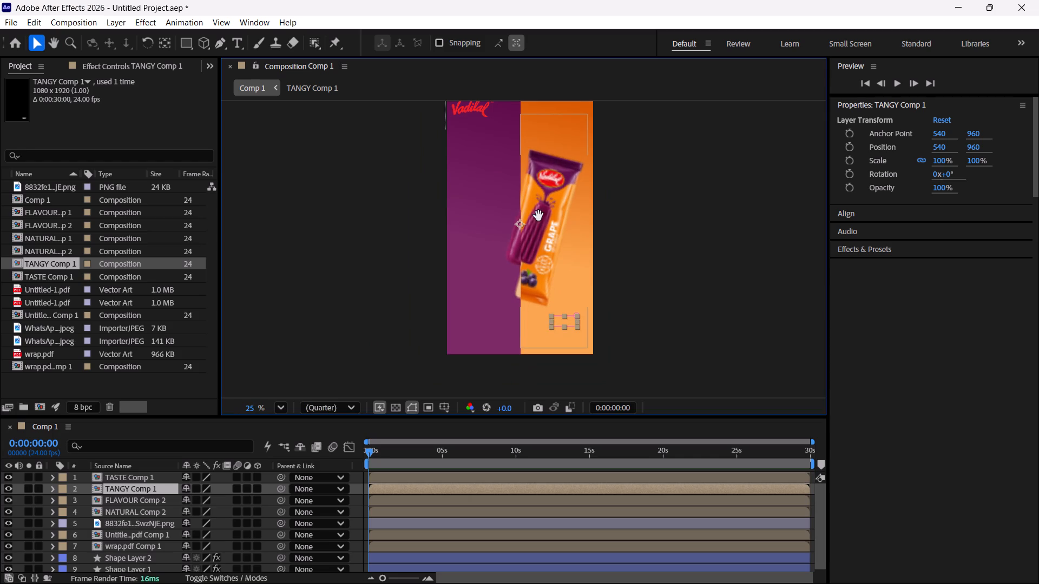
{"action": "middle_click_drag", "start_coordinate": [538, 216], "coordinate": [548, 233]}
{"action": "left_click", "coordinate": [707, 234]}
{"action": "key", "text": "space"}
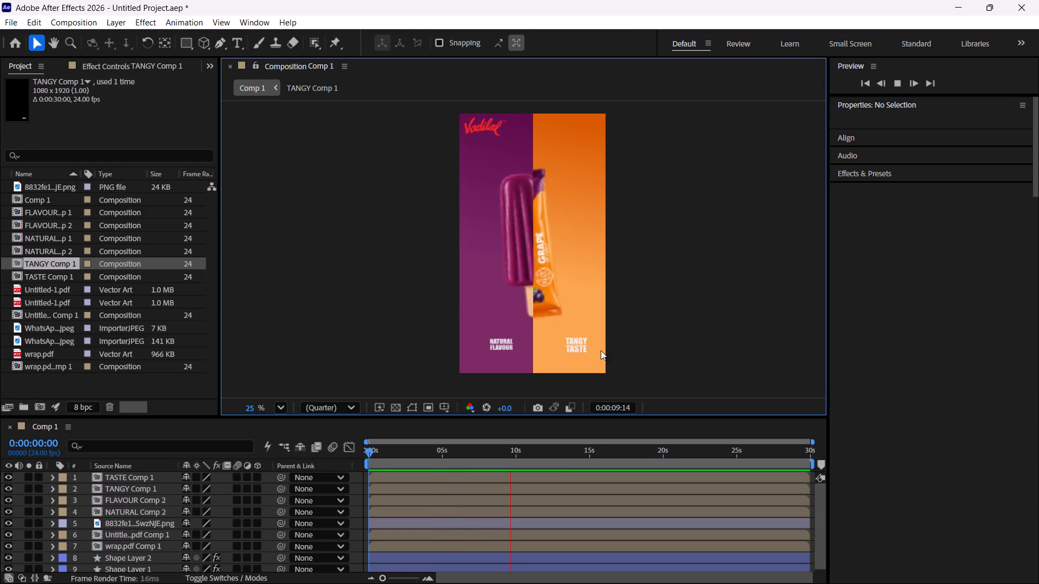
{"action": "key", "text": "space"}
Return to 0:00:00:00 in Comp 1 and look through the layers below the text compositions.
{"action": "left_click_drag", "start_coordinate": [516, 452], "coordinate": [280, 480]}
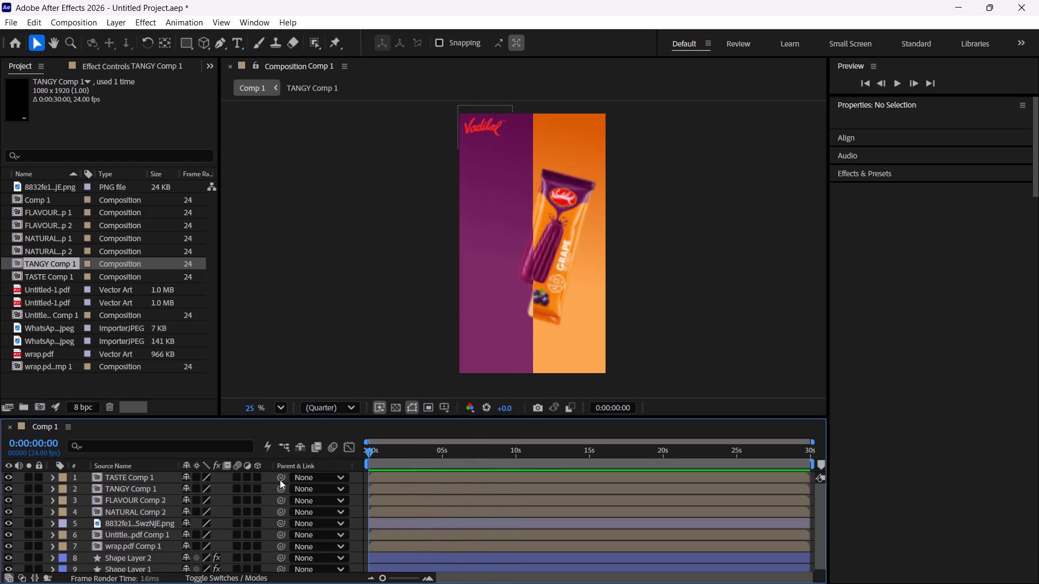
{"action": "left_click_drag", "start_coordinate": [280, 480], "coordinate": [279, 480]}
{"action": "scroll", "coordinate": [94, 512], "scroll_direction": "down", "scroll_amount": 8}
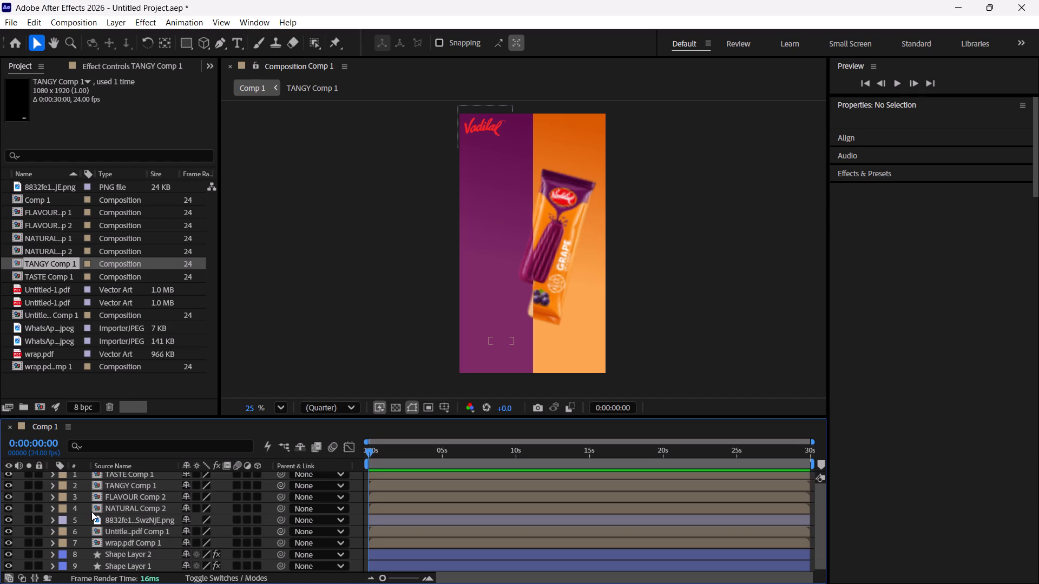
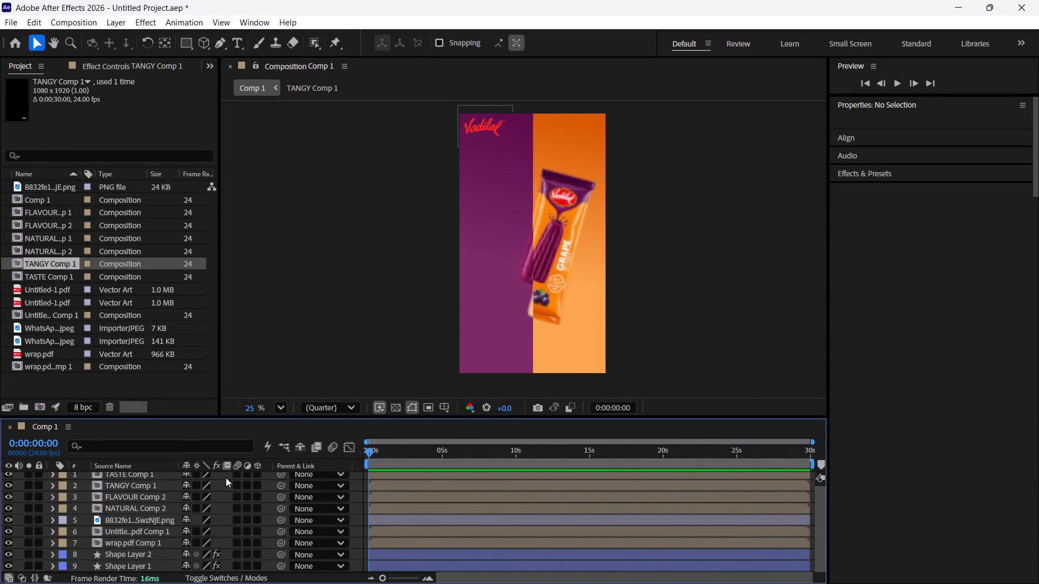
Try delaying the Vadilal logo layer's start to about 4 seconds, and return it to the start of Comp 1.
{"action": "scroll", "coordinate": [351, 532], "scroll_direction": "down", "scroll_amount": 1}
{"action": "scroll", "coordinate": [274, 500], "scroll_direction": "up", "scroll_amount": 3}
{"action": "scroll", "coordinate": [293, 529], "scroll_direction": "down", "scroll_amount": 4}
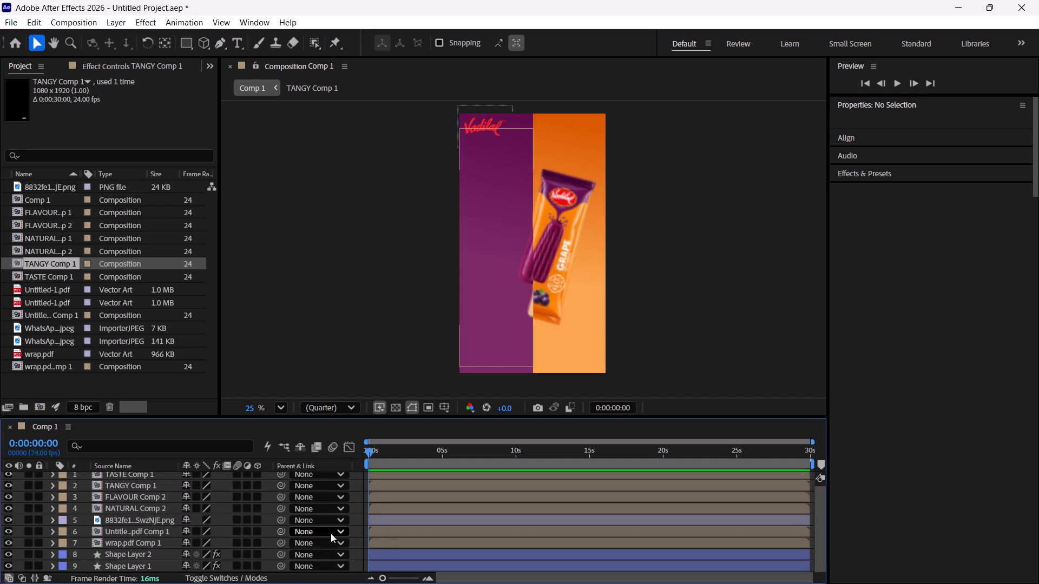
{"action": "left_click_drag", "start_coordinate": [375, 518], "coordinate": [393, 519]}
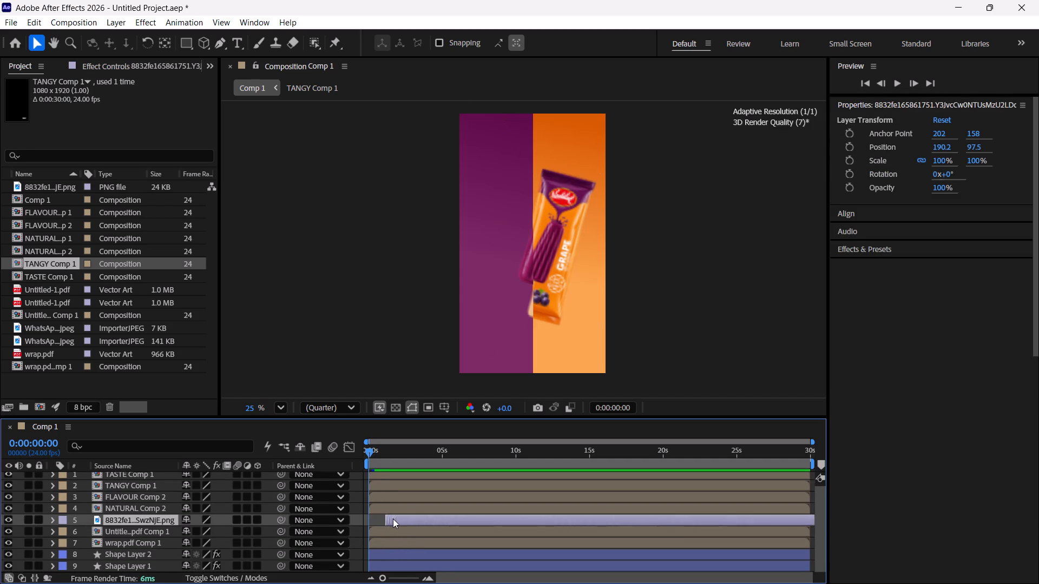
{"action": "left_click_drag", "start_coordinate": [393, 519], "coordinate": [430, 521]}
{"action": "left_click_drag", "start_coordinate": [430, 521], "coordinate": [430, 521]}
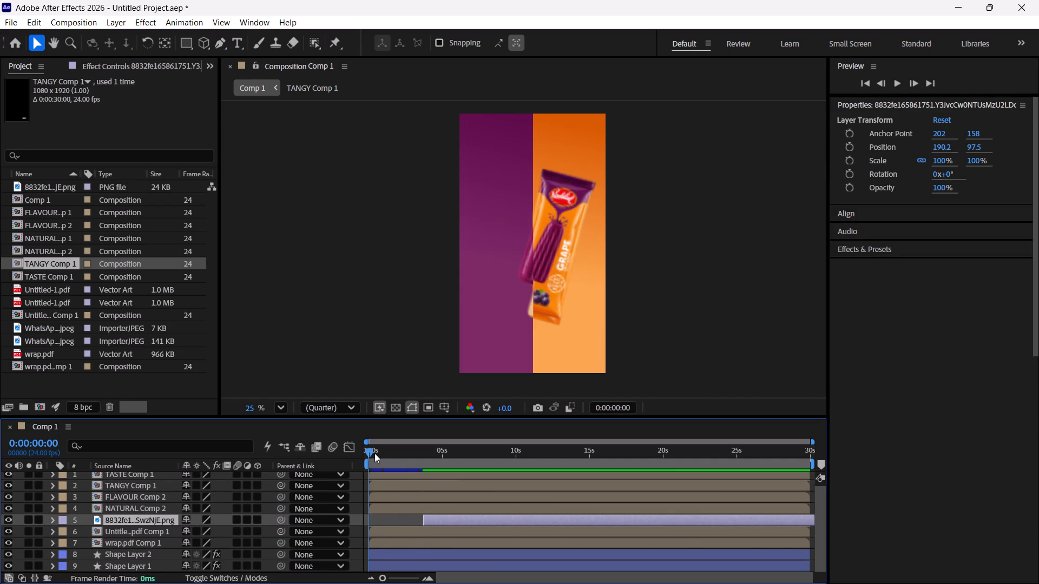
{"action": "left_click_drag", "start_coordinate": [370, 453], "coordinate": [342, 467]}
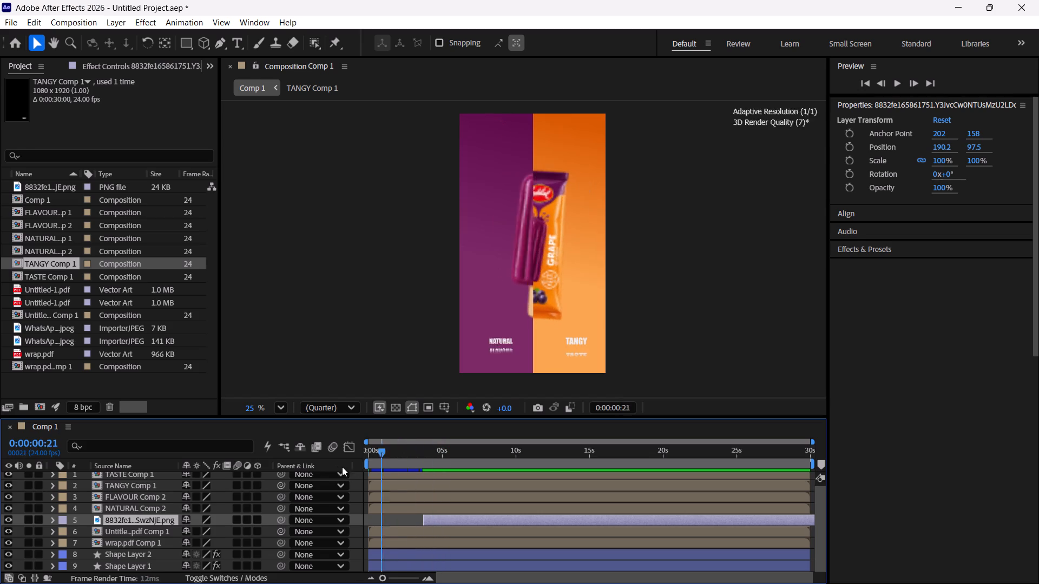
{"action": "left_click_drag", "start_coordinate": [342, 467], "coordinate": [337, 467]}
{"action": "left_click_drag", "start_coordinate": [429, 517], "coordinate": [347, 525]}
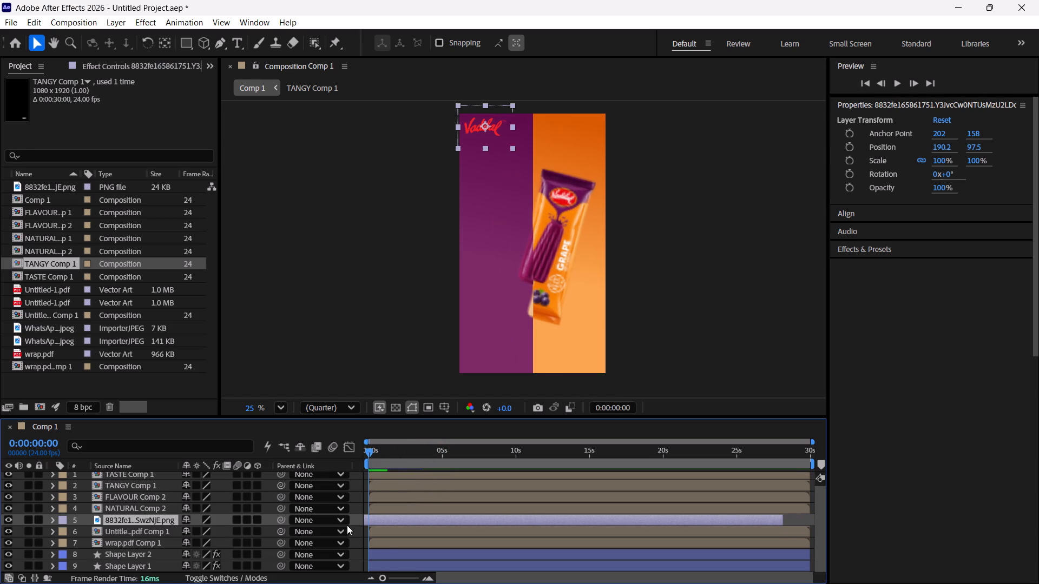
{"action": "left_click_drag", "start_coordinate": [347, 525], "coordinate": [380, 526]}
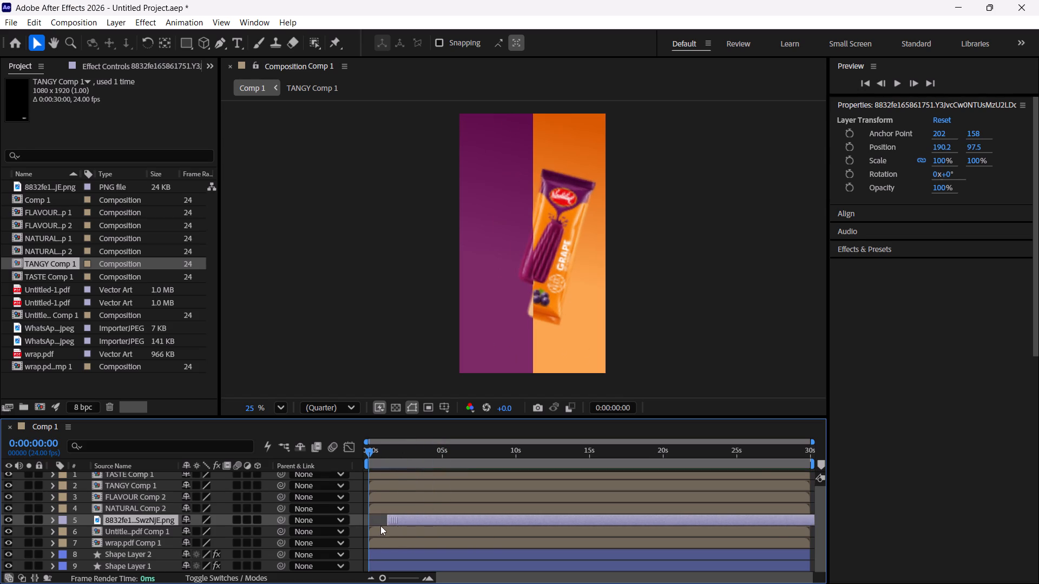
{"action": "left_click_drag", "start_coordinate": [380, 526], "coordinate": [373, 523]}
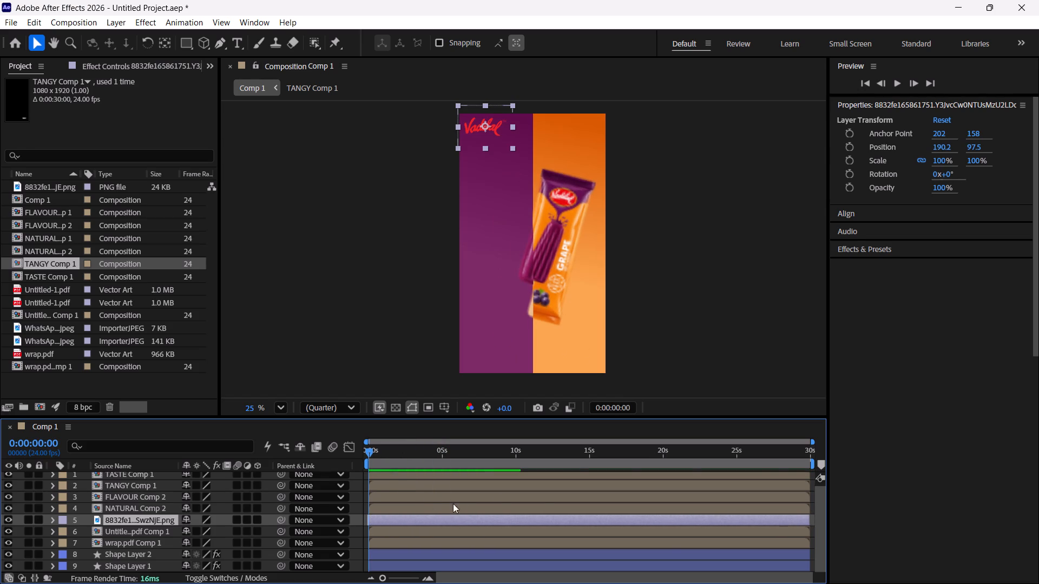
Scrub through Comp 1 and play it briefly from the start to check the logo with the animation.
{"action": "scroll", "coordinate": [615, 514], "scroll_direction": "down", "scroll_amount": 3}
{"action": "left_click_drag", "start_coordinate": [370, 449], "coordinate": [410, 455]}
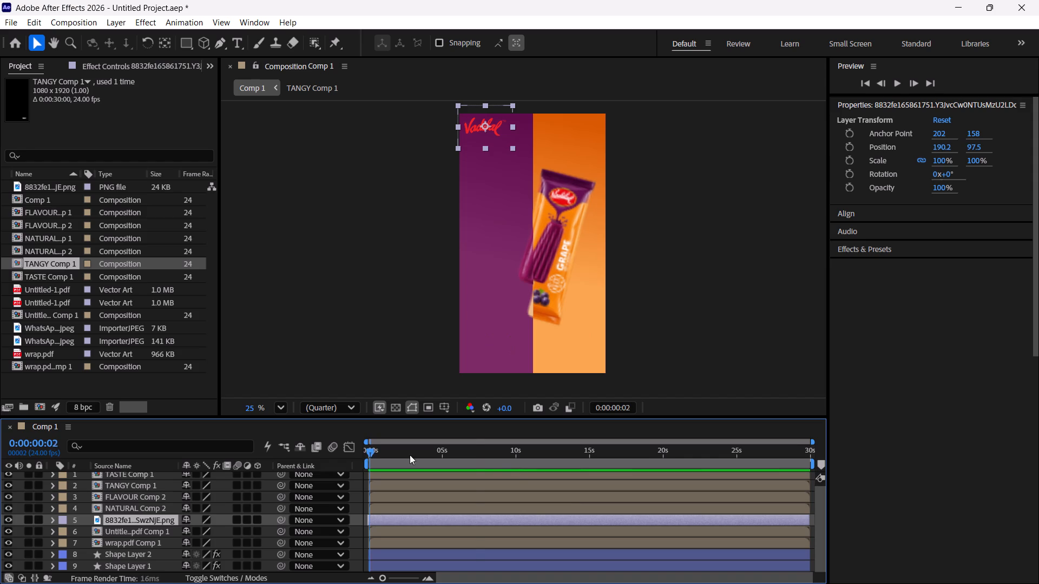
{"action": "left_click_drag", "start_coordinate": [410, 455], "coordinate": [598, 517]}
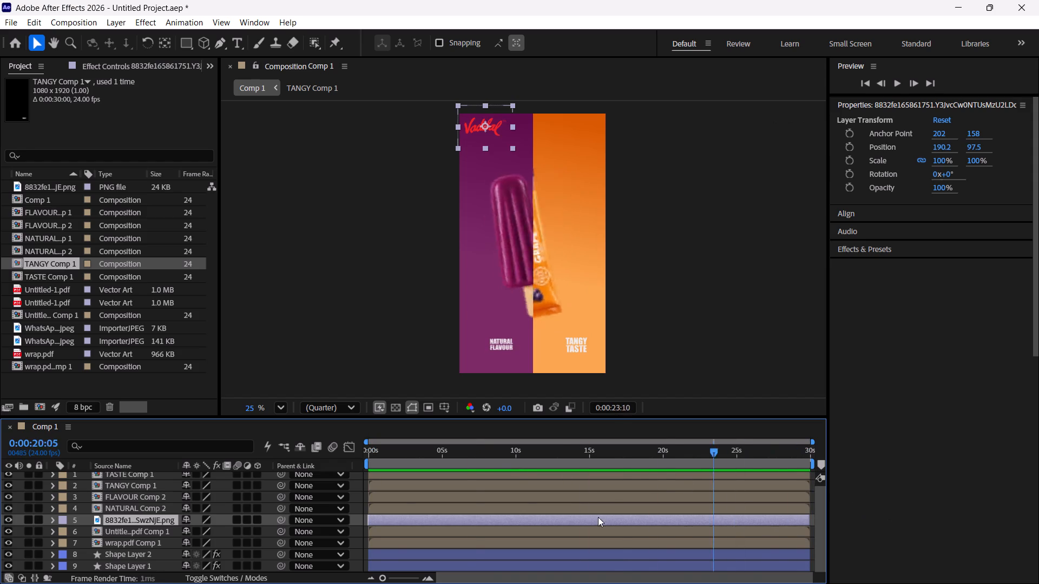
{"action": "left_click_drag", "start_coordinate": [598, 517], "coordinate": [305, 480]}
{"action": "key", "text": "space"}
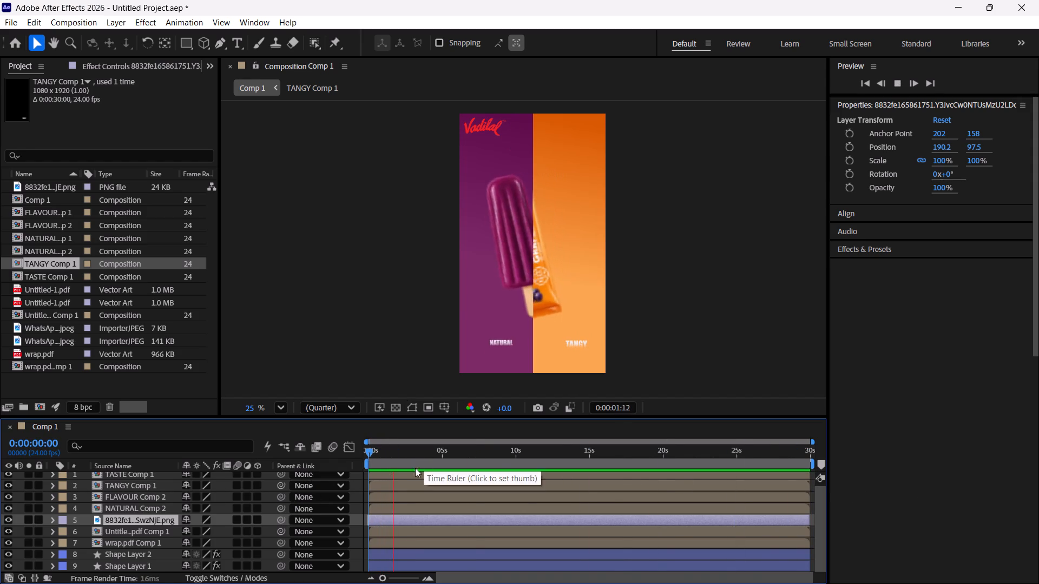
{"action": "key", "text": "space"}
Extend the Vadilal logo layer's out point to the 30-second end of Comp 1.
{"action": "left_click_drag", "start_coordinate": [401, 452], "coordinate": [884, 493]}
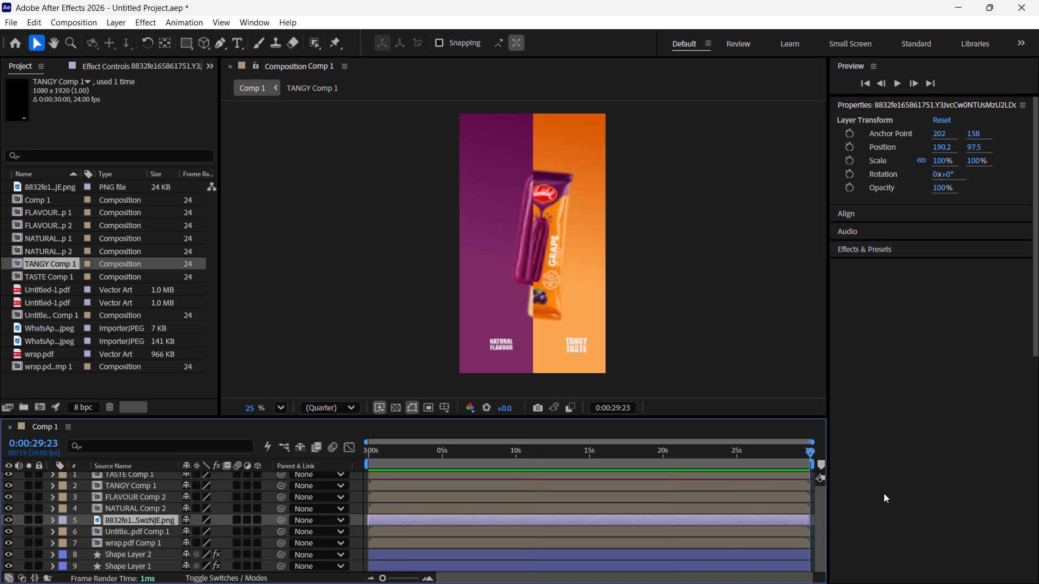
{"action": "left_click_drag", "start_coordinate": [884, 493], "coordinate": [884, 493]}
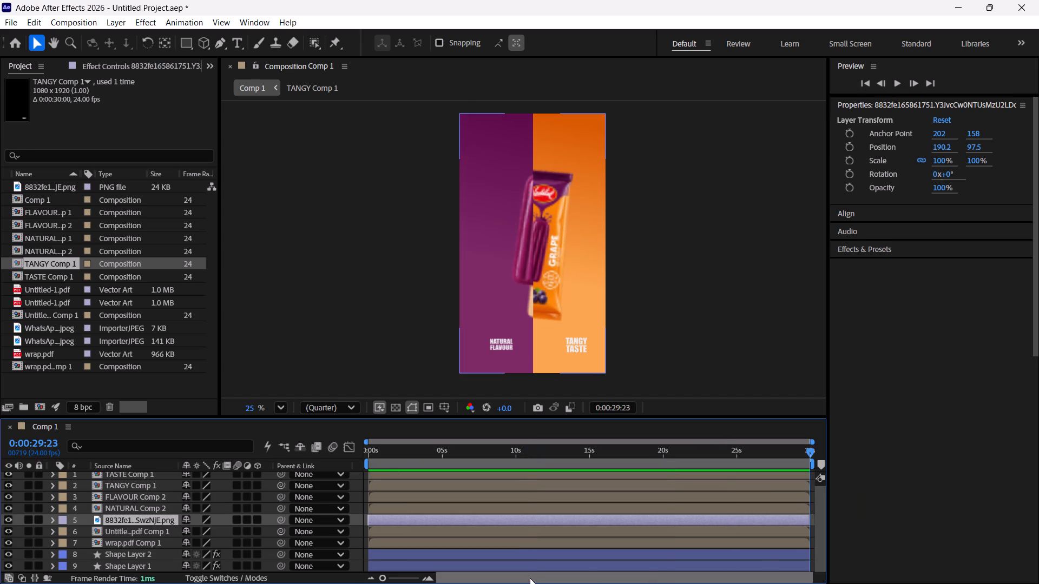
{"action": "left_click_drag", "start_coordinate": [529, 576], "coordinate": [609, 580]}
{"action": "left_click_drag", "start_coordinate": [594, 575], "coordinate": [662, 579]}
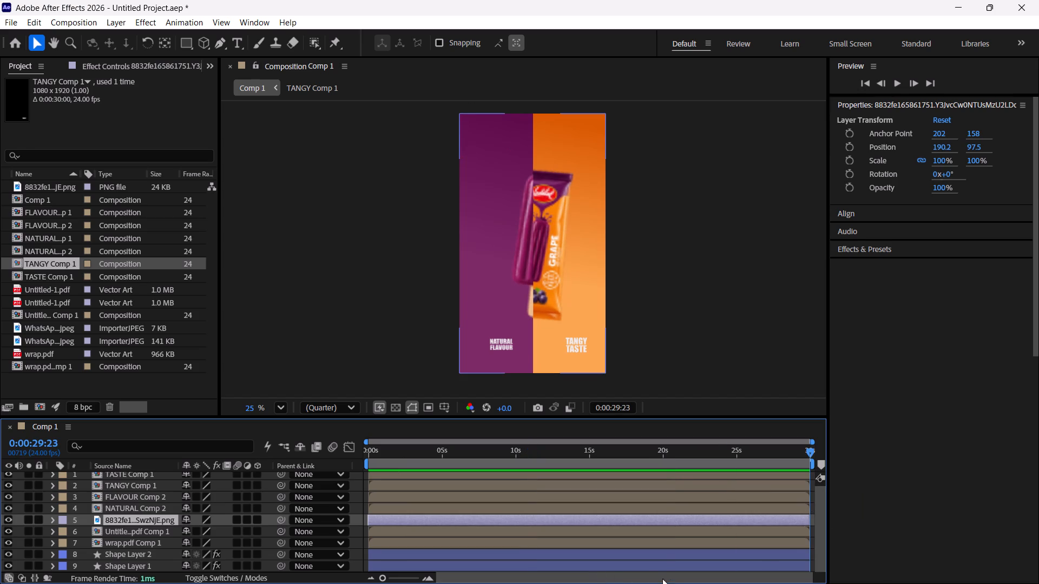
{"action": "left_click_drag", "start_coordinate": [662, 579], "coordinate": [675, 579]}
{"action": "left_click_drag", "start_coordinate": [382, 575], "coordinate": [409, 578]}
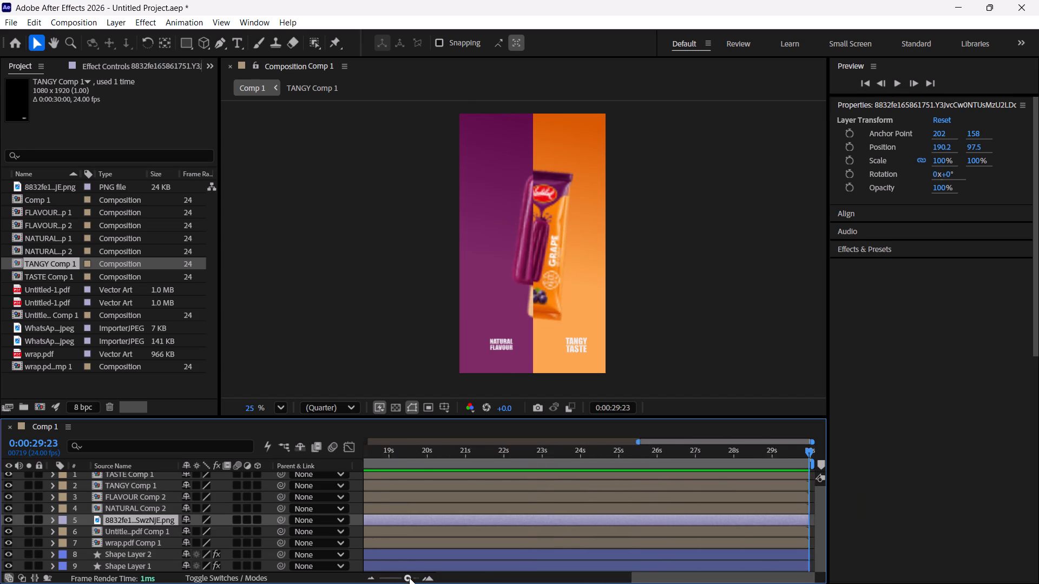
{"action": "left_click_drag", "start_coordinate": [409, 578], "coordinate": [460, 583]}
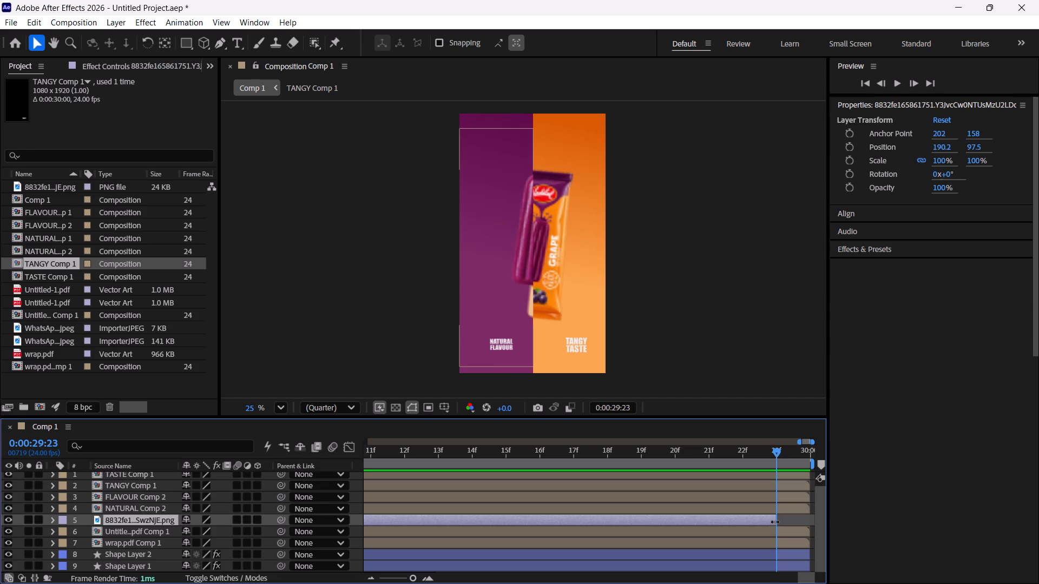
{"action": "left_click_drag", "start_coordinate": [775, 522], "coordinate": [818, 525]}
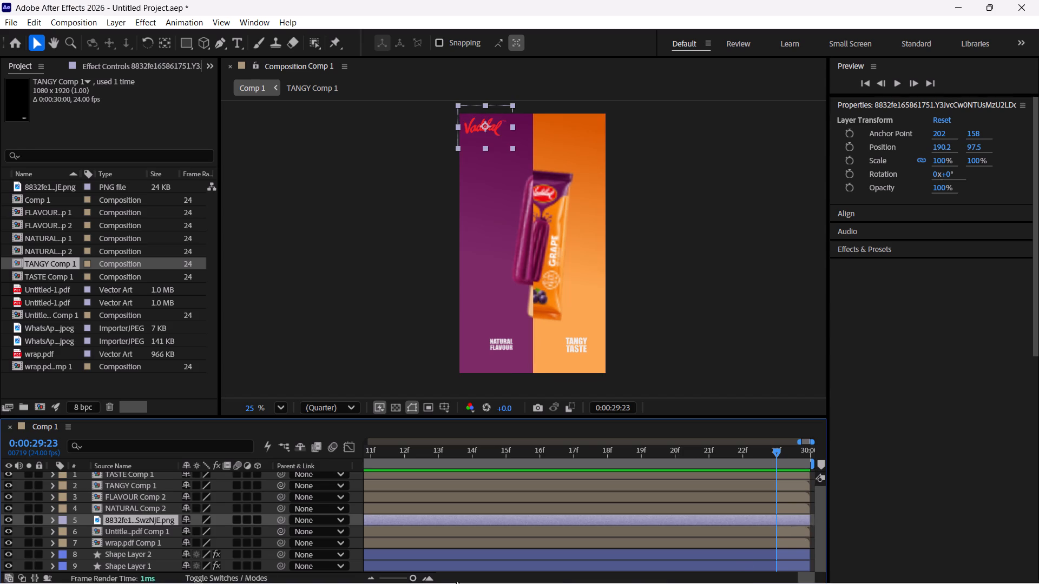
{"action": "left_click_drag", "start_coordinate": [415, 576], "coordinate": [331, 582]}
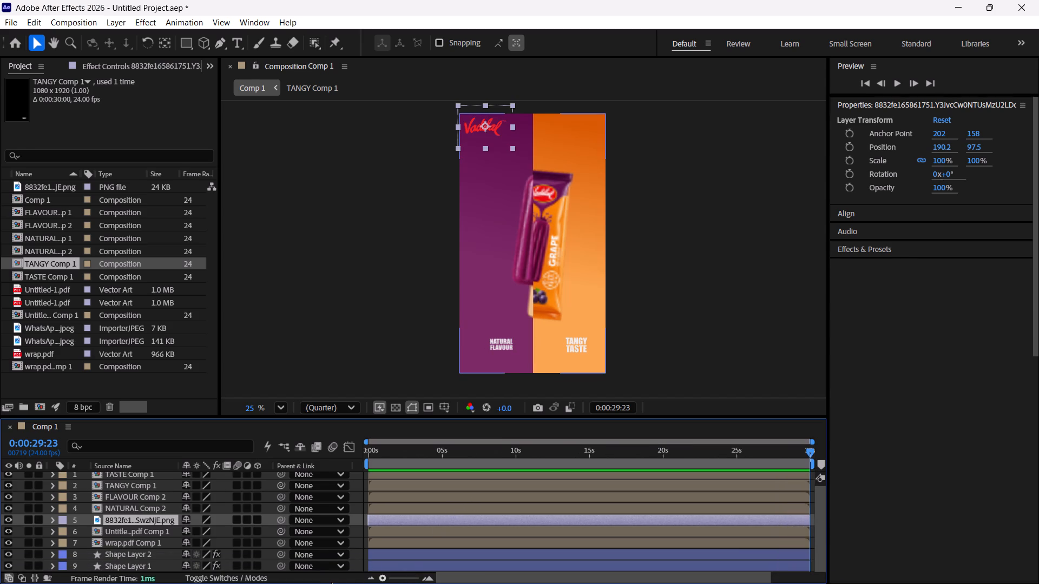
{"action": "left_click_drag", "start_coordinate": [331, 582], "coordinate": [327, 582]}
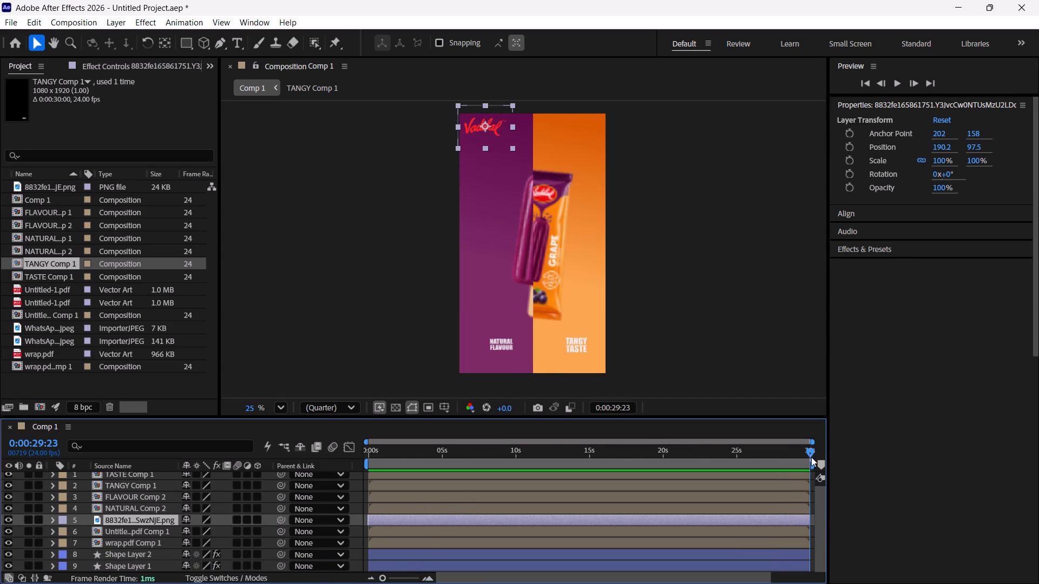
Preview the first few seconds of Comp 1 from the start, and return to the first frame.
{"action": "left_click_drag", "start_coordinate": [812, 454], "coordinate": [266, 506]}
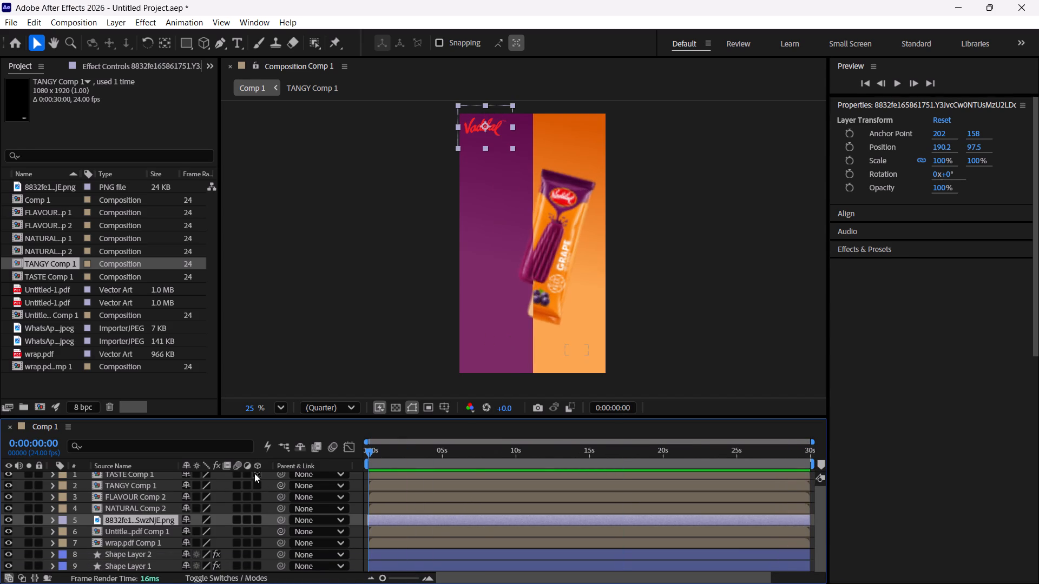
{"action": "scroll", "coordinate": [243, 511], "scroll_direction": "down", "scroll_amount": 4}
{"action": "right_click", "coordinate": [242, 512]}
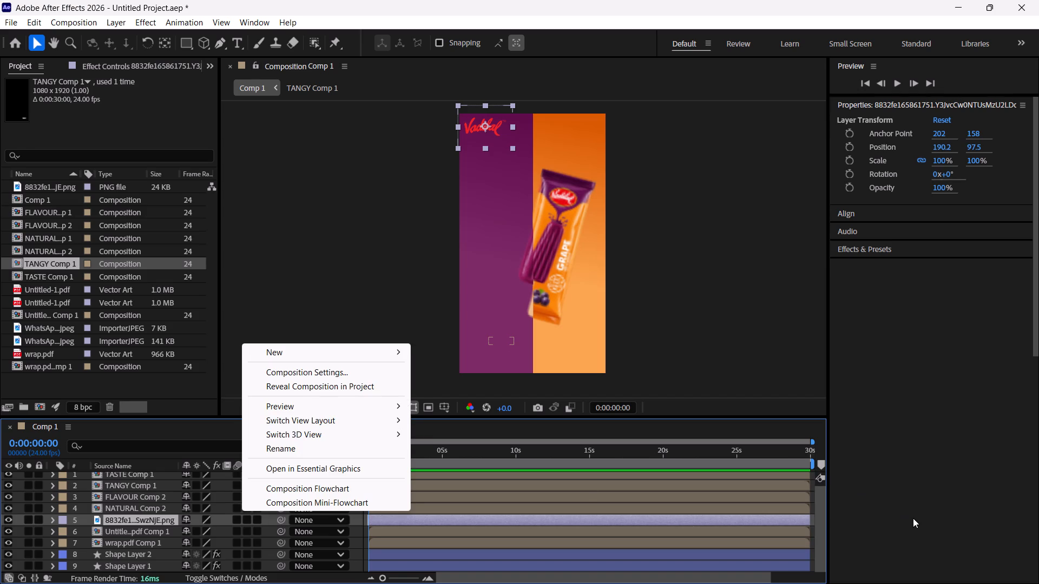
{"action": "left_click", "coordinate": [913, 518]}
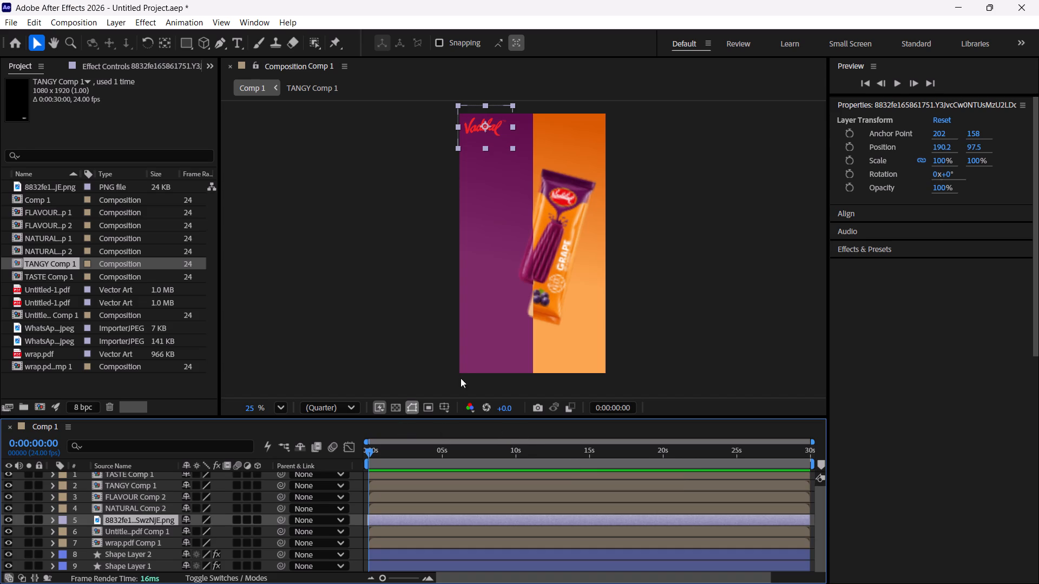
{"action": "key", "text": "space"}
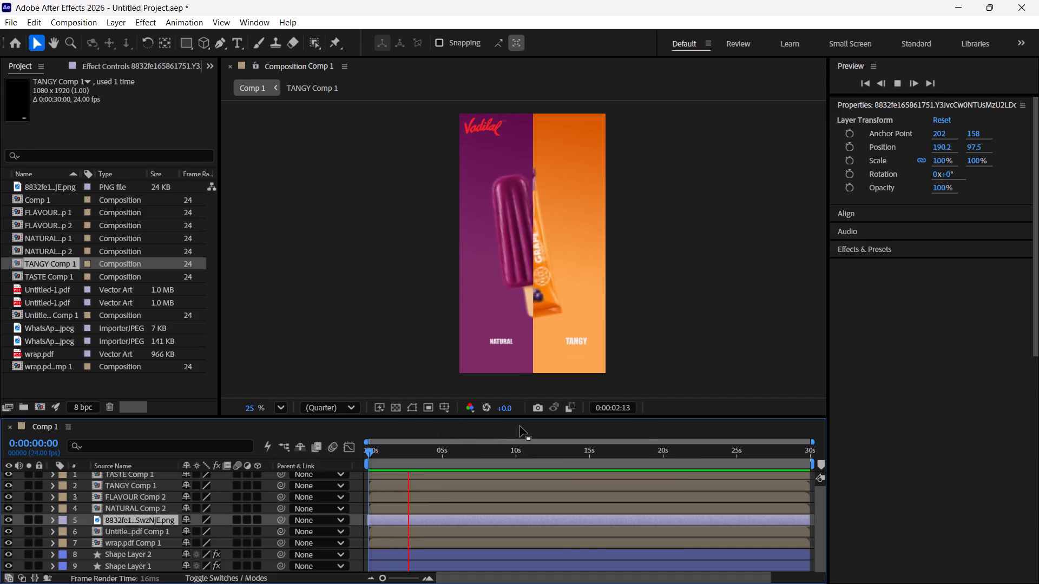
{"action": "key", "text": "space"}
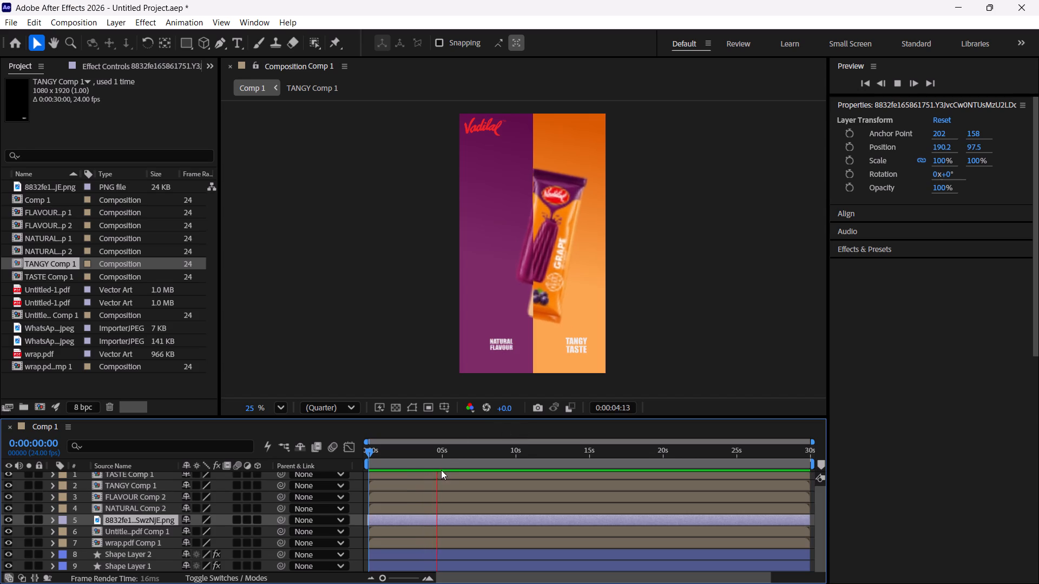
{"action": "left_click_drag", "start_coordinate": [438, 454], "coordinate": [268, 470]}
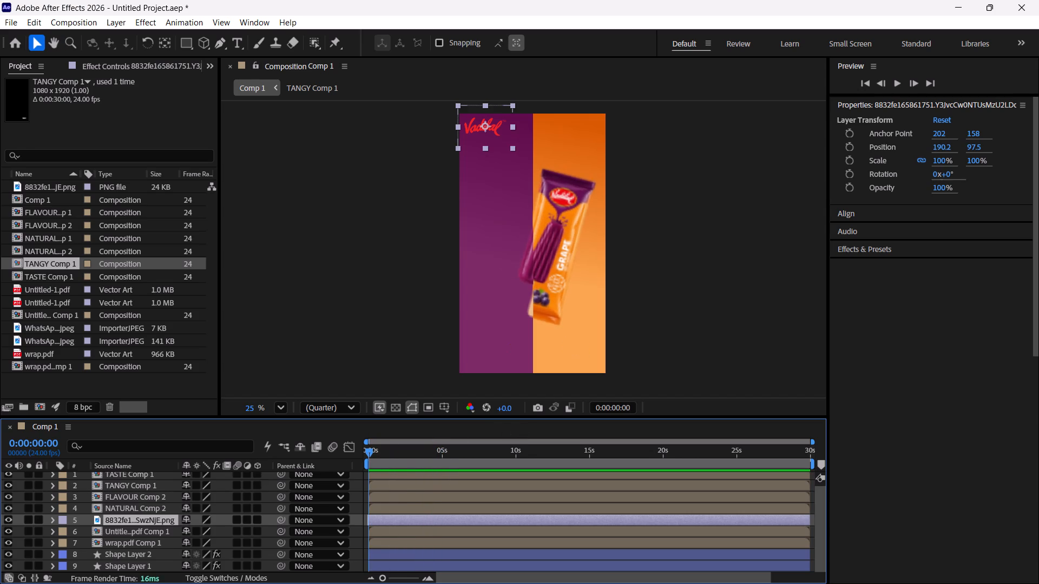
Switch to Microsoft Edge and open YouTube in its own tab, closing the web search tab.
{"action": "left_click", "coordinate": [481, 563]}
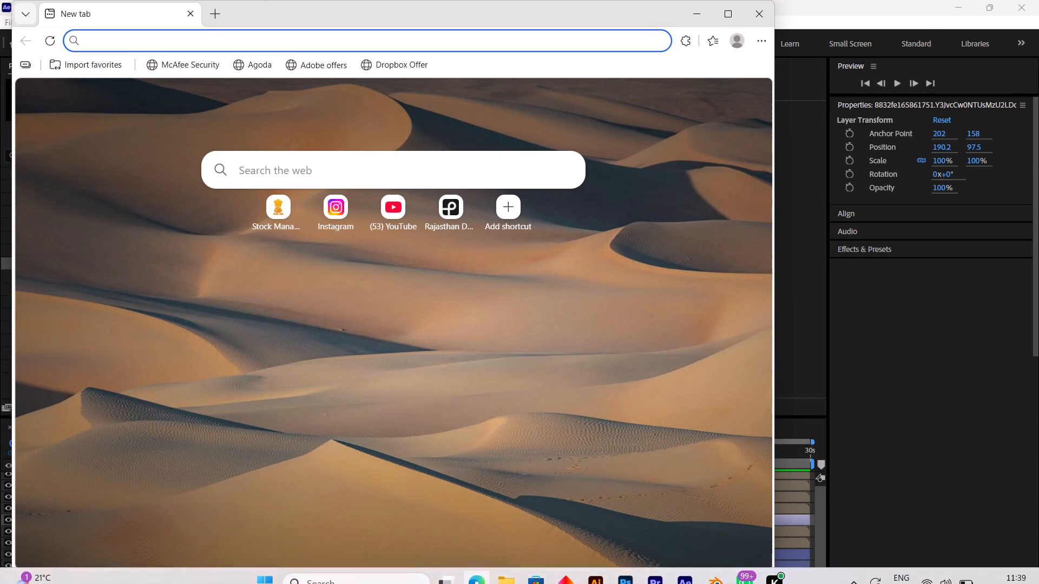
{"action": "left_click", "coordinate": [386, 204]}
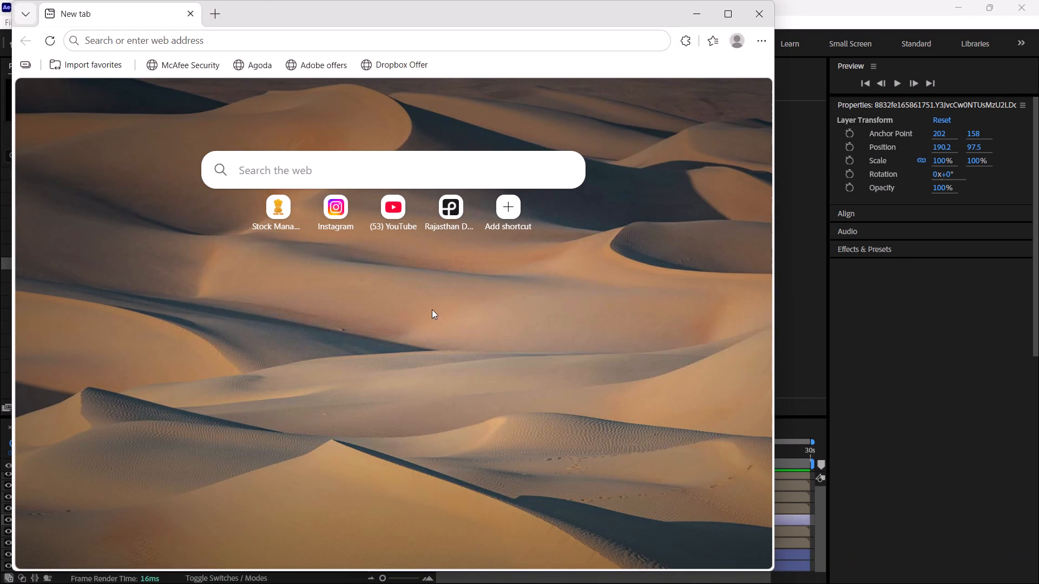
{"action": "left_click", "coordinate": [391, 207]}
{"action": "left_click", "coordinate": [385, 214]}
{"action": "left_click", "coordinate": [235, 41]}
{"action": "left_click", "coordinate": [153, 177]}
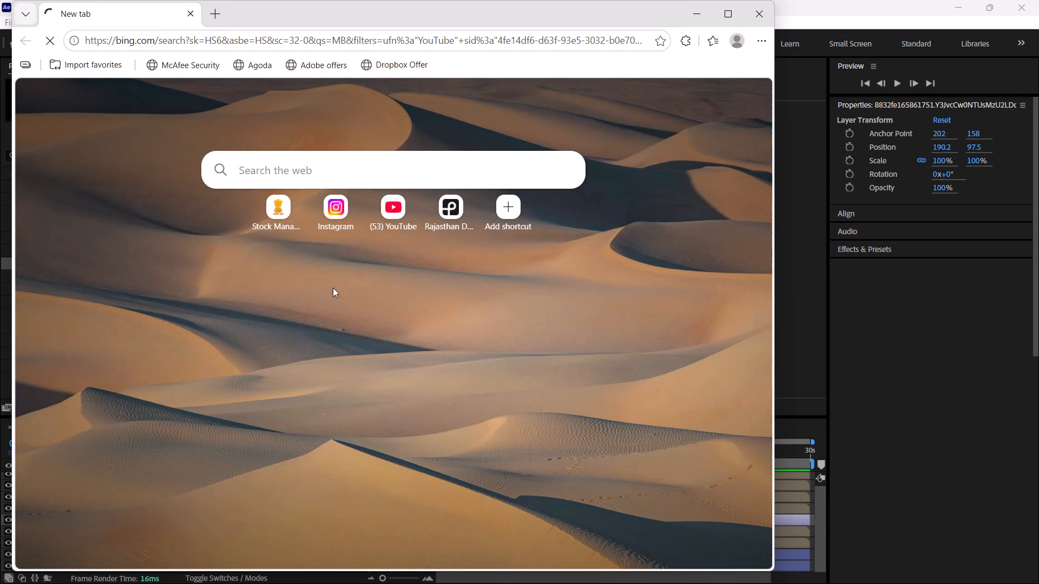
{"action": "left_click", "coordinate": [96, 226]}
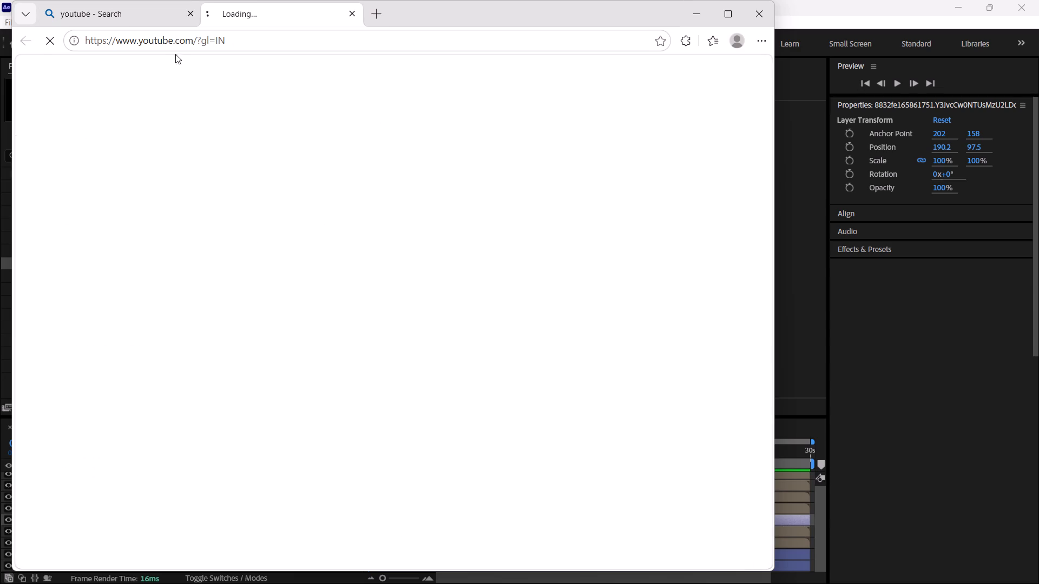
{"action": "left_click", "coordinate": [193, 14]}
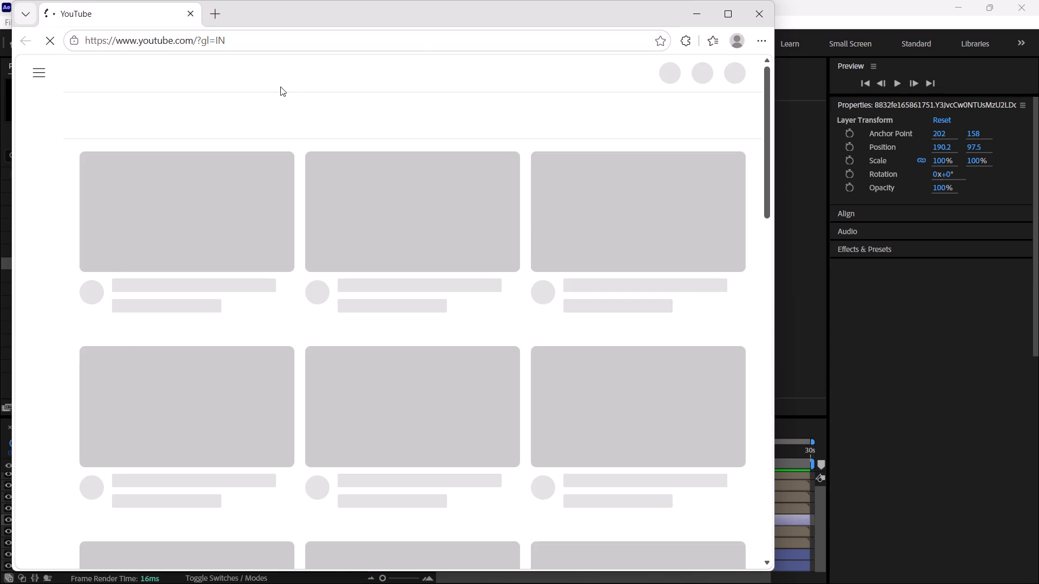
Search YouTube for "tune".
{"action": "left_click", "coordinate": [340, 71]}
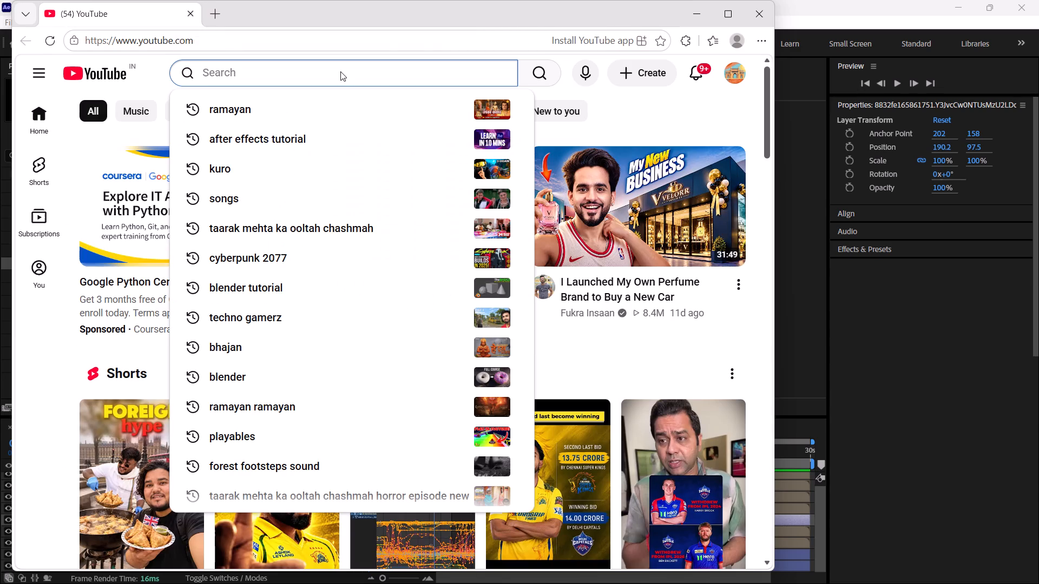
{"action": "type", "text": "tune"}
{"action": "key", "text": "space"}
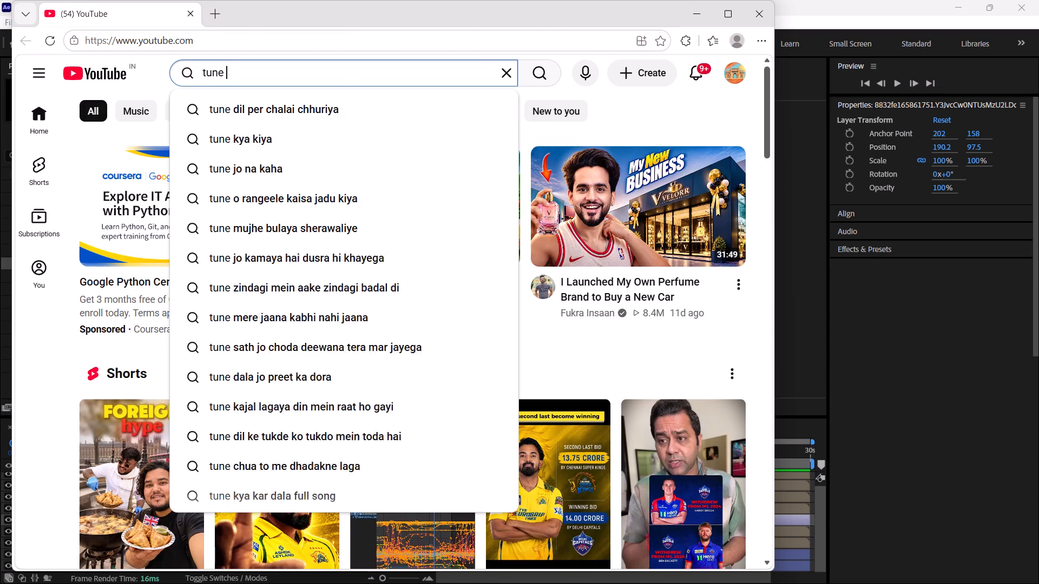
{"action": "key", "text": "Return"}
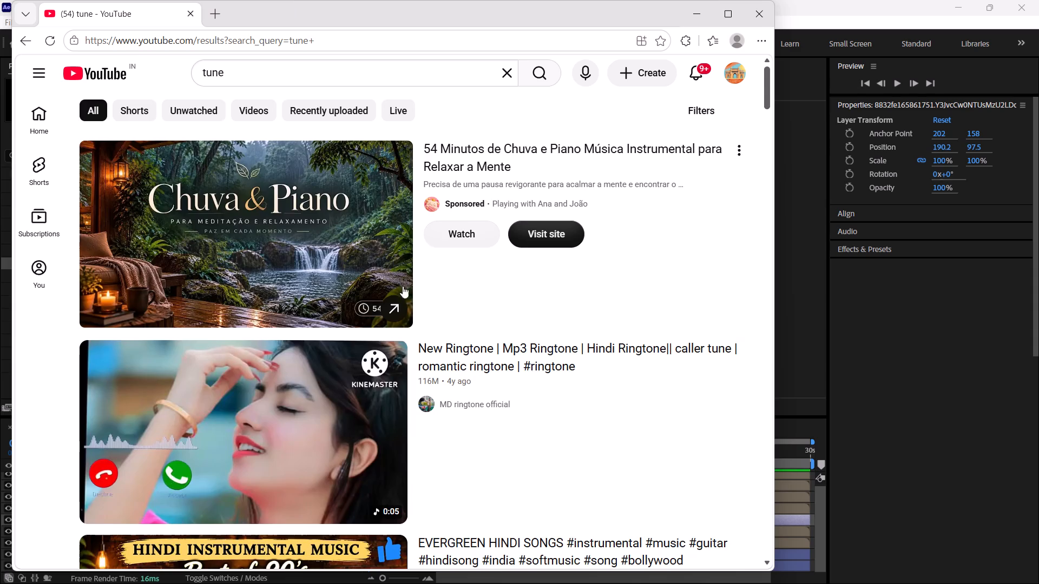
Browse the search results for a suitable tune, sampling the sound of the piano tutorial, VIVO ringtone, guitar tuning and kitten ringtone Shorts.
{"action": "scroll", "coordinate": [403, 290], "scroll_direction": "down", "scroll_amount": 6}
{"action": "scroll", "coordinate": [429, 395], "scroll_direction": "down", "scroll_amount": 13}
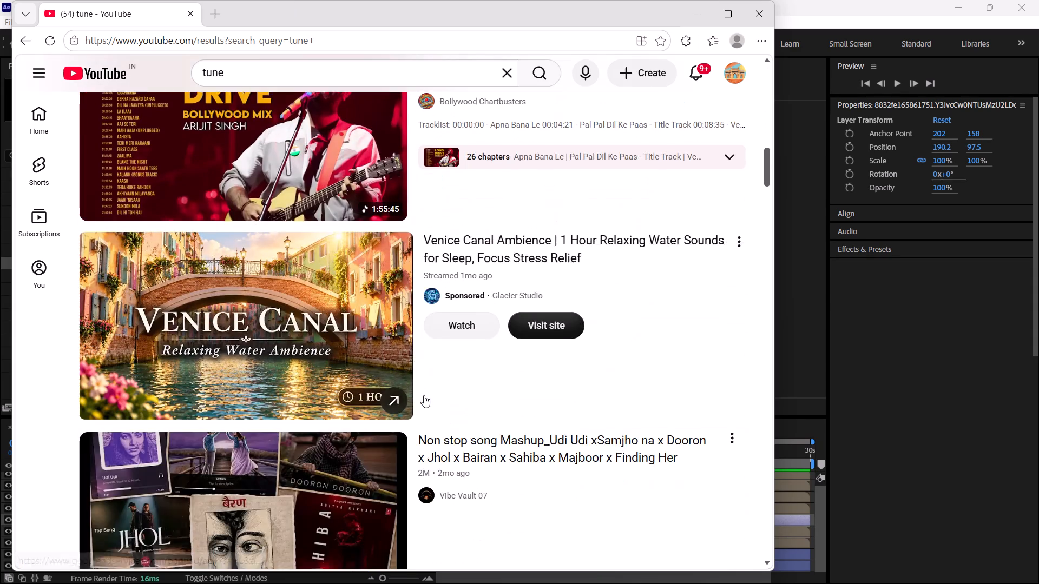
{"action": "scroll", "coordinate": [424, 395], "scroll_direction": "down", "scroll_amount": 9}
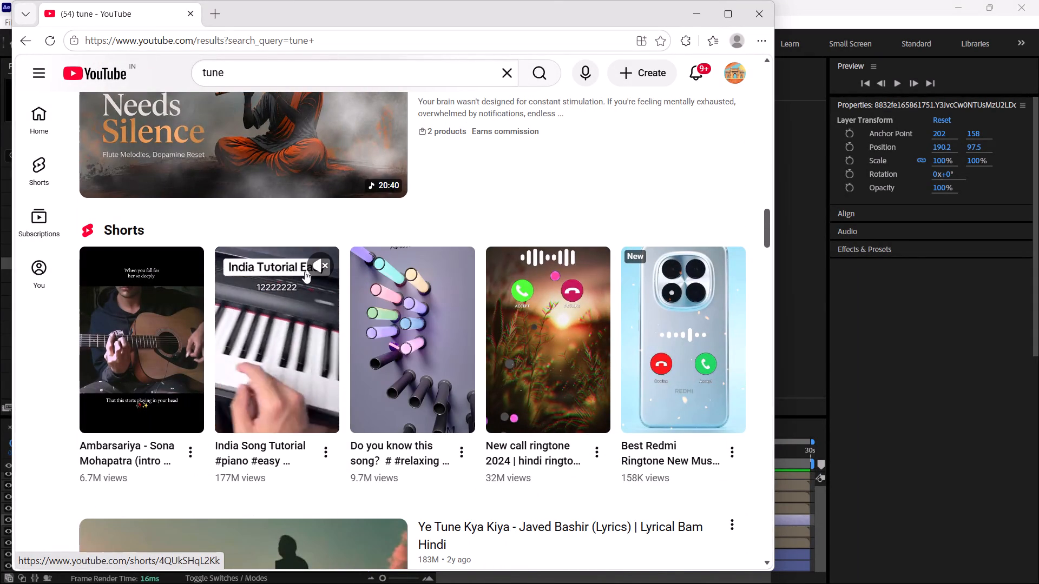
{"action": "left_click", "coordinate": [317, 271]}
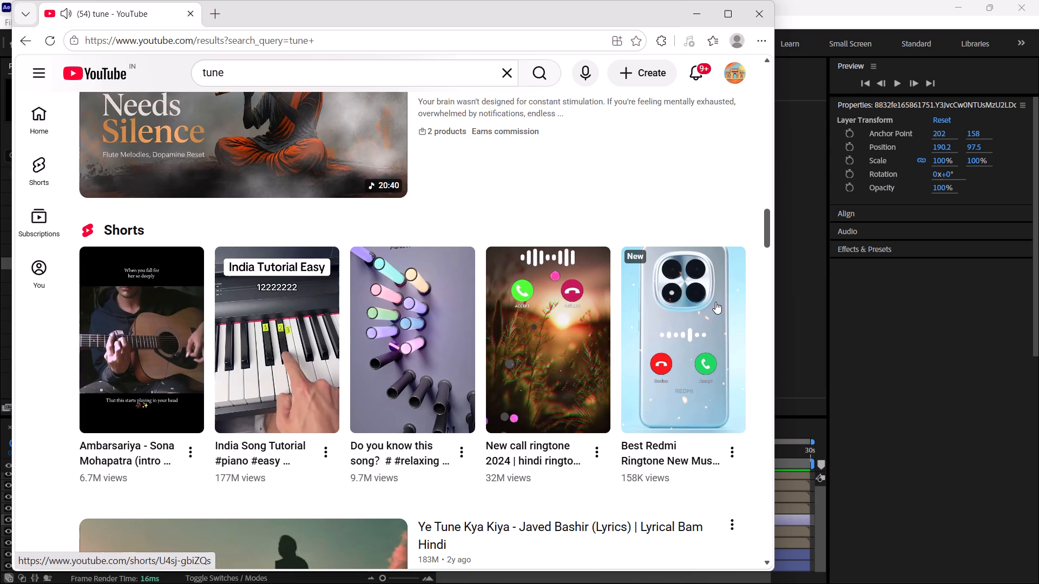
{"action": "scroll", "coordinate": [454, 481], "scroll_direction": "down", "scroll_amount": 2}
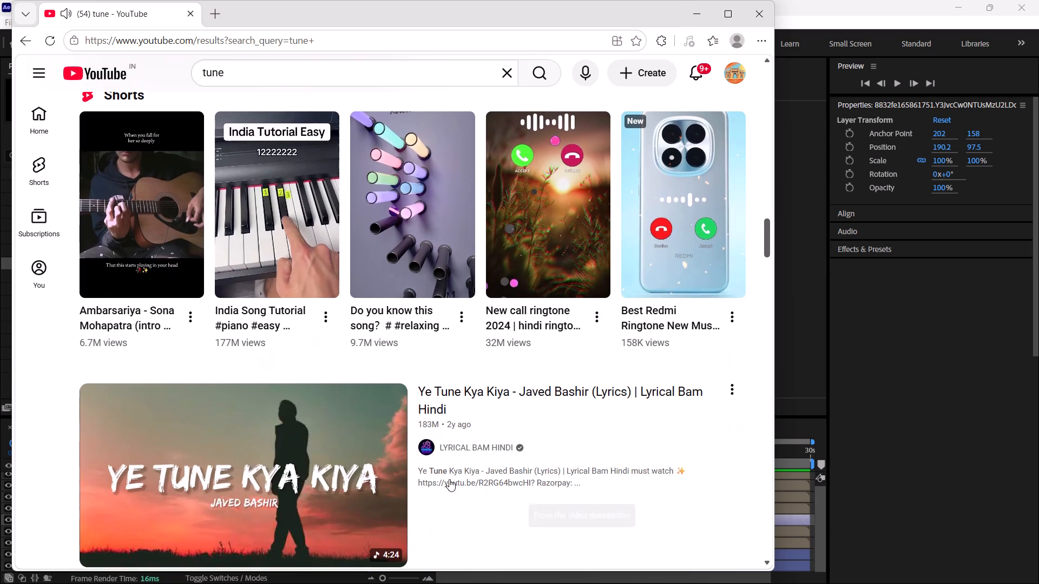
{"action": "scroll", "coordinate": [449, 479], "scroll_direction": "down", "scroll_amount": 11}
{"action": "scroll", "coordinate": [385, 424], "scroll_direction": "down", "scroll_amount": 4}
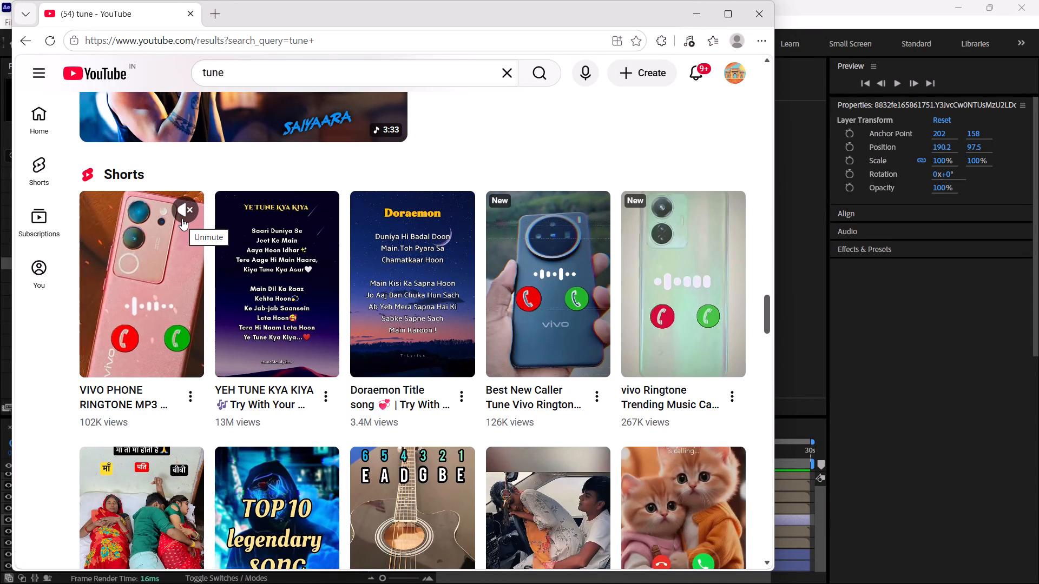
{"action": "left_click", "coordinate": [182, 213]}
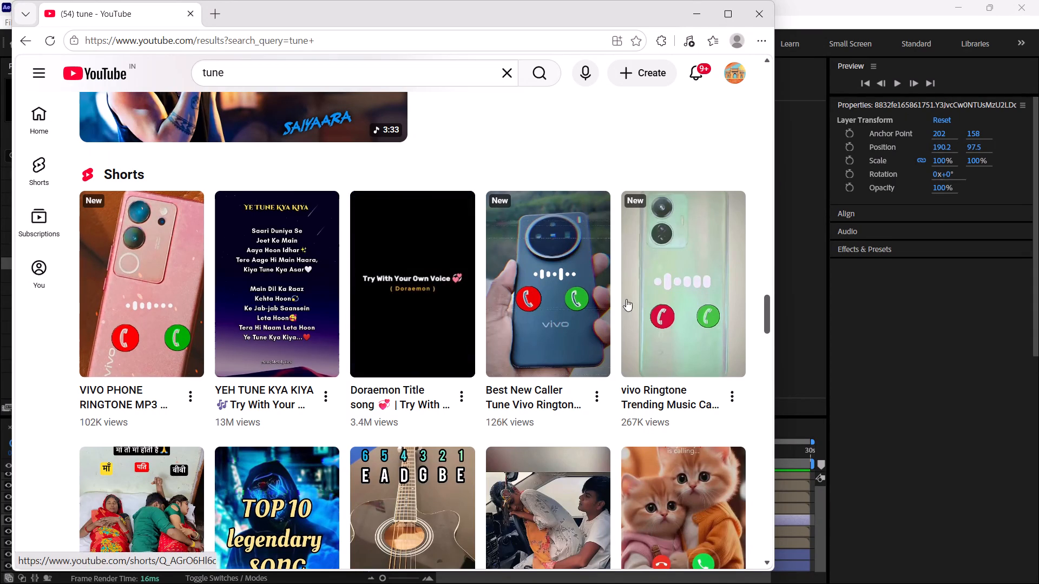
{"action": "scroll", "coordinate": [500, 352], "scroll_direction": "down", "scroll_amount": 3}
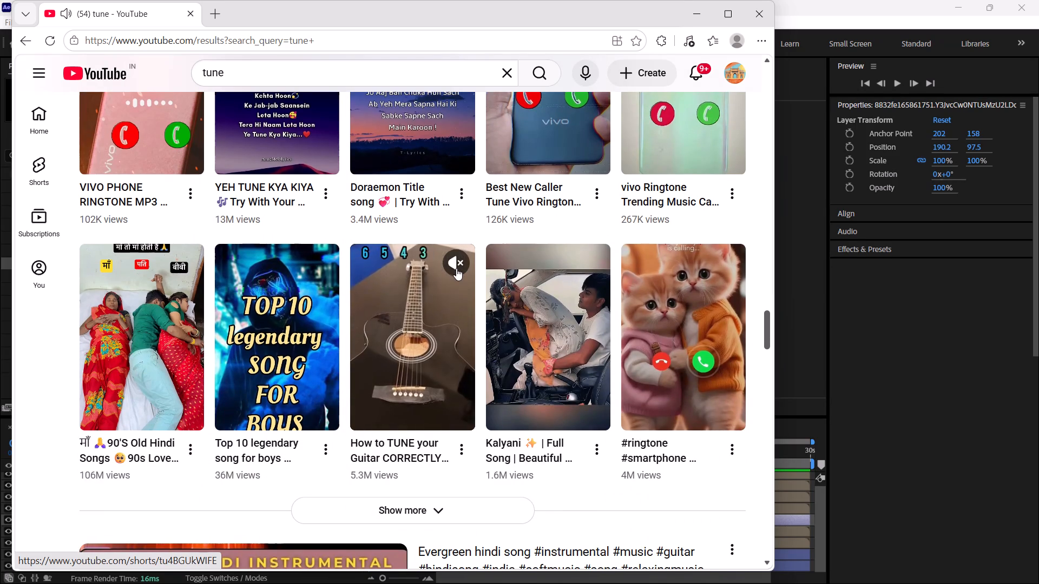
{"action": "left_click", "coordinate": [456, 268]}
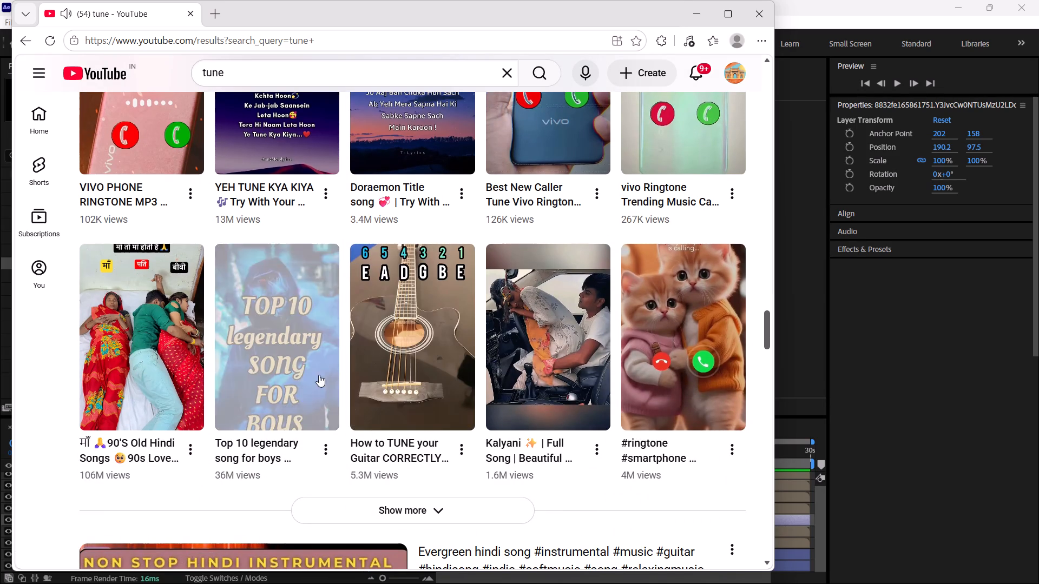
{"action": "left_click", "coordinate": [728, 260]}
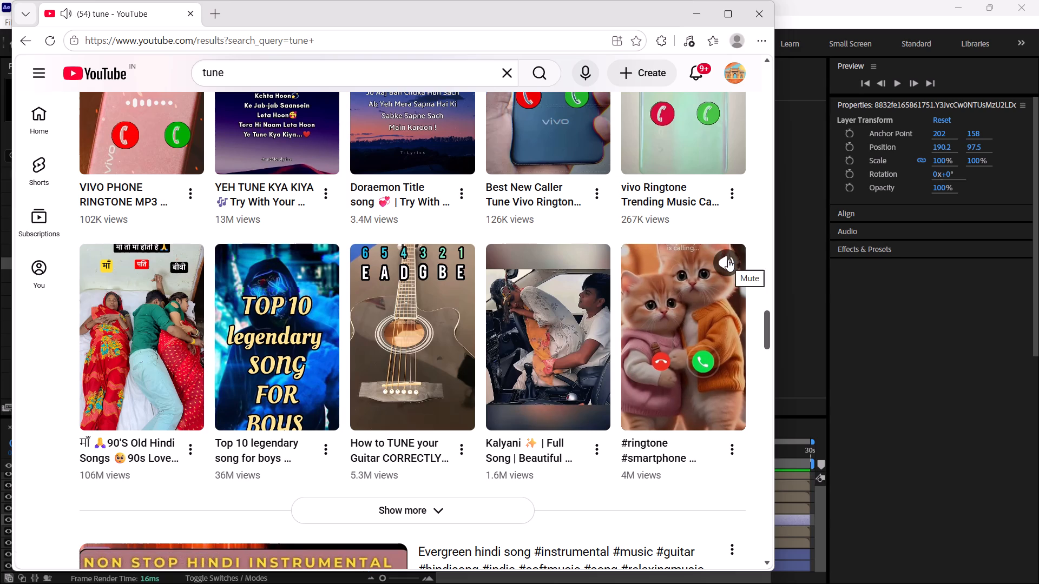
Look further down the results for a suitable tune, sampling the sound of the 90's old Hindi song Short.
{"action": "scroll", "coordinate": [628, 304], "scroll_direction": "down", "scroll_amount": 4}
{"action": "scroll", "coordinate": [345, 368], "scroll_direction": "down", "scroll_amount": 8}
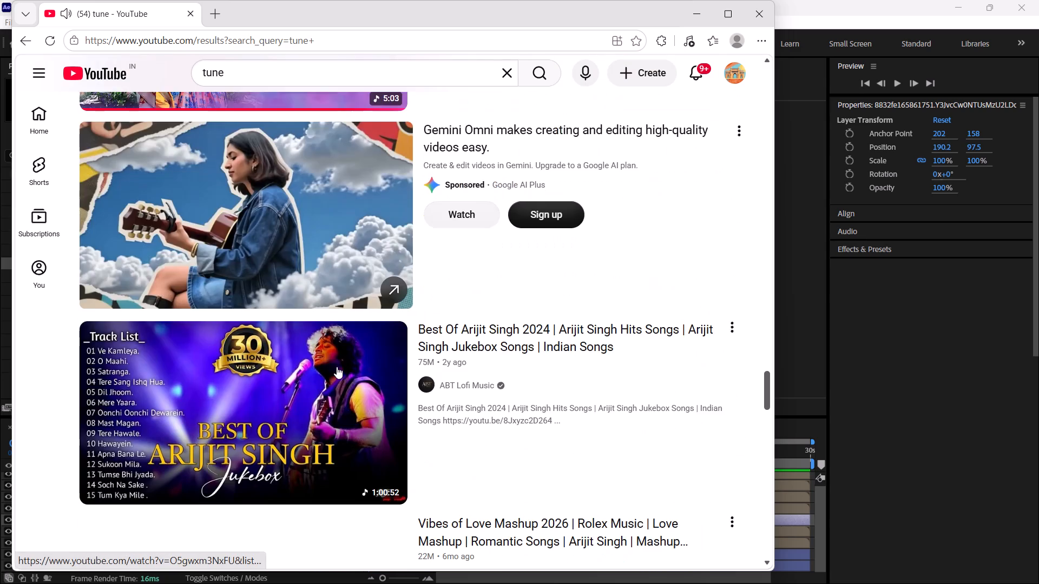
{"action": "scroll", "coordinate": [337, 367], "scroll_direction": "down", "scroll_amount": 19}
{"action": "scroll", "coordinate": [344, 377], "scroll_direction": "down", "scroll_amount": 5}
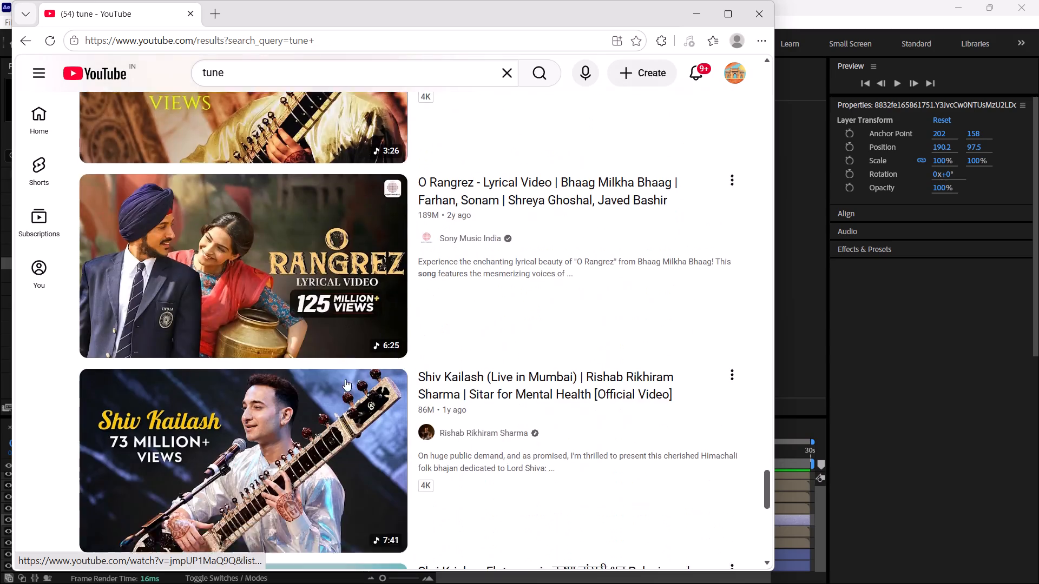
{"action": "scroll", "coordinate": [347, 381], "scroll_direction": "down", "scroll_amount": 15}
{"action": "scroll", "coordinate": [418, 398], "scroll_direction": "down", "scroll_amount": 3}
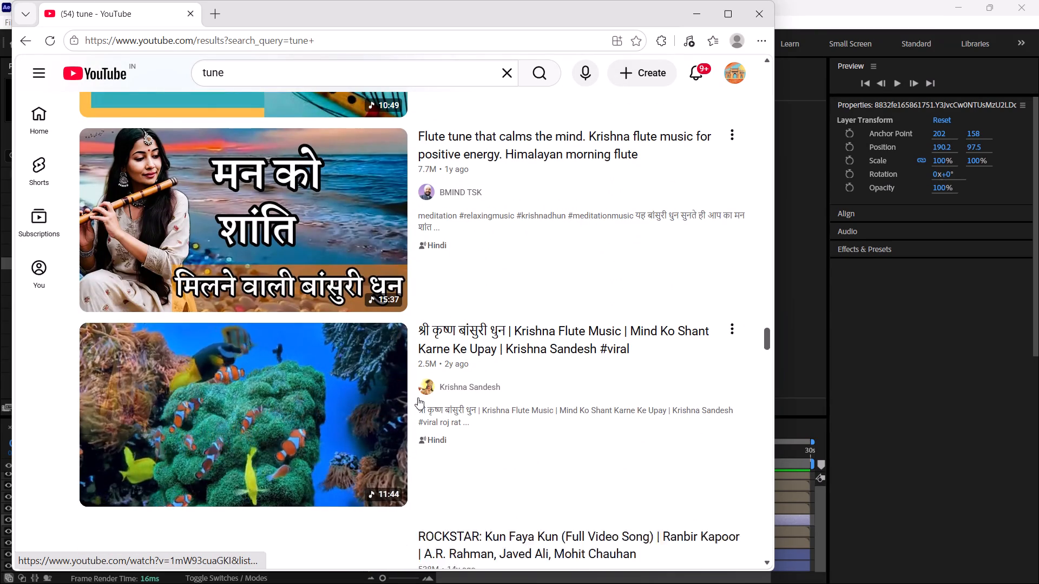
{"action": "scroll", "coordinate": [418, 397], "scroll_direction": "down", "scroll_amount": 7}
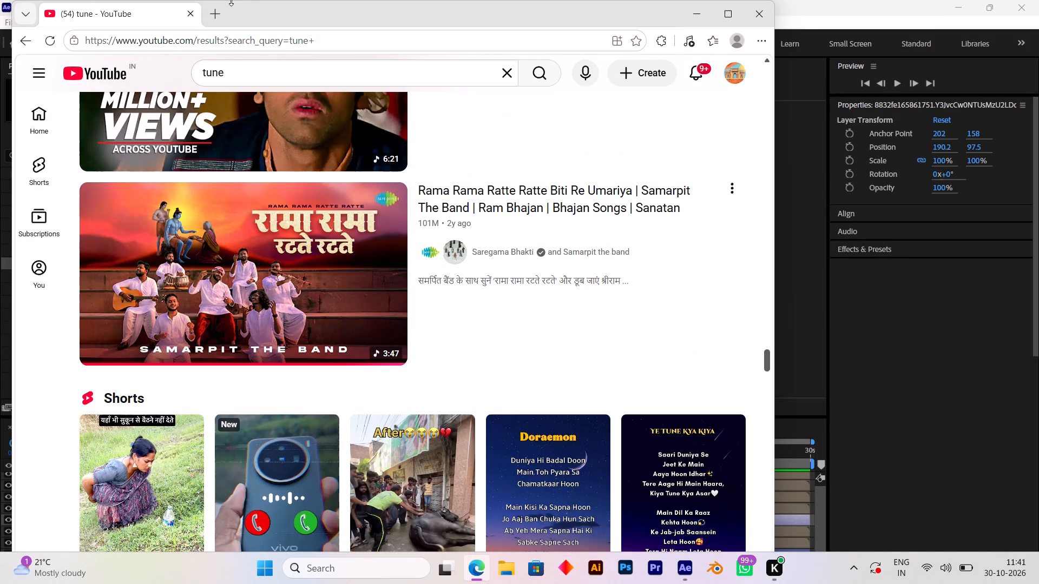
{"action": "scroll", "coordinate": [187, 0], "scroll_direction": "down", "scroll_amount": 4}
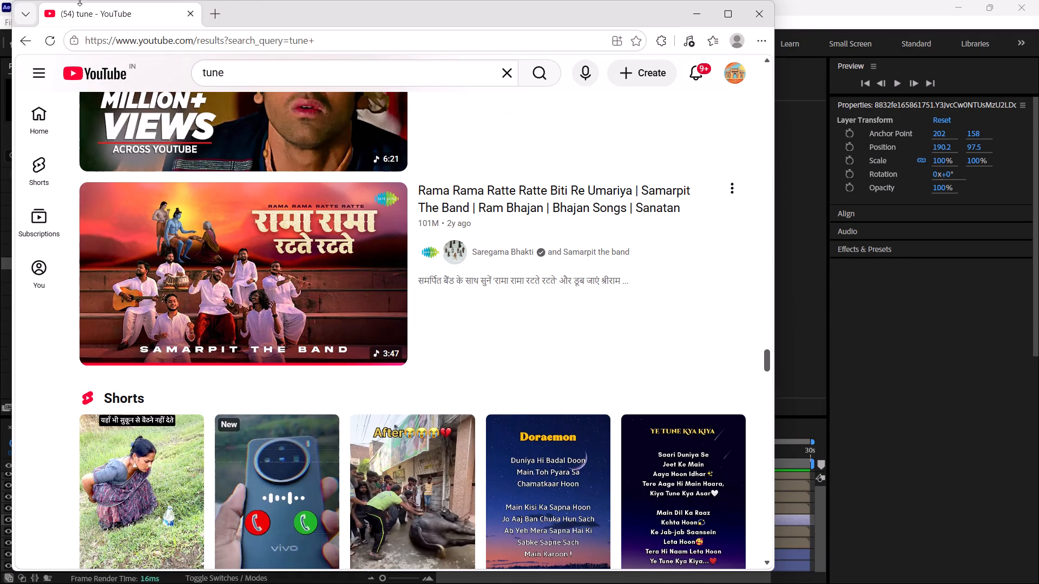
{"action": "scroll", "coordinate": [373, 361], "scroll_direction": "down", "scroll_amount": 4}
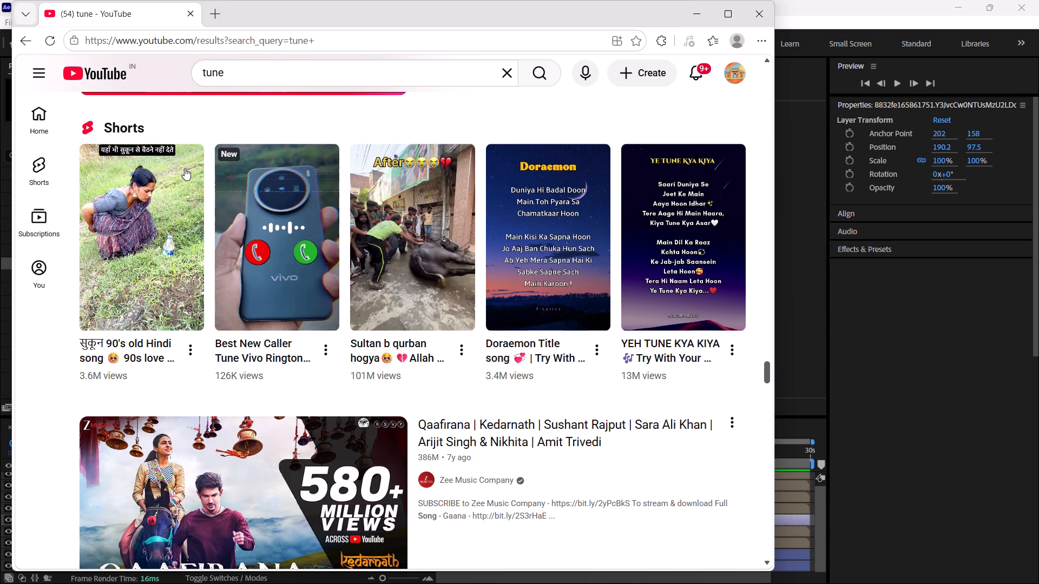
{"action": "left_click", "coordinate": [187, 160]}
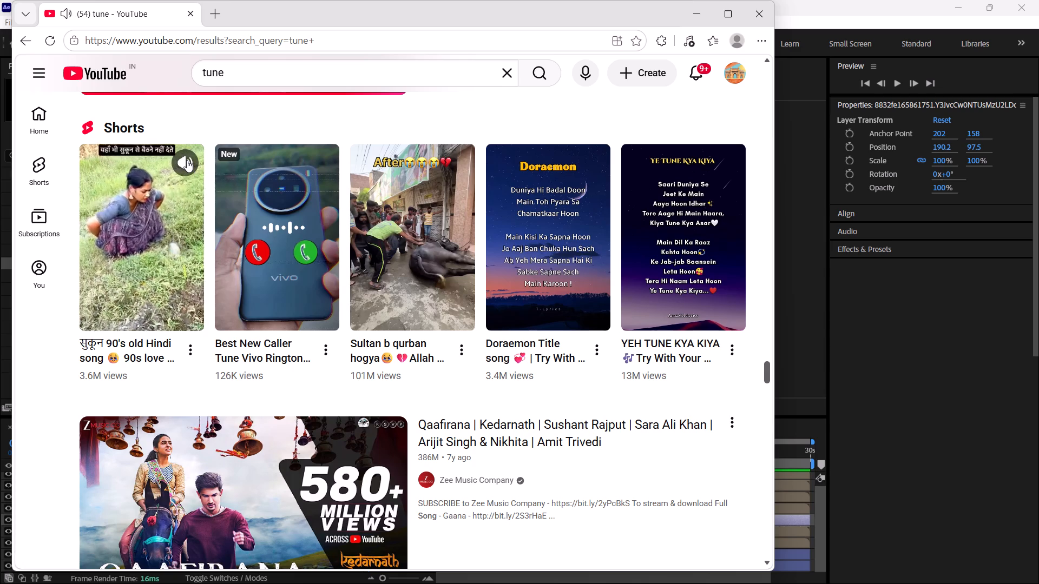
{"action": "scroll", "coordinate": [392, 367], "scroll_direction": "down", "scroll_amount": 9}
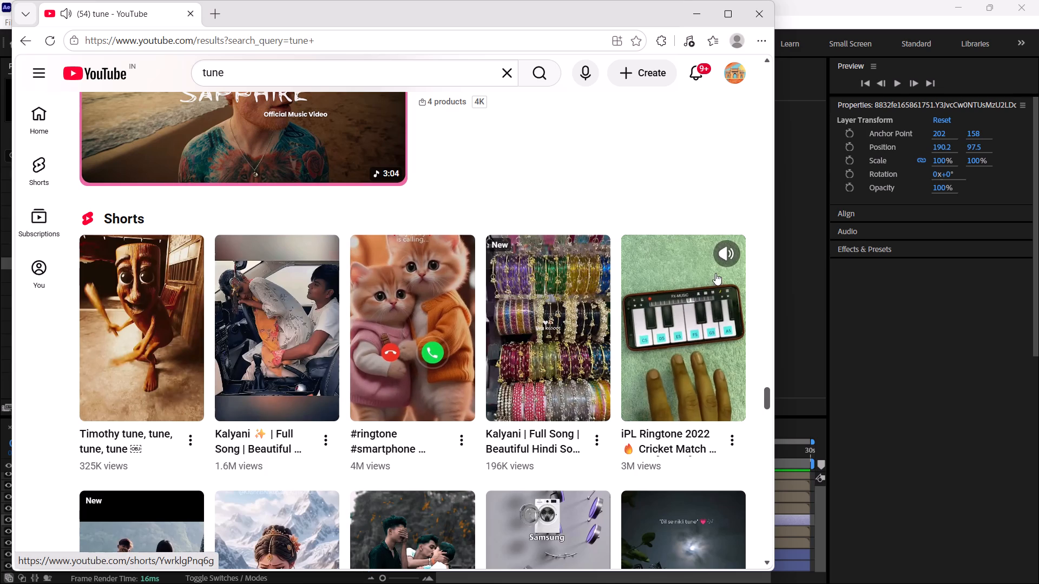
{"action": "scroll", "coordinate": [369, 384], "scroll_direction": "down", "scroll_amount": 5}
{"action": "scroll", "coordinate": [301, 337], "scroll_direction": "down", "scroll_amount": 5}
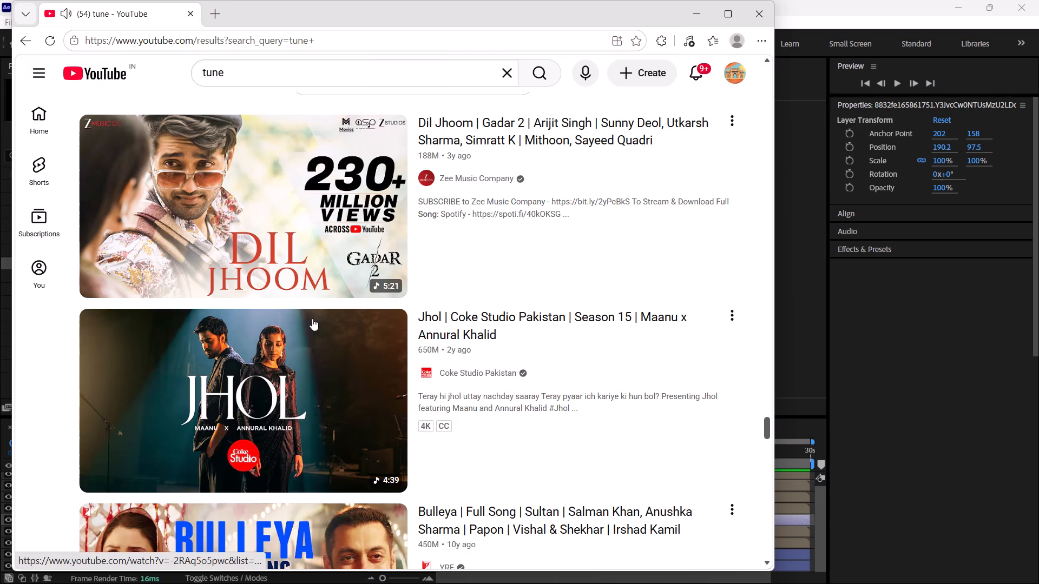
Close the YouTube browser window and return to After Effects.
{"action": "left_click", "coordinate": [770, 5]}
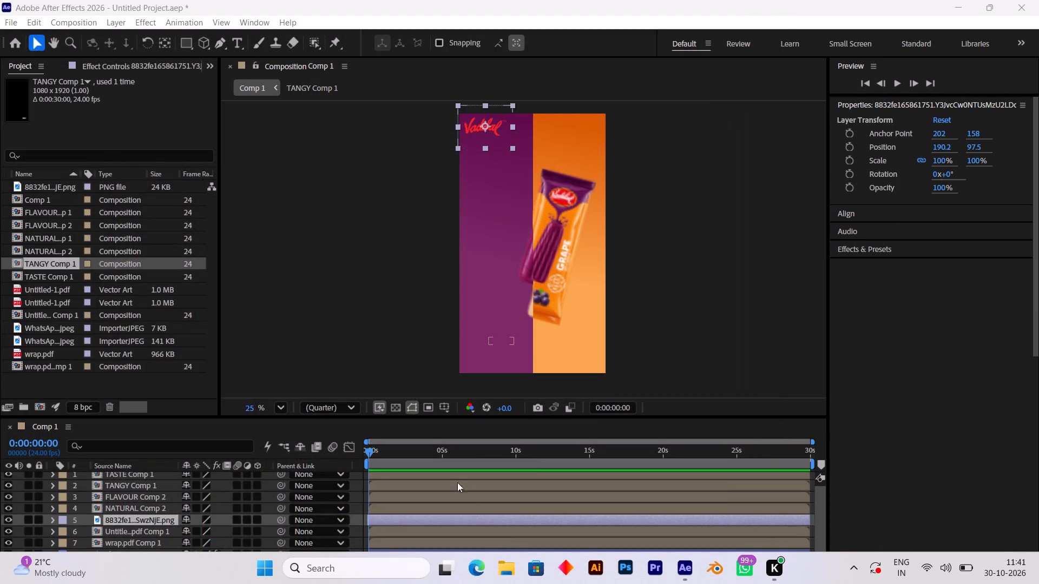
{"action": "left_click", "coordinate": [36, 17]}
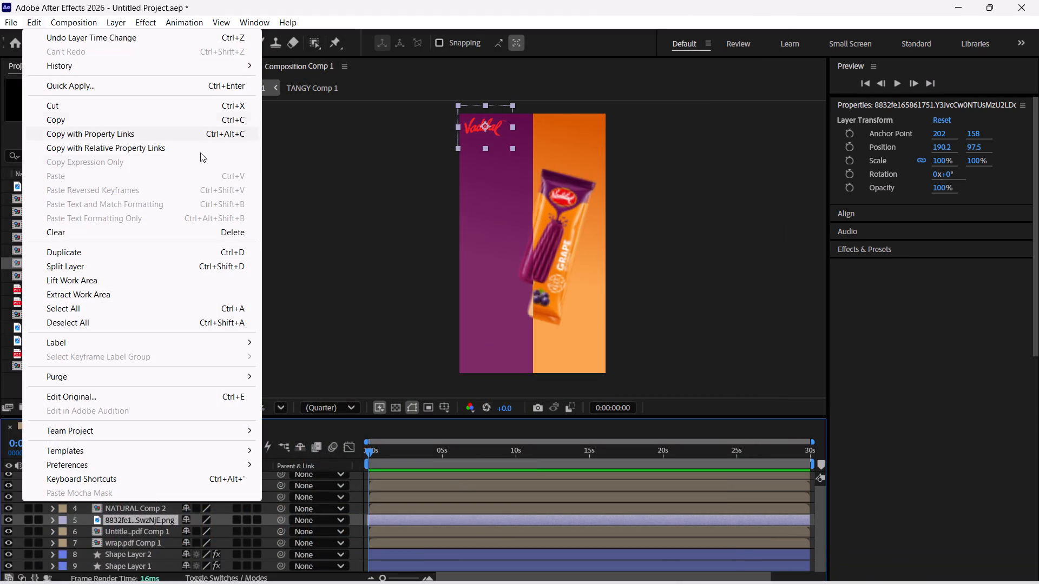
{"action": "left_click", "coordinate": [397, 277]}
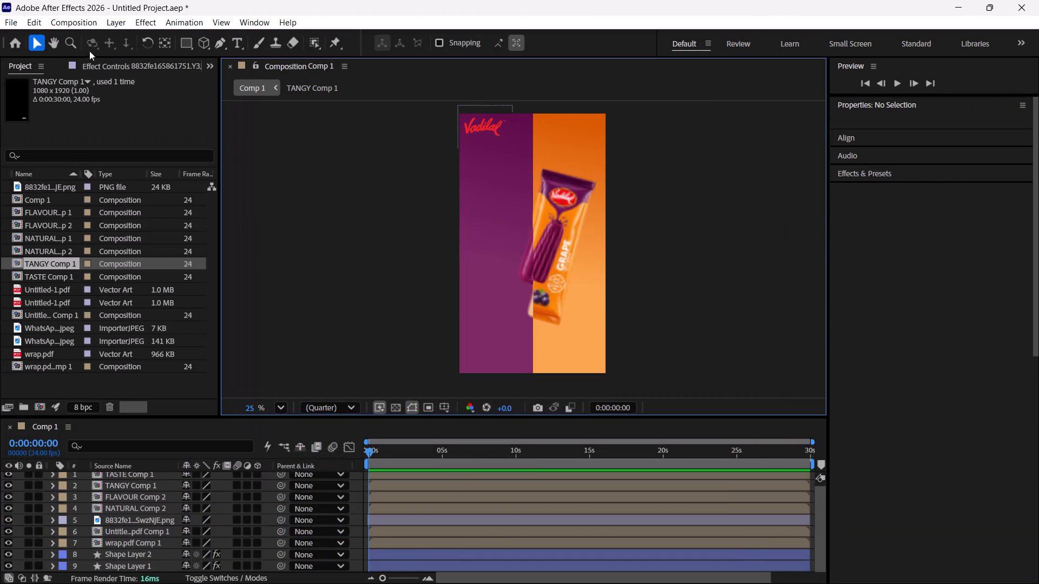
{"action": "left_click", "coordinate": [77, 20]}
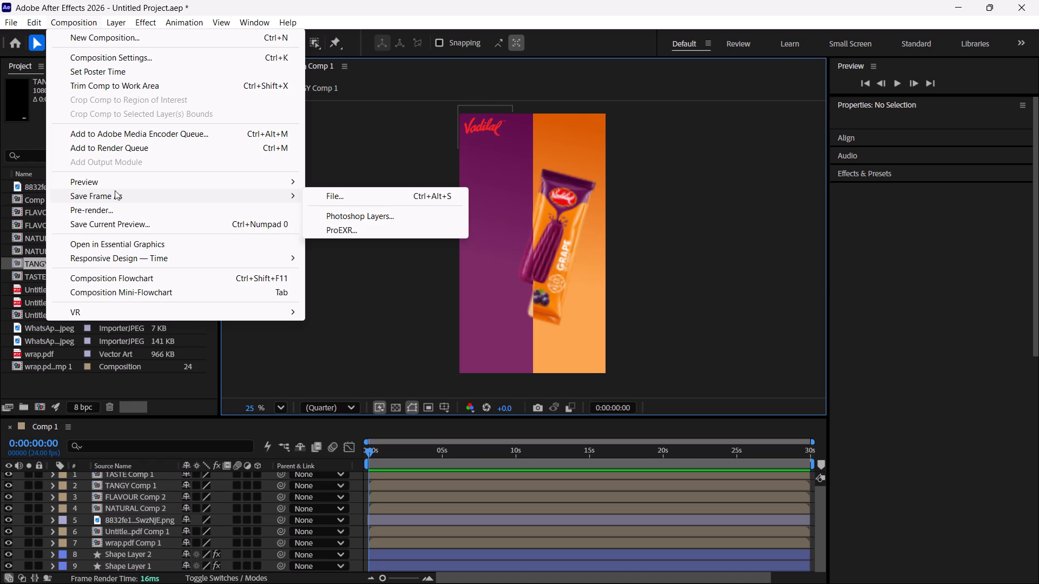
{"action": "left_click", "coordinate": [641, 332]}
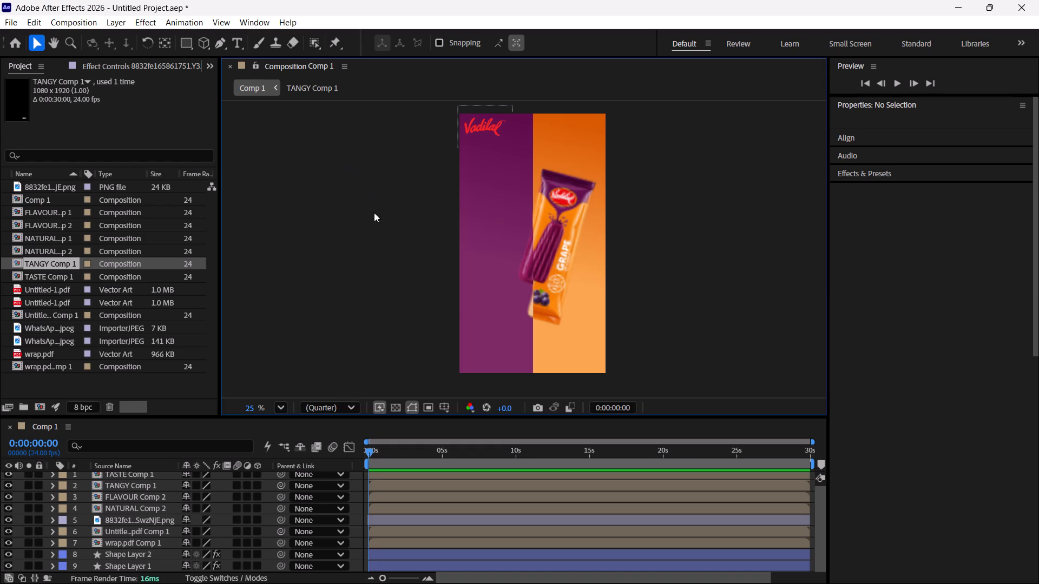
Export Comp 1 by adding it to the Render Queue.
{"action": "left_click", "coordinate": [81, 16]}
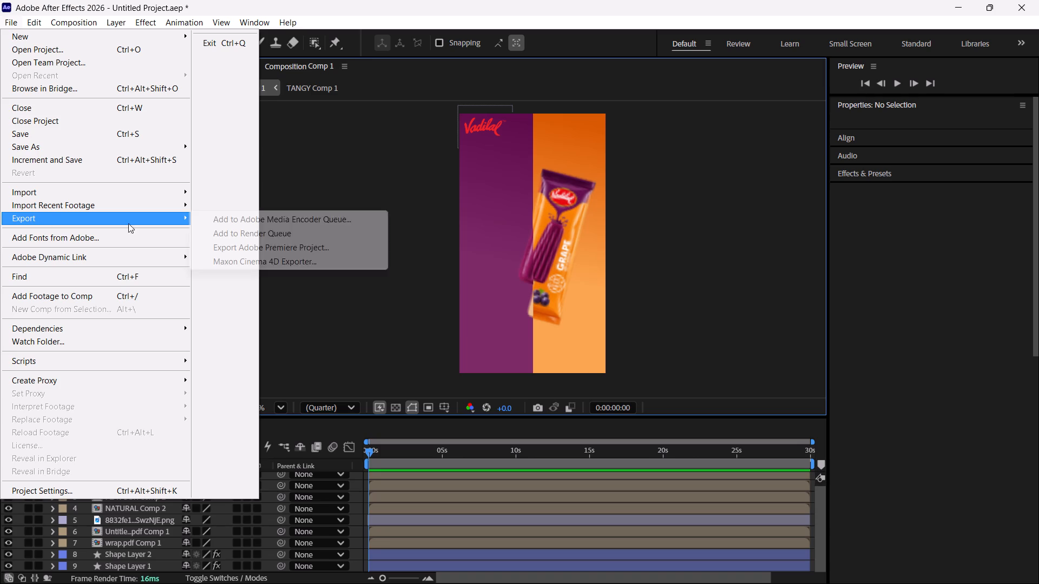
{"action": "left_click", "coordinate": [255, 234]}
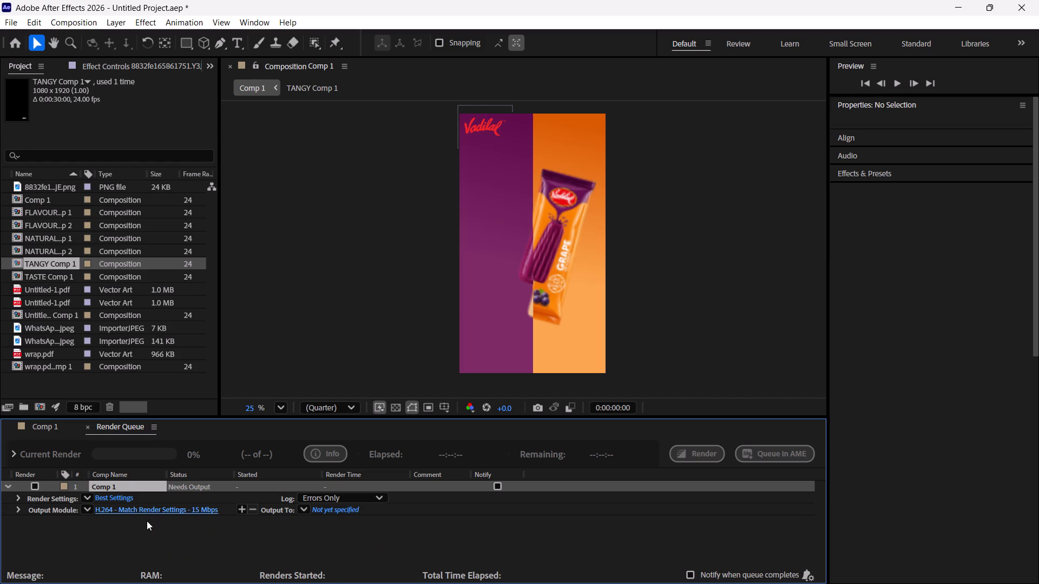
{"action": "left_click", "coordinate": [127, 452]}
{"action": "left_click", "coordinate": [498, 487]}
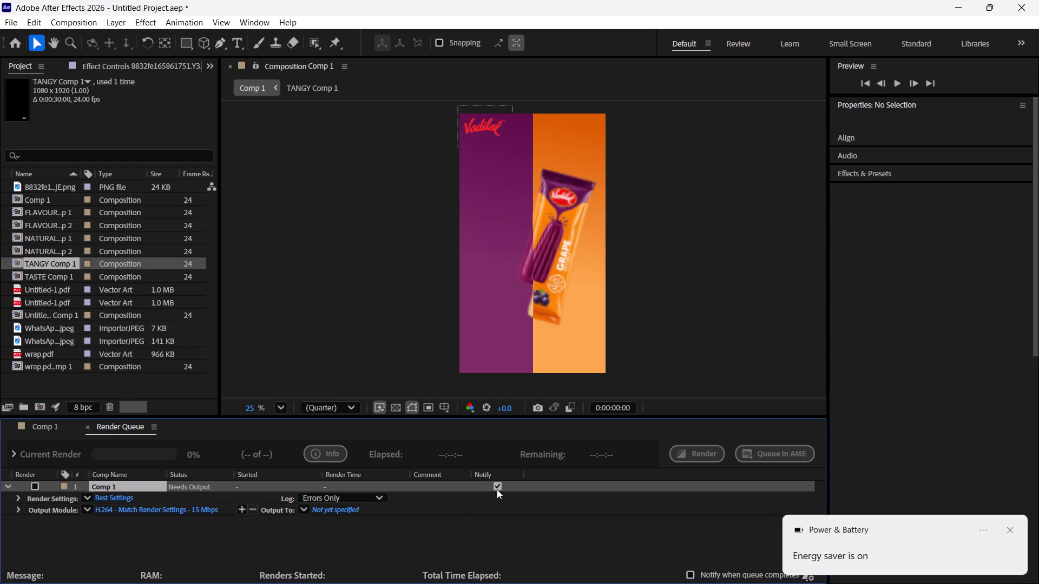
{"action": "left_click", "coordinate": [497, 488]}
Set the render output of Comp 1 to an H.264 file named Comp 1 in the Downloads folder.
{"action": "left_click", "coordinate": [328, 506]}
{"action": "left_click", "coordinate": [305, 508]}
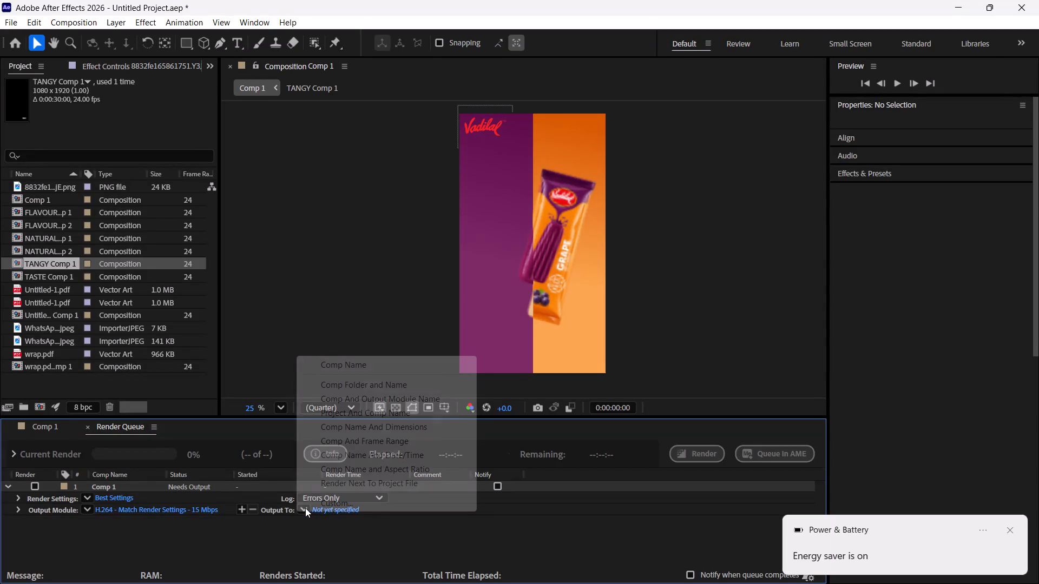
{"action": "left_click", "coordinate": [324, 536]}
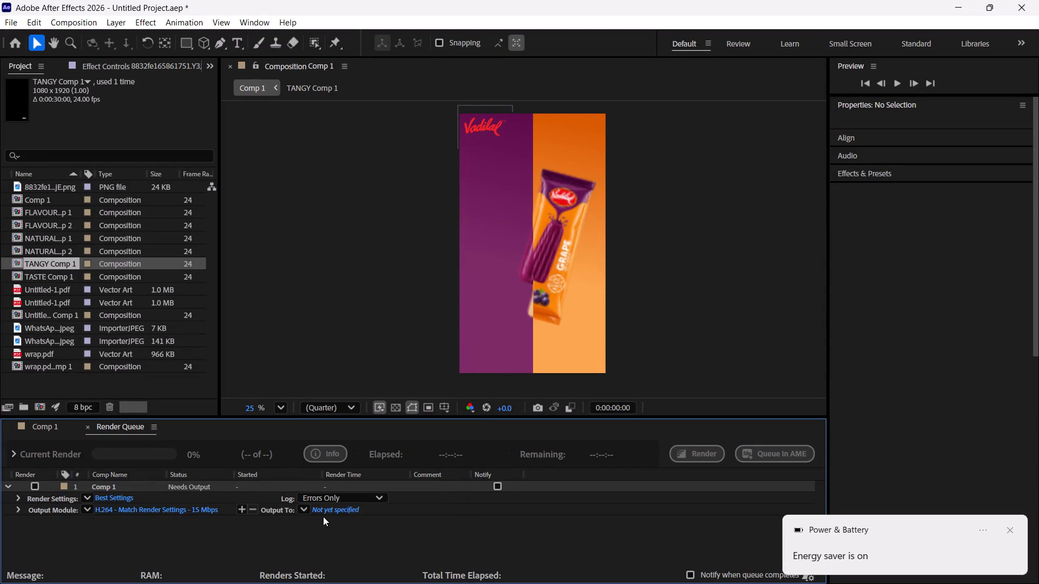
{"action": "left_click", "coordinate": [325, 511]}
{"action": "left_click", "coordinate": [325, 508]}
{"action": "left_click", "coordinate": [332, 499]}
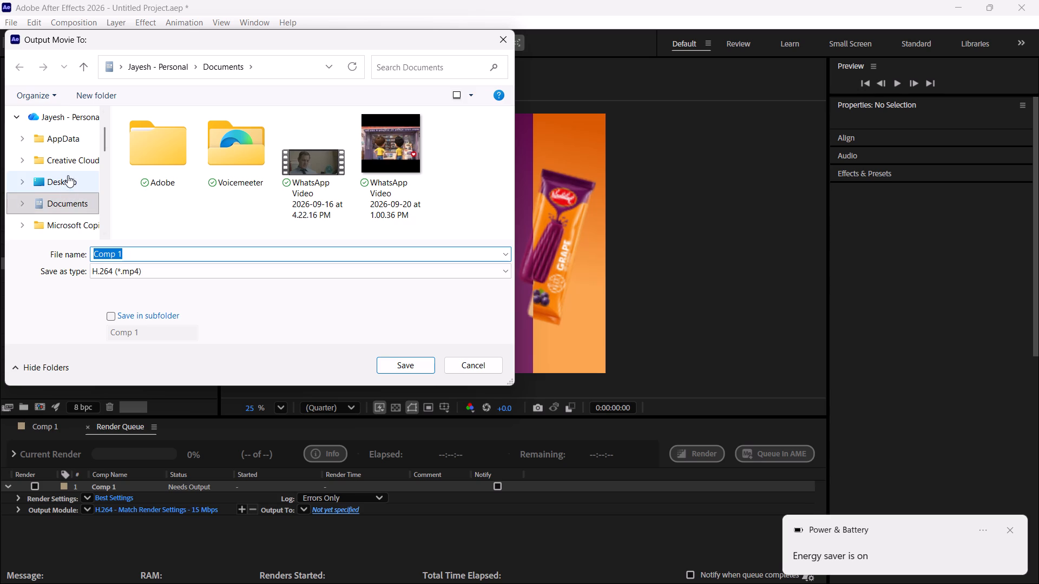
{"action": "scroll", "coordinate": [65, 175], "scroll_direction": "down", "scroll_amount": 7}
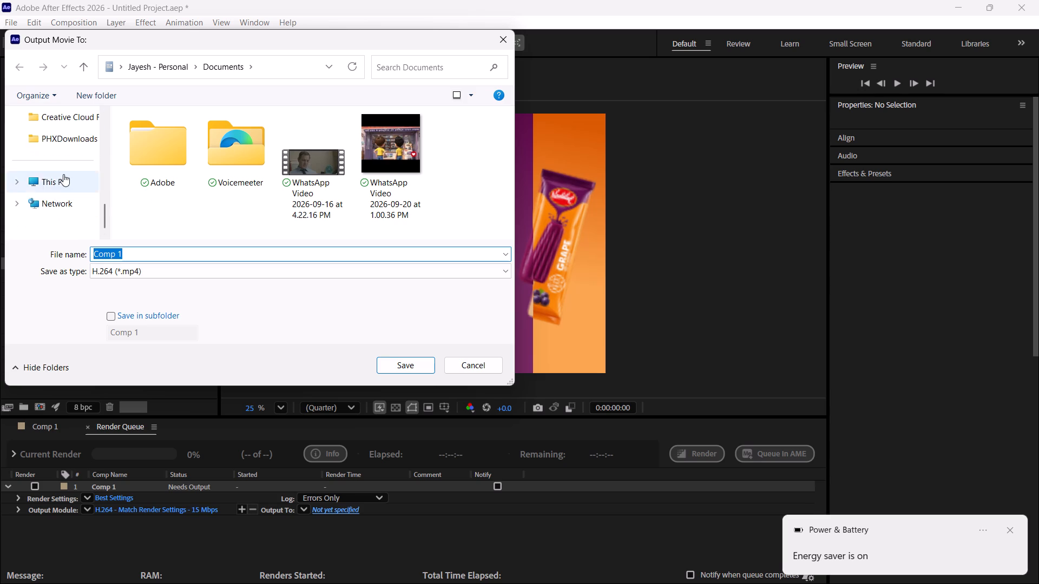
{"action": "scroll", "coordinate": [63, 174], "scroll_direction": "up", "scroll_amount": 5}
{"action": "scroll", "coordinate": [68, 193], "scroll_direction": "down", "scroll_amount": 2}
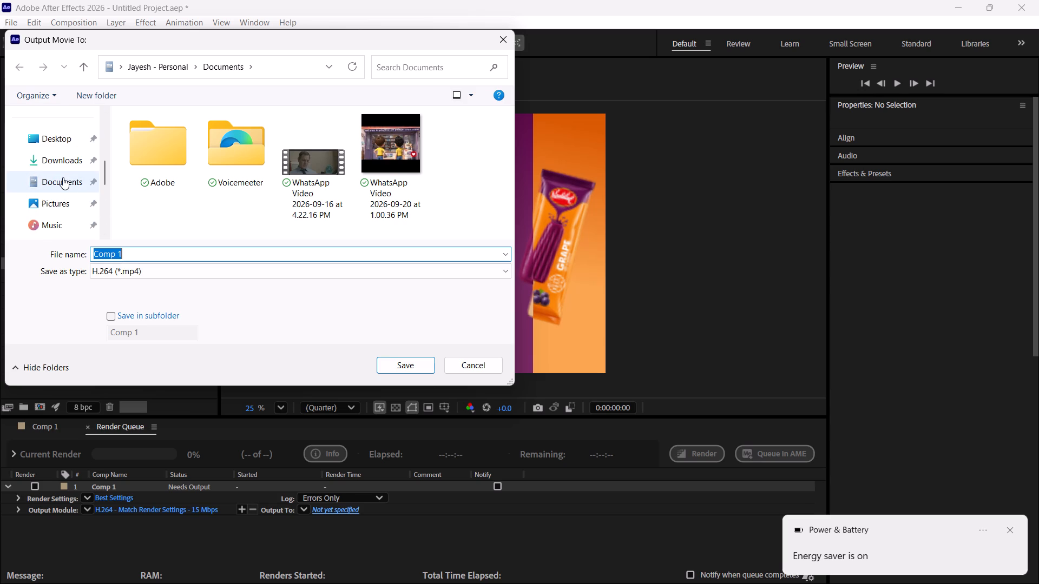
{"action": "left_click", "coordinate": [62, 156]}
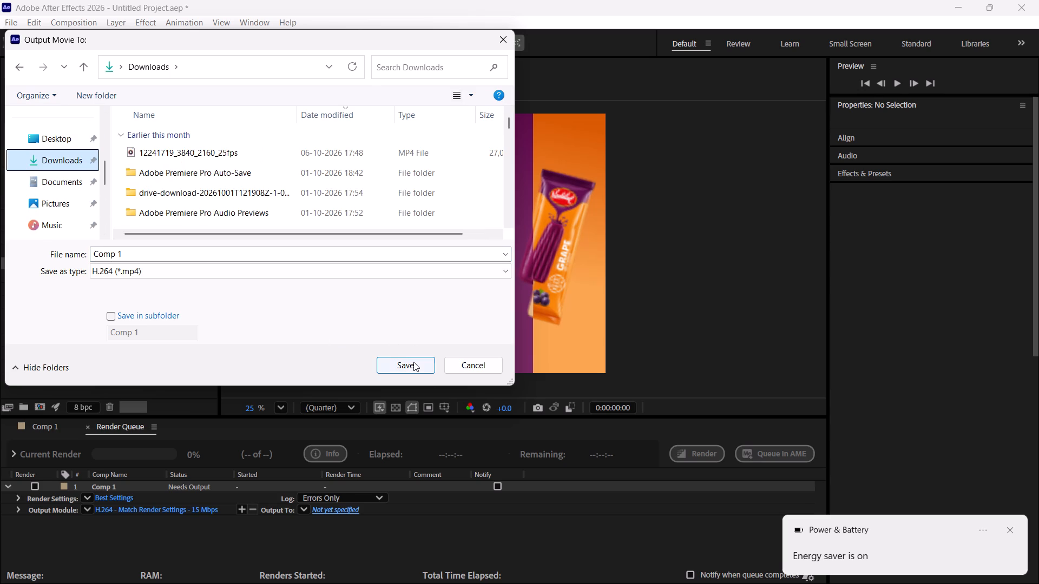
{"action": "left_click", "coordinate": [413, 362]}
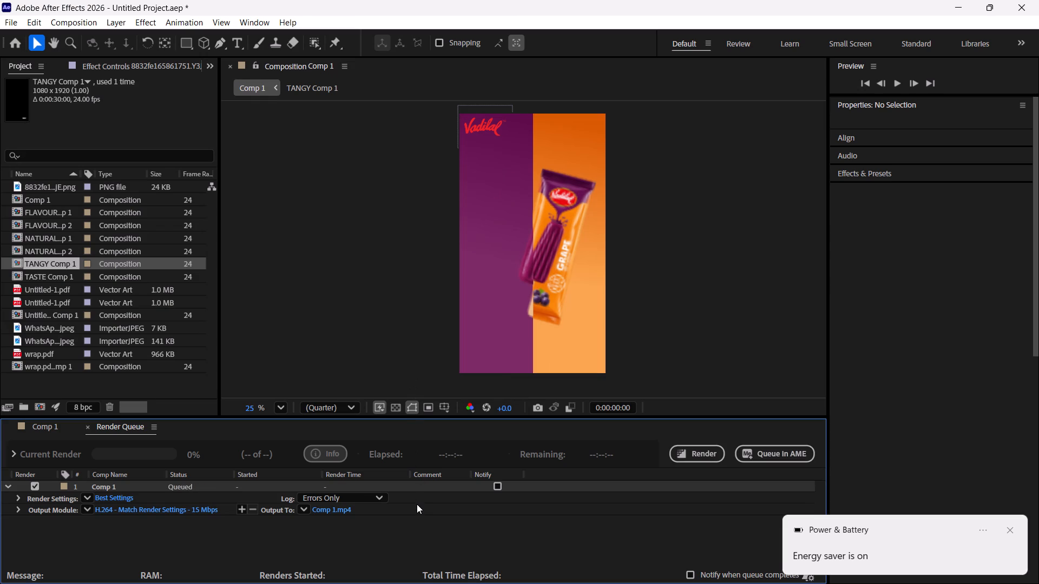
Render the queued Comp 1 to its video file.
{"action": "left_click", "coordinate": [707, 454]}
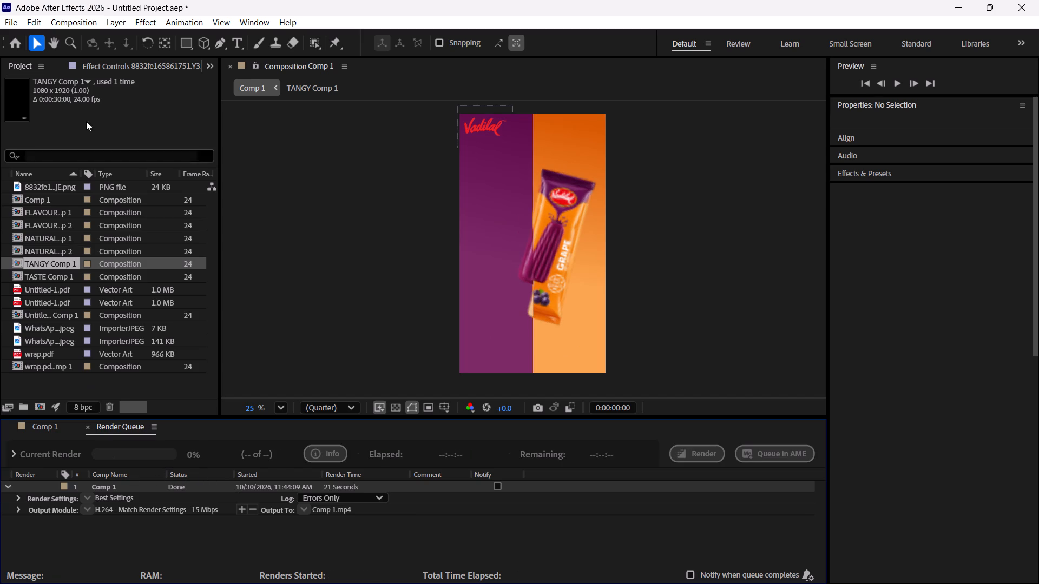
Save the project in the Downloads folder as "1st after".
{"action": "key", "text": "ctrl+s"}
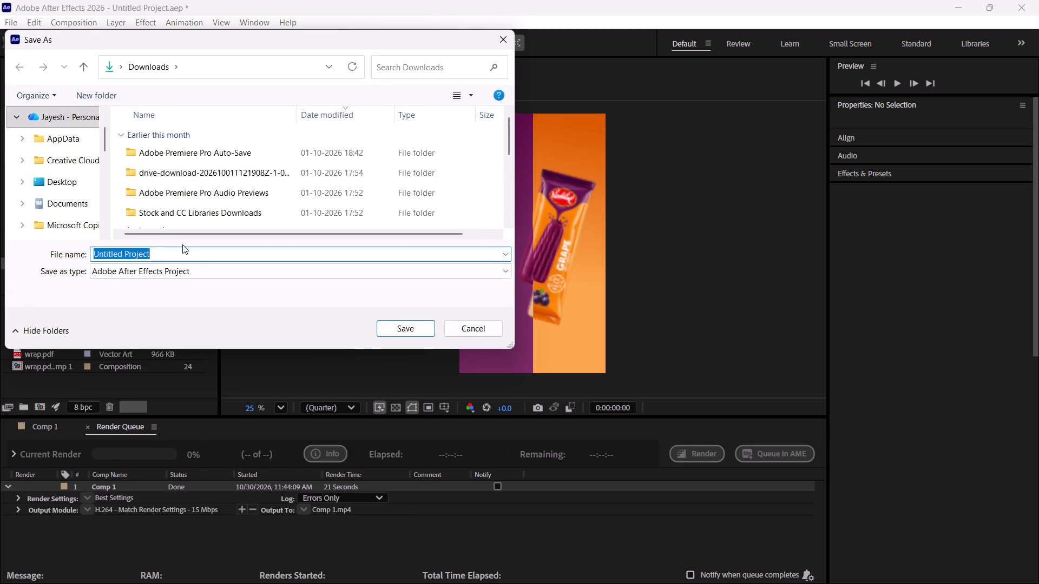
{"action": "type", "text": "1st after"}
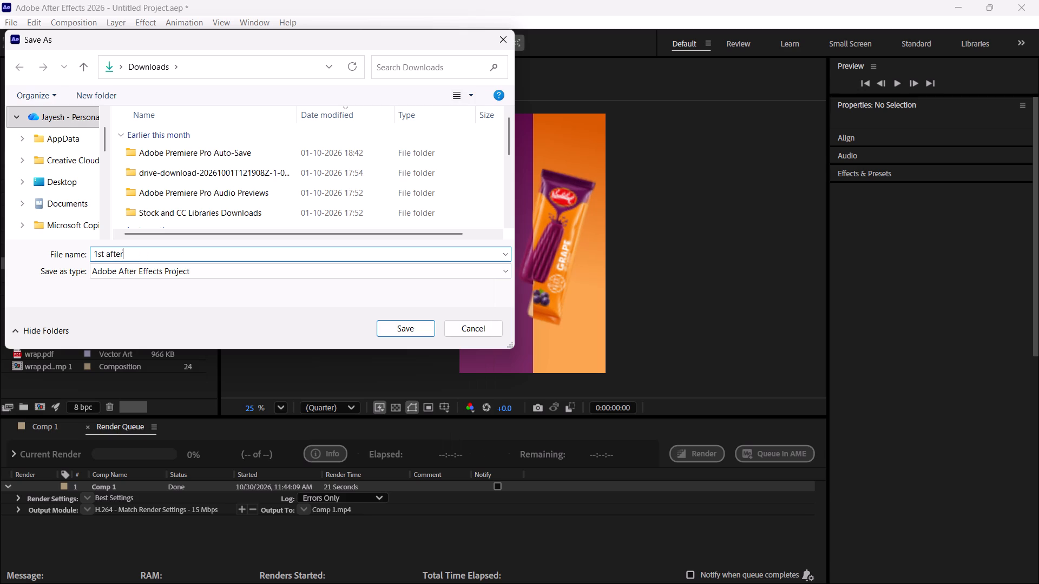
{"action": "key", "text": "Return"}
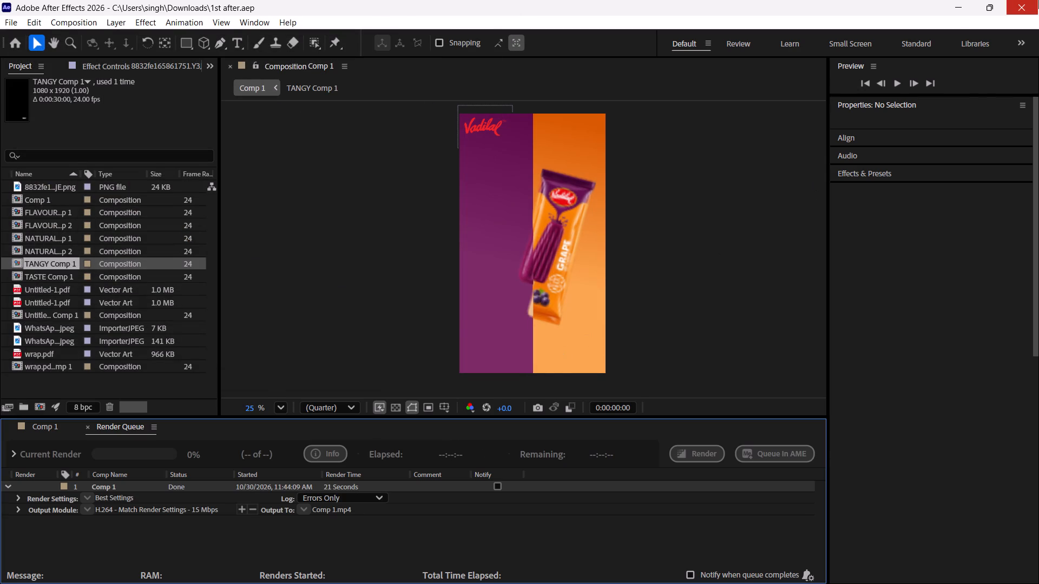
Close After Effects.
{"action": "left_click", "coordinate": [1038, 0]}
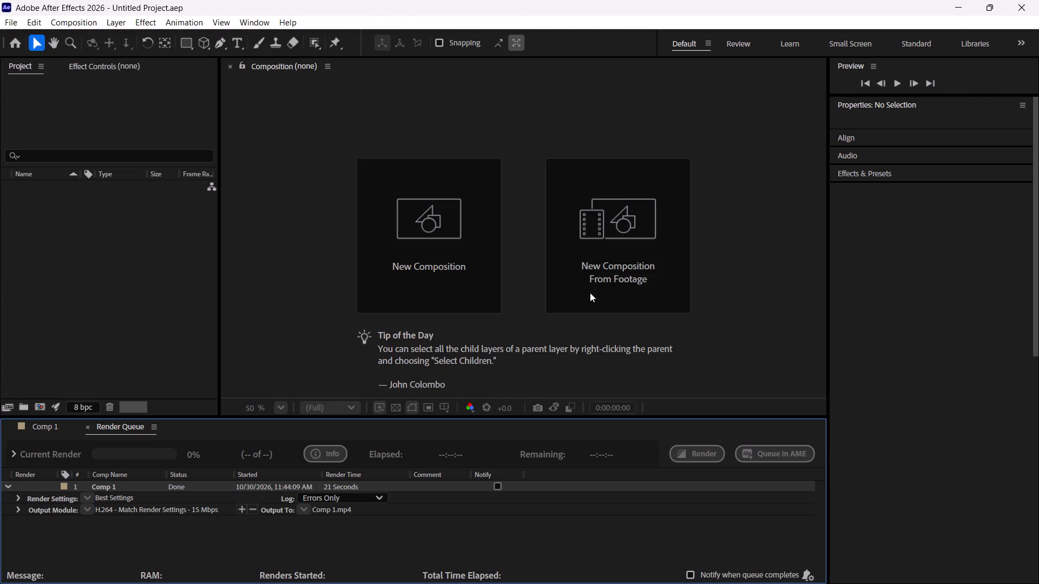
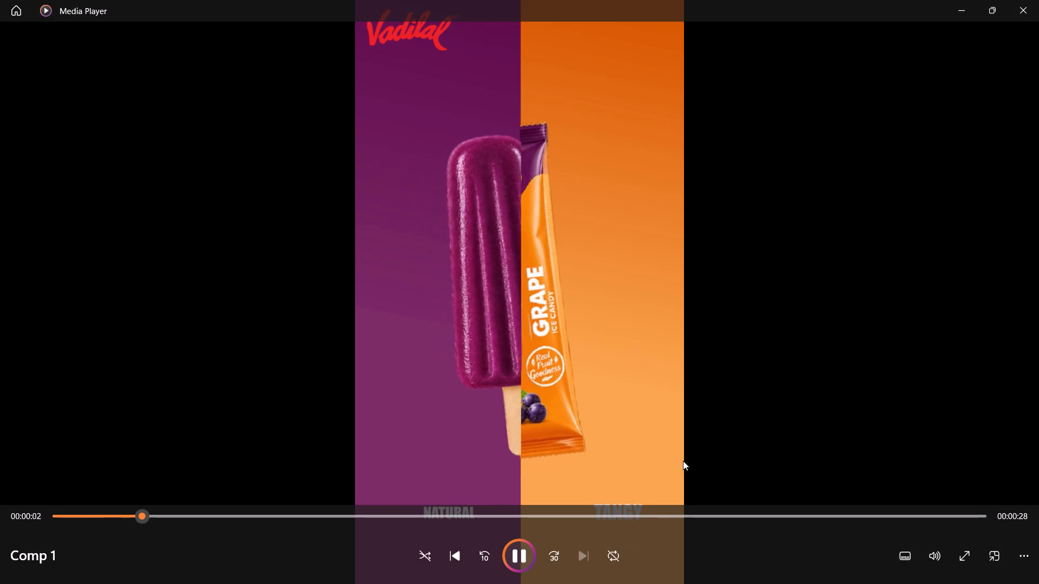
Review the rendered Comp 1 video from its beginning in Media Player, and close the player.
{"action": "left_click_drag", "start_coordinate": [191, 516], "coordinate": [189, 517]}
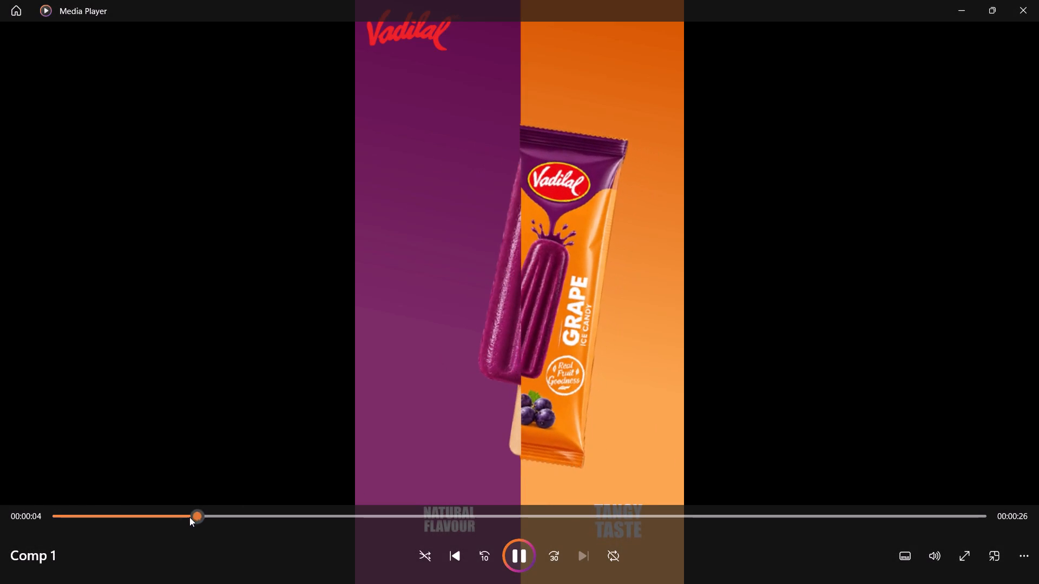
{"action": "left_click_drag", "start_coordinate": [189, 517], "coordinate": [41, 516]}
{"action": "left_click", "coordinate": [208, 384]}
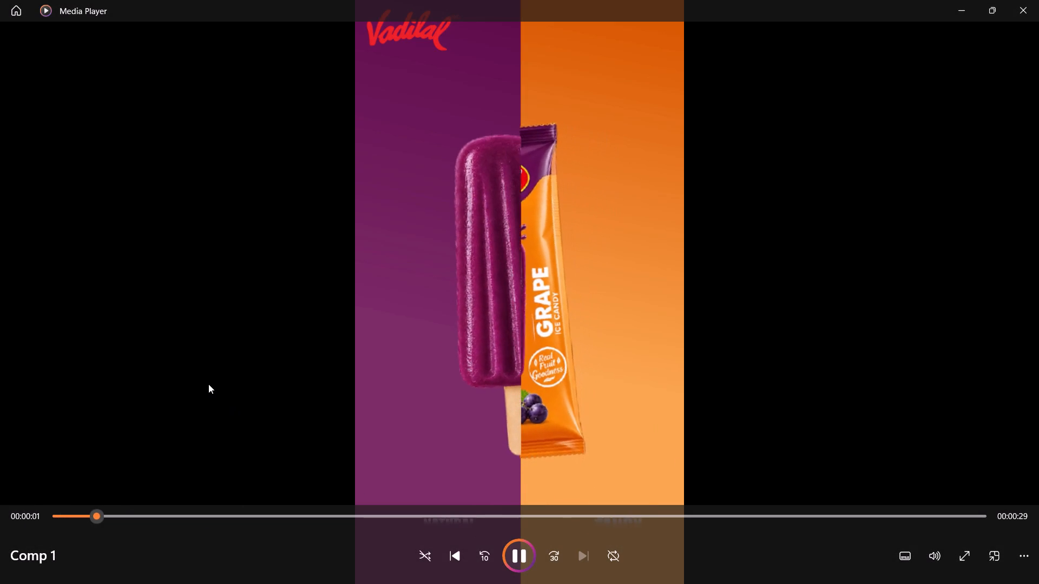
{"action": "left_click", "coordinate": [208, 384]}
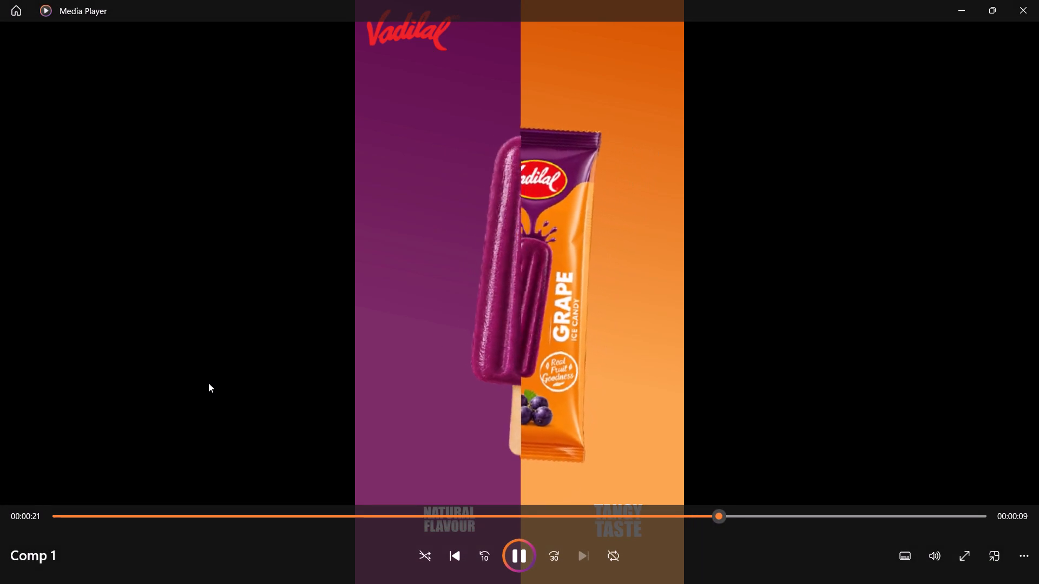
{"action": "left_click", "coordinate": [1038, 0]}
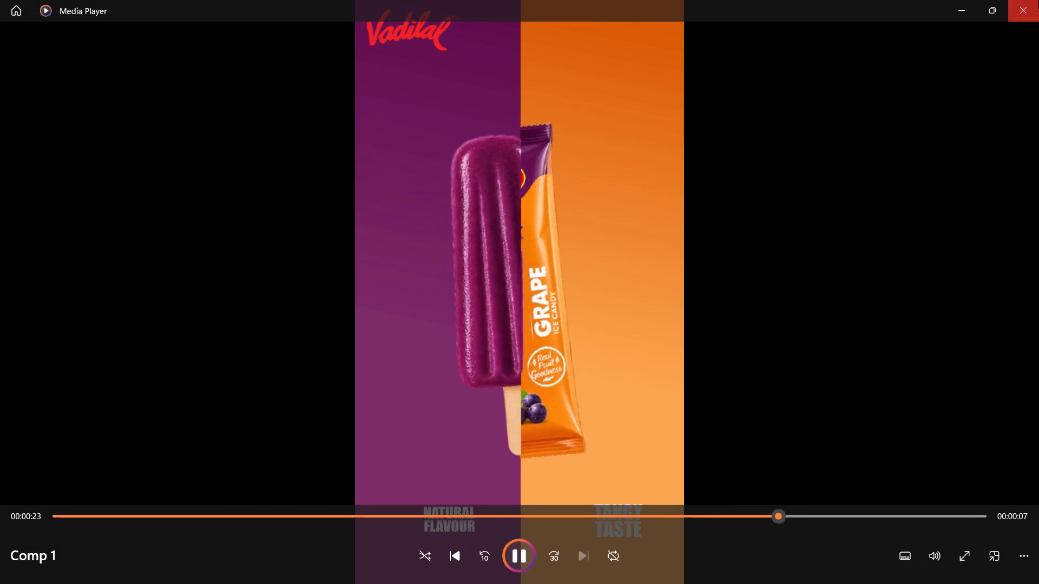